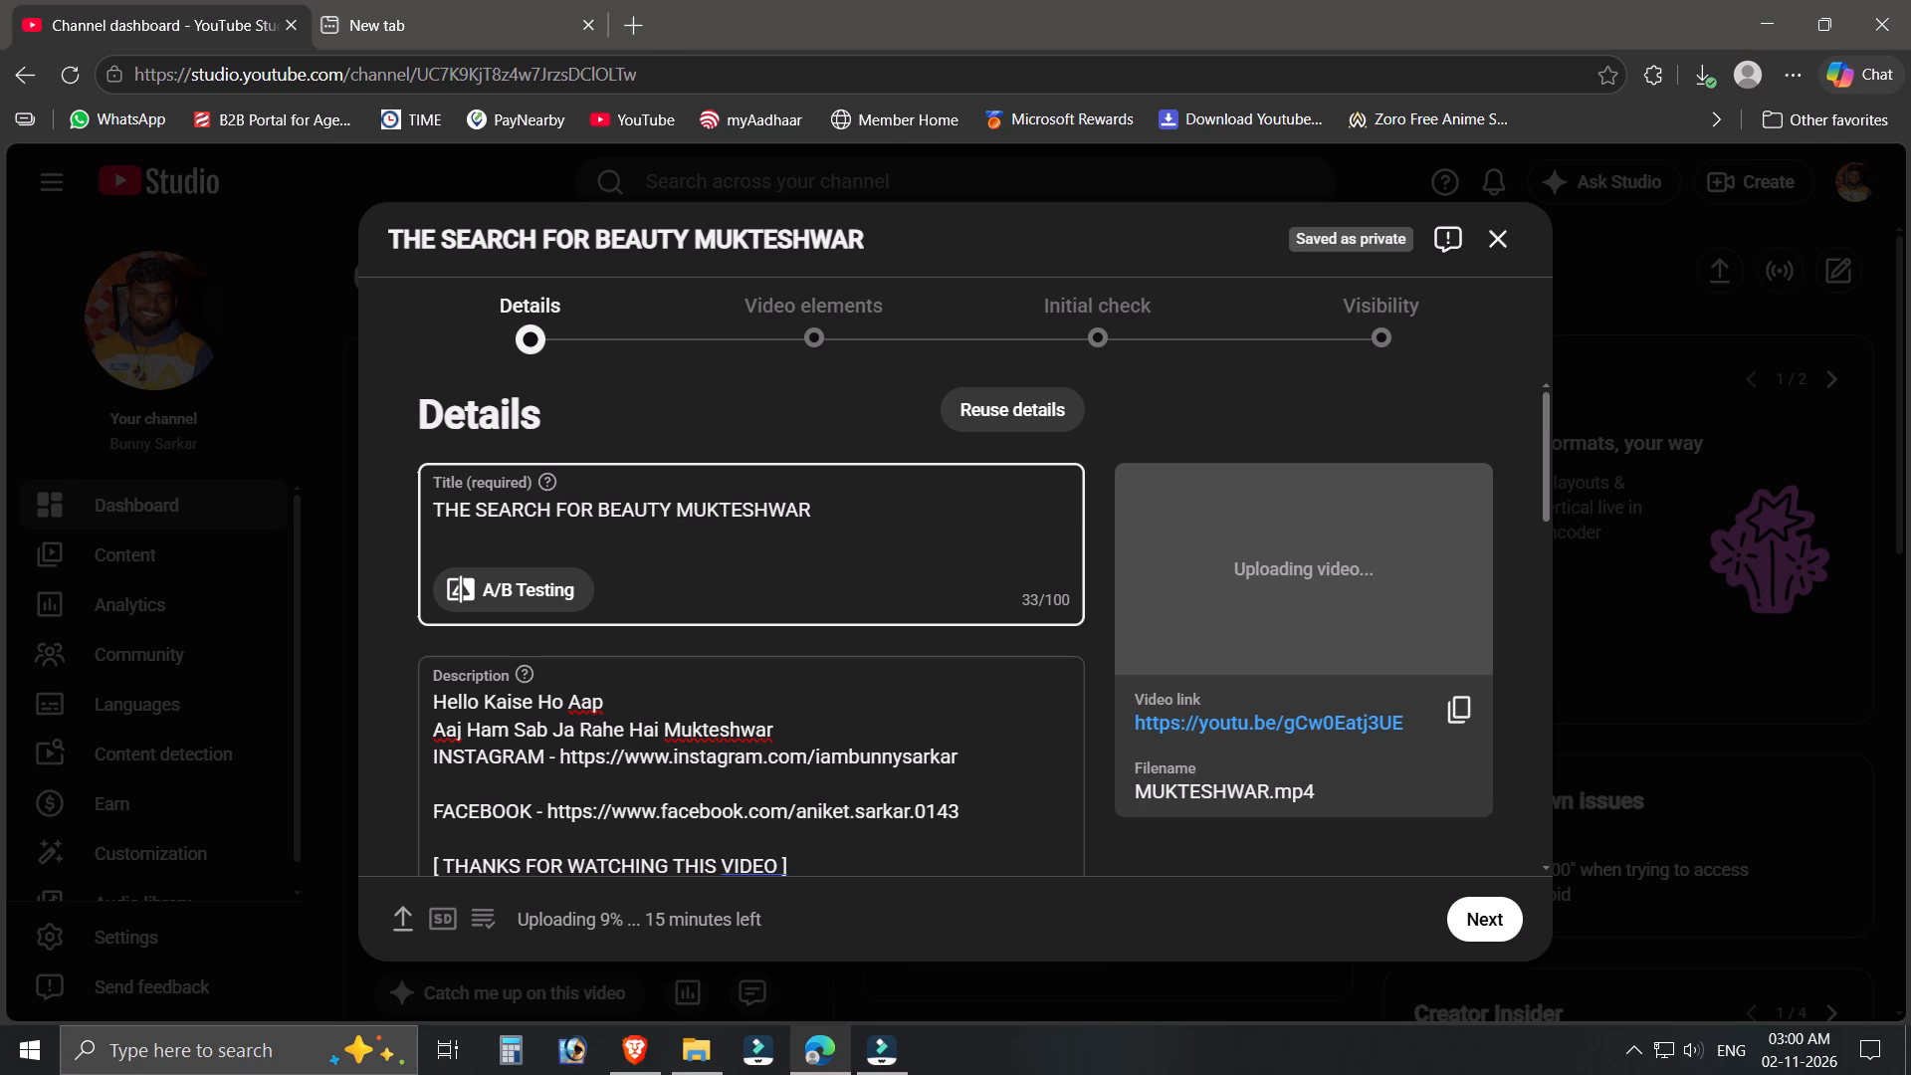
Insert a "|" separator before MUKTESHWAR in the video title, making it "THE SEARCH FOR BEAUTY | MUKTESHWAR".
{"action": "key", "text": "ctrl+Right"}
{"action": "key", "text": "ctrl+Left"}
{"action": "type", "text": "|"}
{"action": "key", "text": "space"}
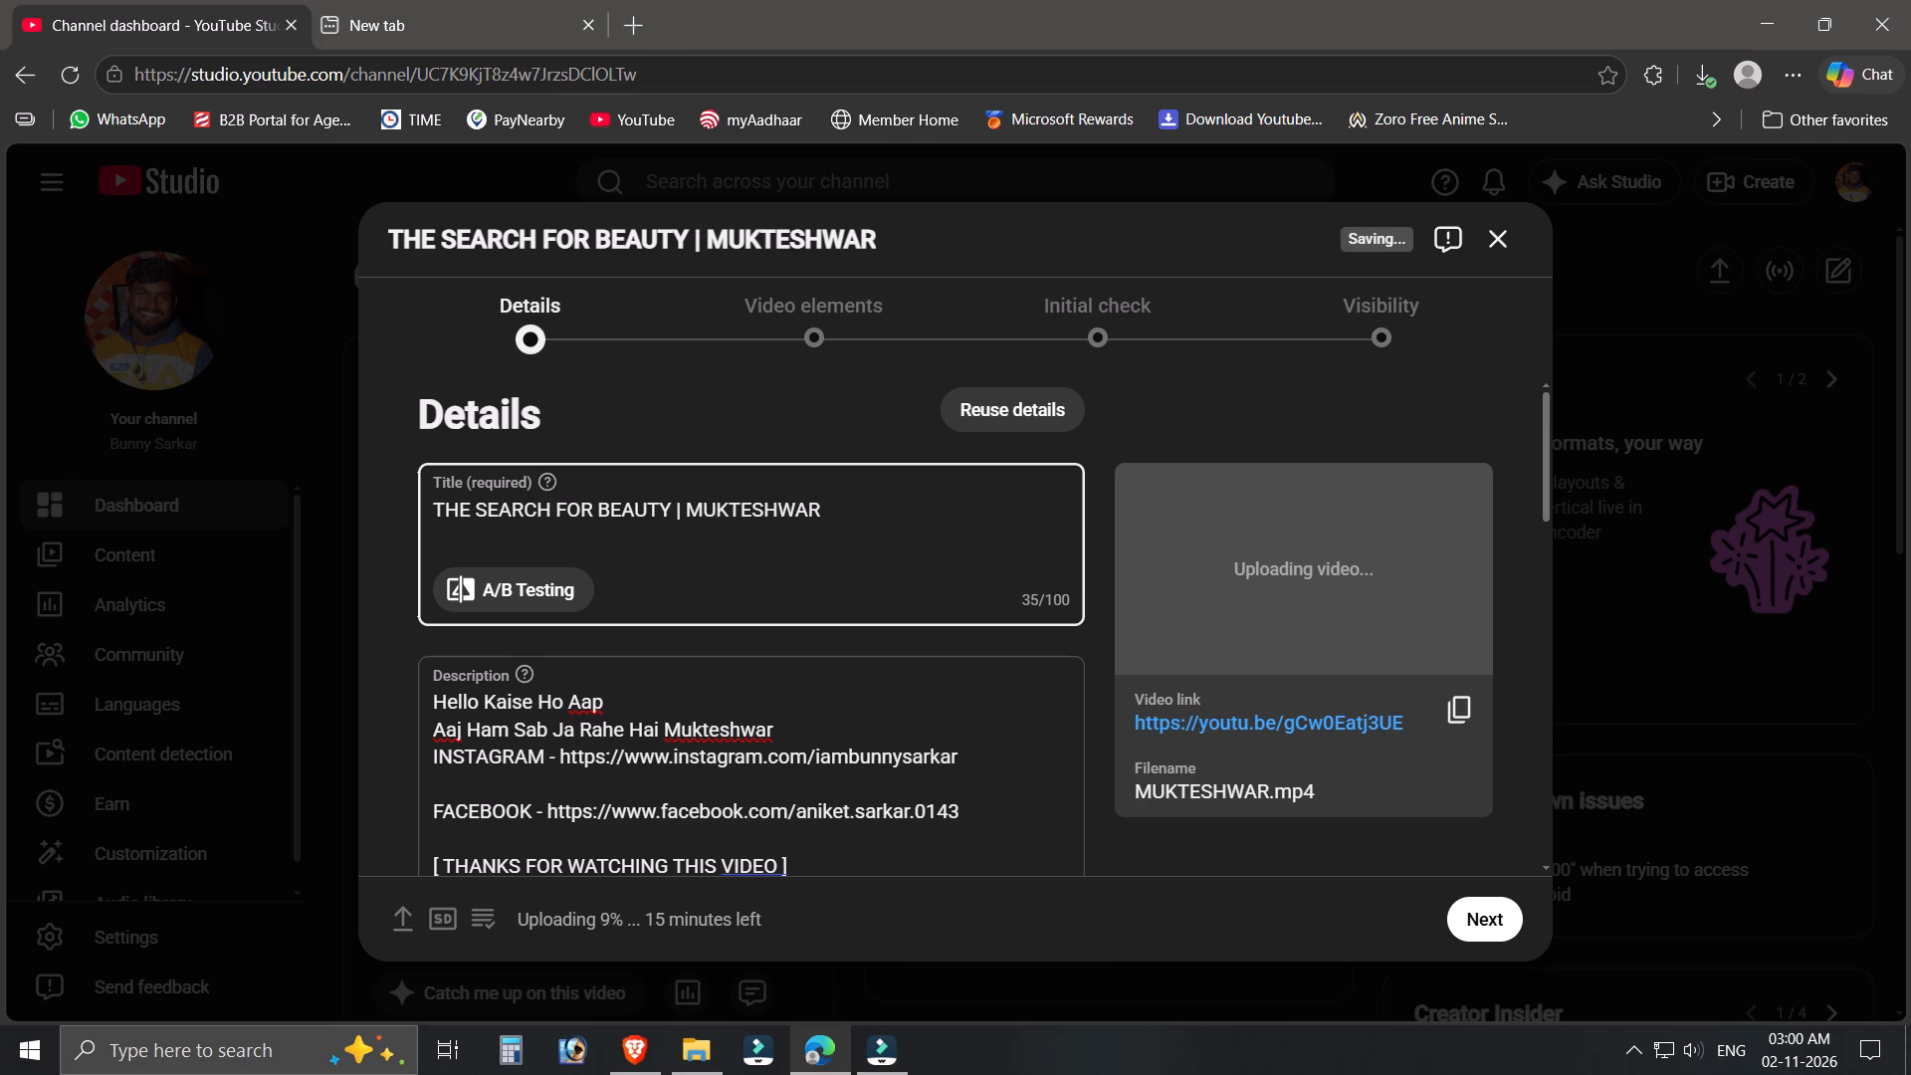
{"action": "key", "text": "ctrl+Right"}
{"action": "key", "text": "ctrl+Right"}
{"action": "key", "text": "Right"}
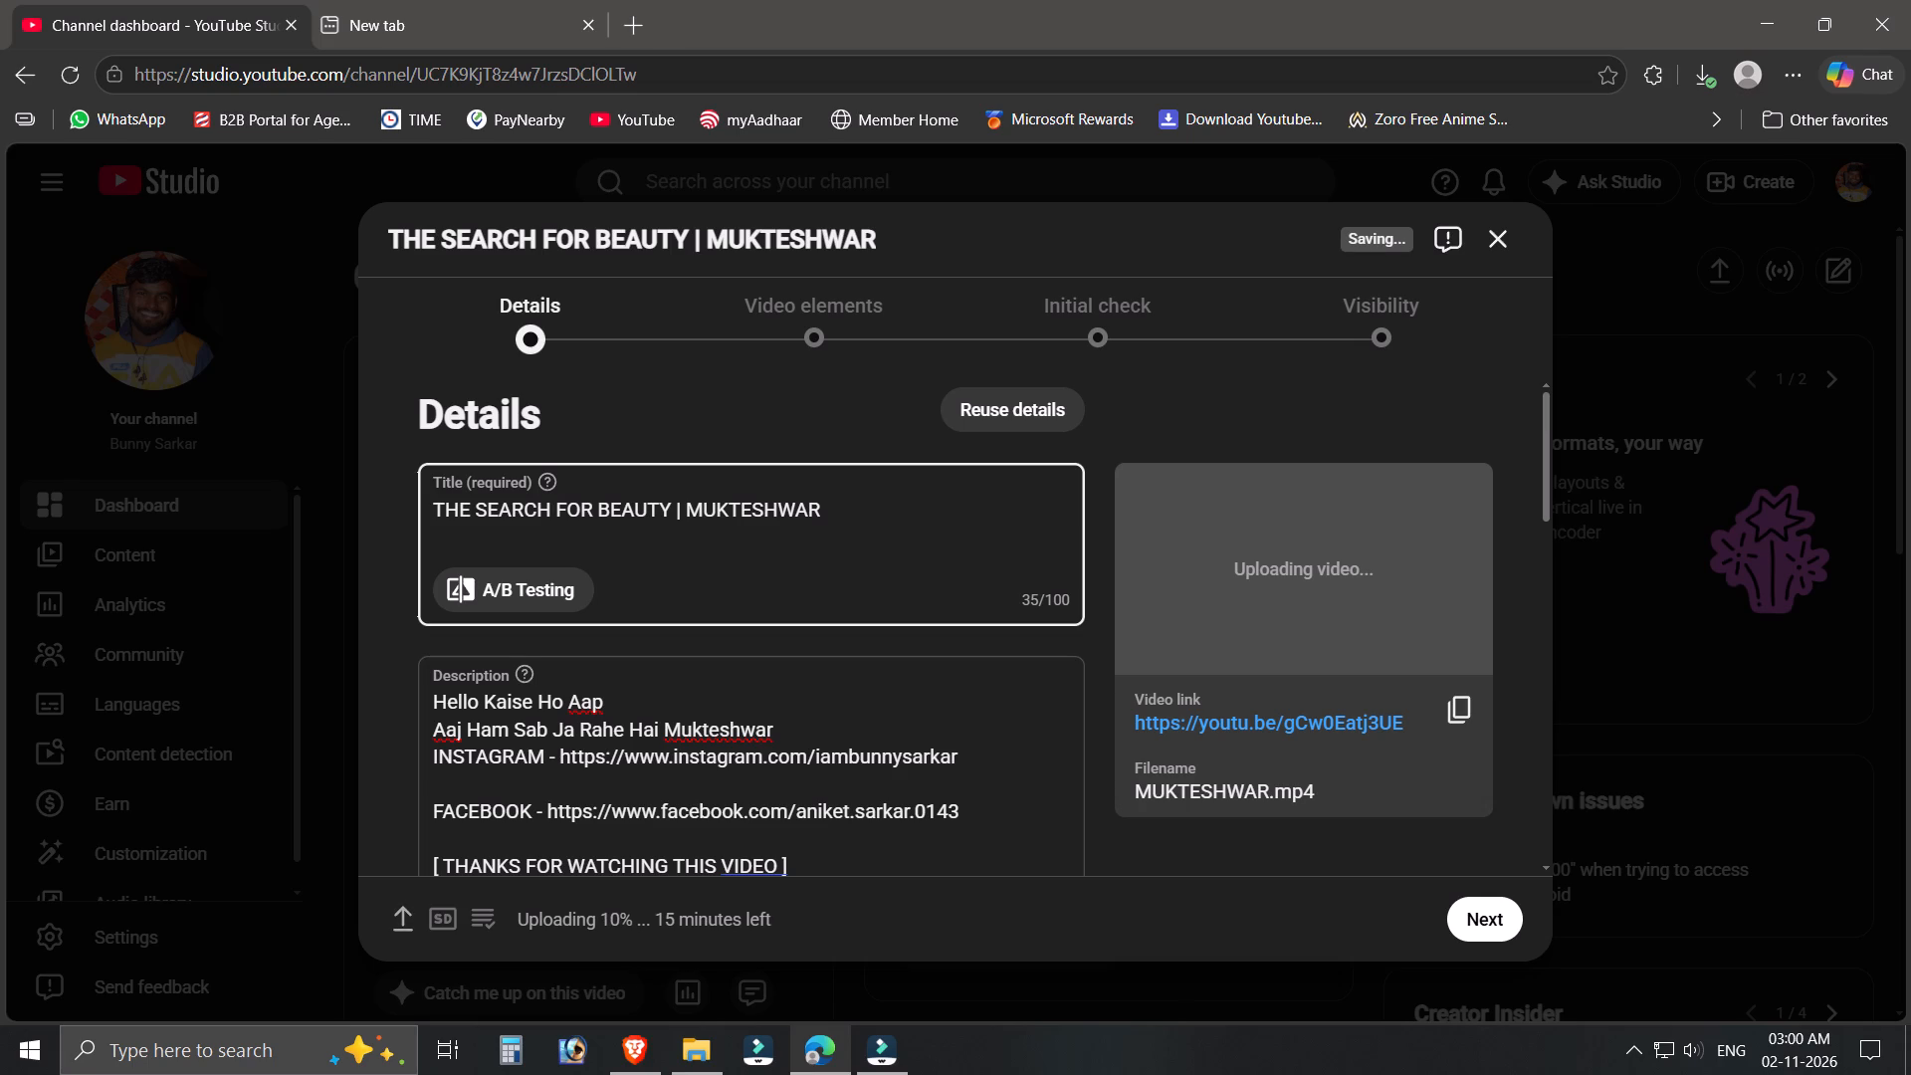
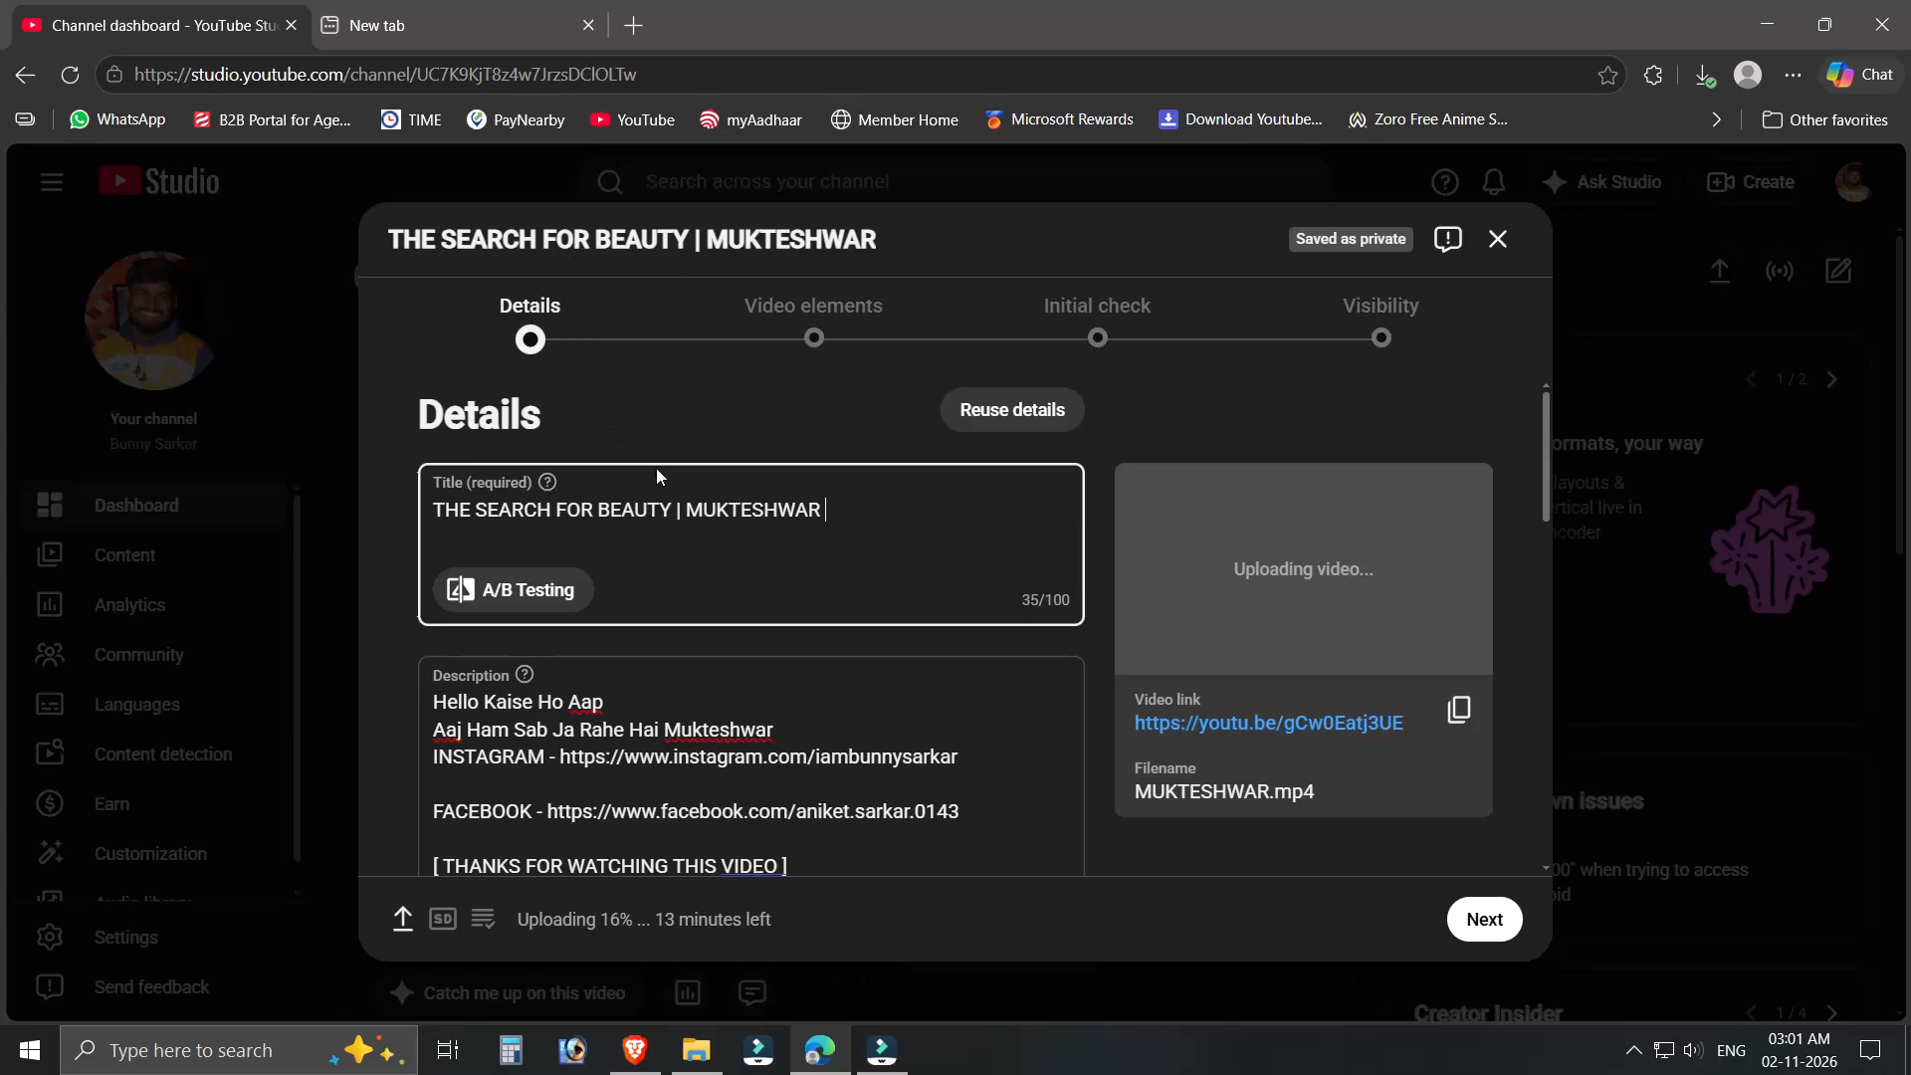
Replace the "|" separator in the video title with a colon, making it "THE SEARCH FOR BEAUTY : MUKTESHWAR".
{"action": "left_click", "coordinate": [686, 512]}
{"action": "key", "text": "BackSpace"}
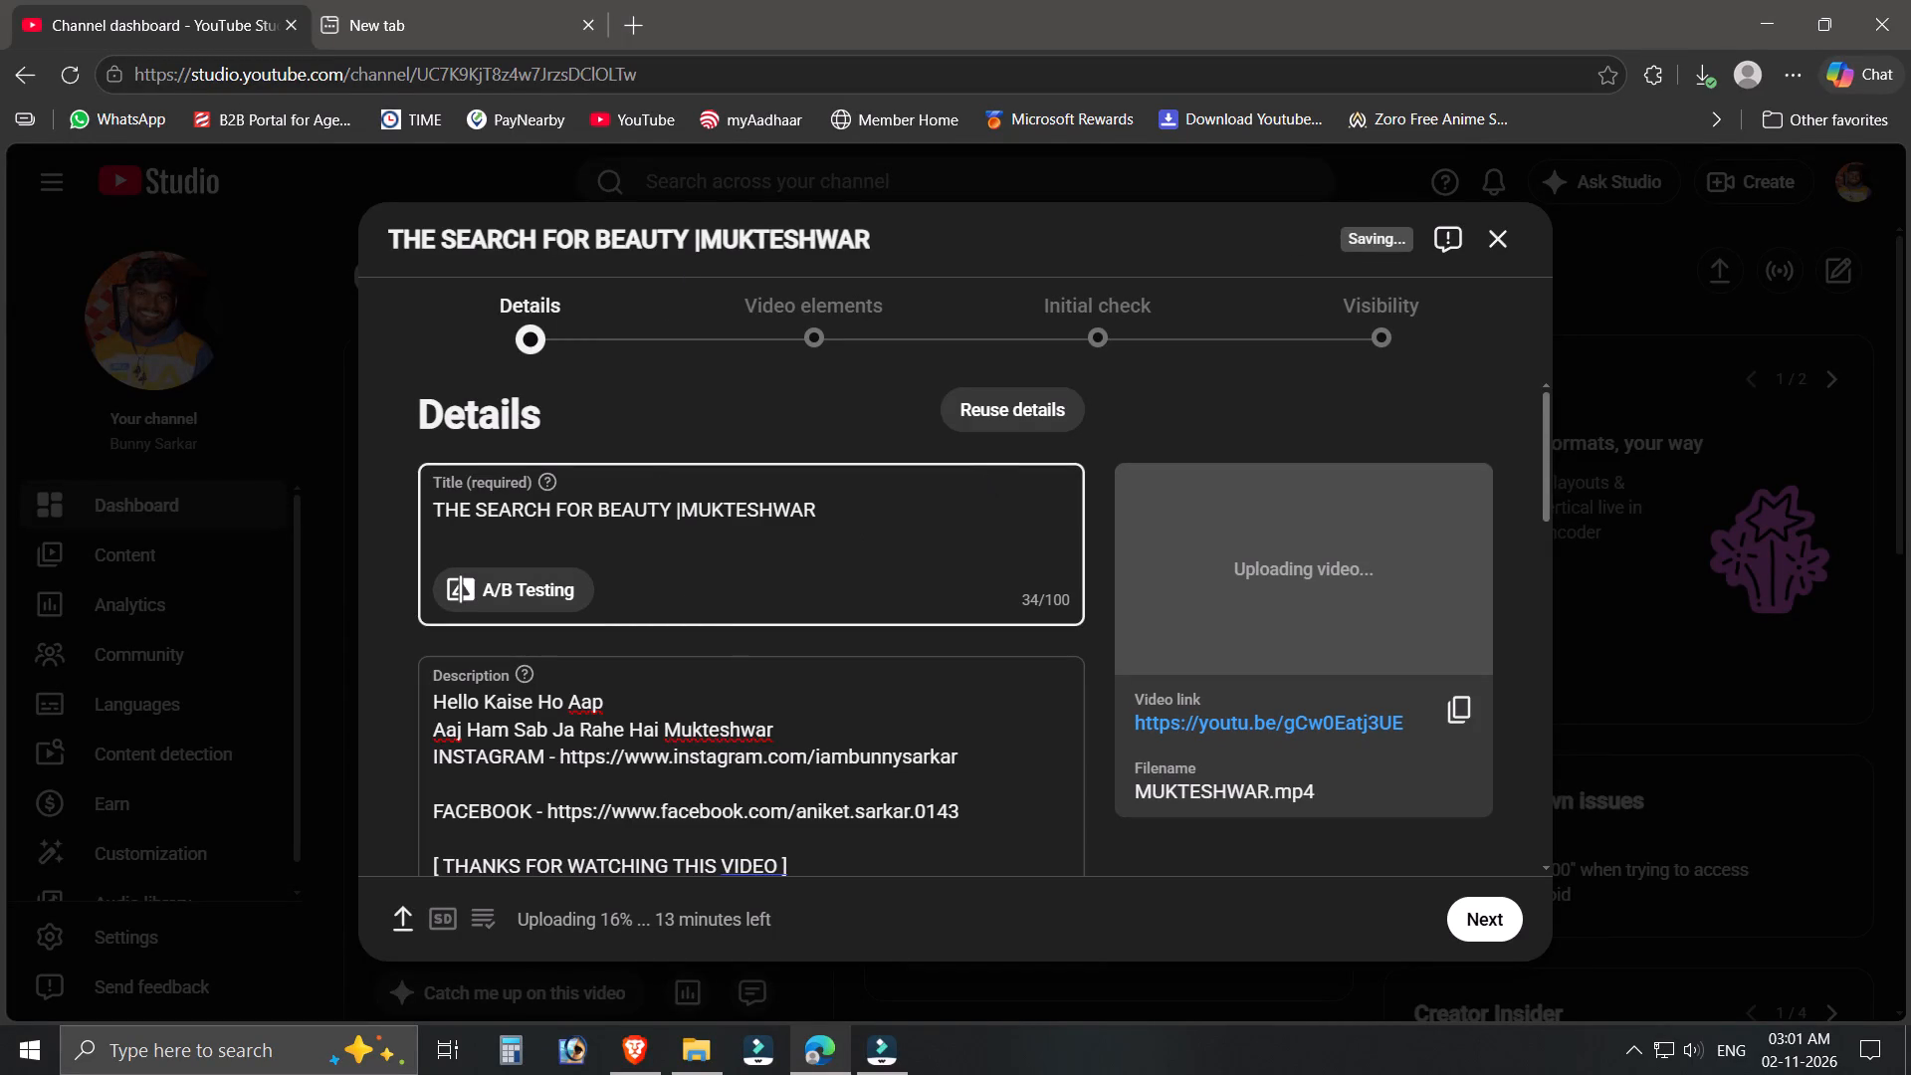
{"action": "key", "text": "BackSpace"}
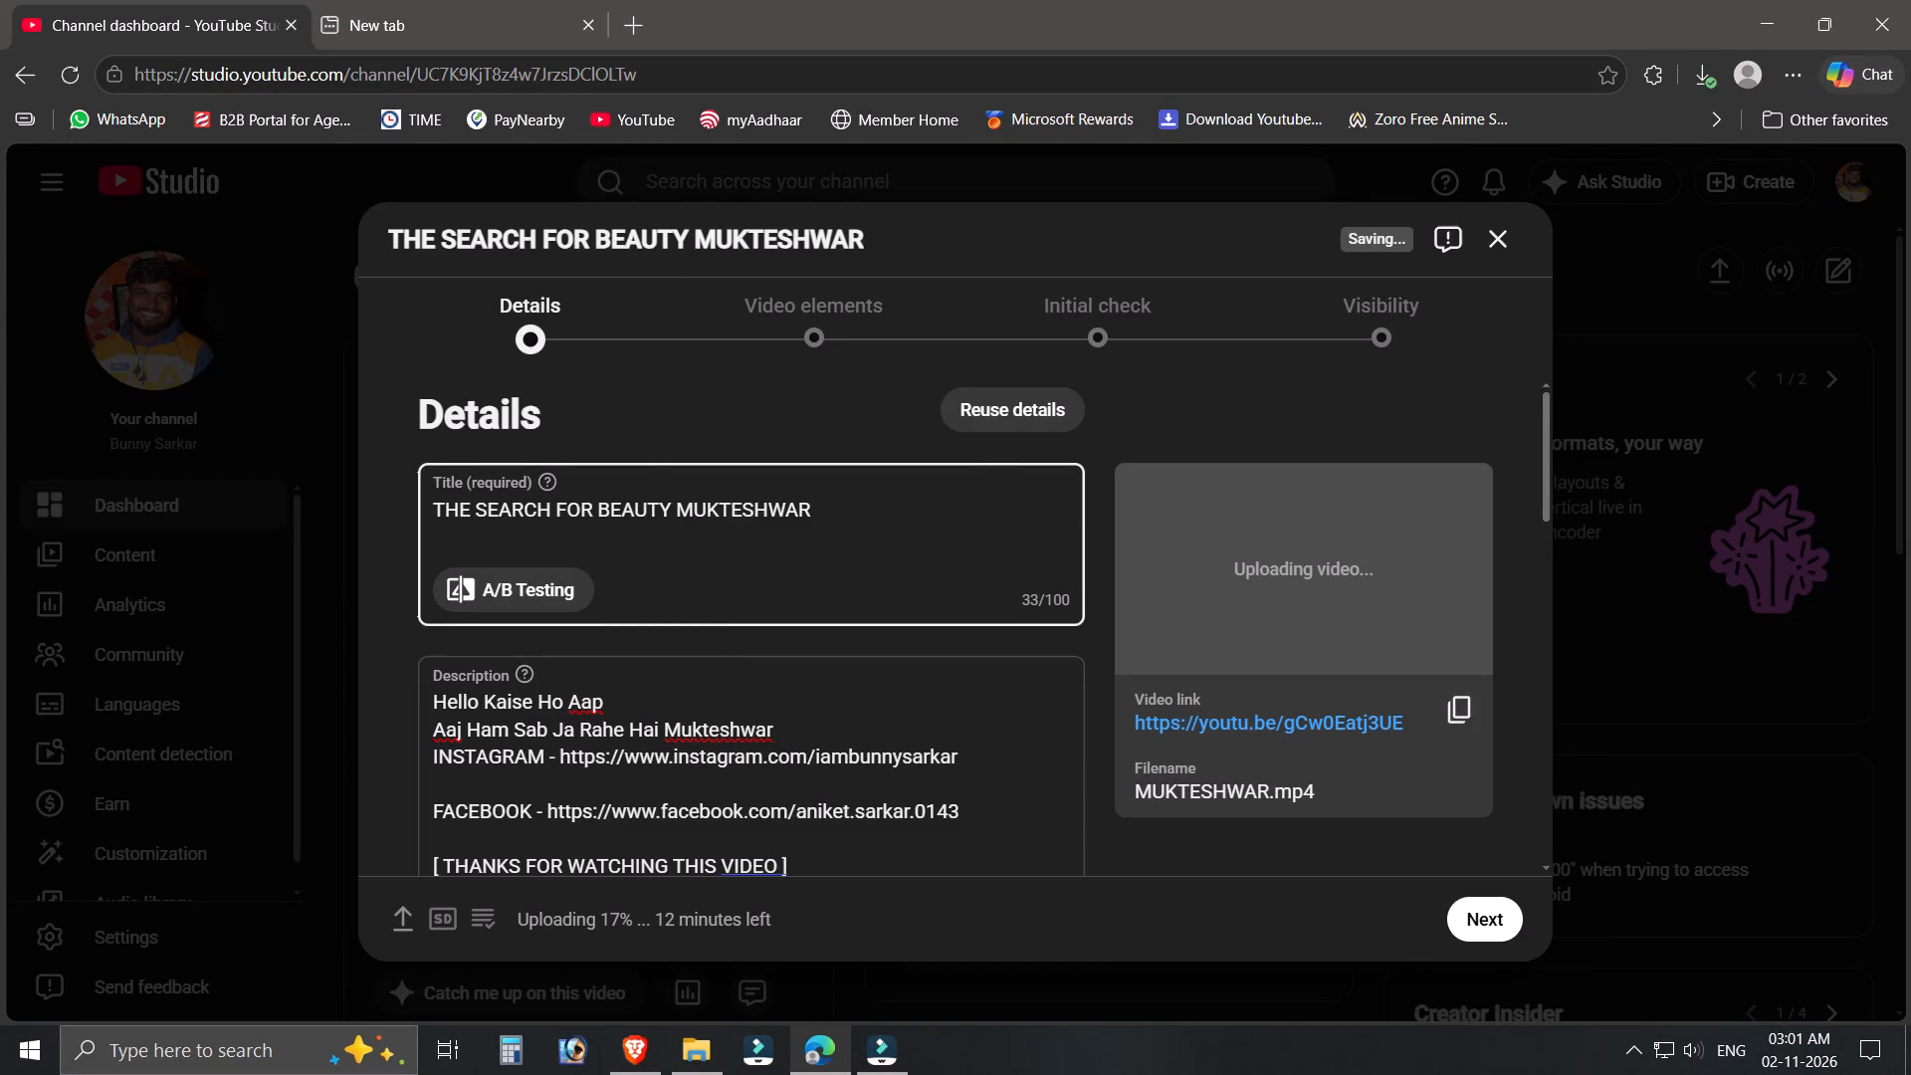
{"action": "type", "text": ":"}
{"action": "key", "text": "space"}
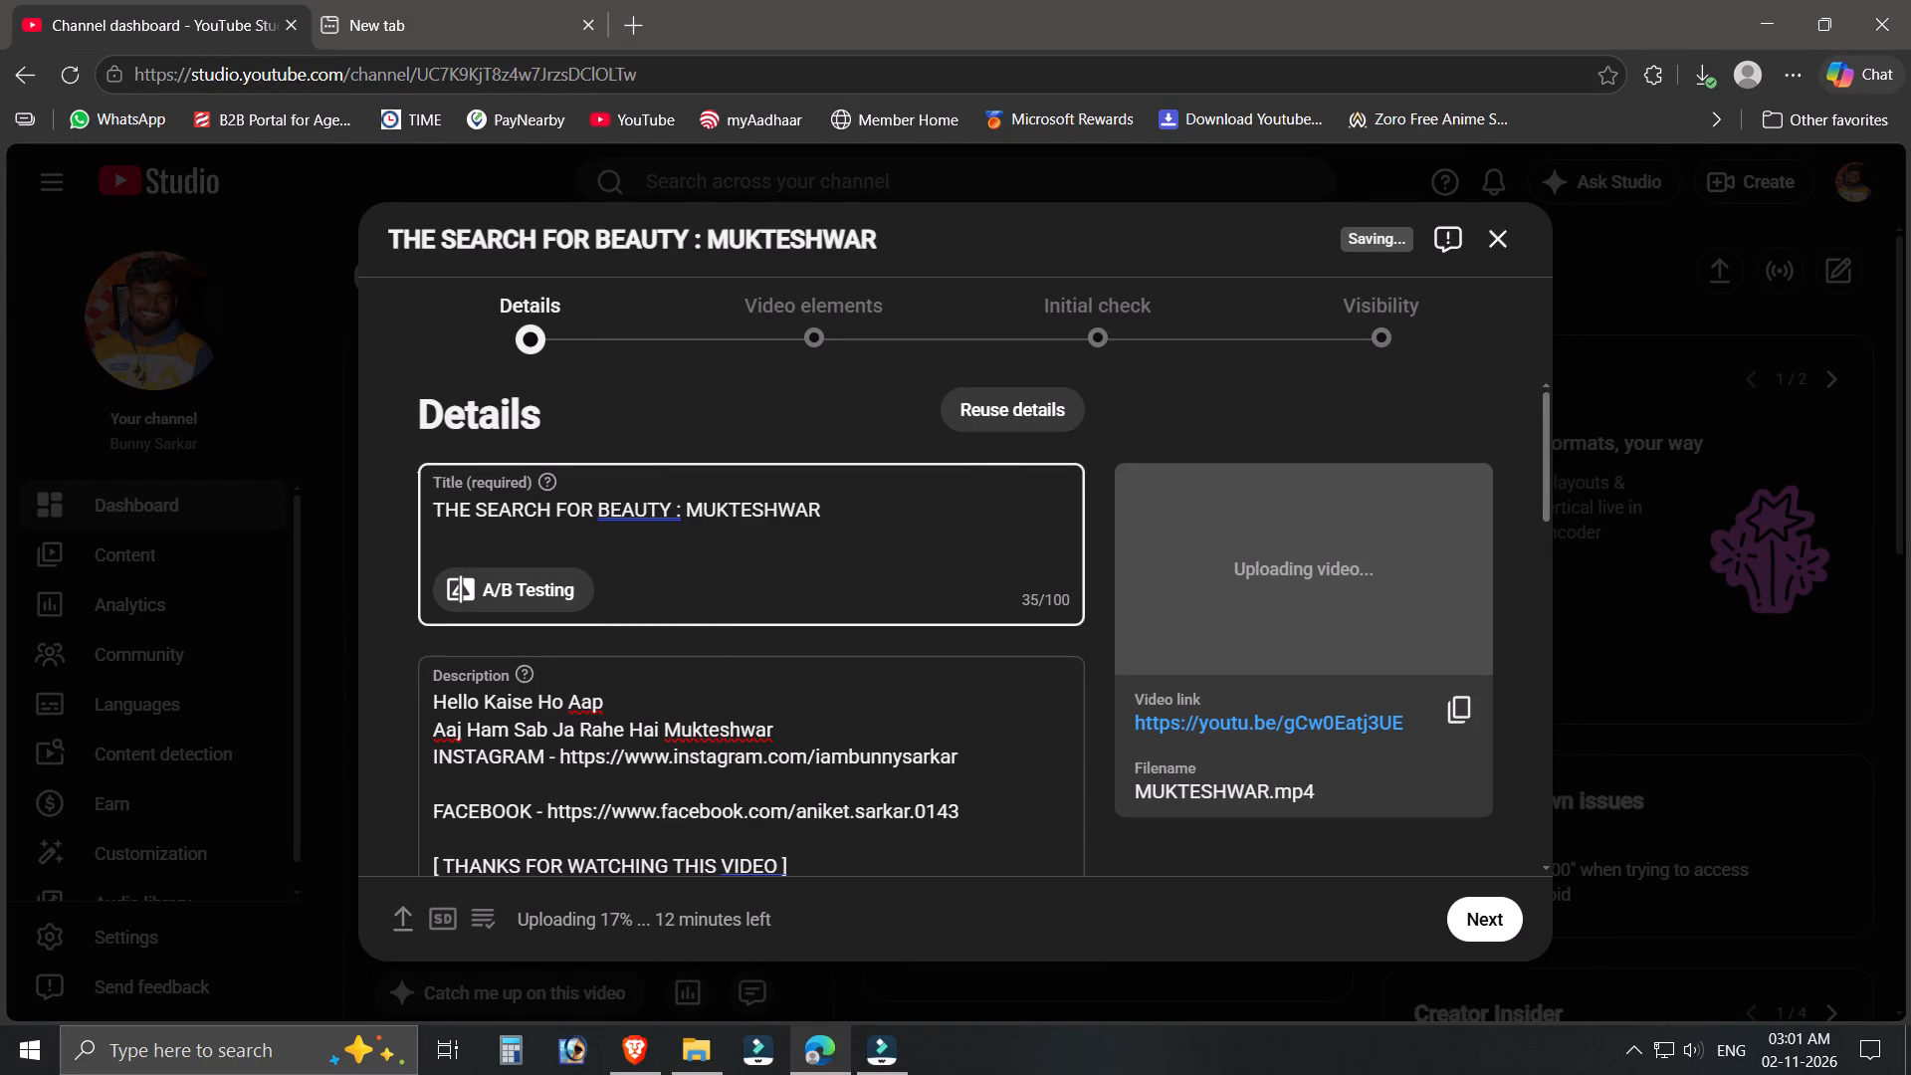
{"action": "left_click", "coordinate": [633, 502]}
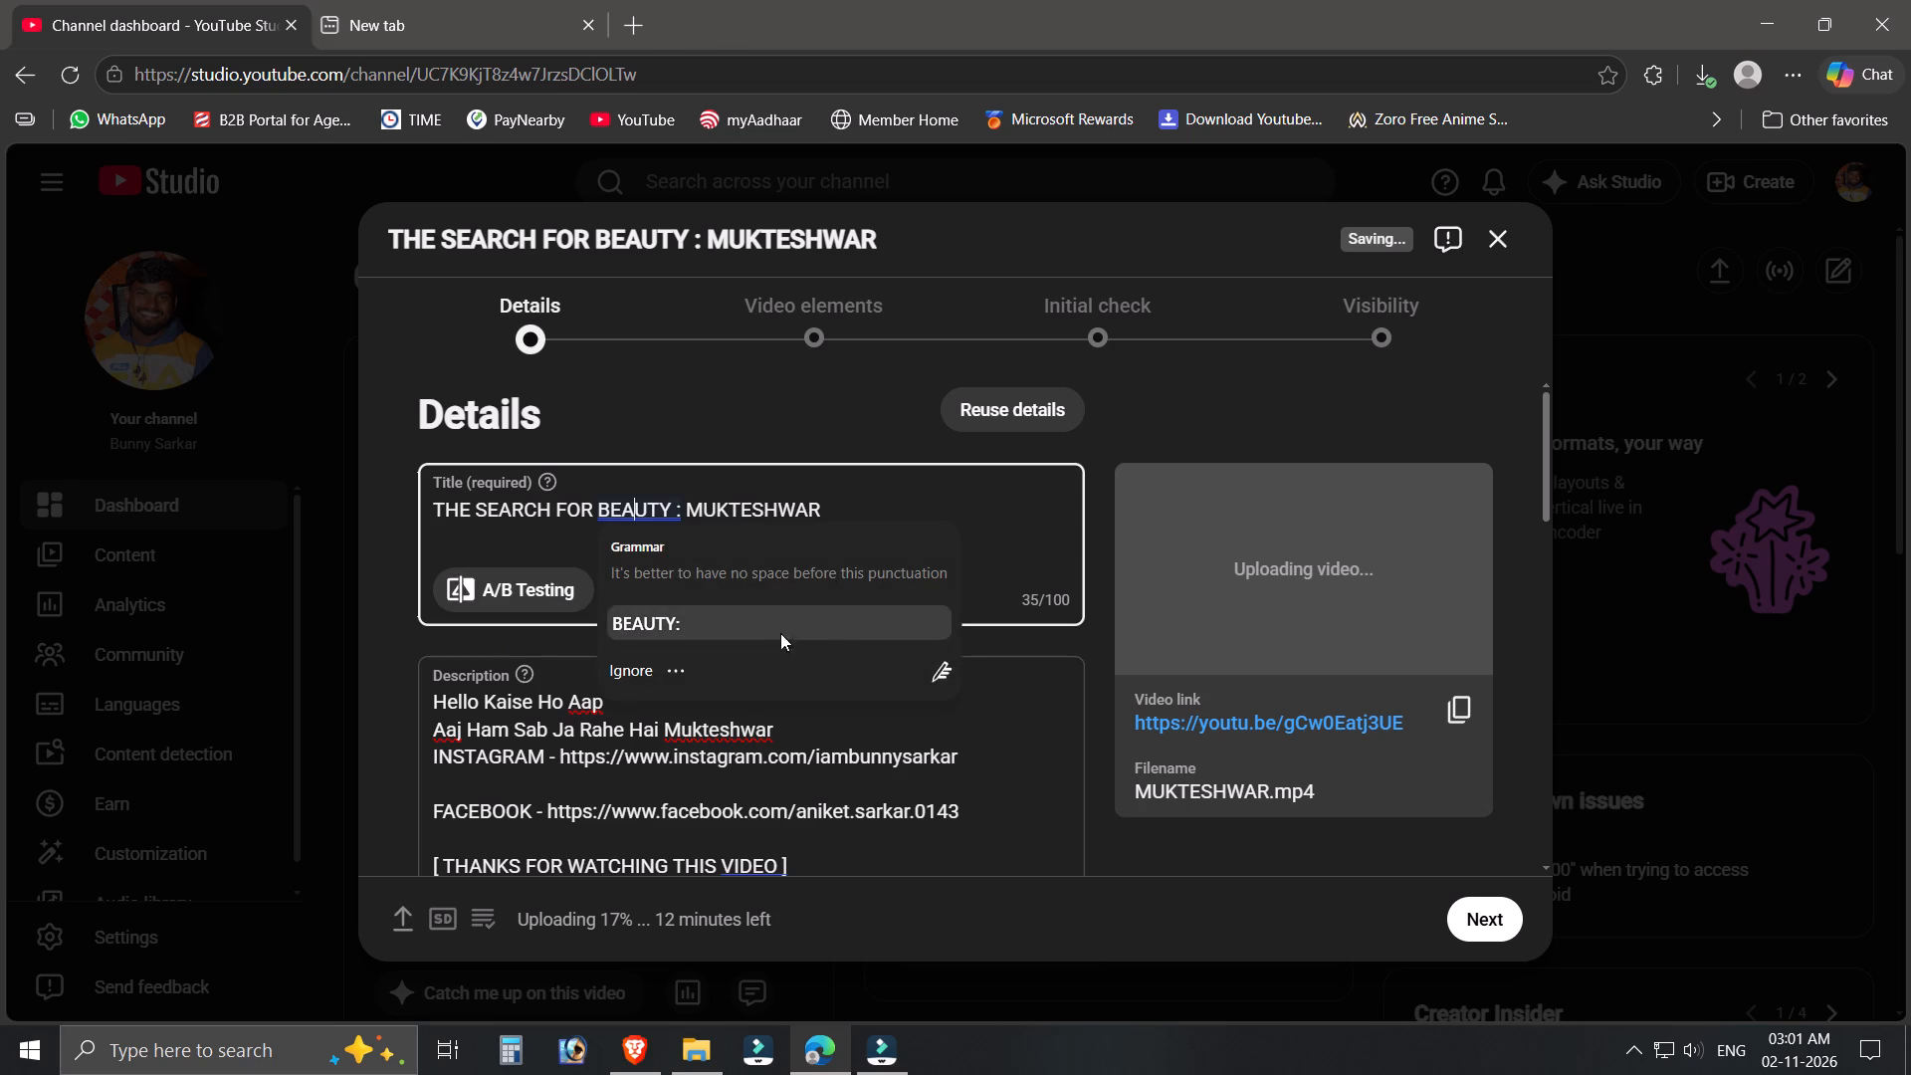
{"action": "left_click", "coordinate": [919, 501]}
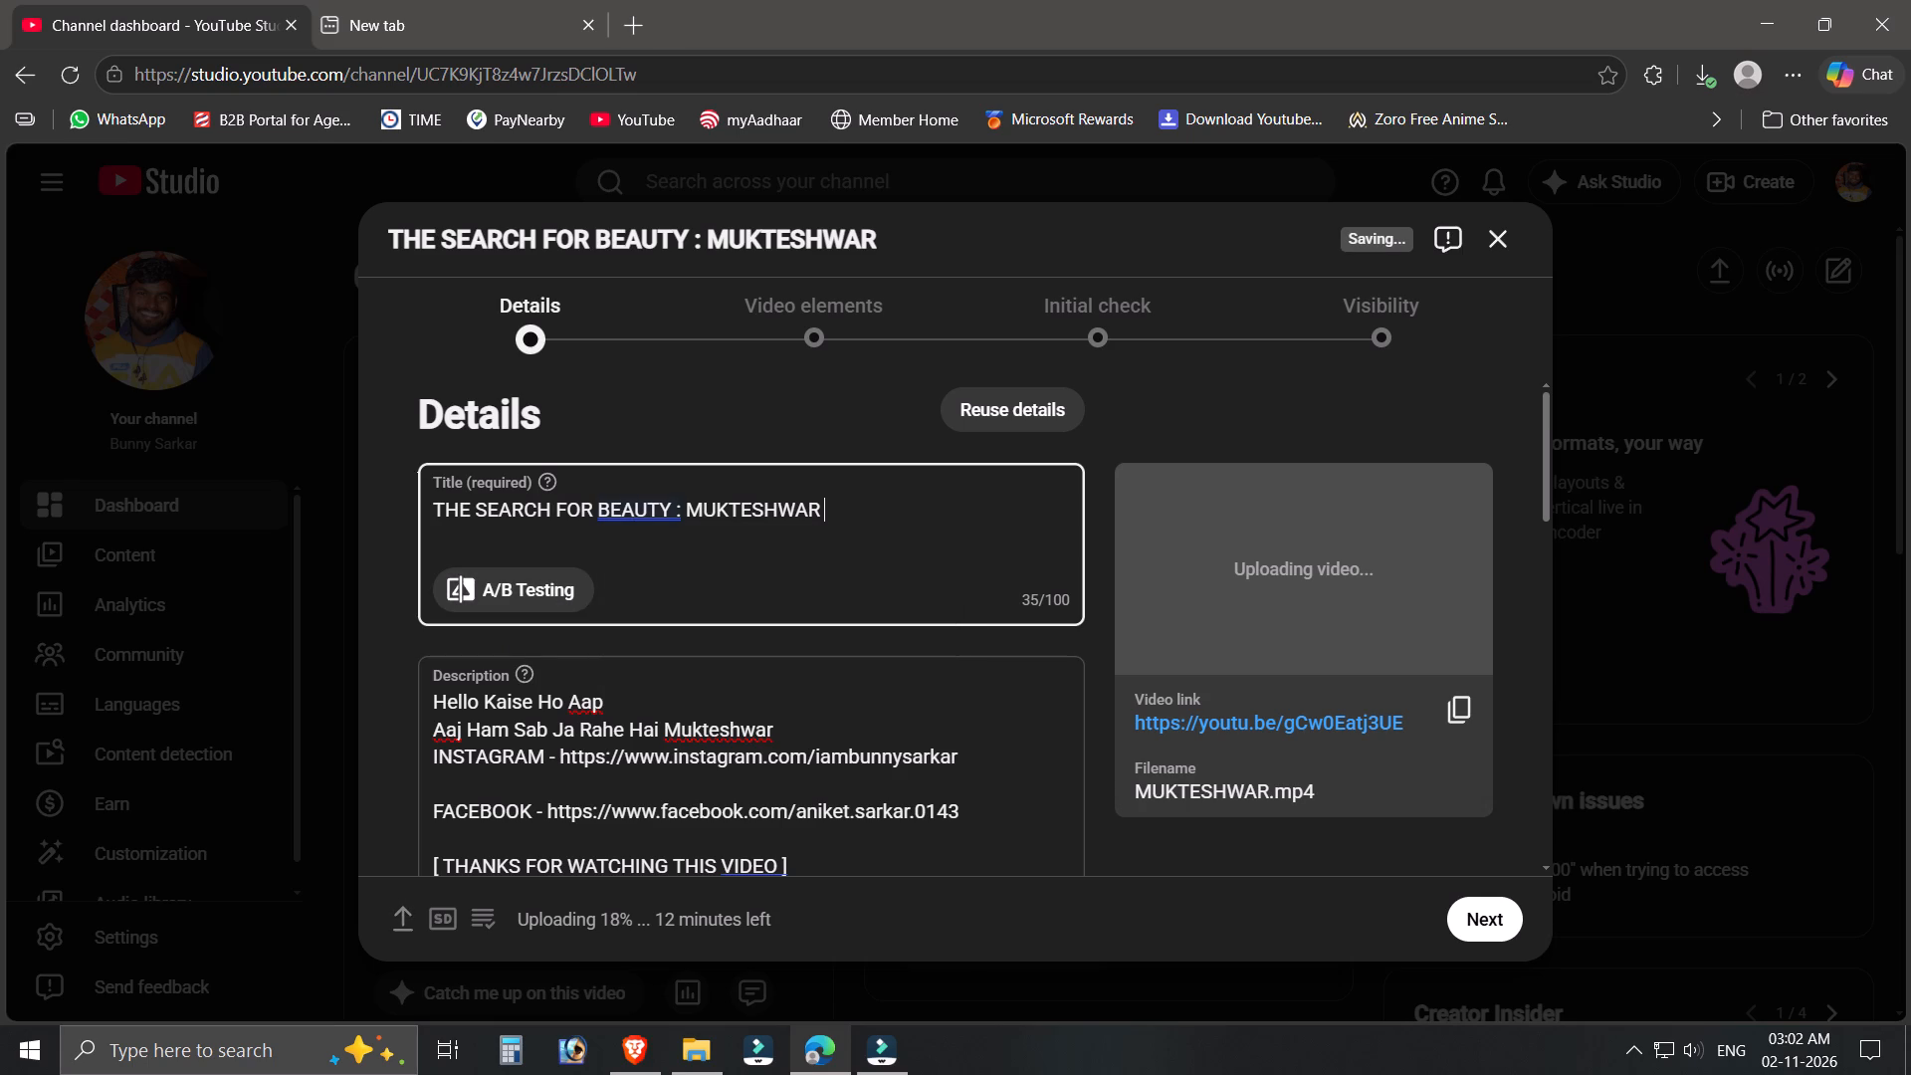
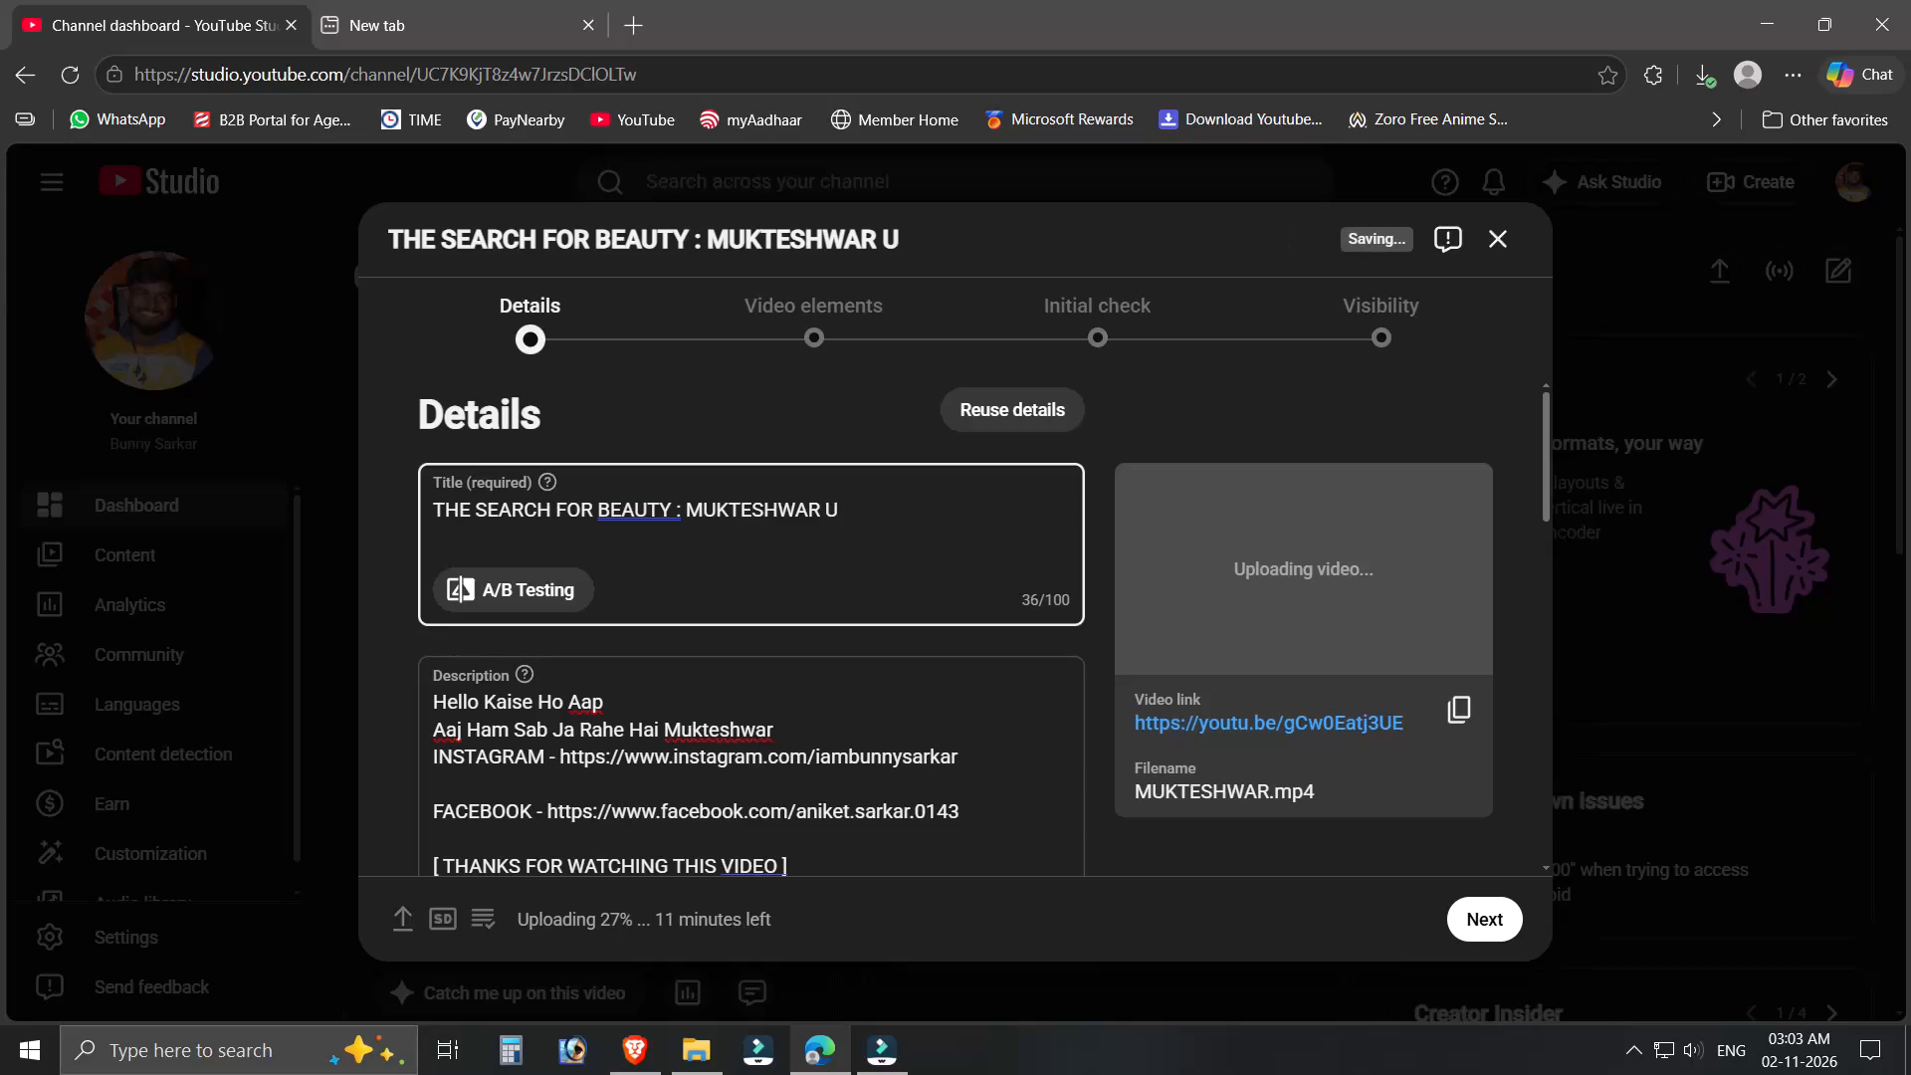
Finish the last word of the video title so it reads "THE SEARCH FOR BEAUTY : MUKTESHWAR UTTARAKHAND".
{"action": "type", "text": "tta"}
{"action": "key", "text": "BackSpace"}
{"action": "key", "text": "BackSpace"}
{"action": "key", "text": "BackSpace"}
{"action": "type", "text": "TTAR"}
{"action": "key", "text": "shift+a"}
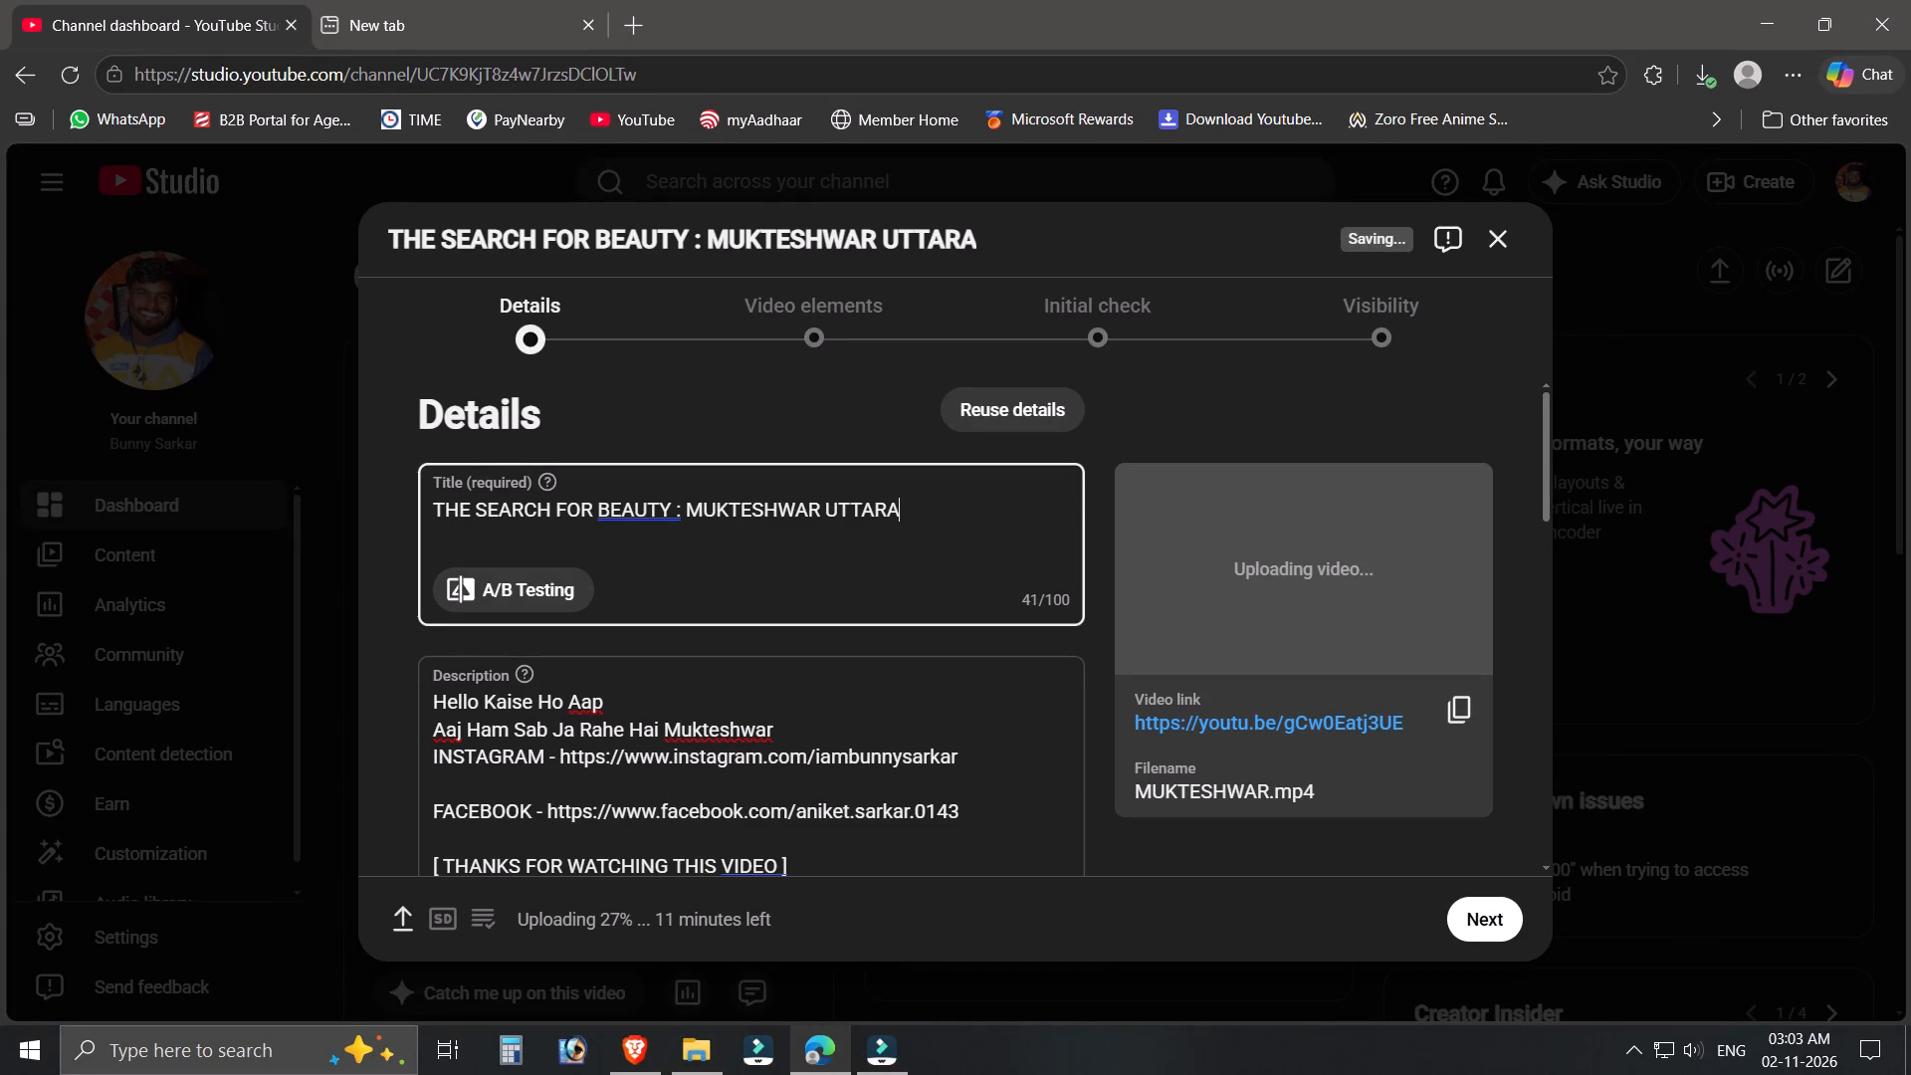
{"action": "type", "text": "KHAND"}
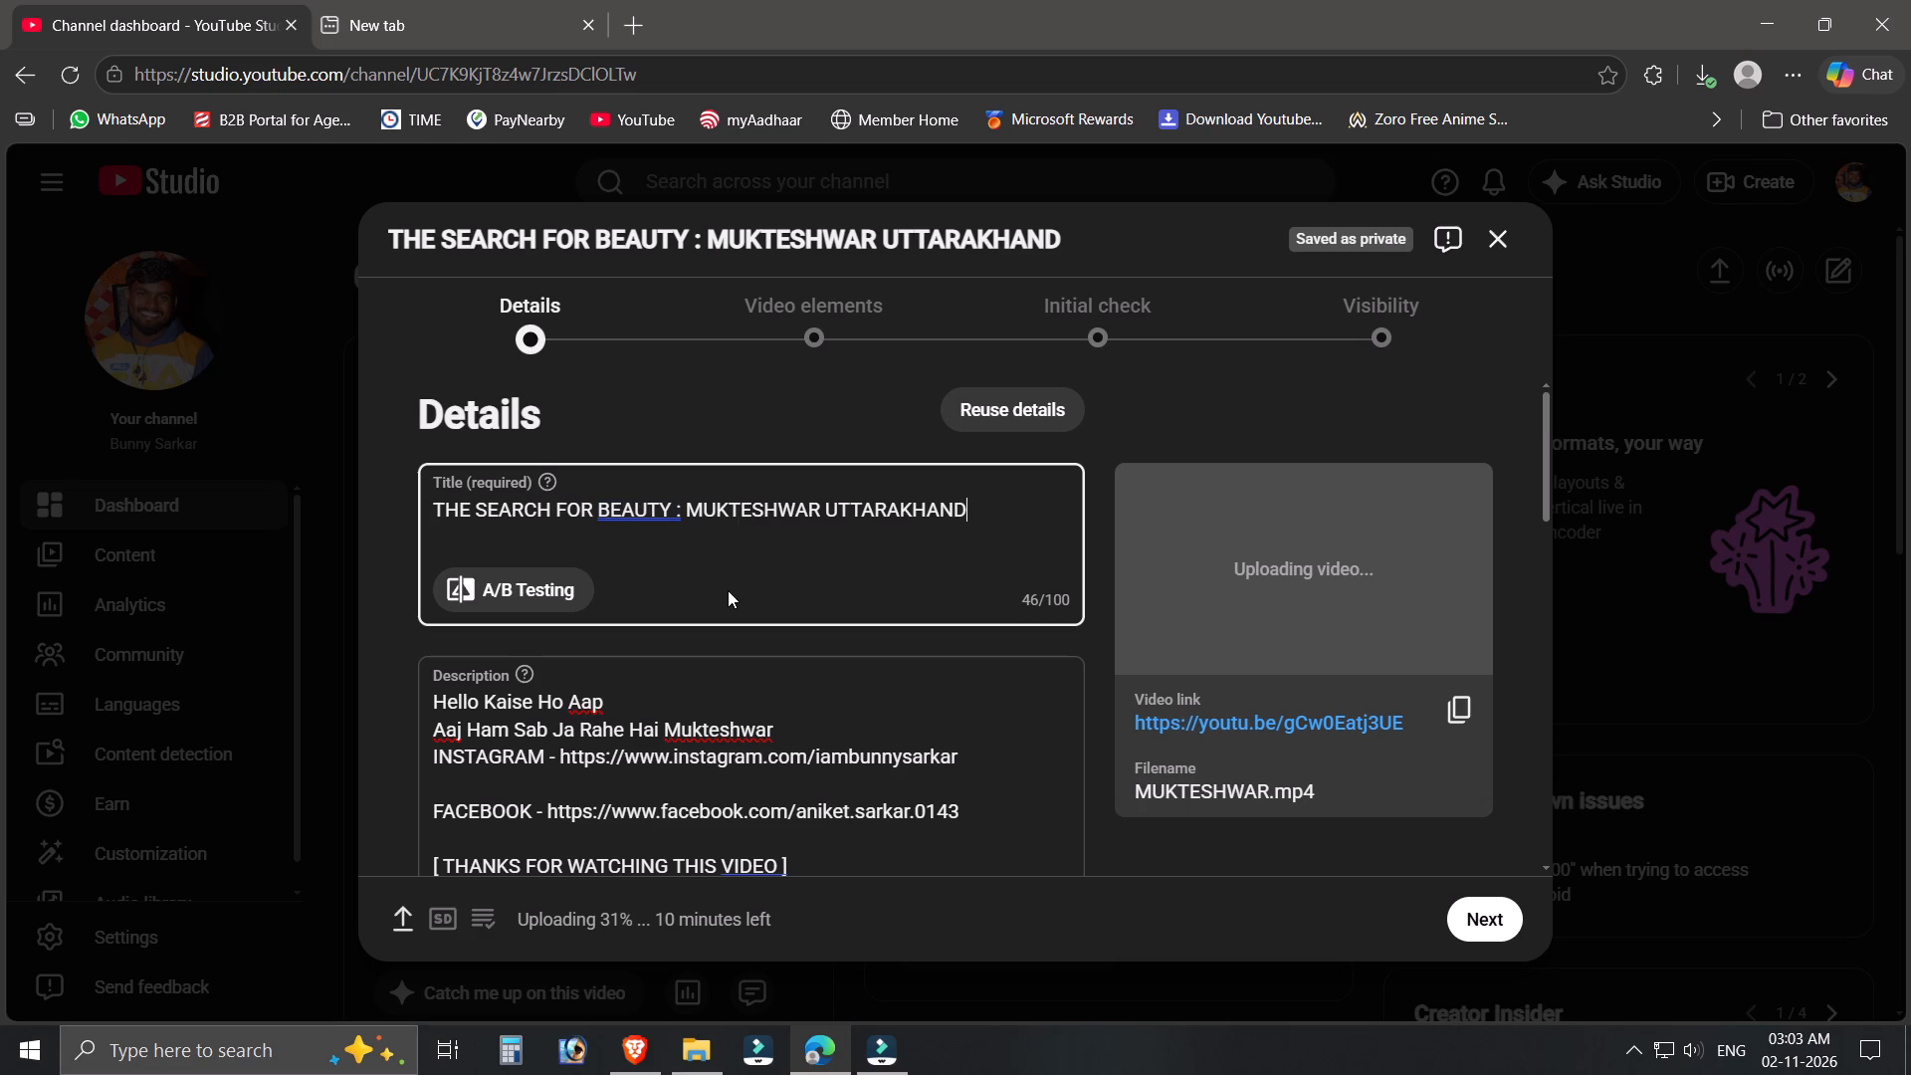
Remove the colon separator between BEAUTY and MUKTESHWAR in the video title.
{"action": "left_click", "coordinate": [752, 563]}
{"action": "left_click", "coordinate": [685, 512]}
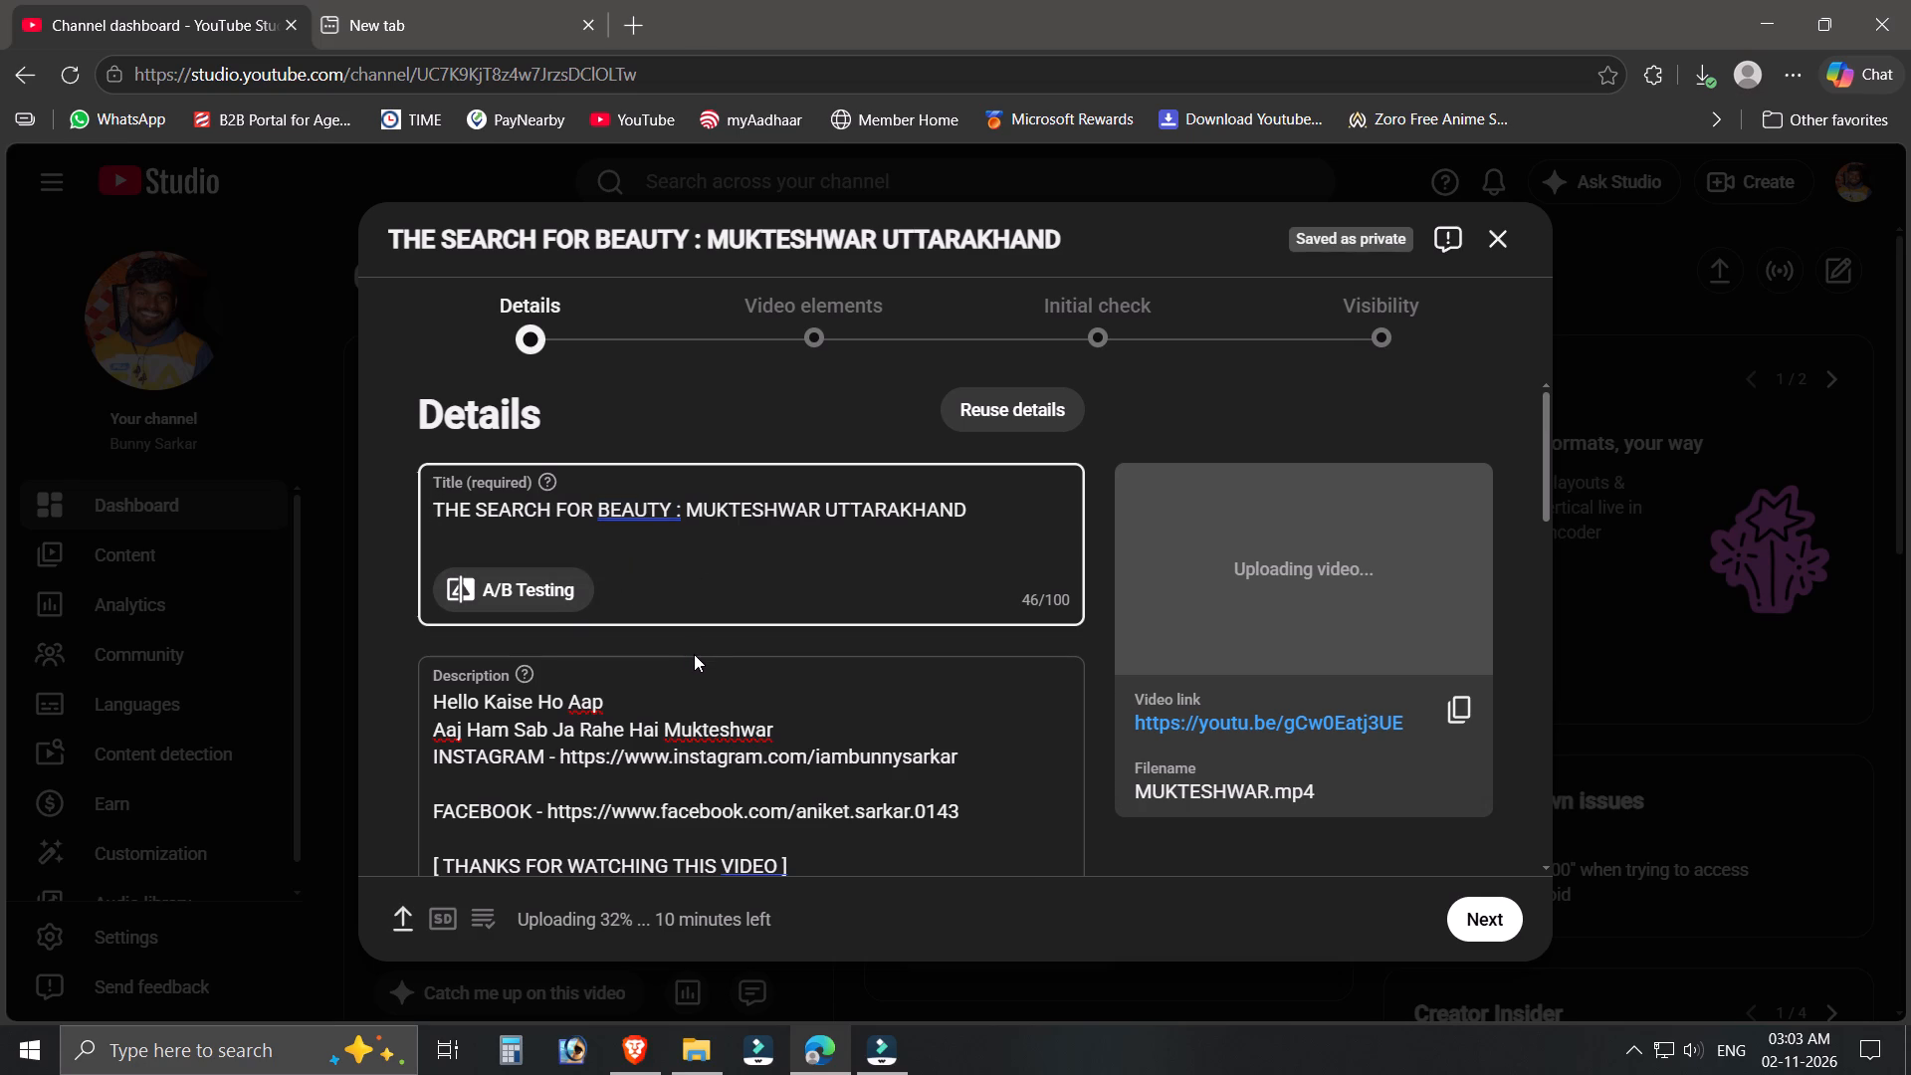
{"action": "key", "text": "BackSpace"}
{"action": "key", "text": "BackSpace"}
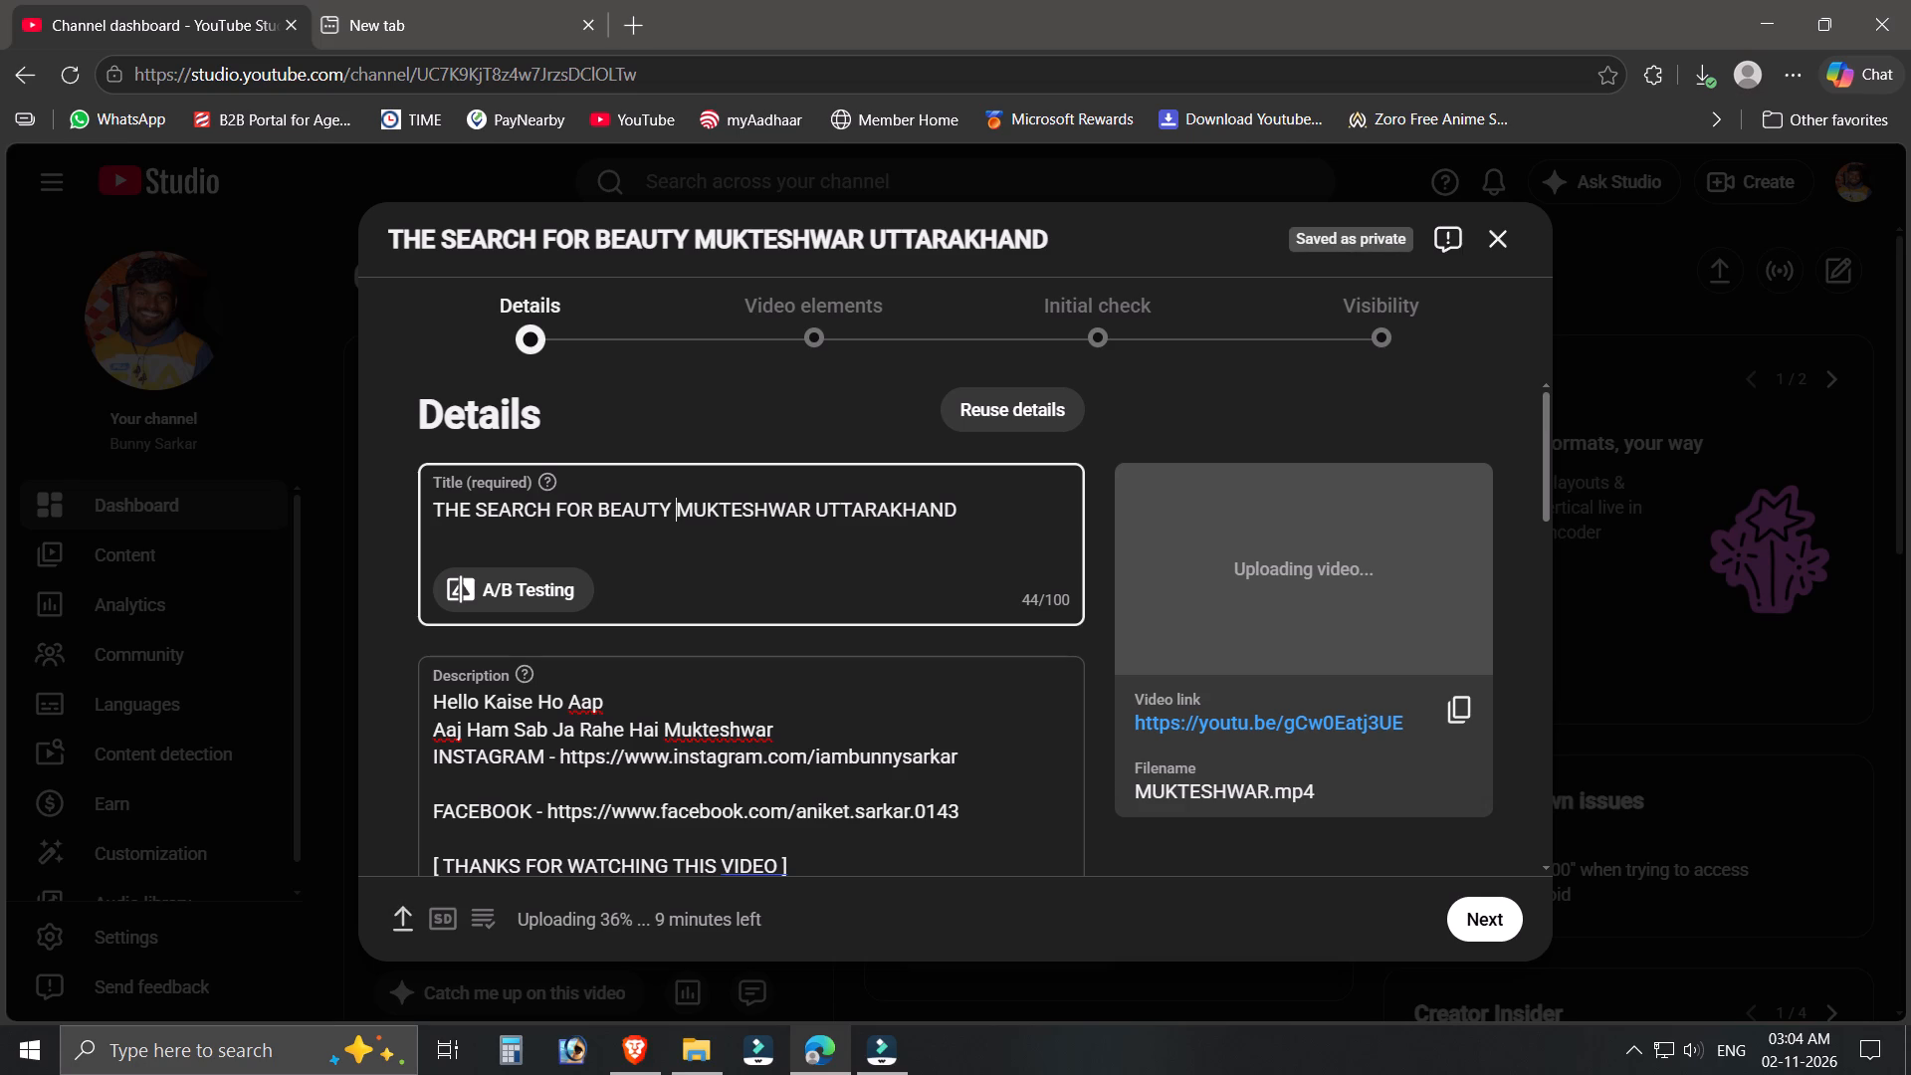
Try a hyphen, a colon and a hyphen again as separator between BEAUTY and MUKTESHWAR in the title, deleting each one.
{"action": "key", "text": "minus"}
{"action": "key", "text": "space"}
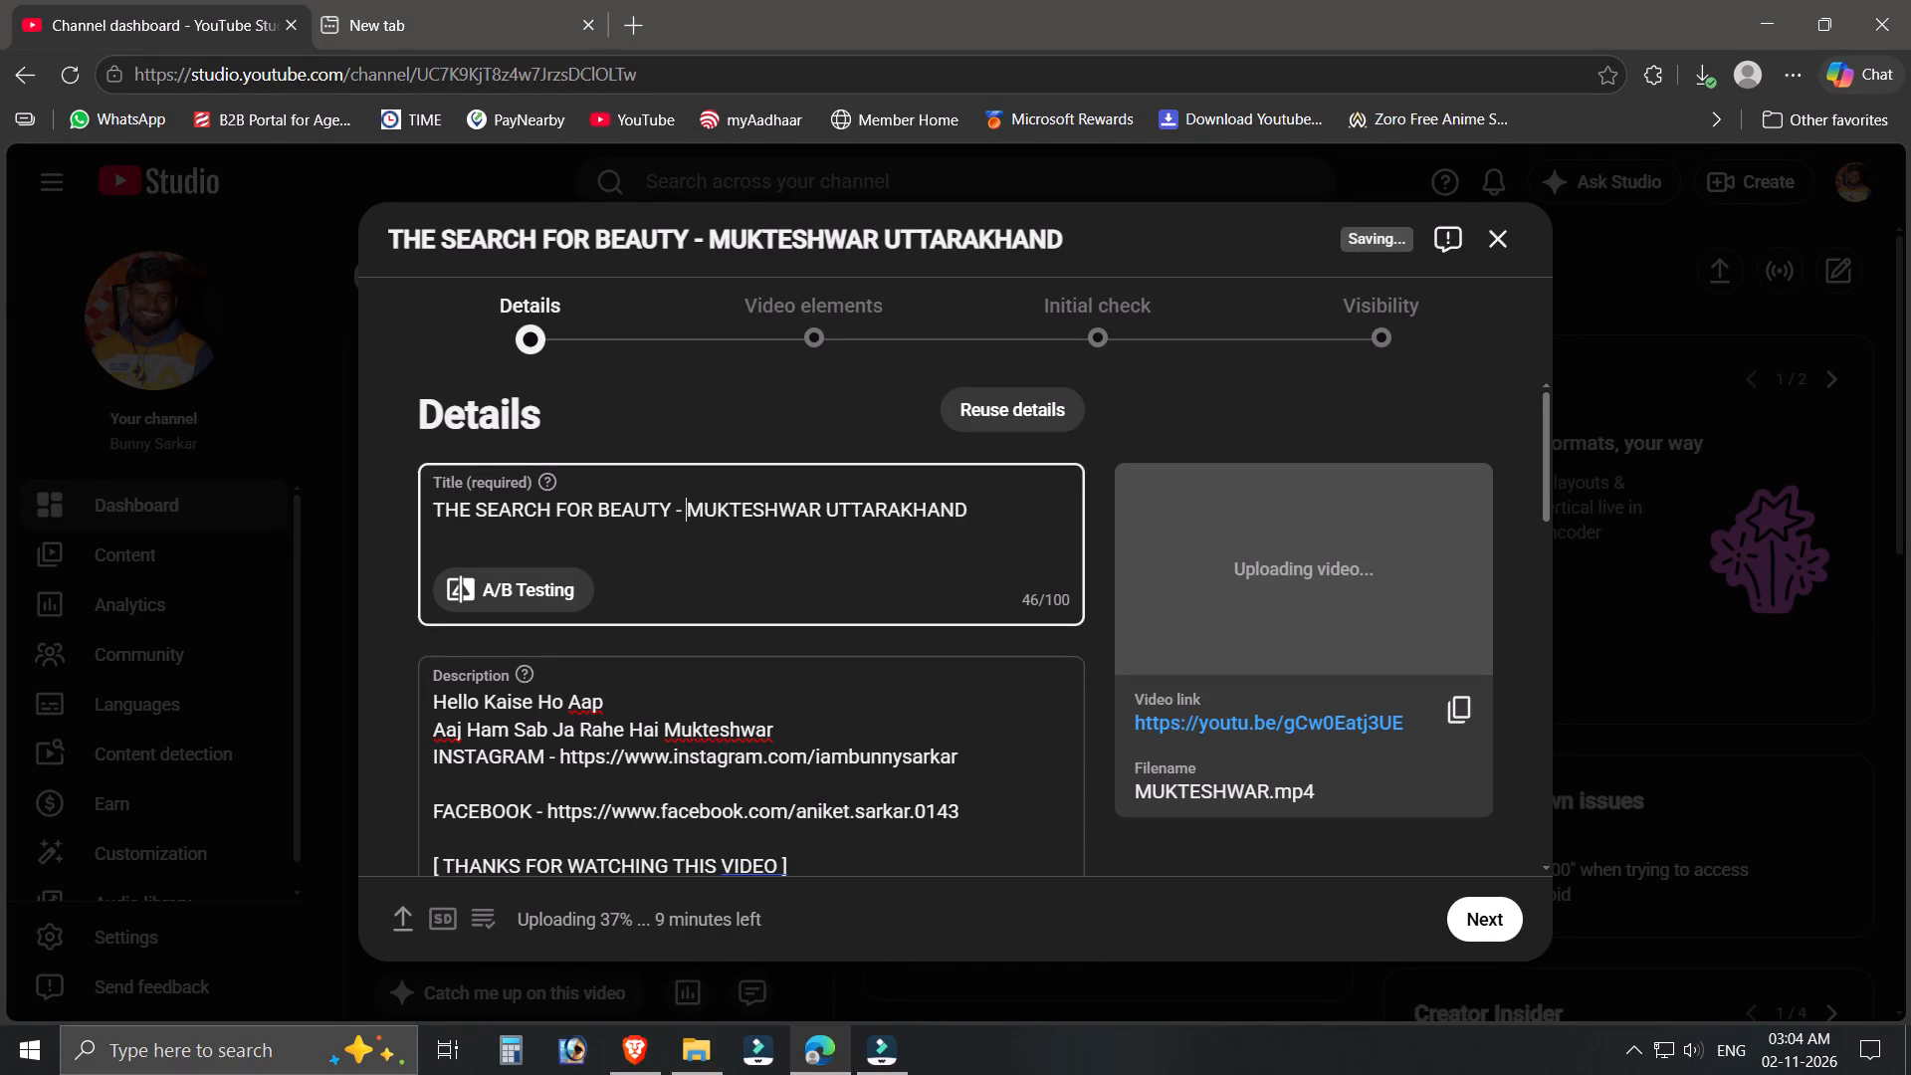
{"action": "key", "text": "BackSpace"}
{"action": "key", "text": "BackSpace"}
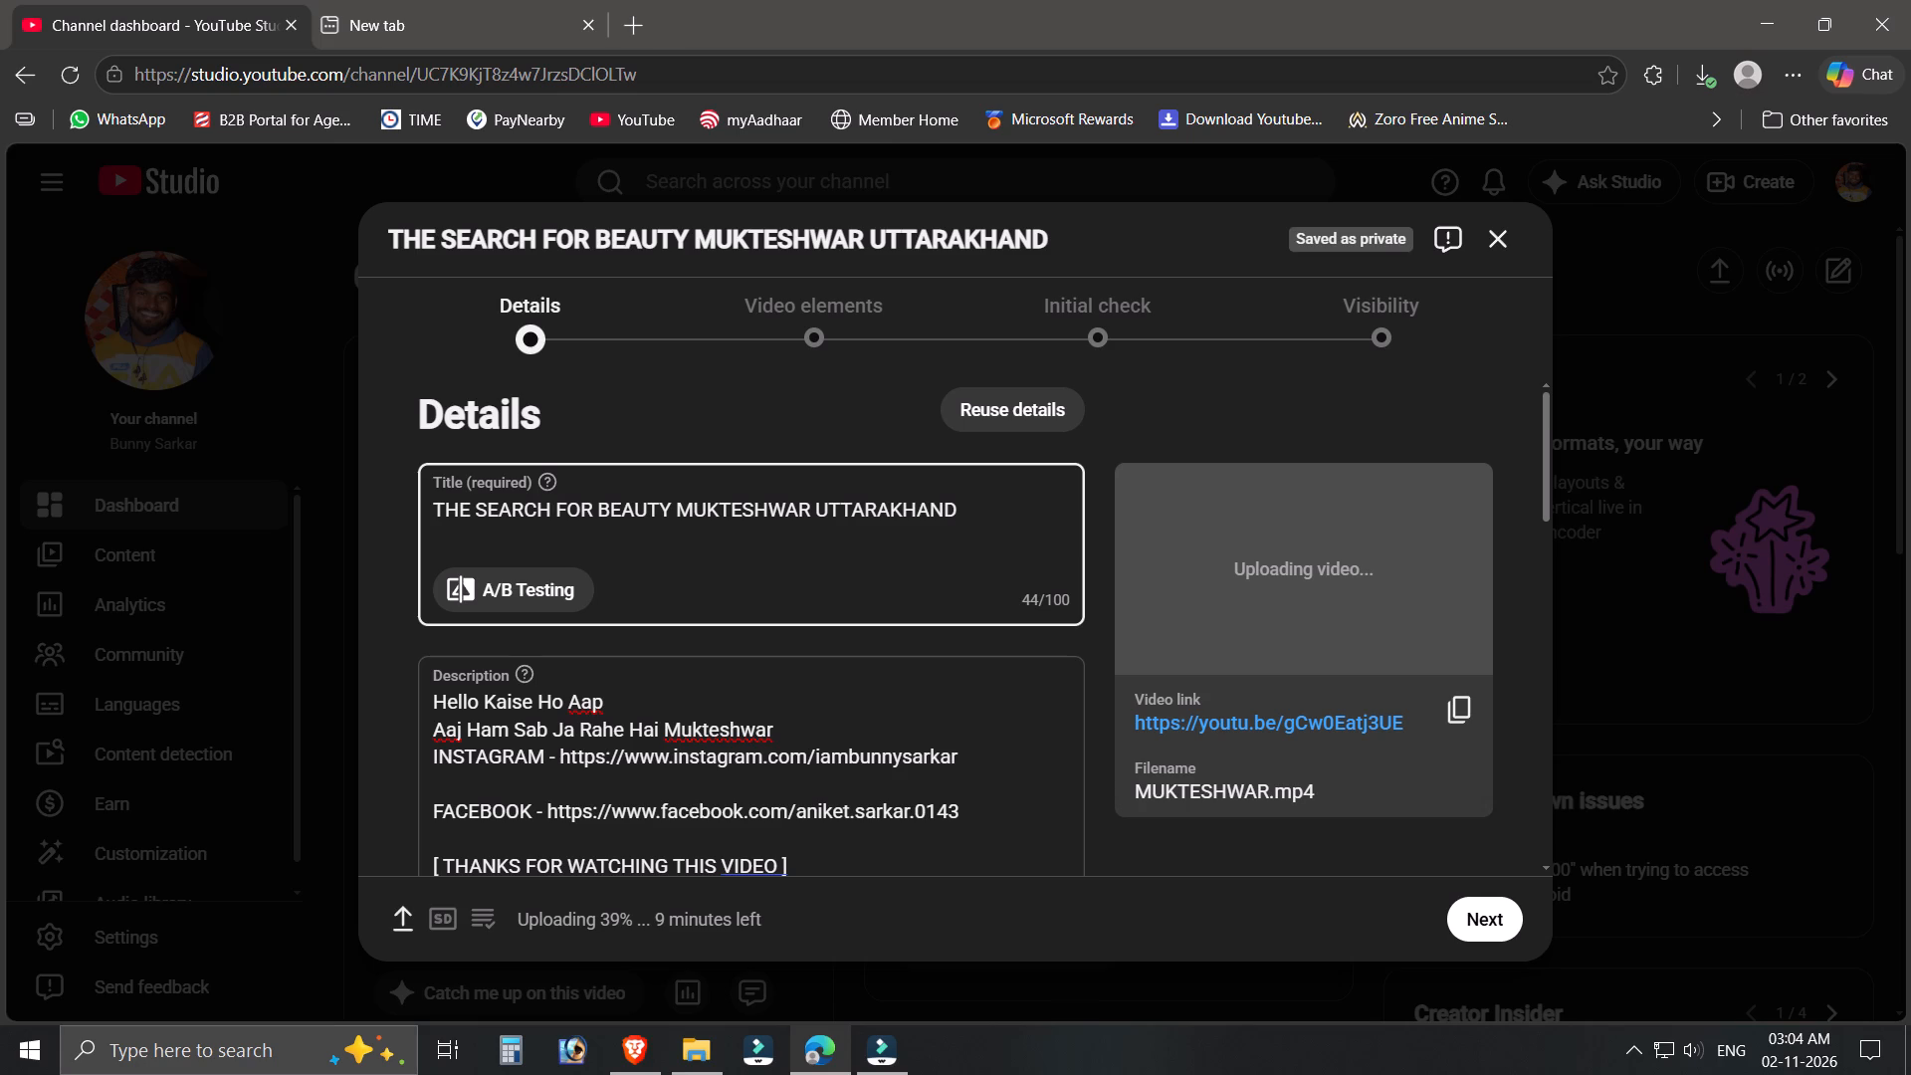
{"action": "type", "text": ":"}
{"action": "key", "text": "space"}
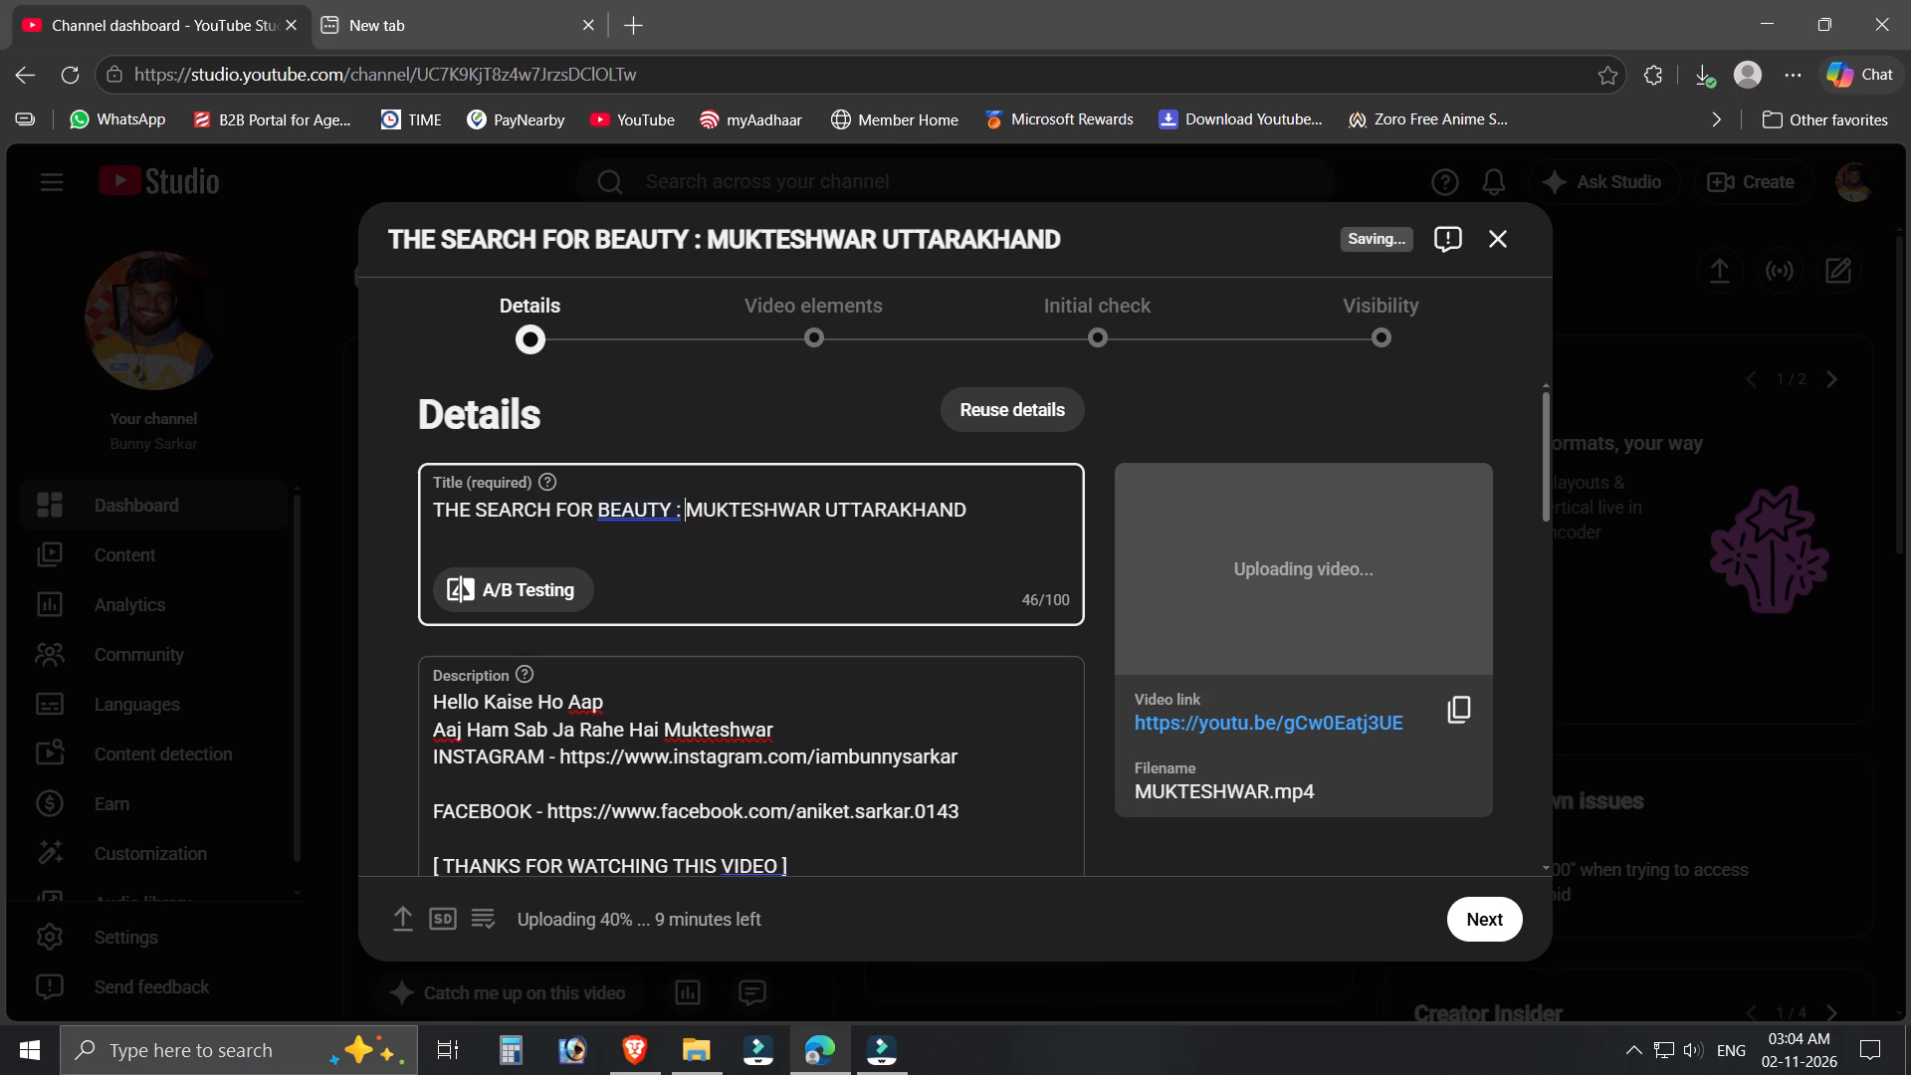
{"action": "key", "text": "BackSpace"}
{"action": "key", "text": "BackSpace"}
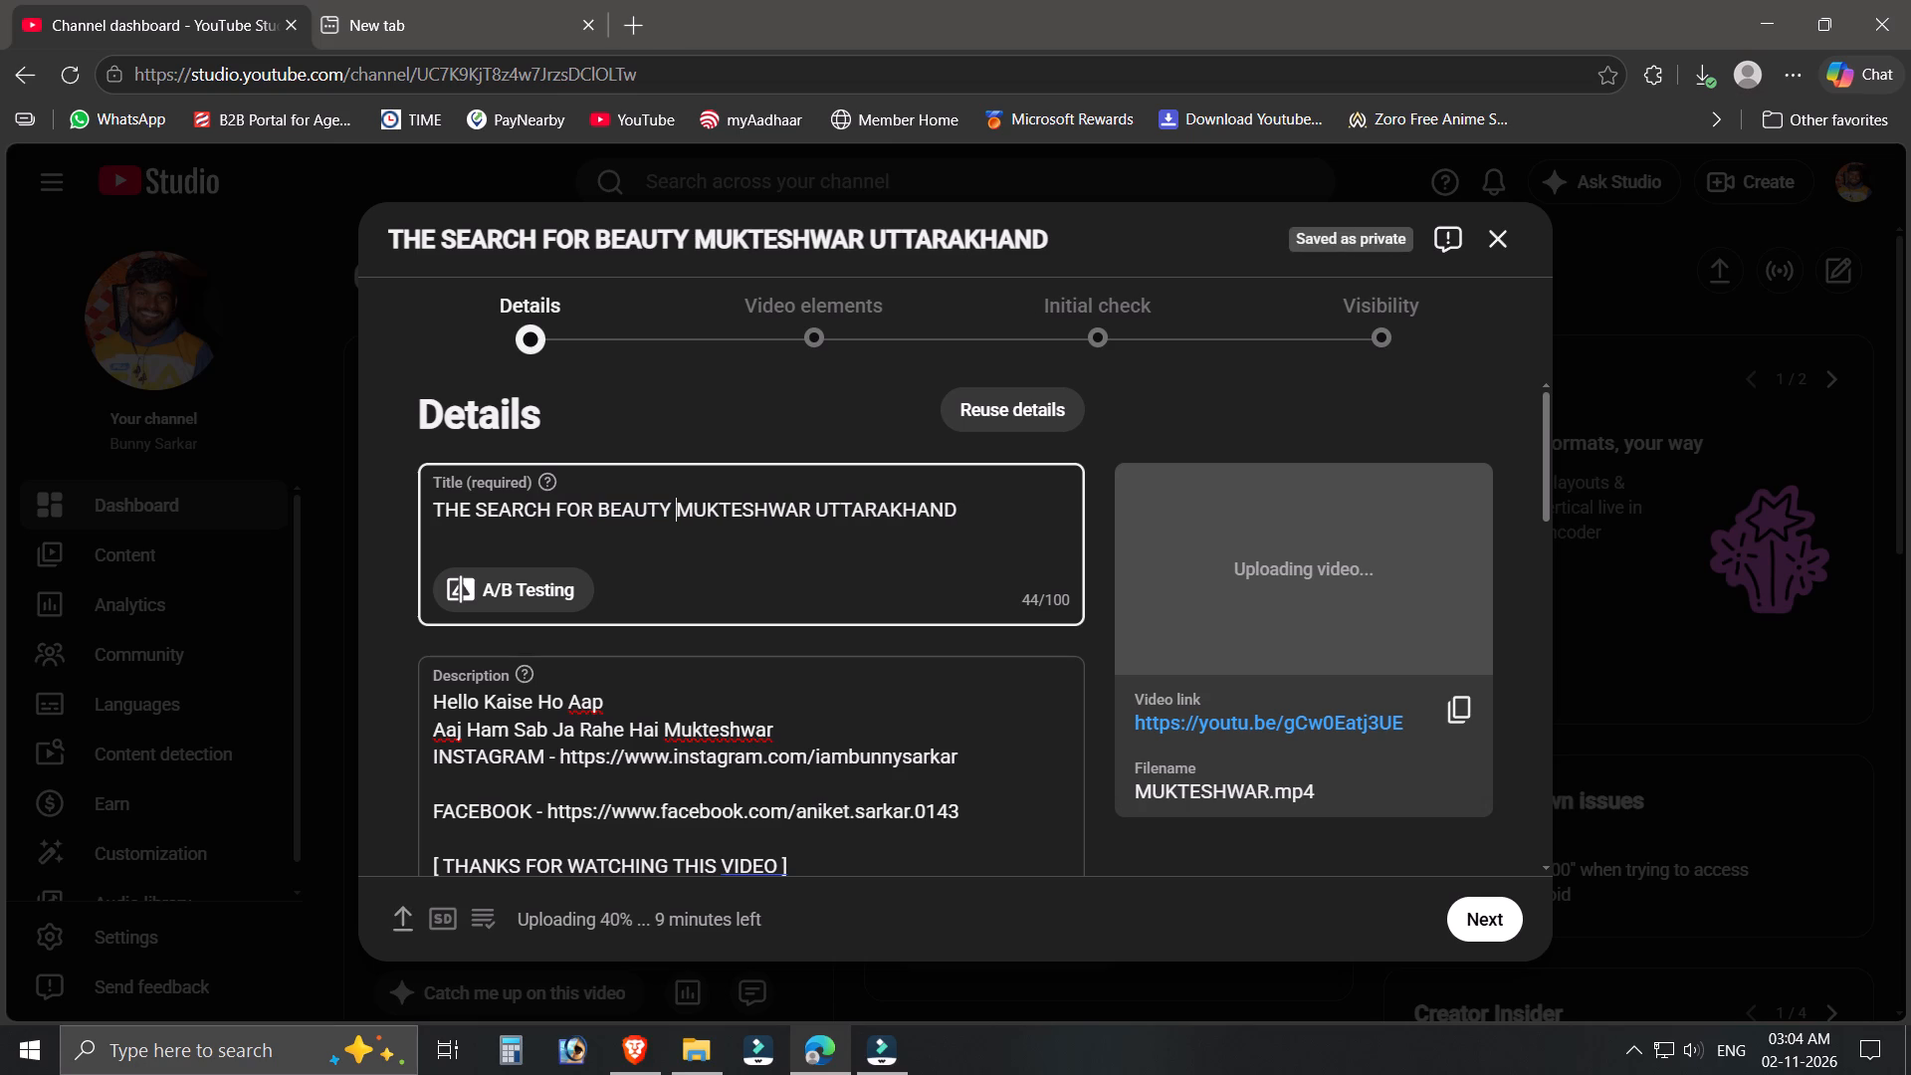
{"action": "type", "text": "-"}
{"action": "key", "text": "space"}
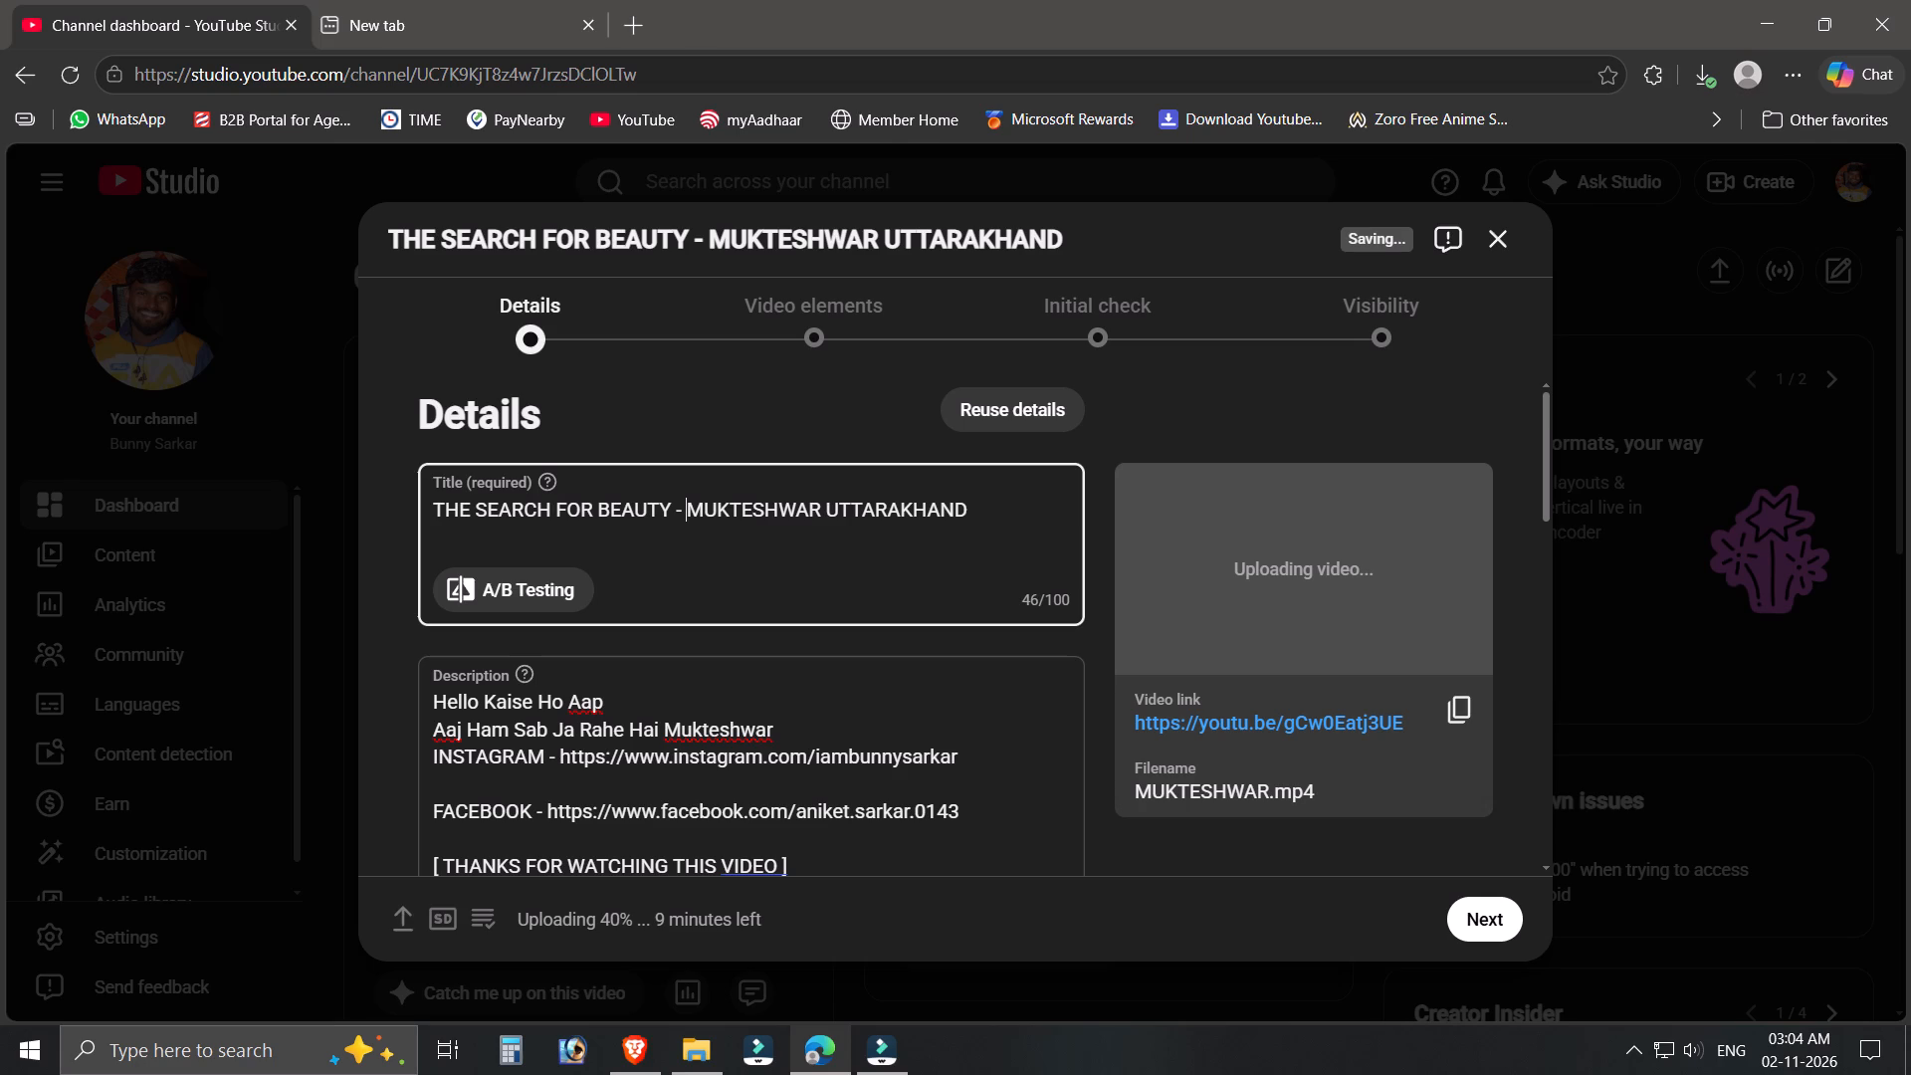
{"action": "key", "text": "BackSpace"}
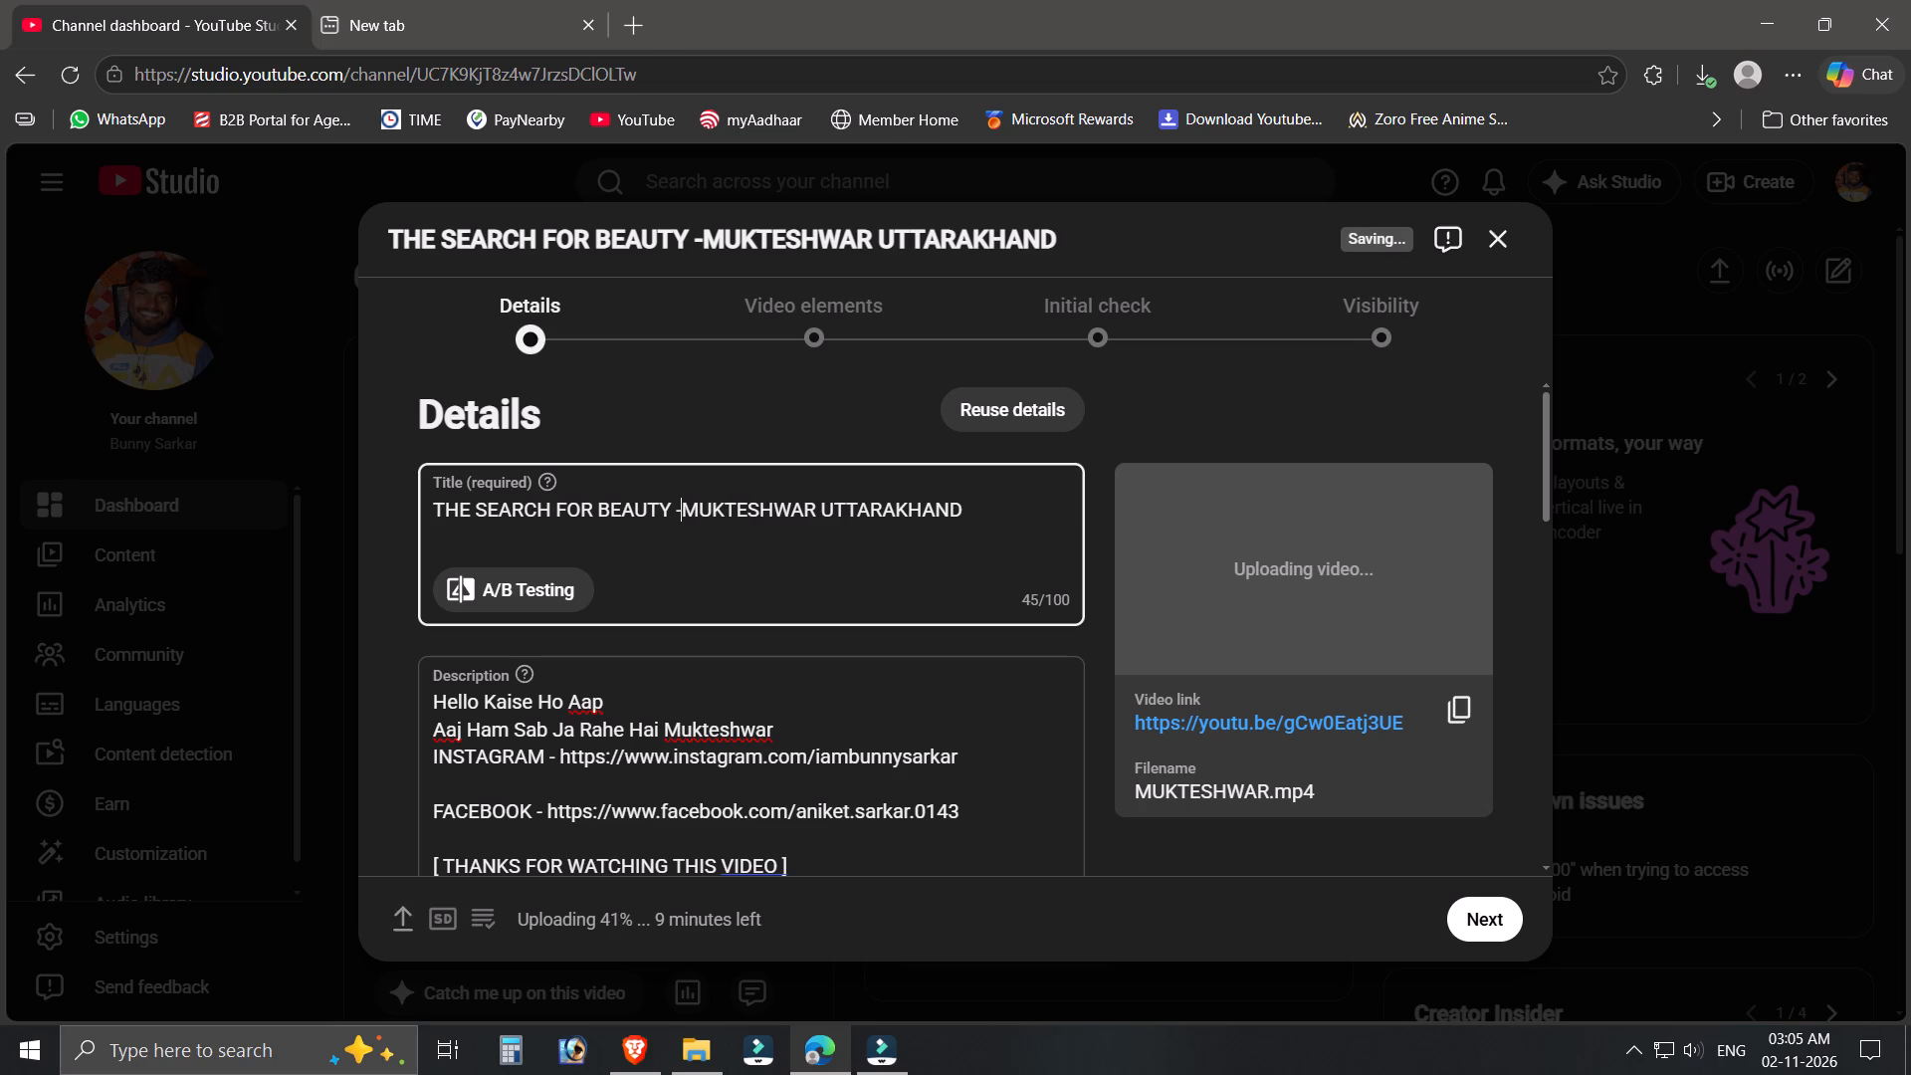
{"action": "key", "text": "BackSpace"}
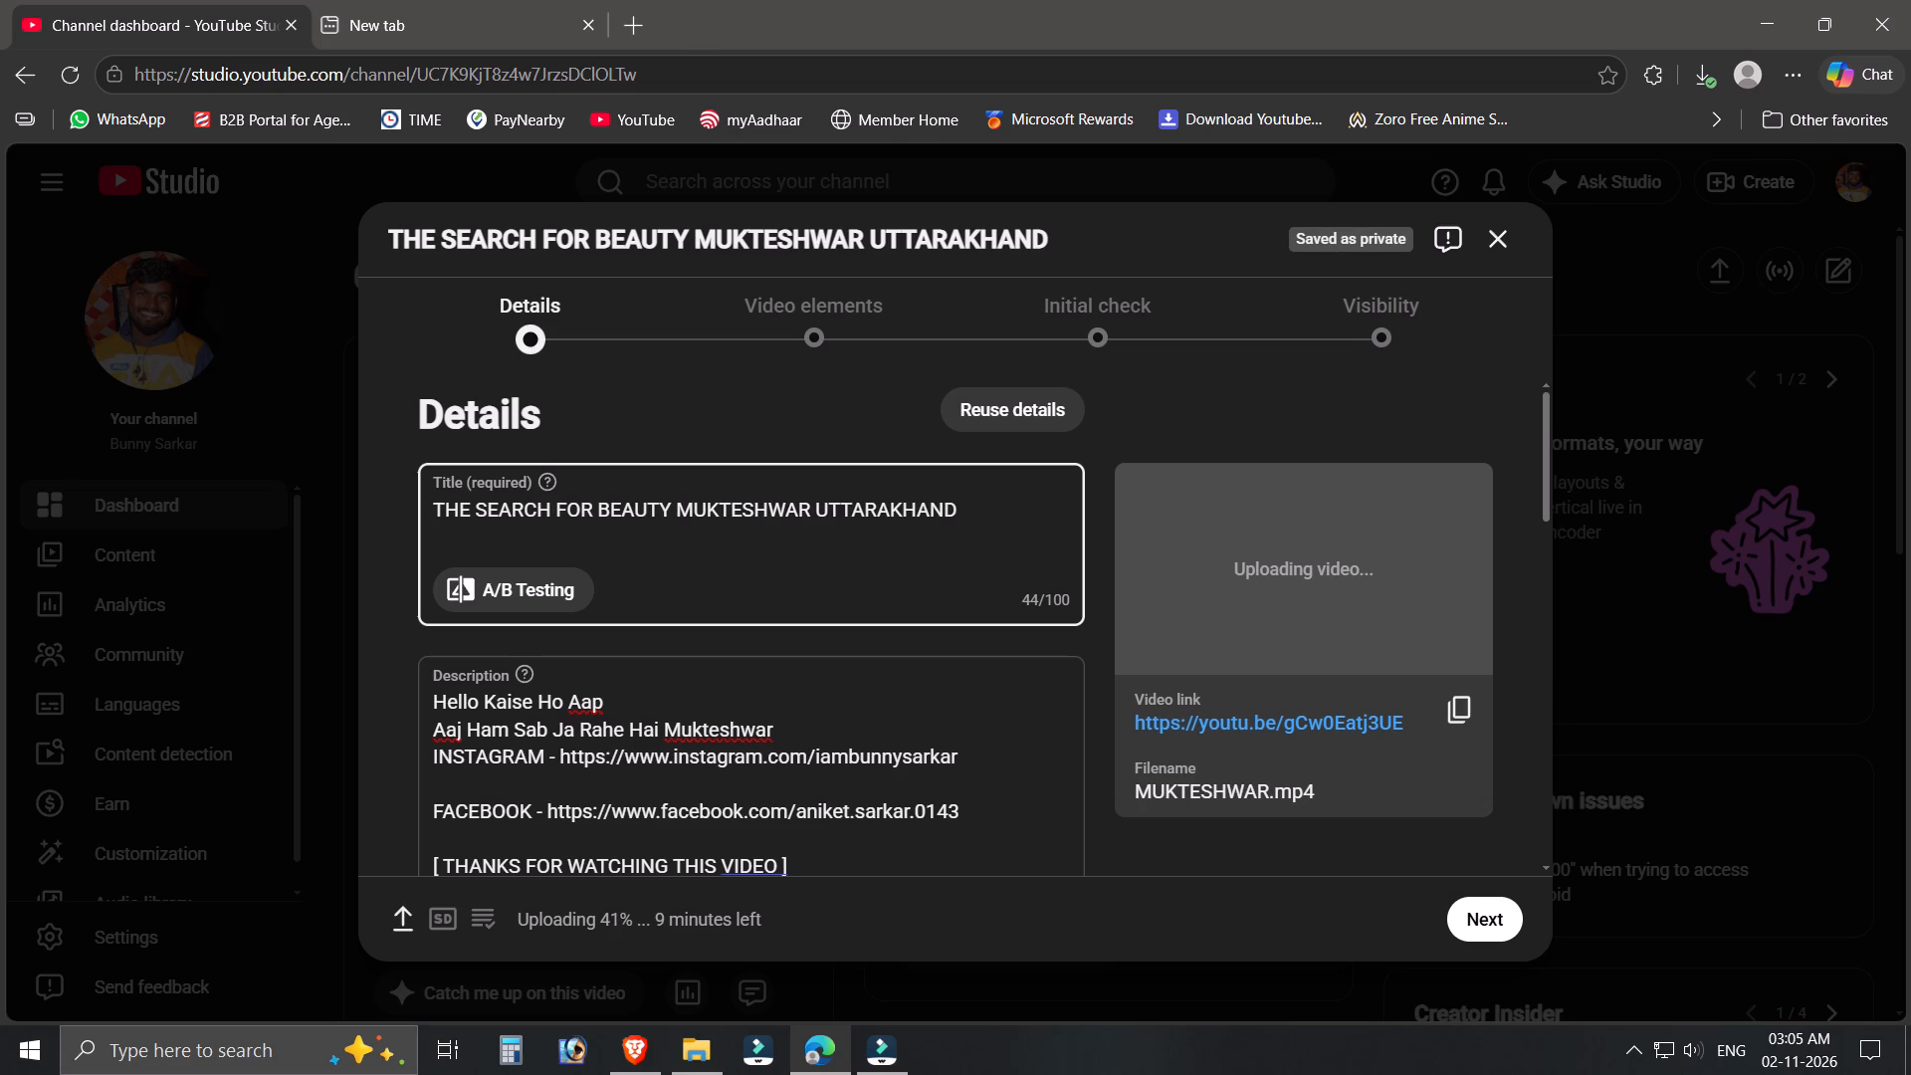
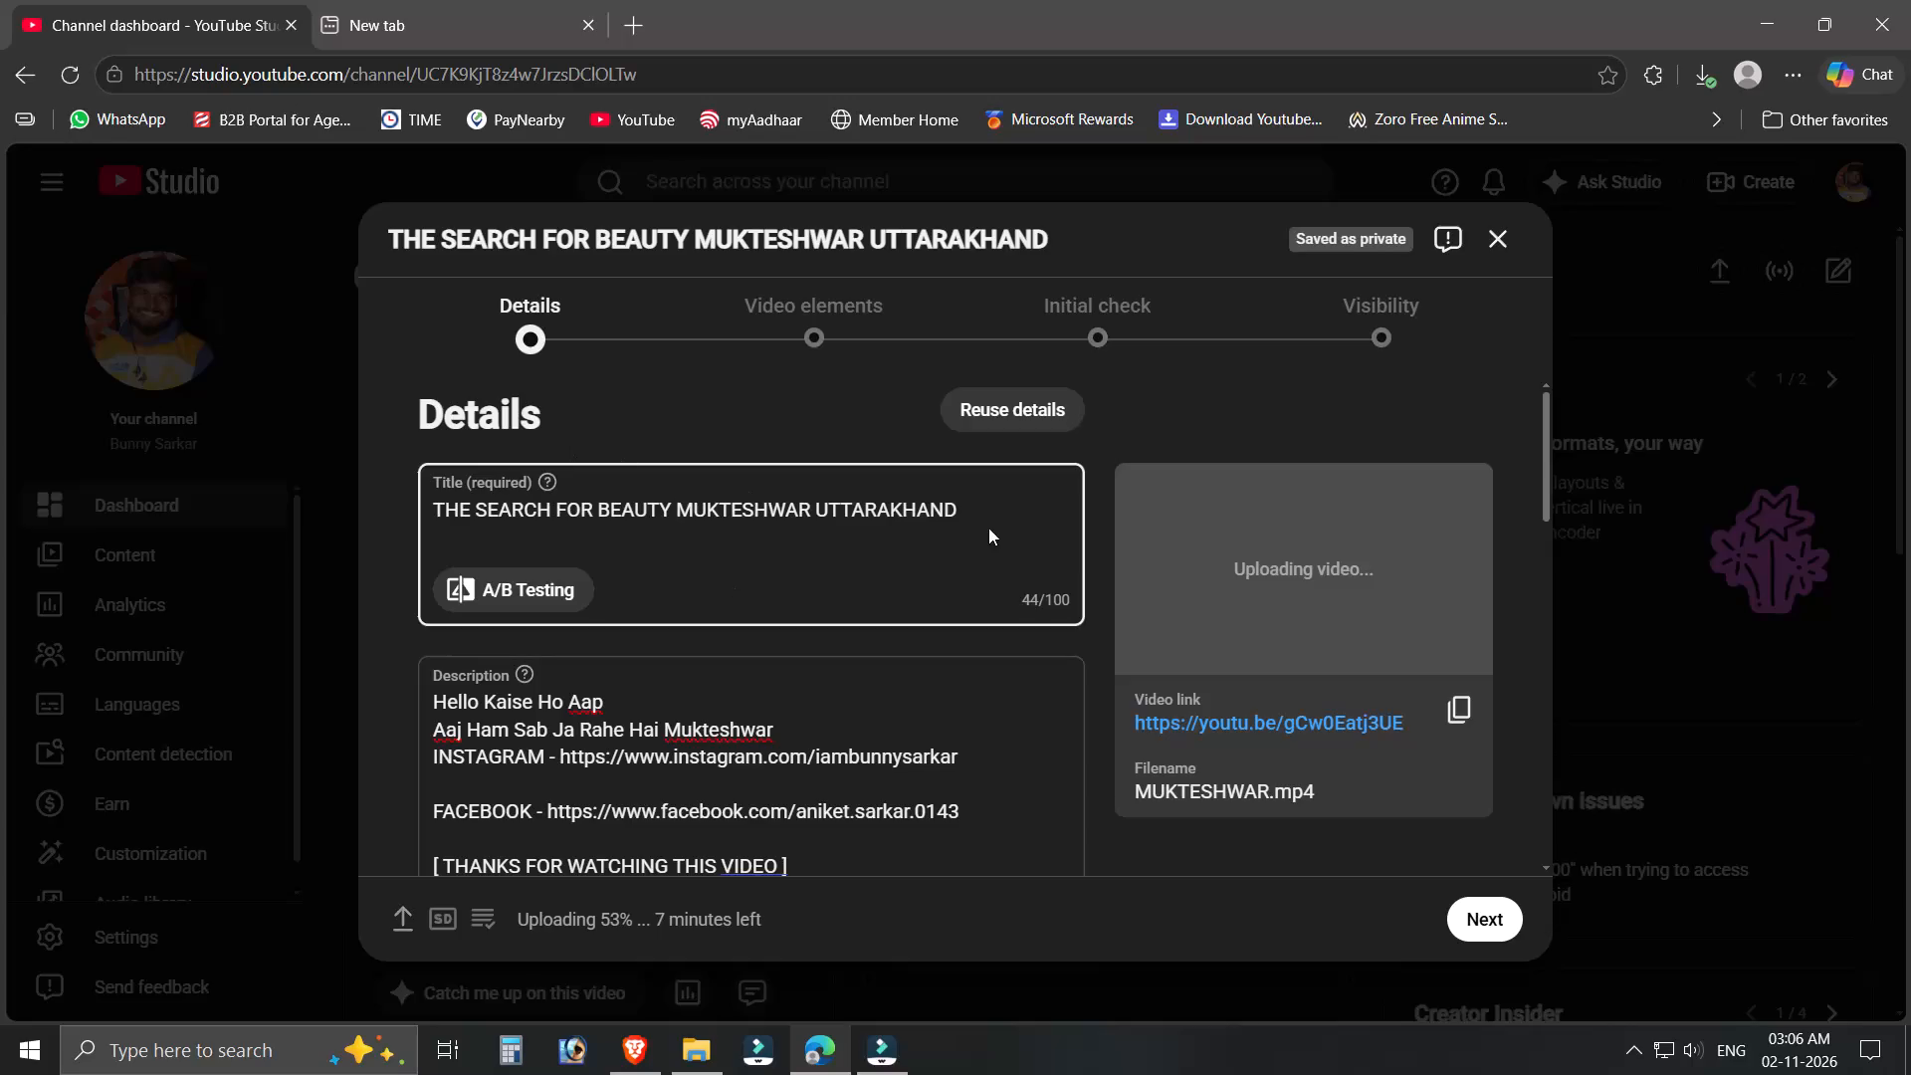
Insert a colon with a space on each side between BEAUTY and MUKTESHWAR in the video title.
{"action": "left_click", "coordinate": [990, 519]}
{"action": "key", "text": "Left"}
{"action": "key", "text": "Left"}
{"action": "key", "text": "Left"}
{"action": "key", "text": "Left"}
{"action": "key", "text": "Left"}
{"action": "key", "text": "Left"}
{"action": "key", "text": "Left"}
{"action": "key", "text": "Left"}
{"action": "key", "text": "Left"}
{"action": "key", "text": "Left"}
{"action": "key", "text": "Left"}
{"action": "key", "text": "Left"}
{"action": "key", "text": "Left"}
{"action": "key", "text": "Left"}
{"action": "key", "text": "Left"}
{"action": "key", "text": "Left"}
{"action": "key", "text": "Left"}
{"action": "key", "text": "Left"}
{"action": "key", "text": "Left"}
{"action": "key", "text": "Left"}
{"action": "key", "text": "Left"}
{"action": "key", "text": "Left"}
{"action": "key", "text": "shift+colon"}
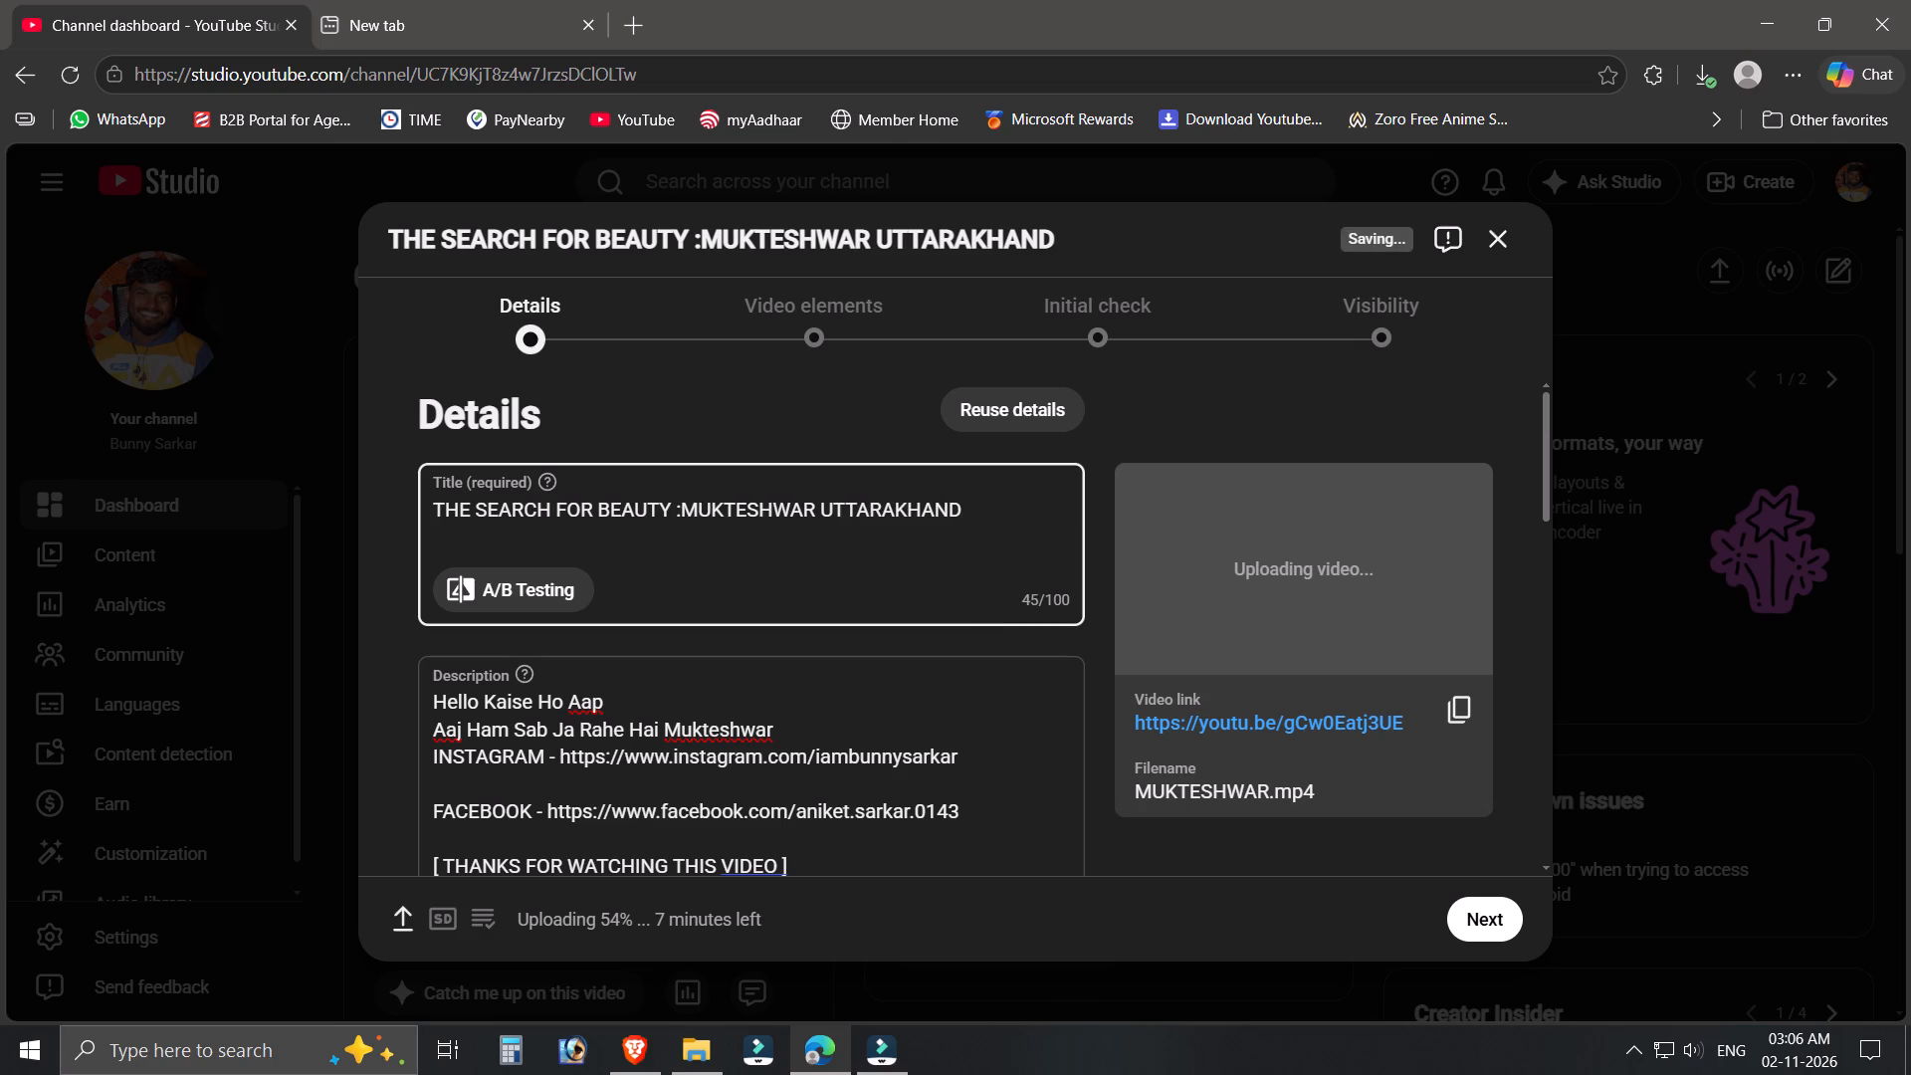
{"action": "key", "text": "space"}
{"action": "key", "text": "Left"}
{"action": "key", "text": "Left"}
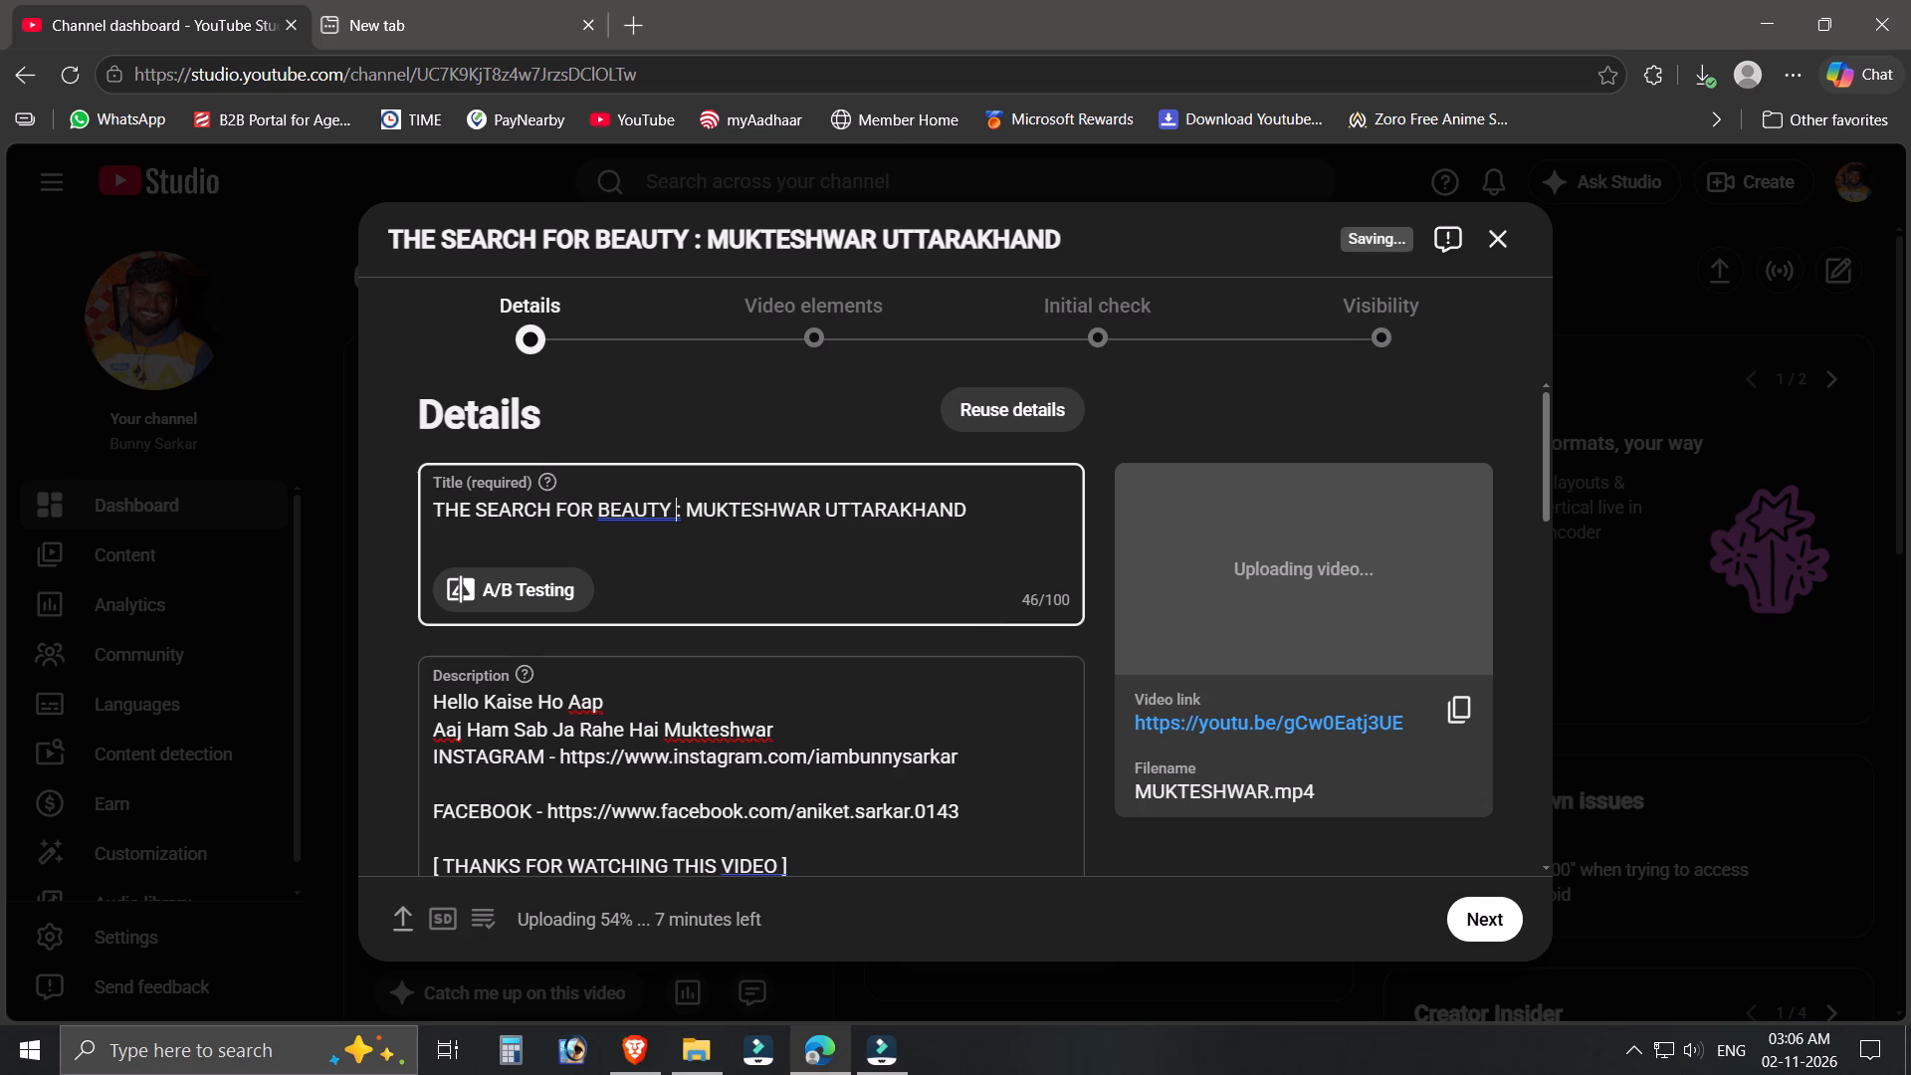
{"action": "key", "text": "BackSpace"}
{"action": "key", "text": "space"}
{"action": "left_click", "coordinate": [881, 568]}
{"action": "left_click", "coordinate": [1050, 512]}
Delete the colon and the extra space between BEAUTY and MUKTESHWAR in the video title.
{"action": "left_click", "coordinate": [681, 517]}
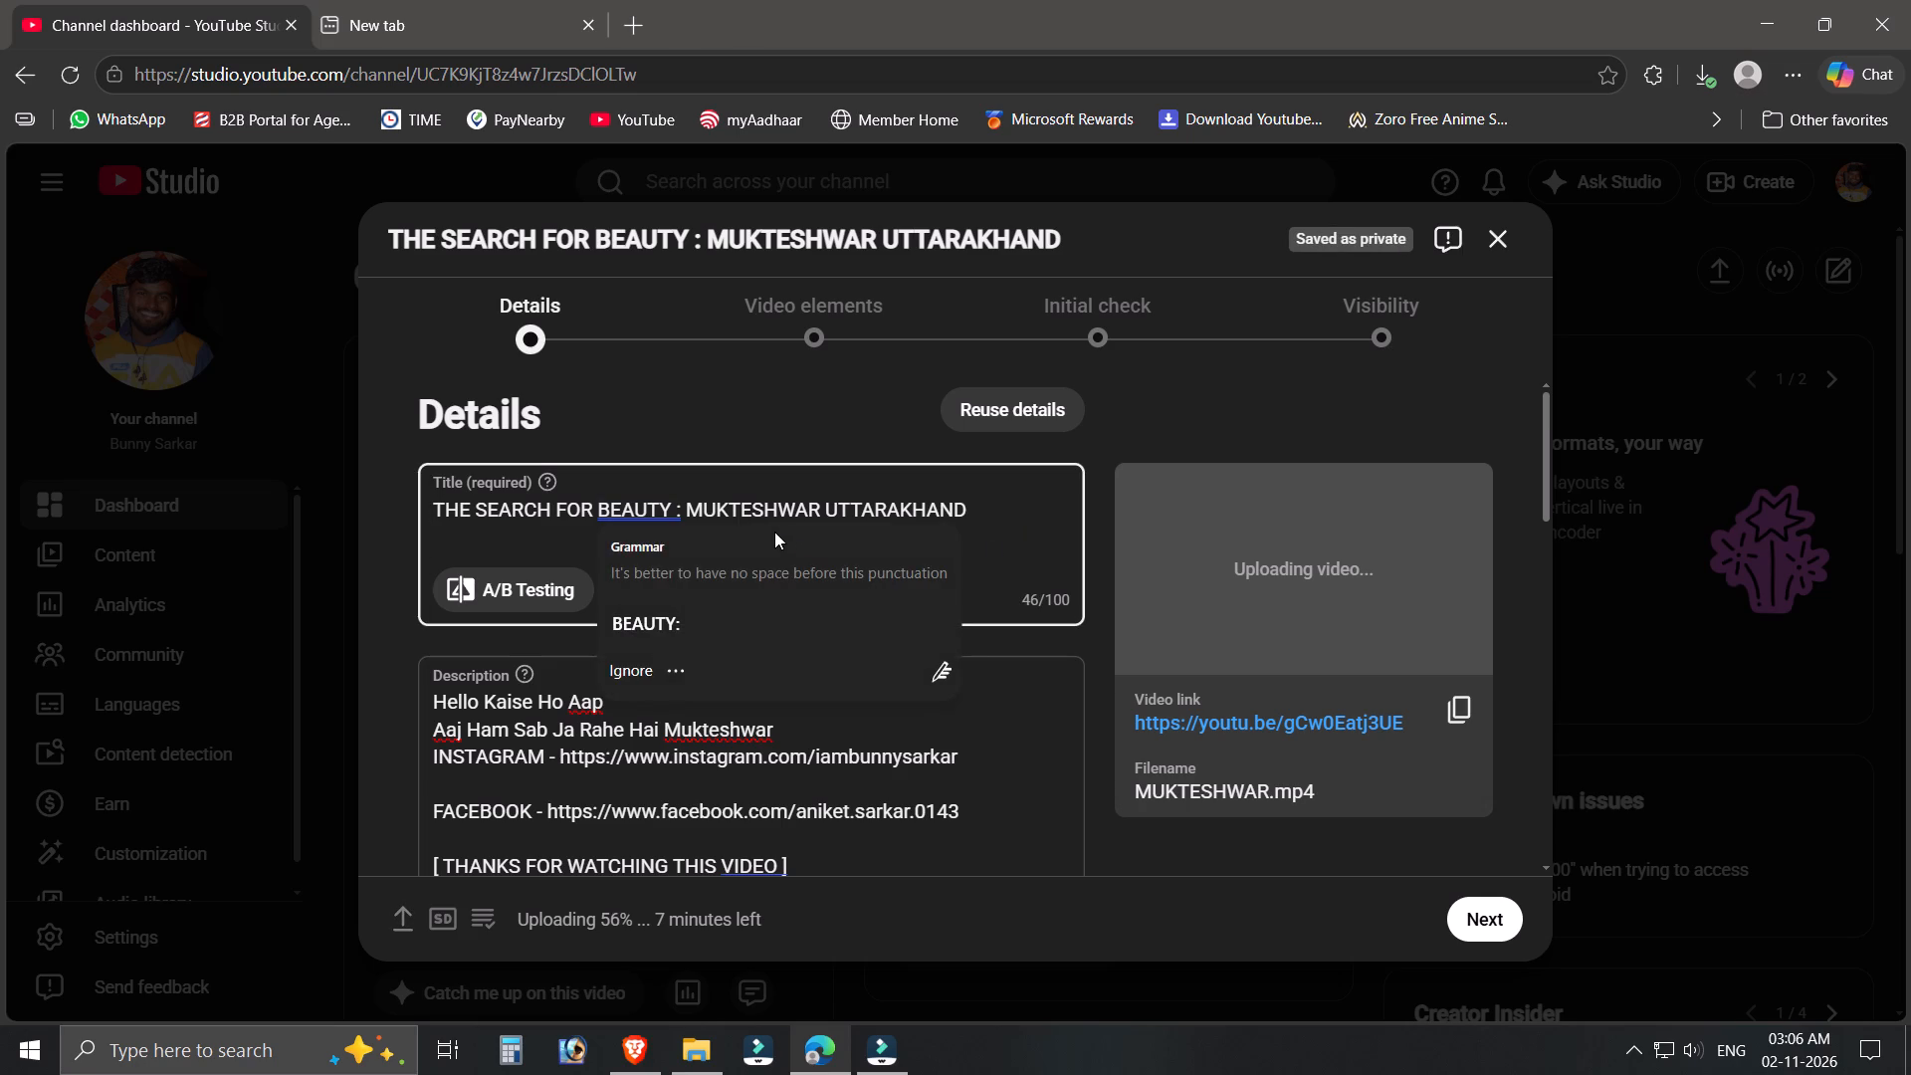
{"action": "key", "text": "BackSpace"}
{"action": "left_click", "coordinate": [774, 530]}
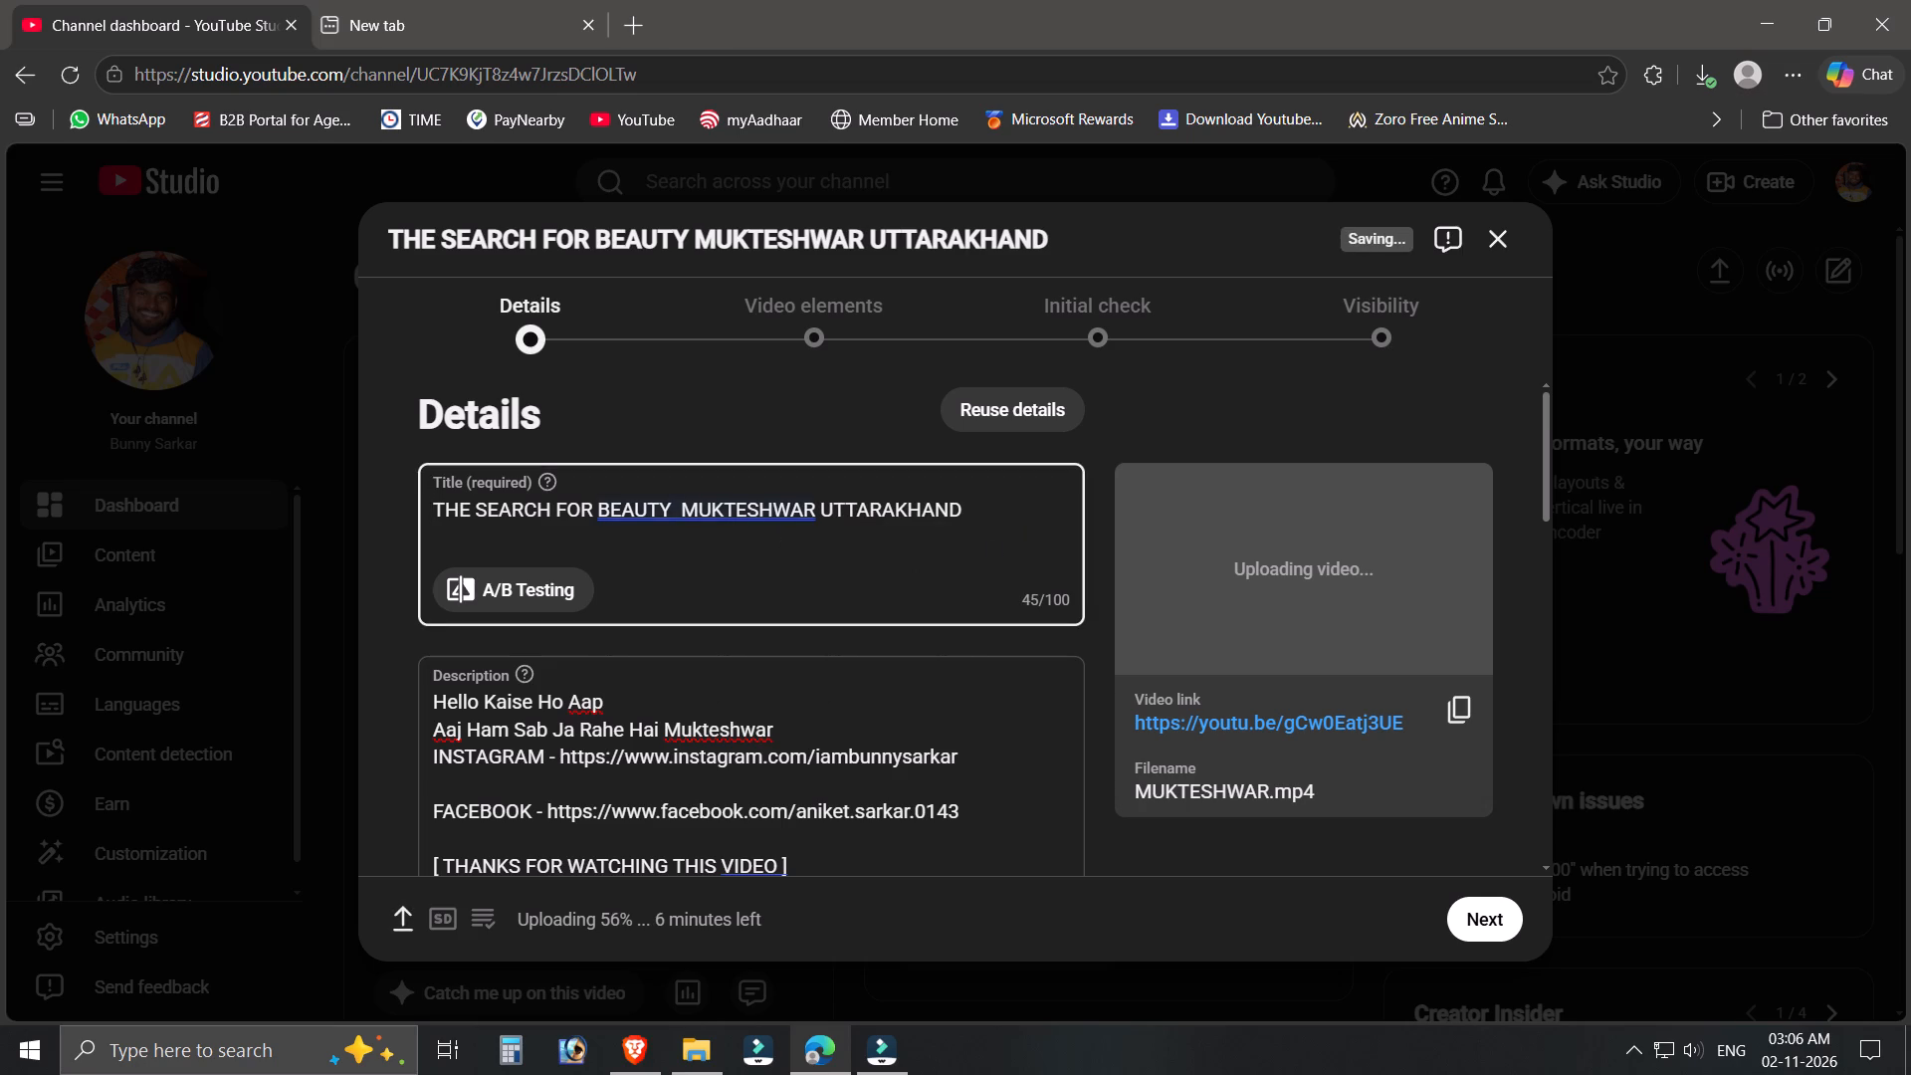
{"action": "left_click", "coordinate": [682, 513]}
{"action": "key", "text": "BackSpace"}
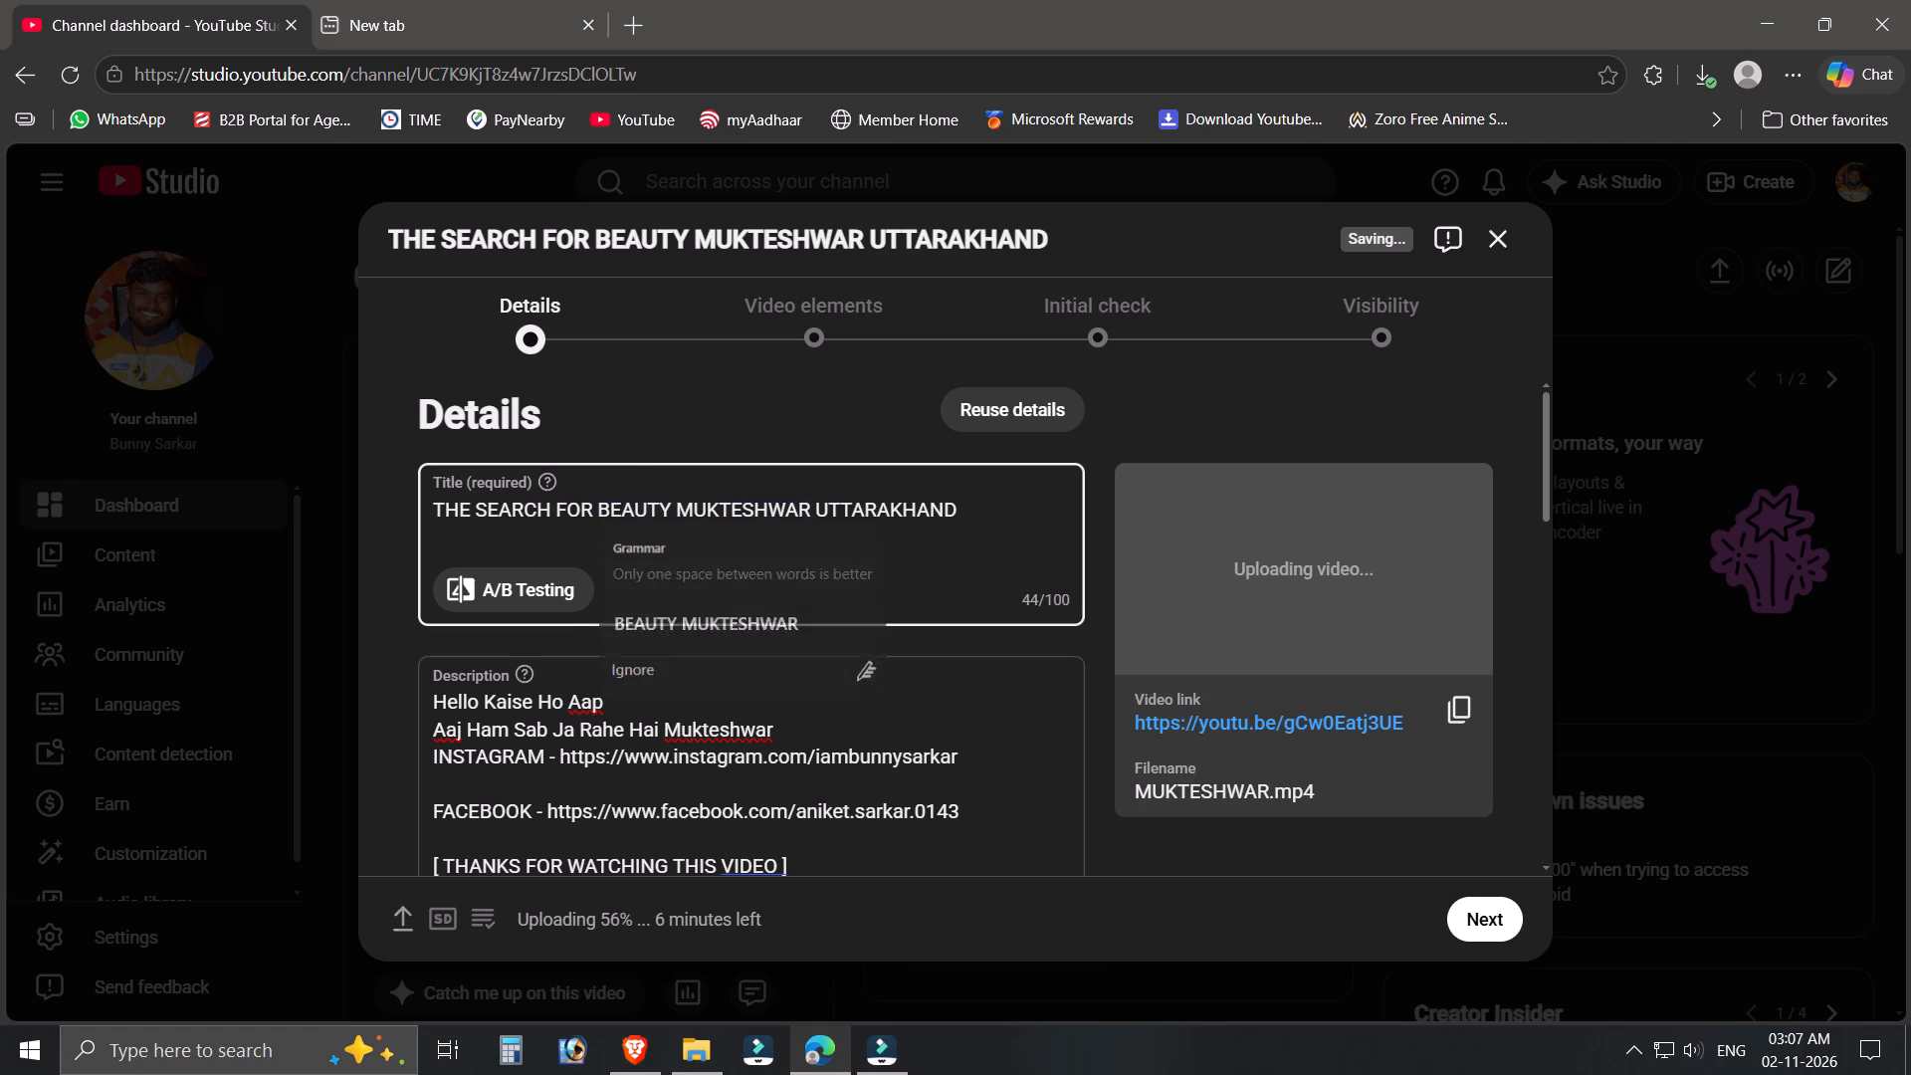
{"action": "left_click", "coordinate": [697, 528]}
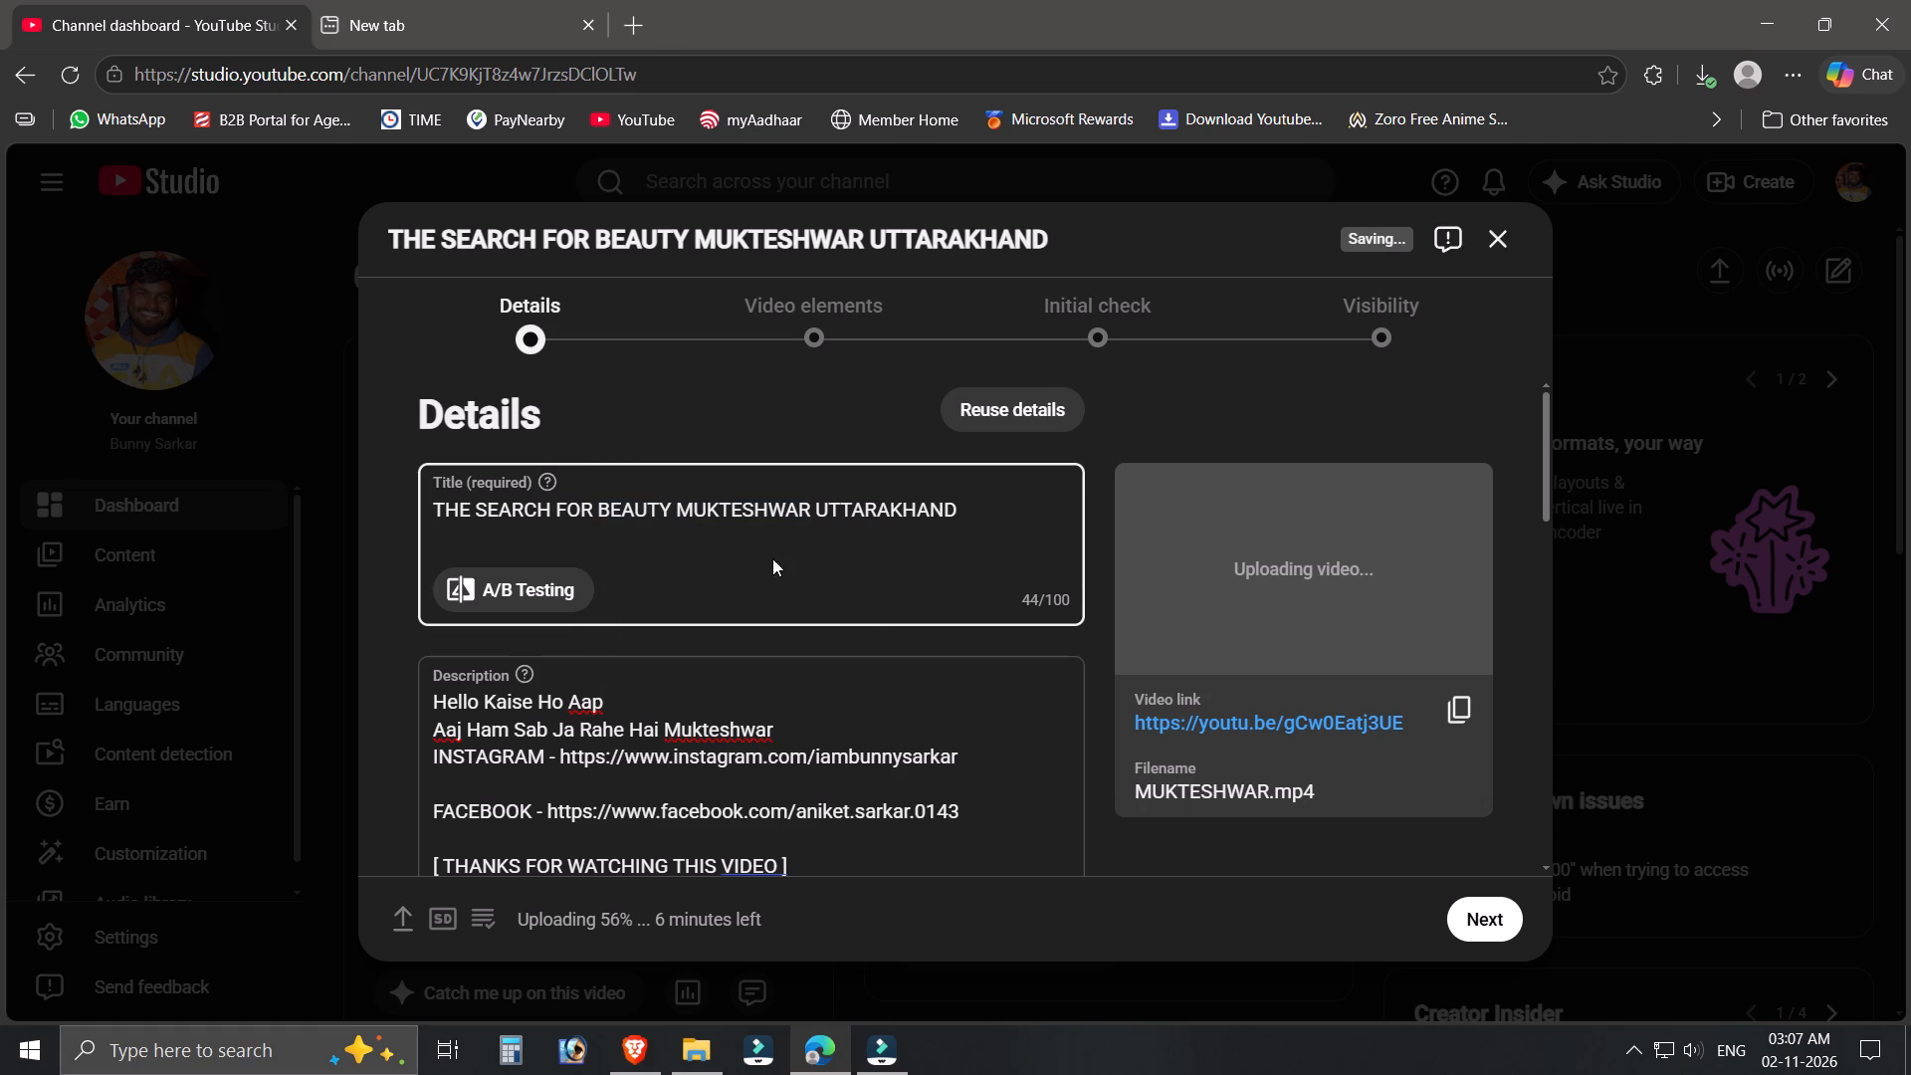
Upload the THE SEARCH FOR BEAUTY Mukteshwar image file as the video's thumbnail.
{"action": "scroll", "coordinate": [1038, 711], "scroll_direction": "down", "scroll_amount": 3}
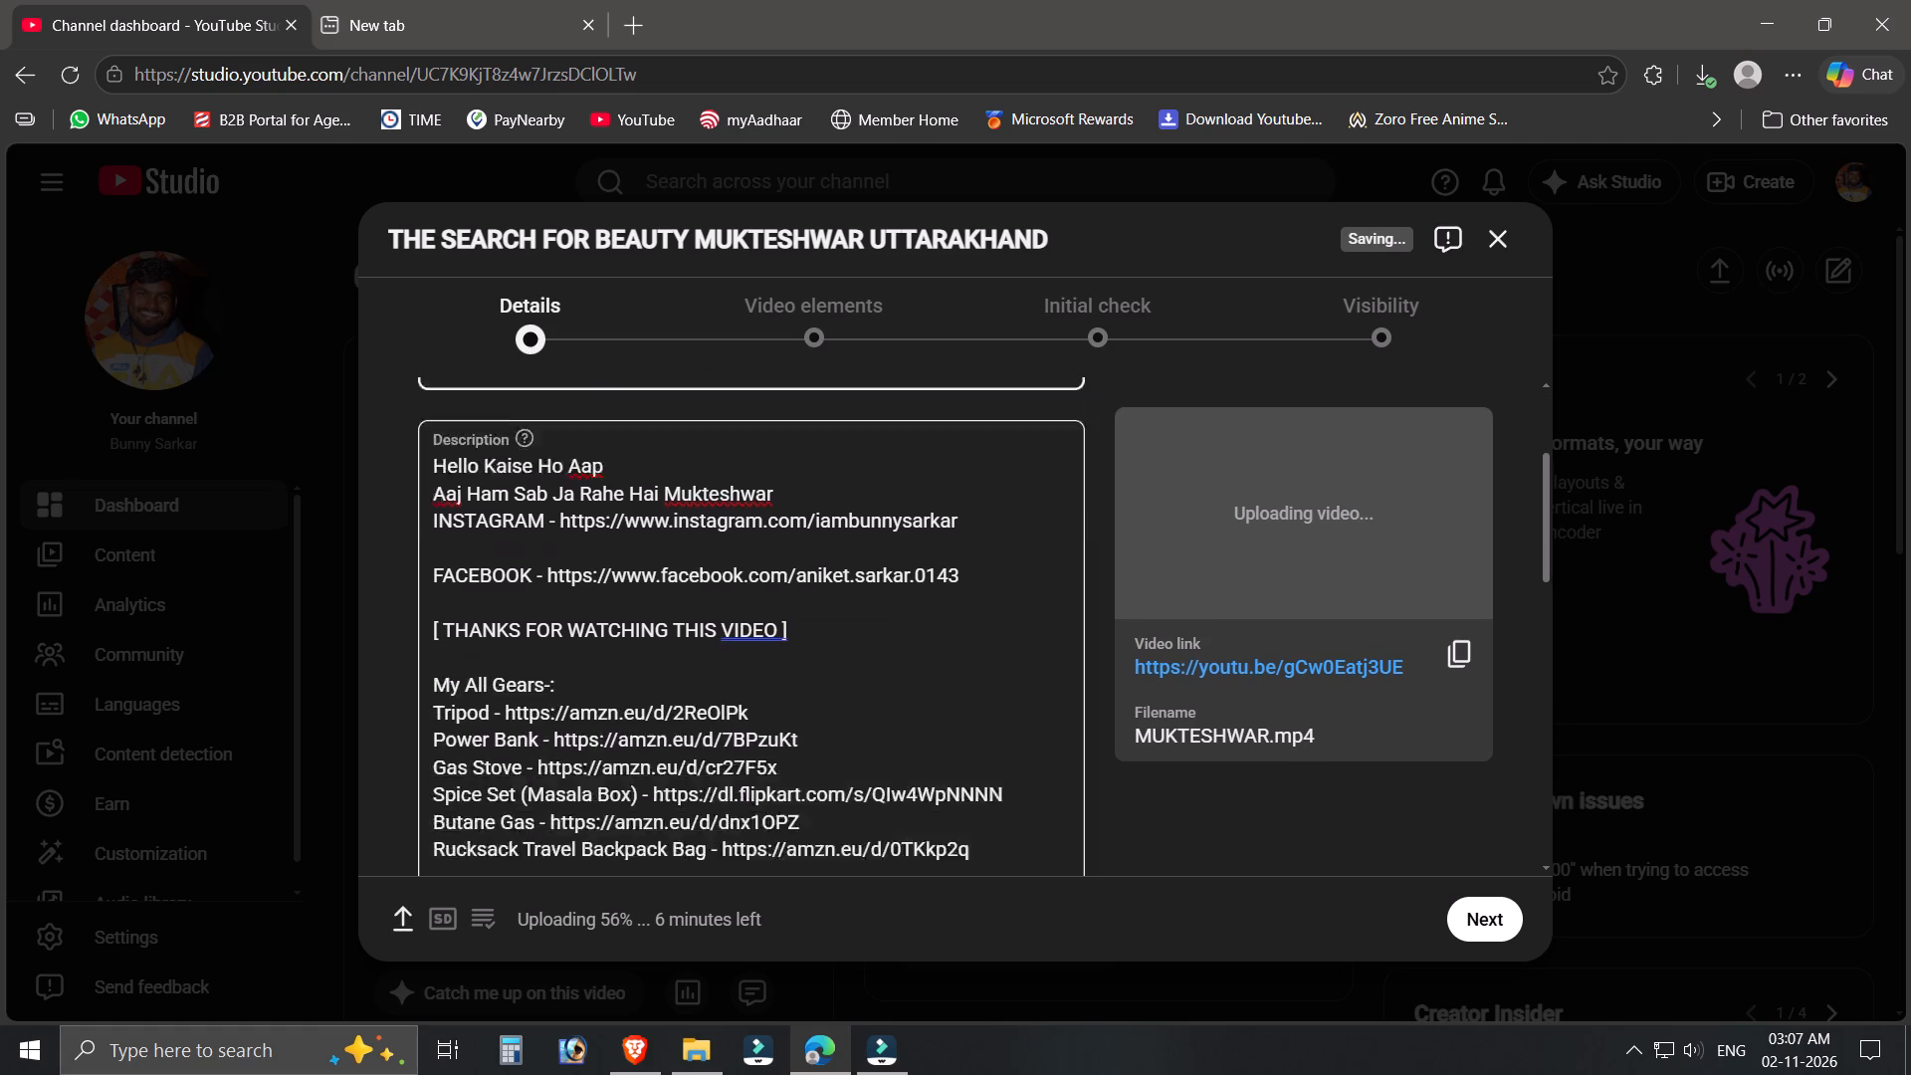
{"action": "scroll", "coordinate": [1038, 715], "scroll_direction": "down", "scroll_amount": 3}
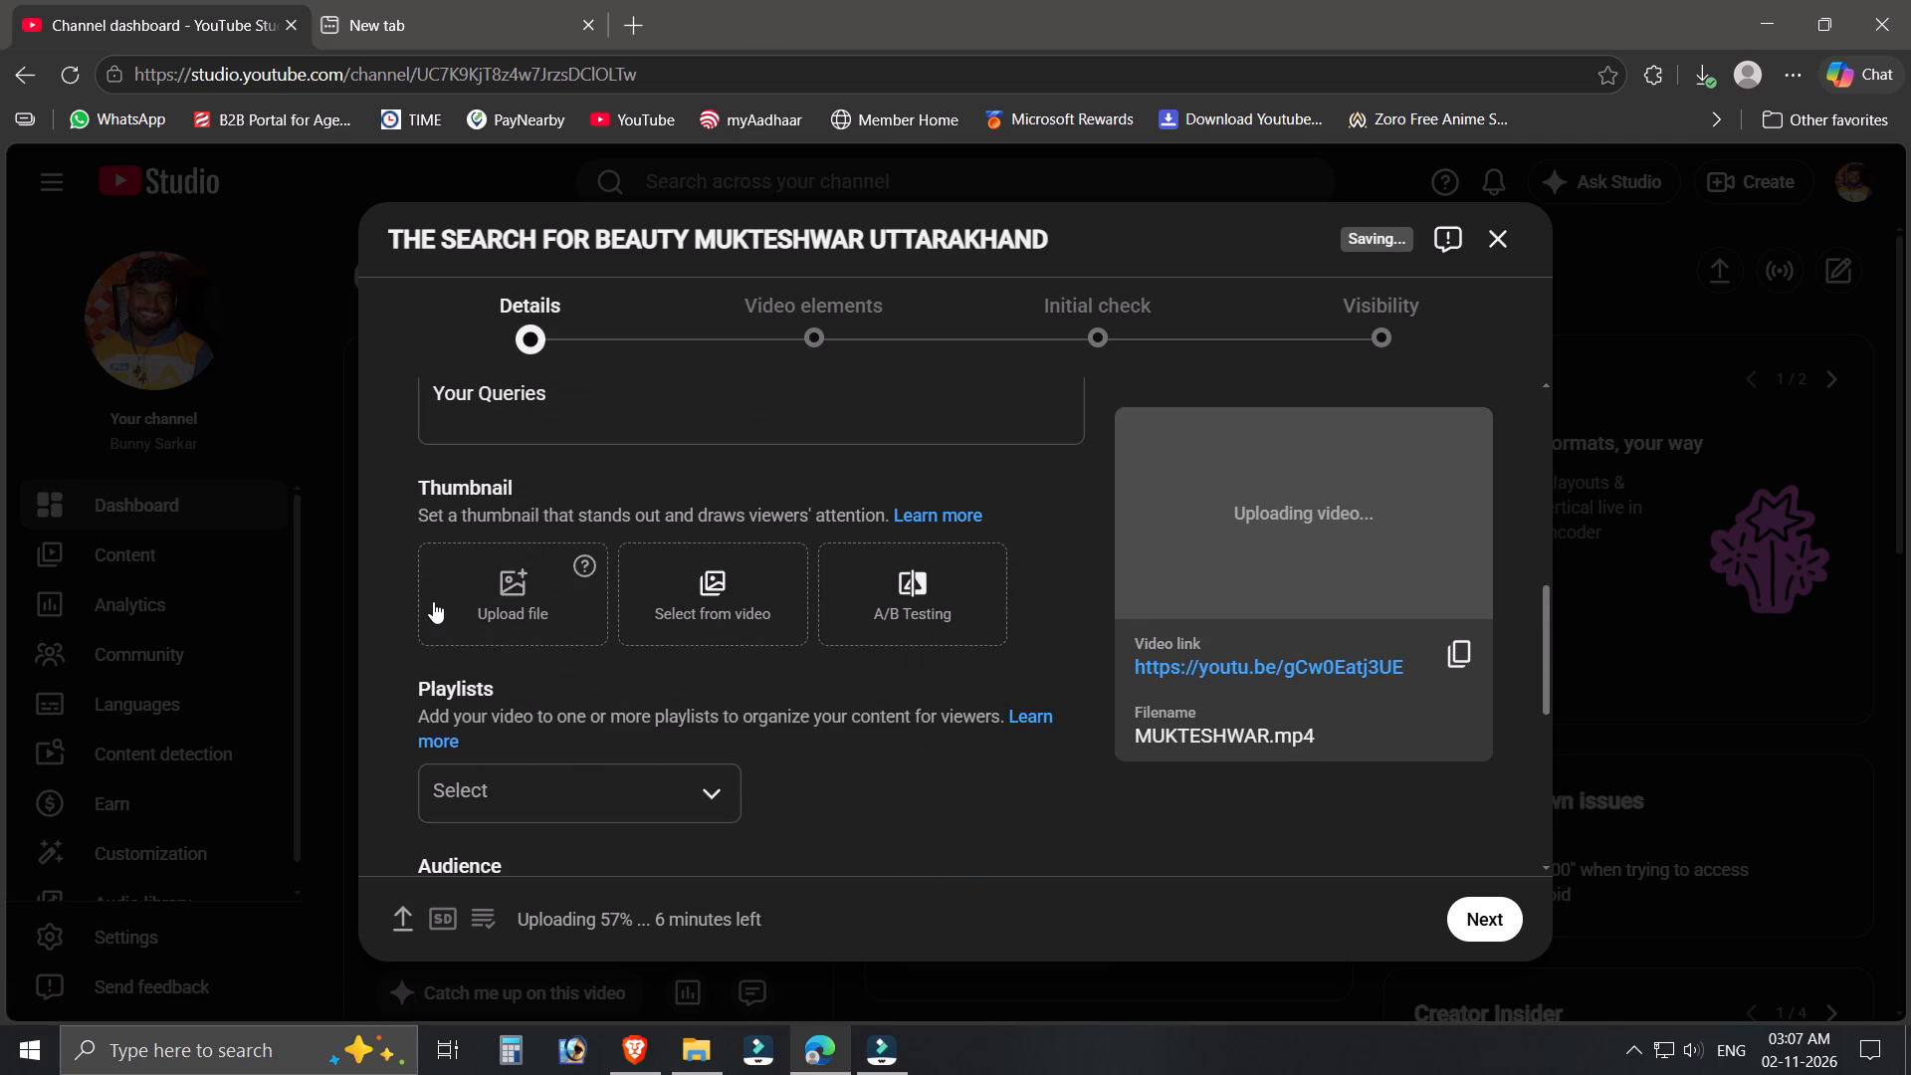
{"action": "left_click", "coordinate": [433, 601]}
{"action": "double_click", "coordinate": [428, 369]}
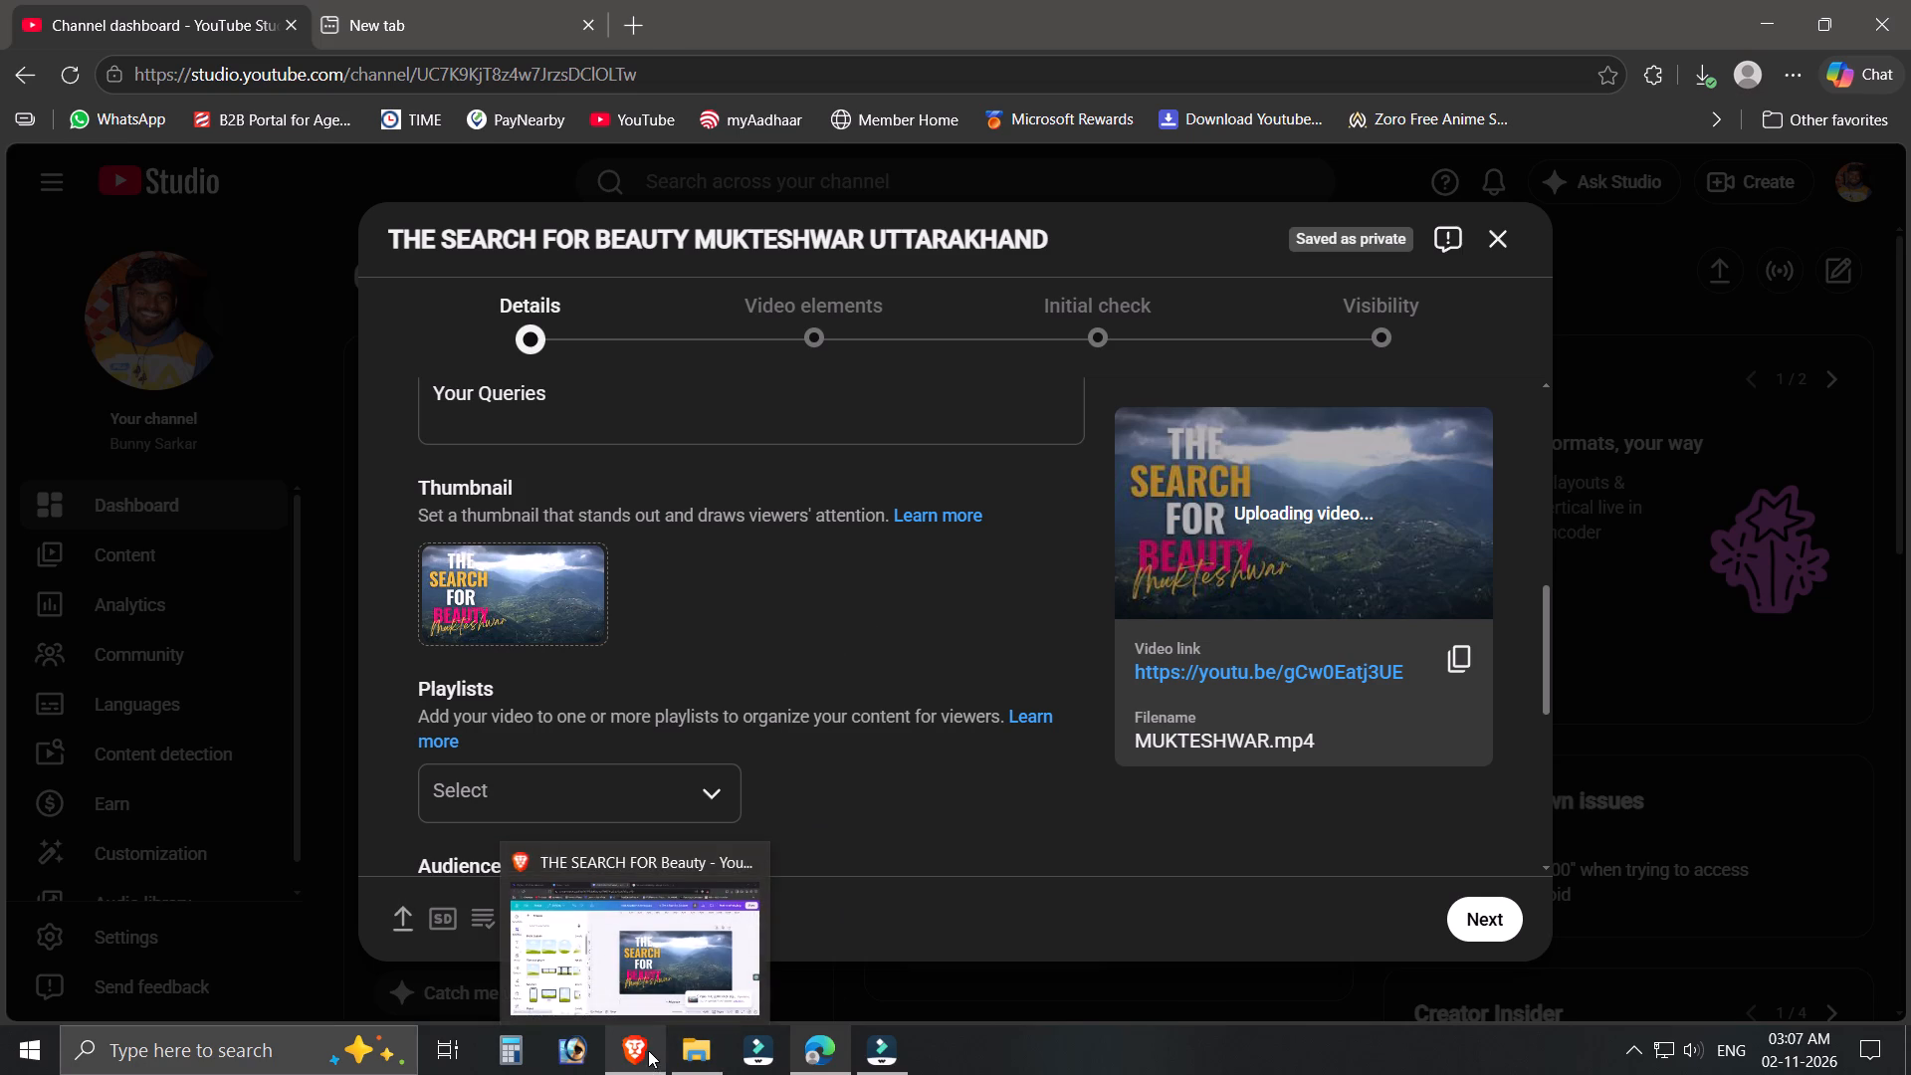
Switch to the Canva thumbnail design in Brave and move the Mukteshwar text to the empty area right of the heading.
{"action": "left_click", "coordinate": [685, 940]}
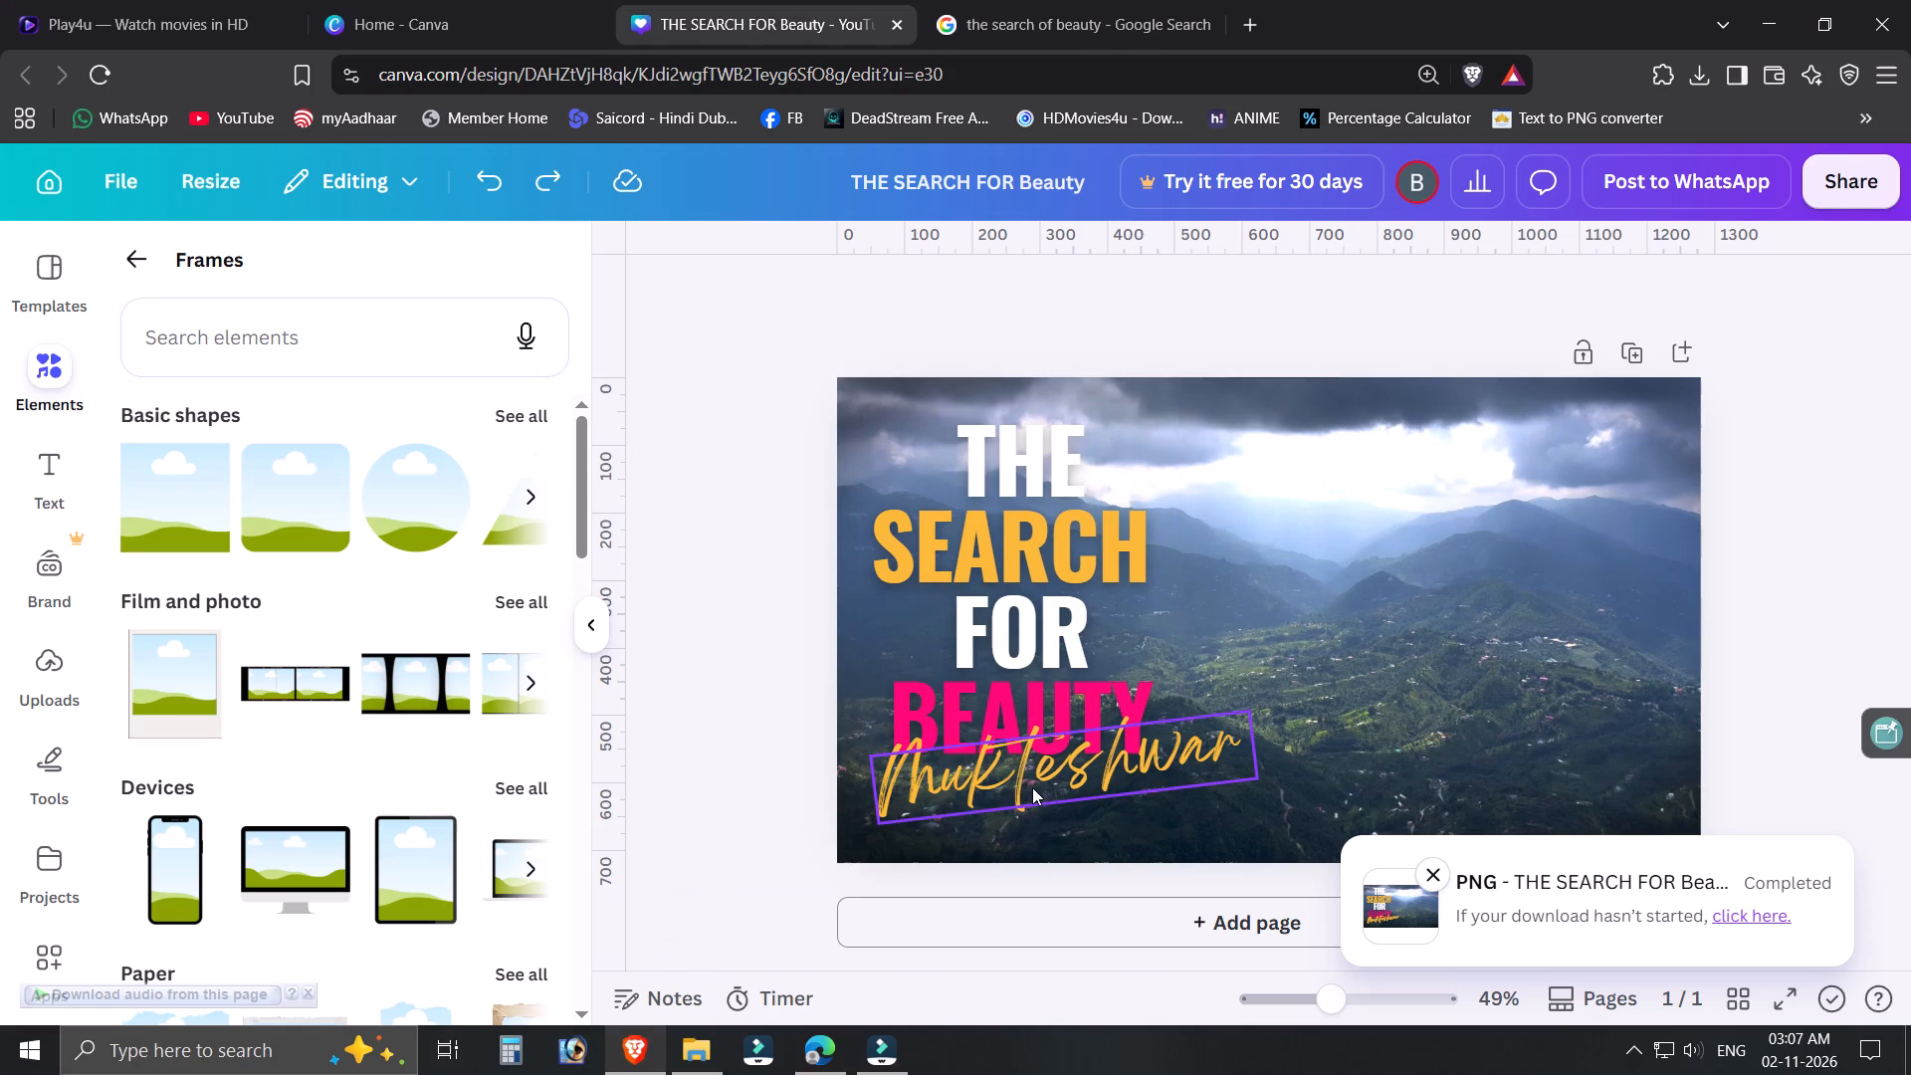
{"action": "left_click", "coordinate": [1032, 787]}
{"action": "left_click_drag", "start_coordinate": [1043, 778], "coordinate": [1360, 607]}
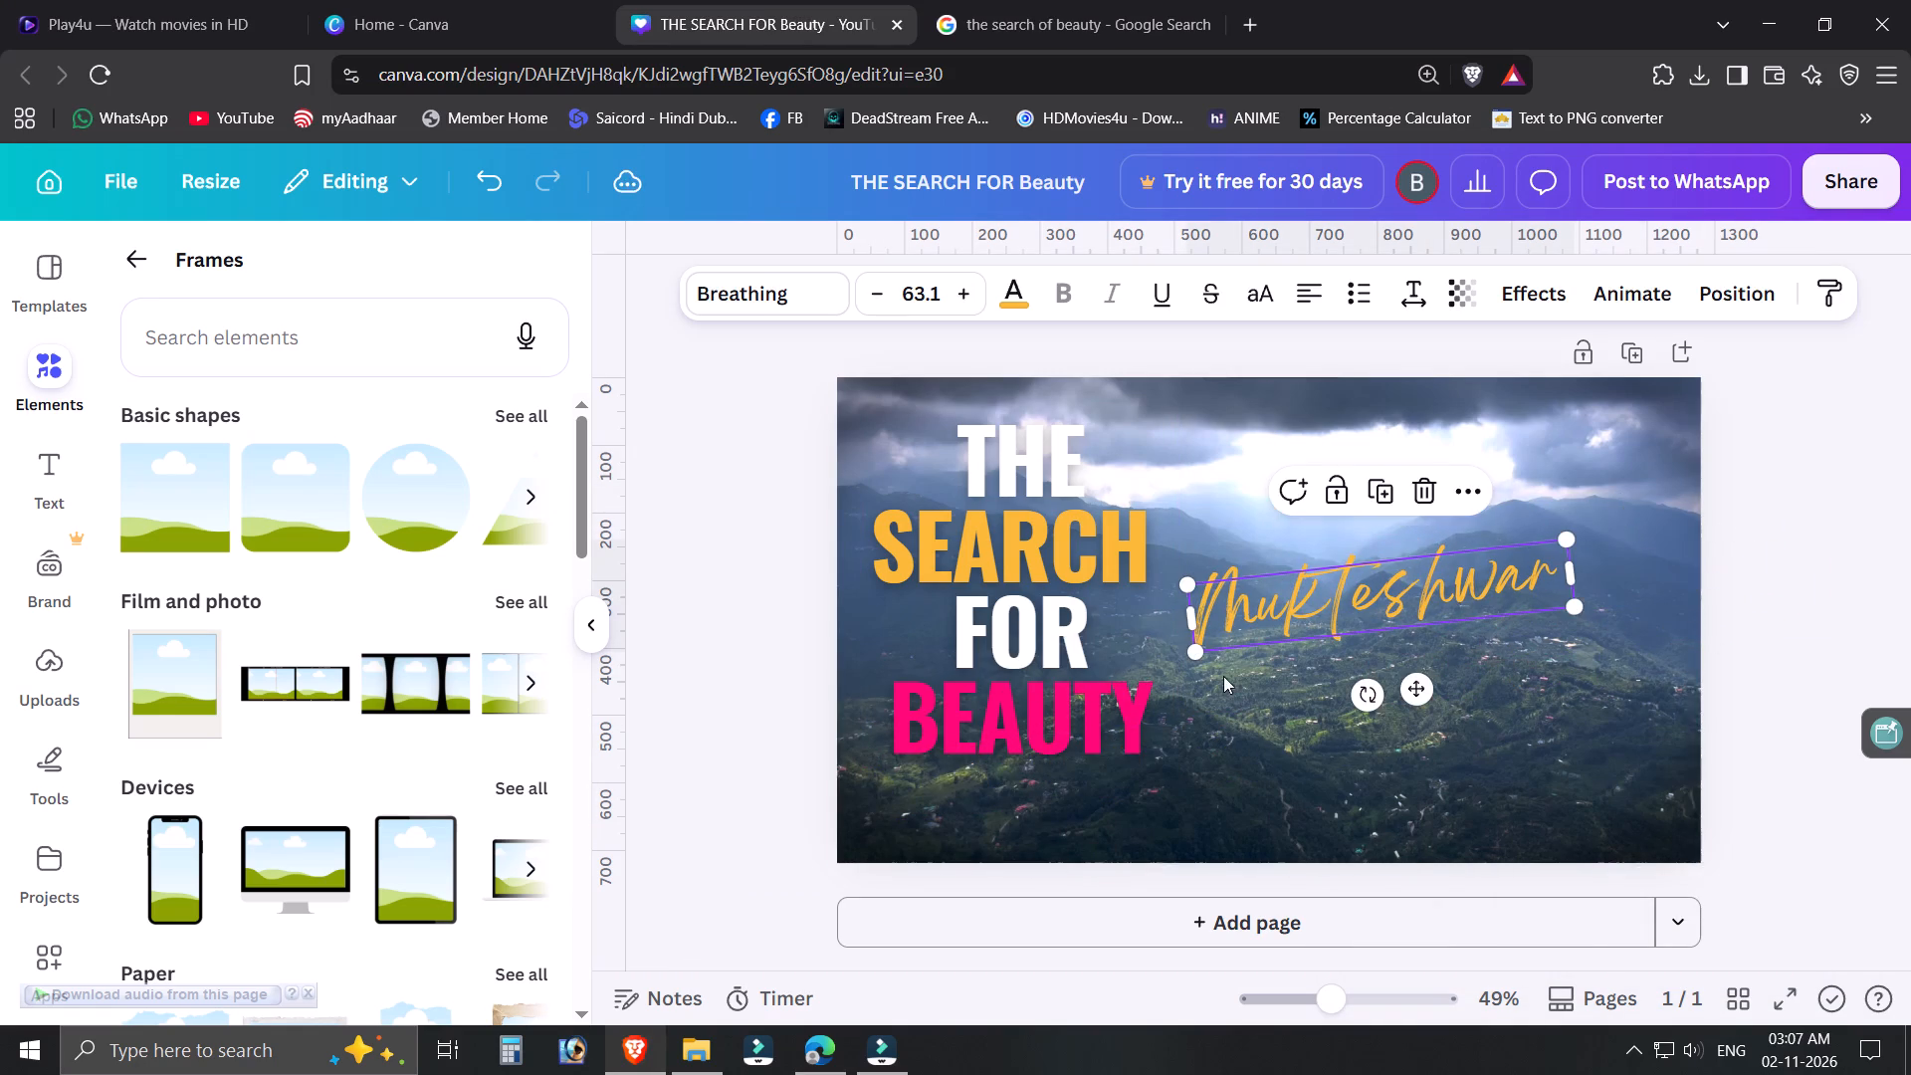
Enlarge the THE SEARCH FOR BEAUTY heading to about font size 102 and shift it slightly down and right on the thumbnail.
{"action": "left_click", "coordinate": [1072, 729]}
{"action": "left_click", "coordinate": [1179, 769]}
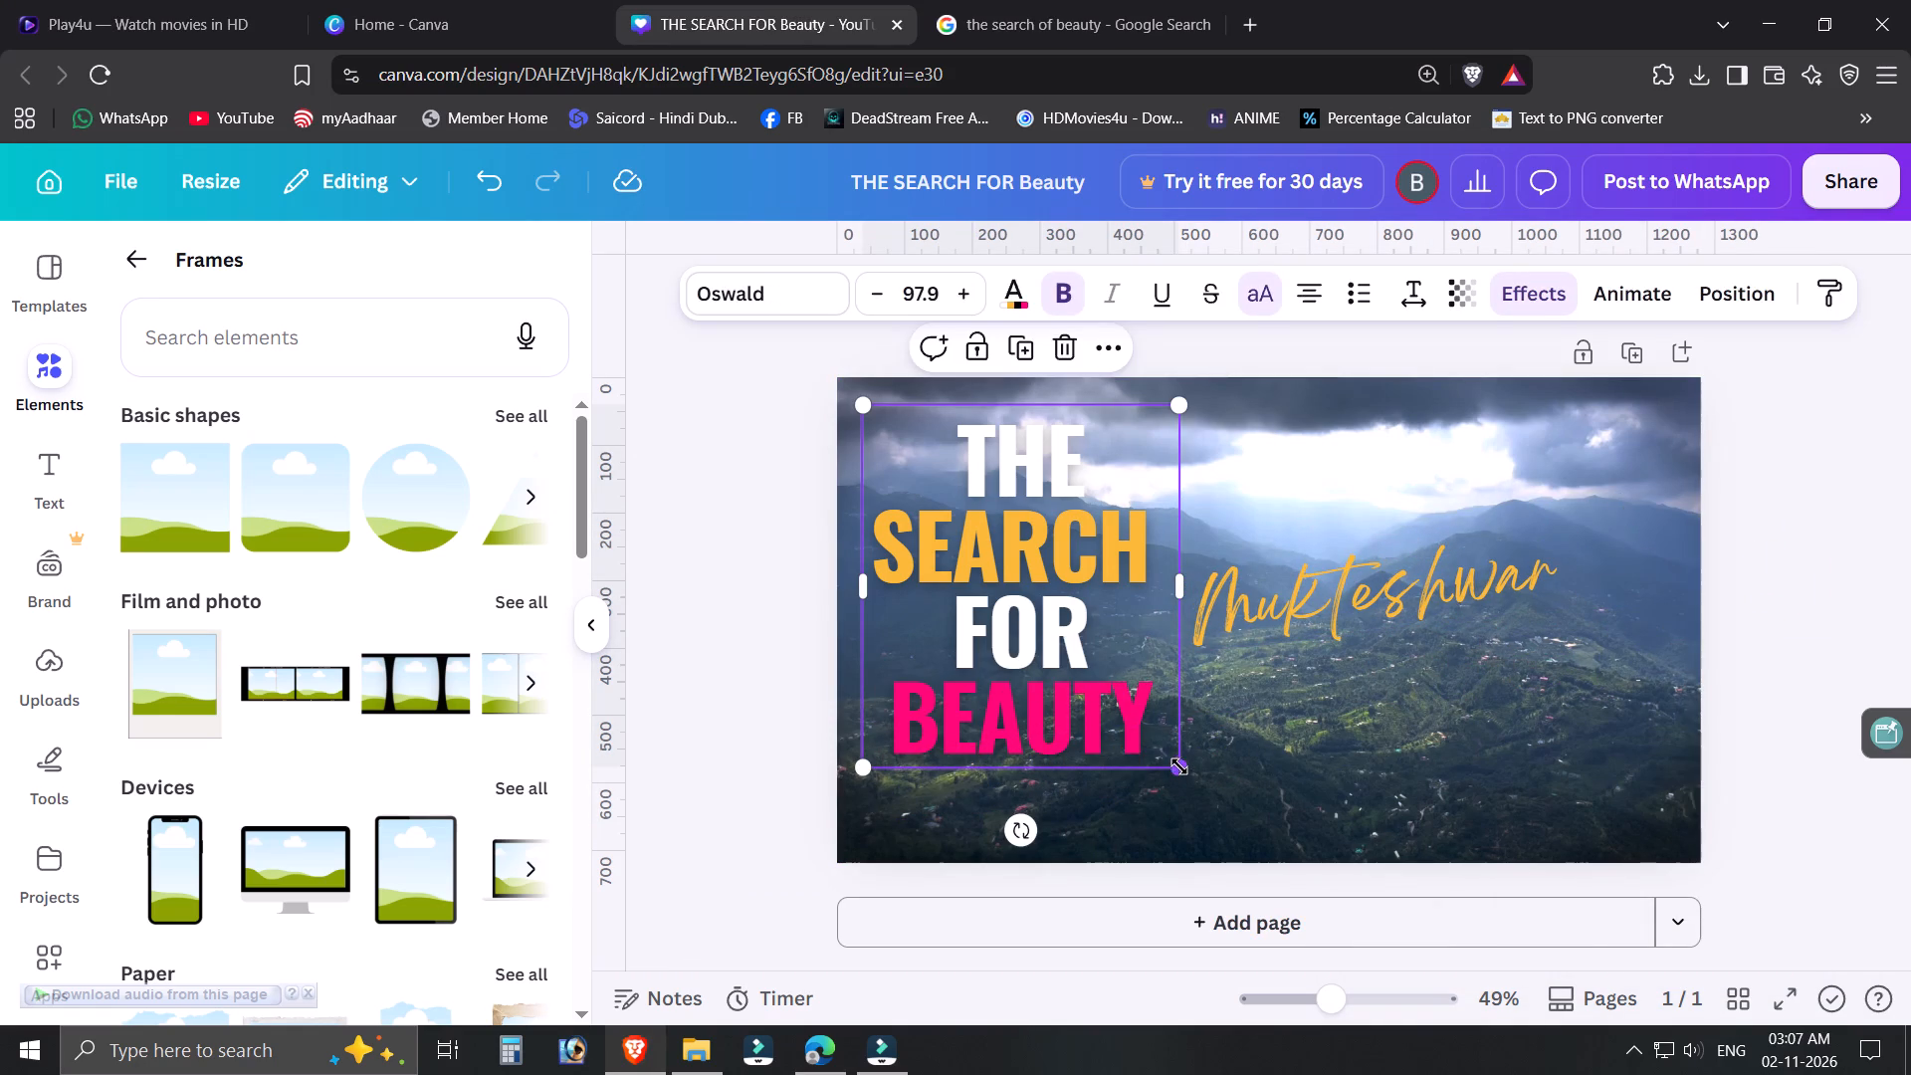
{"action": "left_click_drag", "start_coordinate": [1186, 776], "coordinate": [1196, 792]}
{"action": "left_click_drag", "start_coordinate": [1152, 708], "coordinate": [1154, 730]}
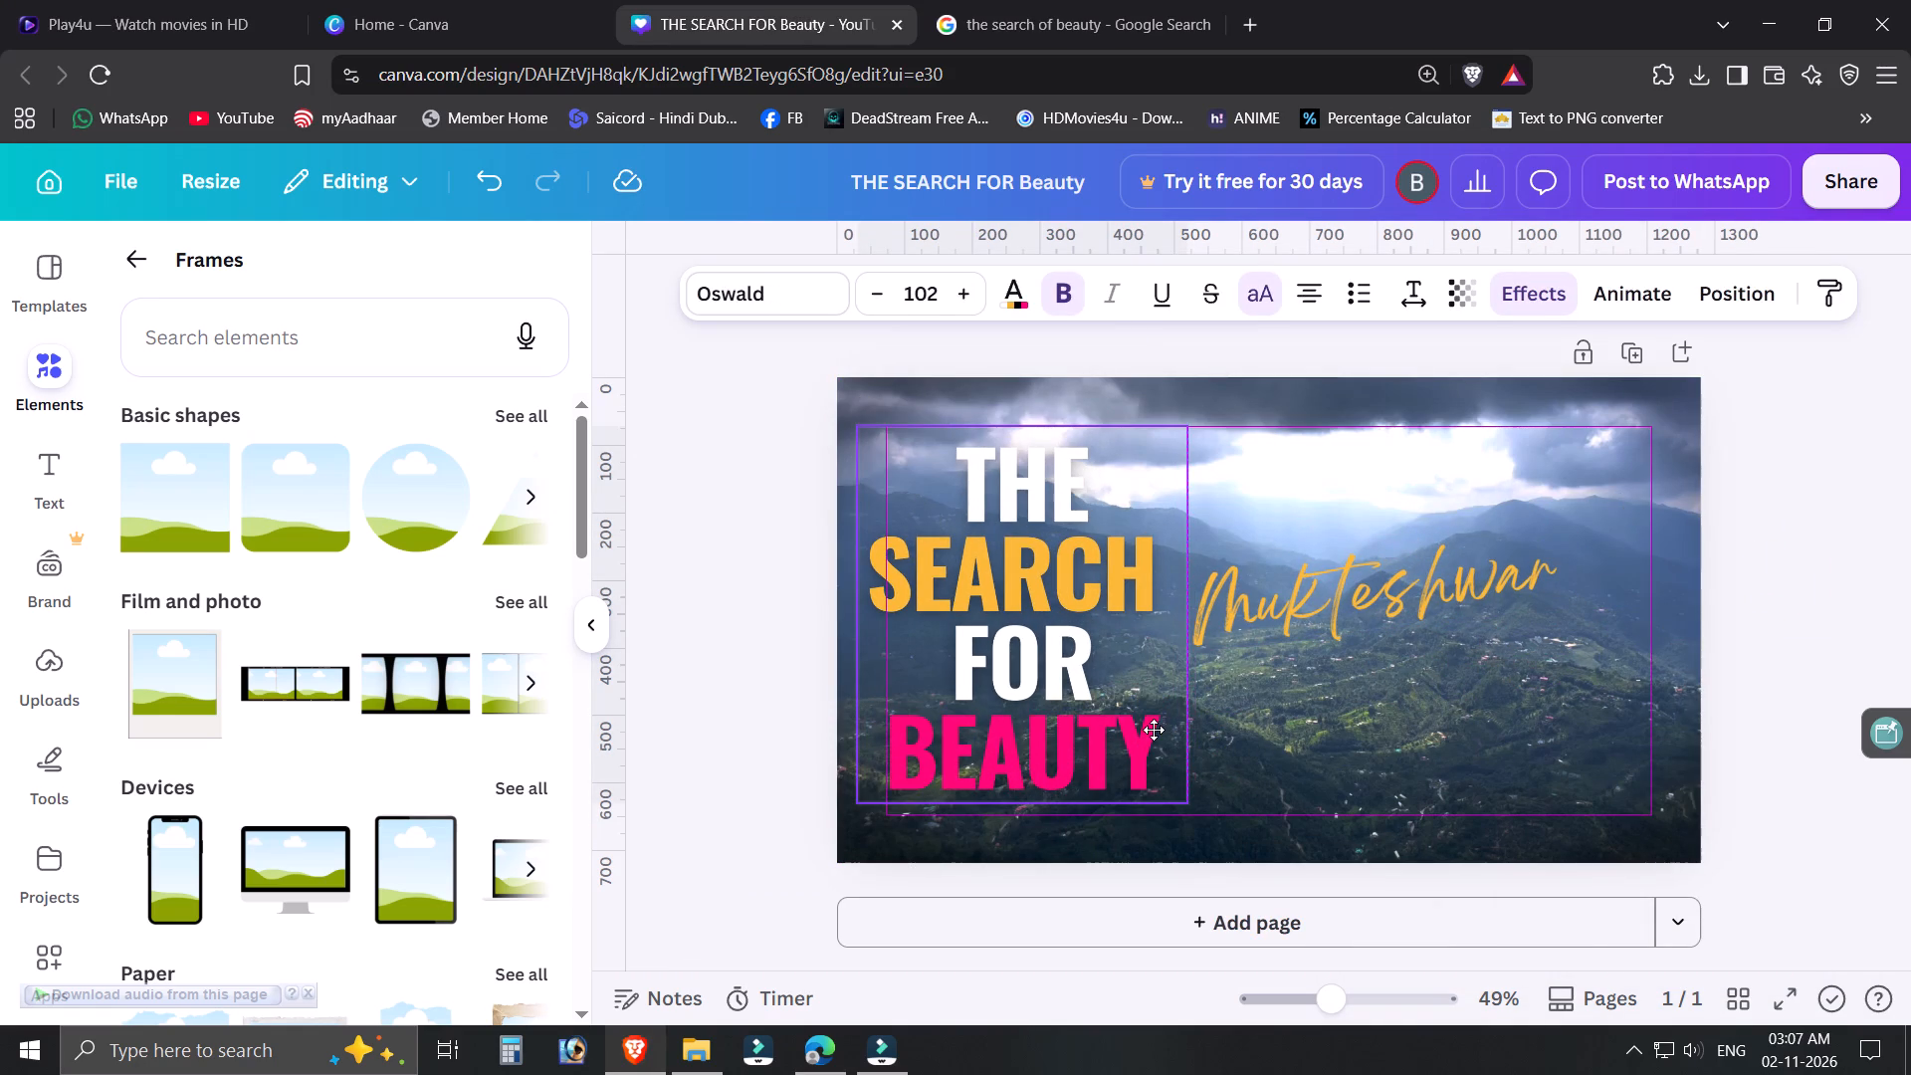
{"action": "left_click_drag", "start_coordinate": [1154, 730], "coordinate": [1183, 734]}
Fine-tune the Mukteshwar text's position just right of the heading, about level with SEARCH and the image's vertical middle.
{"action": "left_click", "coordinate": [1373, 706]}
{"action": "left_click", "coordinate": [1376, 599]}
{"action": "left_click_drag", "start_coordinate": [1375, 599], "coordinate": [1420, 615]}
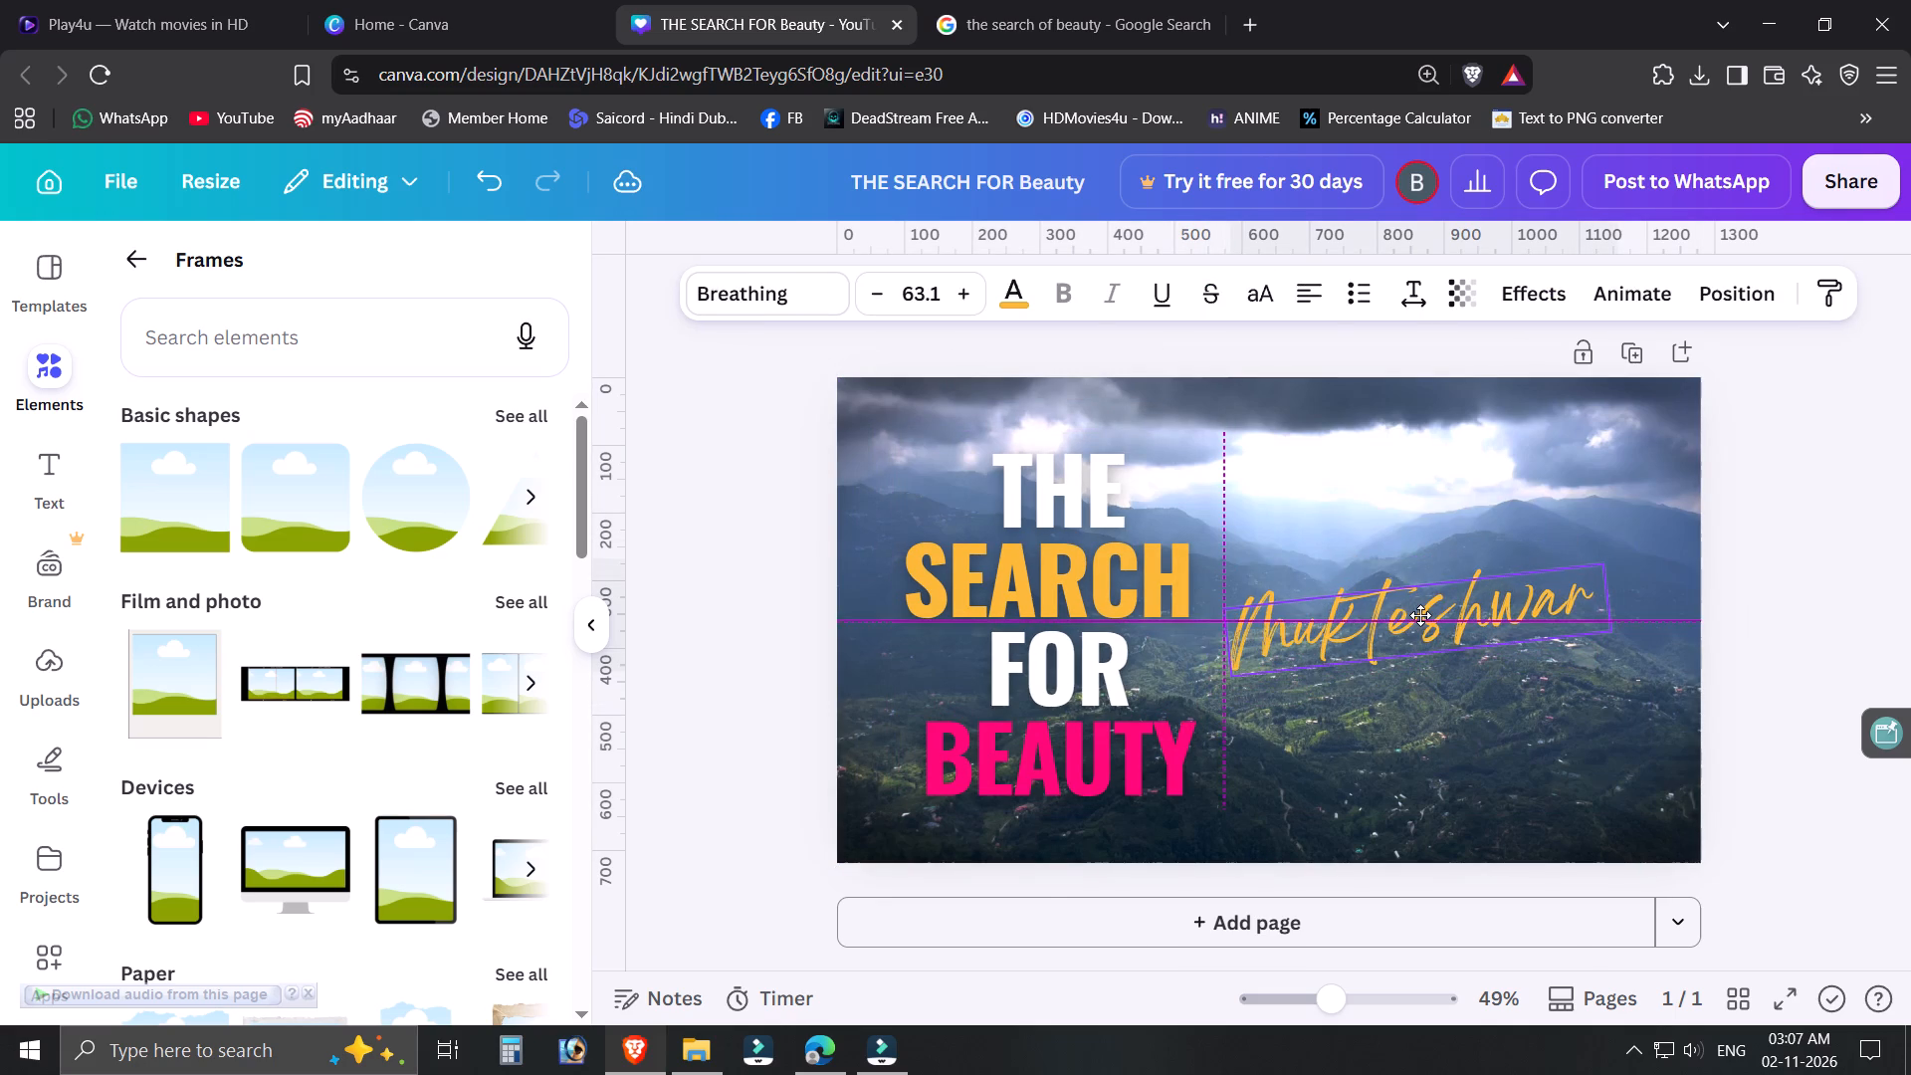
{"action": "left_click_drag", "start_coordinate": [1420, 615], "coordinate": [1412, 599]}
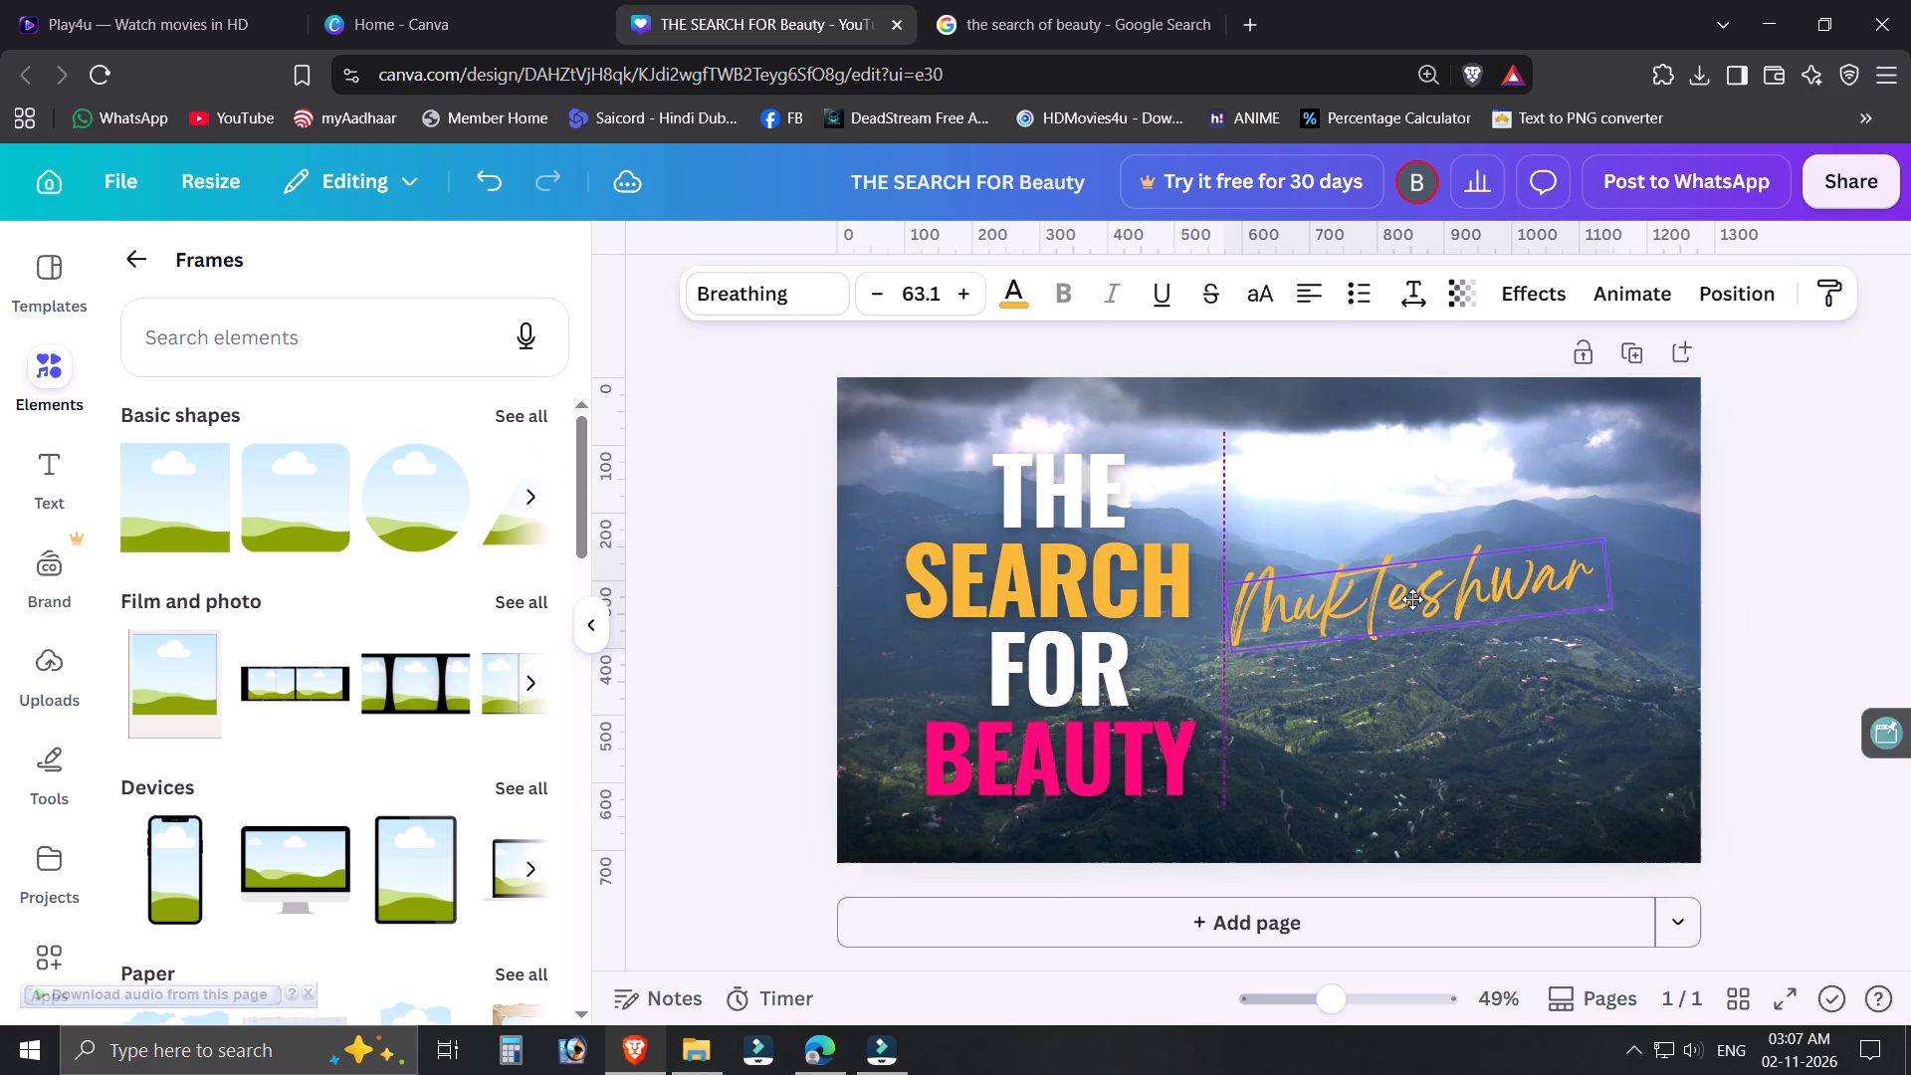
{"action": "left_click_drag", "start_coordinate": [1412, 599], "coordinate": [1413, 600]}
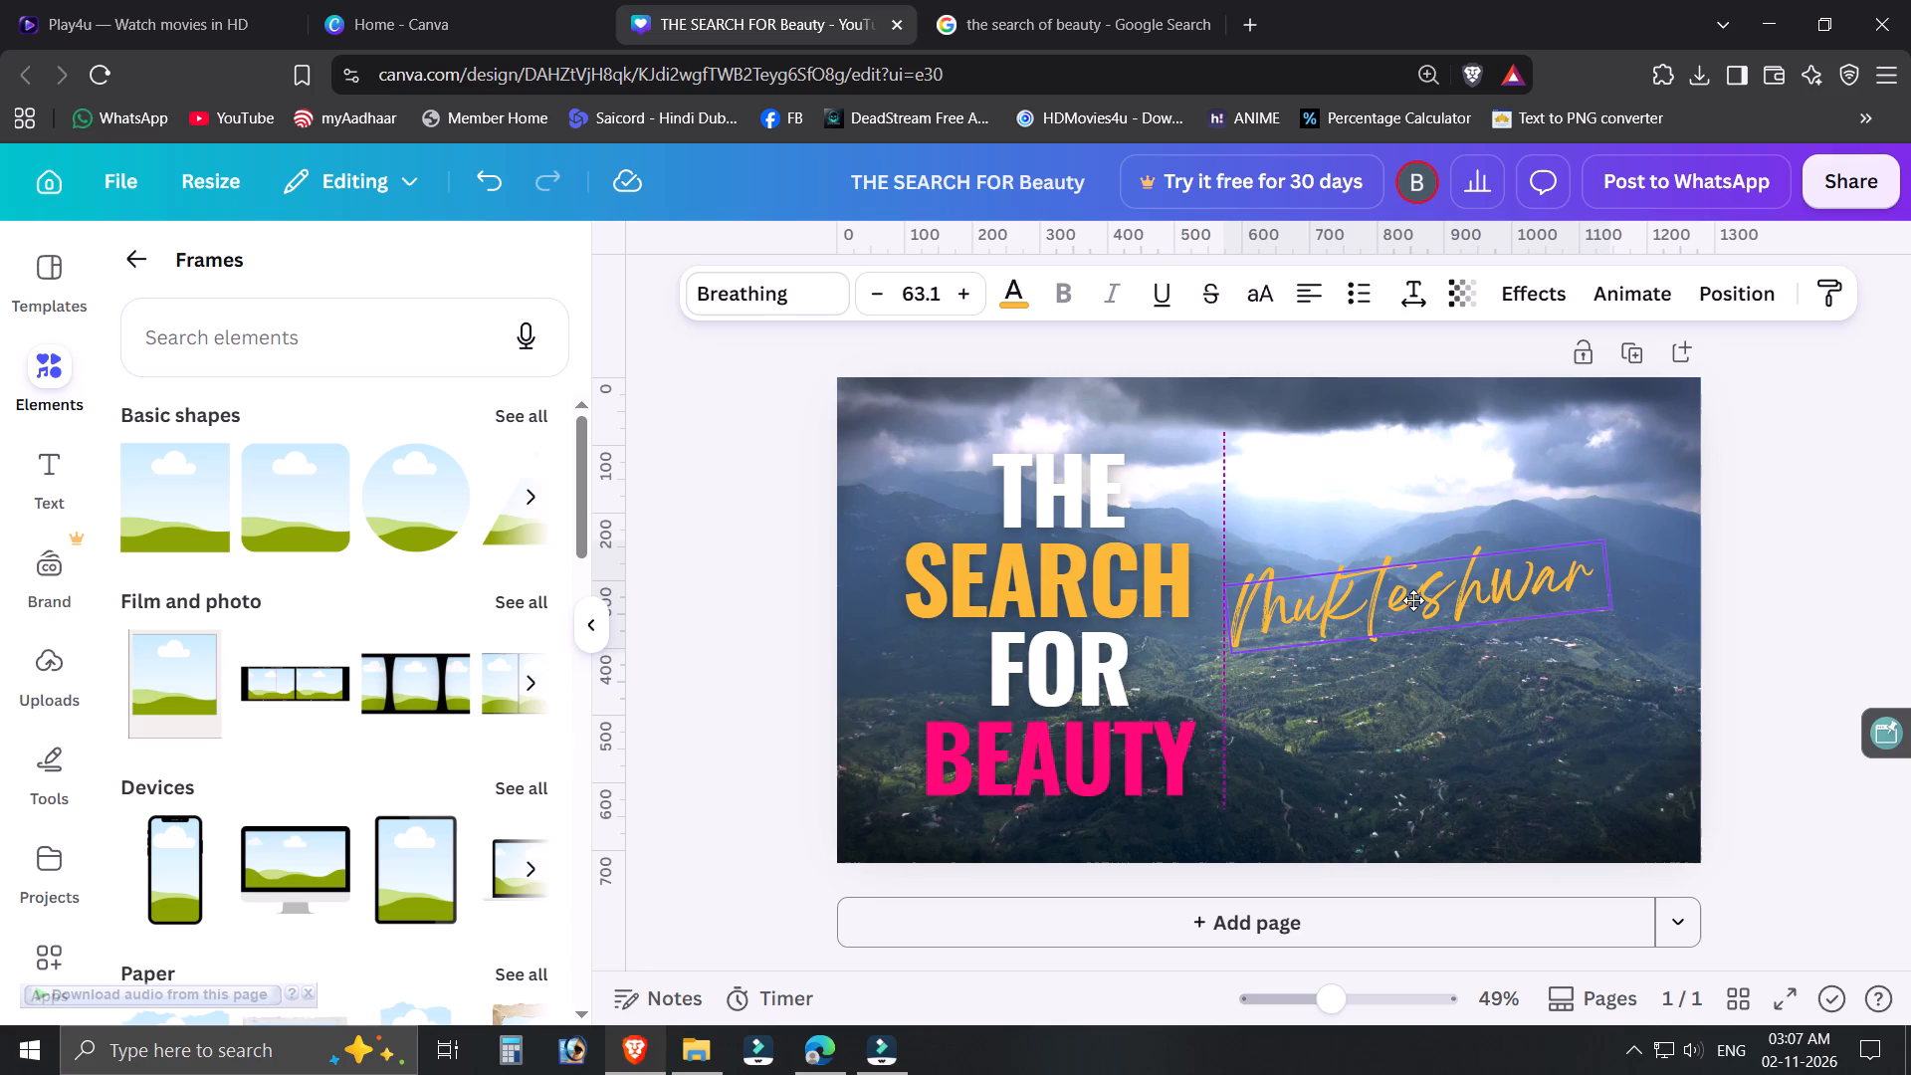
{"action": "left_click_drag", "start_coordinate": [1413, 600], "coordinate": [1405, 637]}
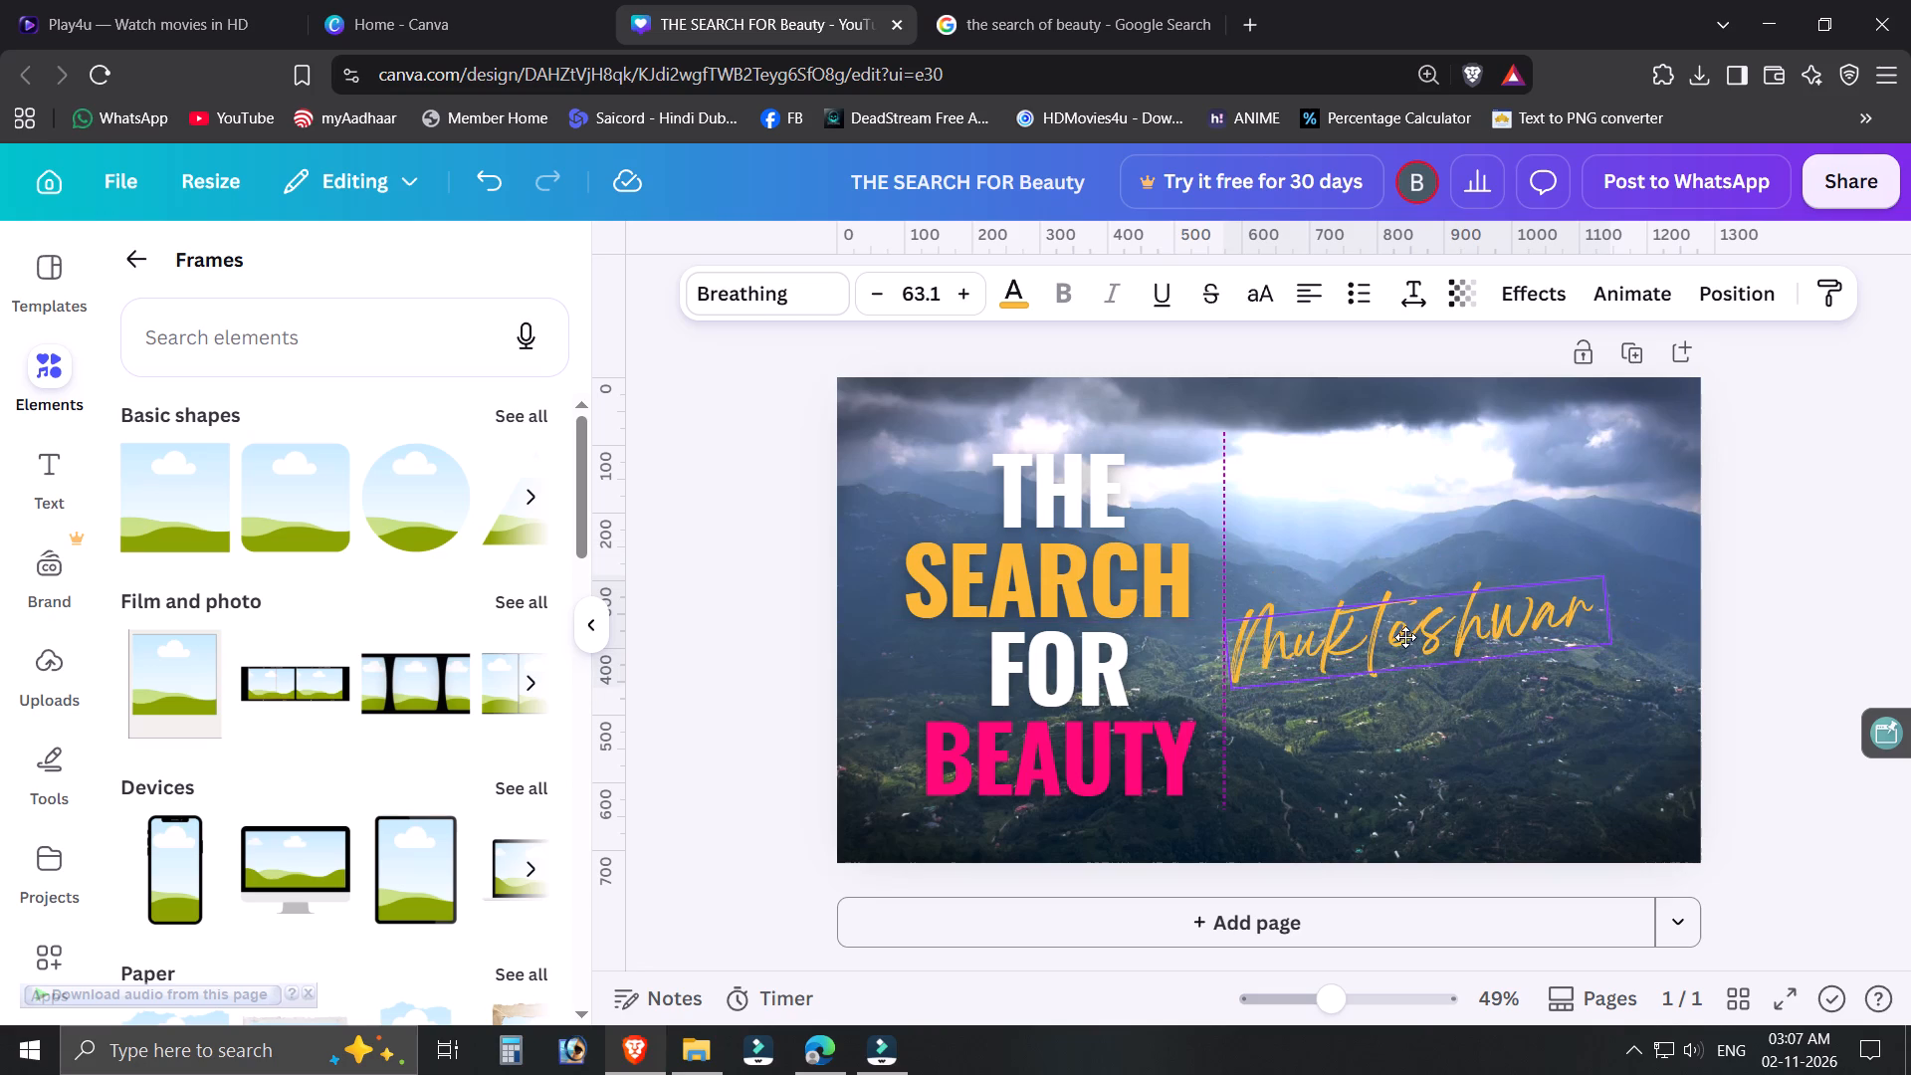
{"action": "left_click_drag", "start_coordinate": [1405, 637], "coordinate": [1413, 590]}
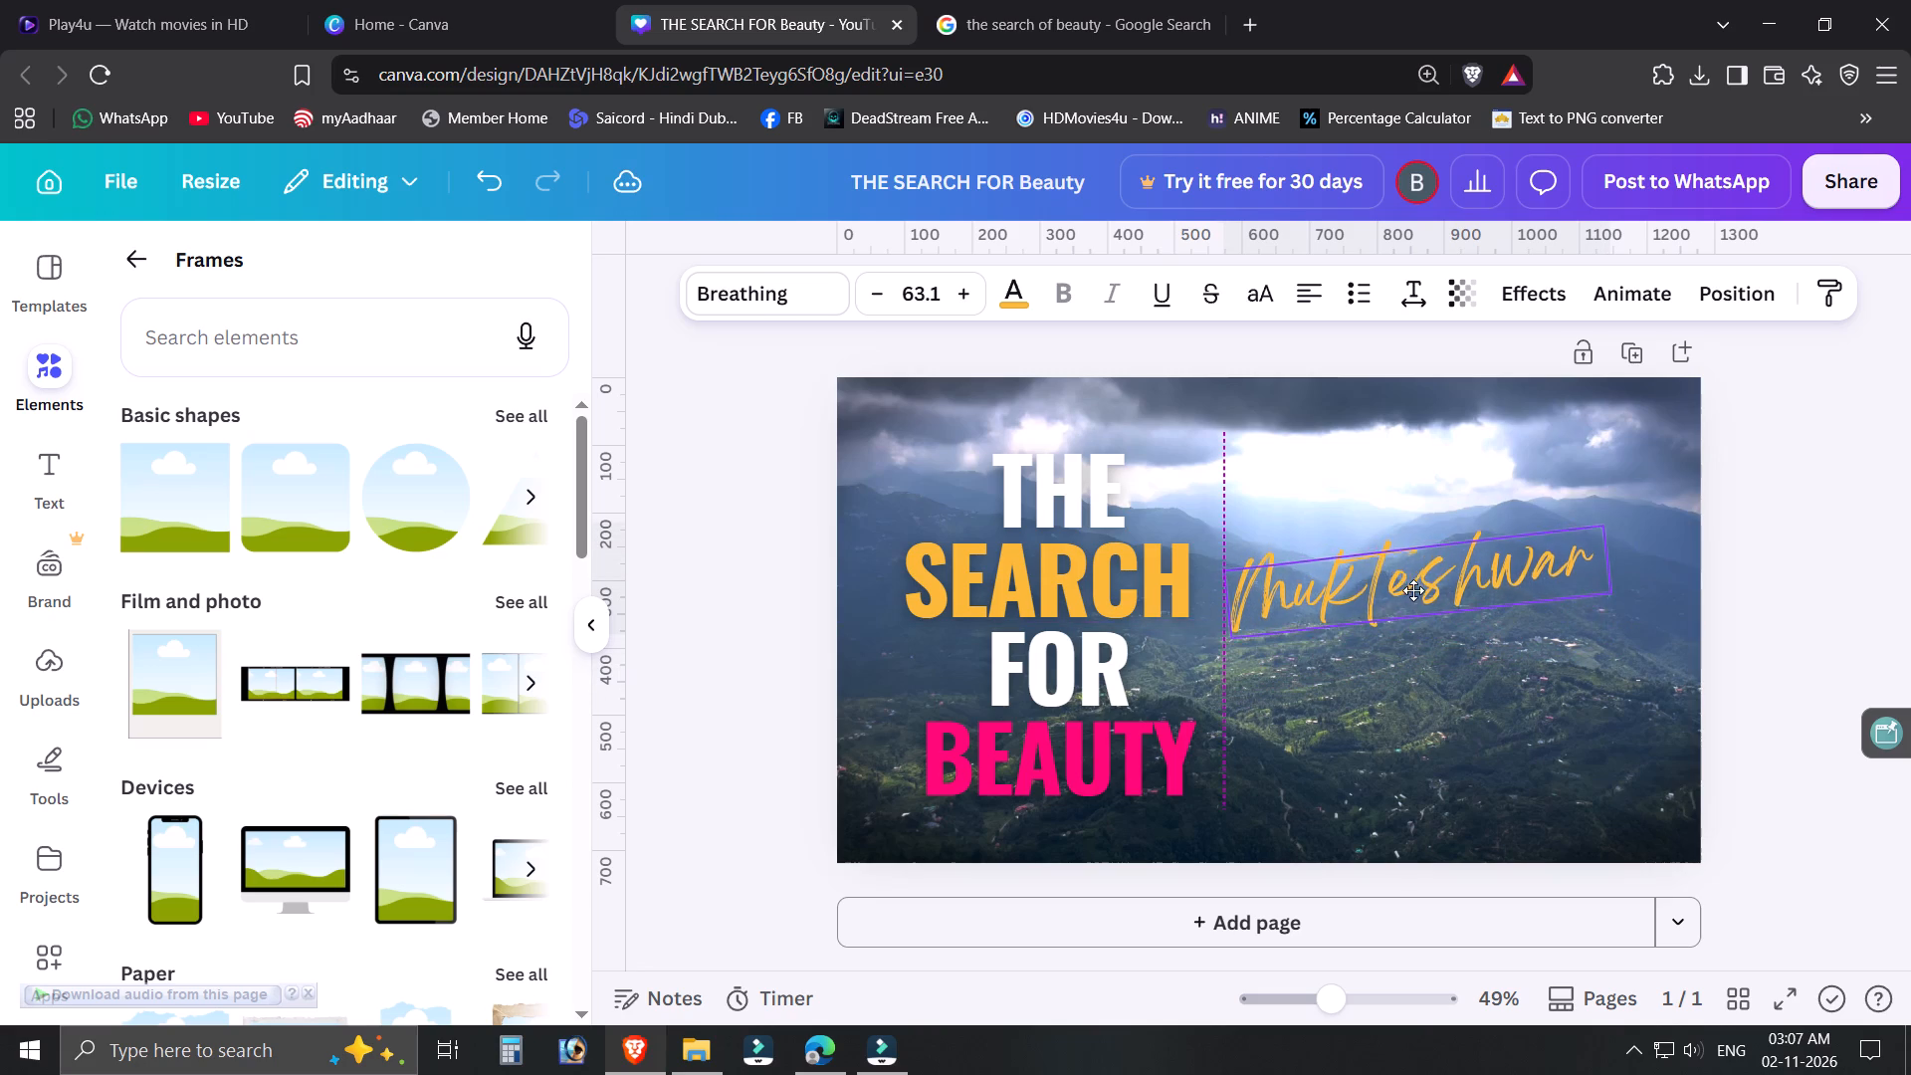
{"action": "left_click_drag", "start_coordinate": [1413, 590], "coordinate": [1416, 632]}
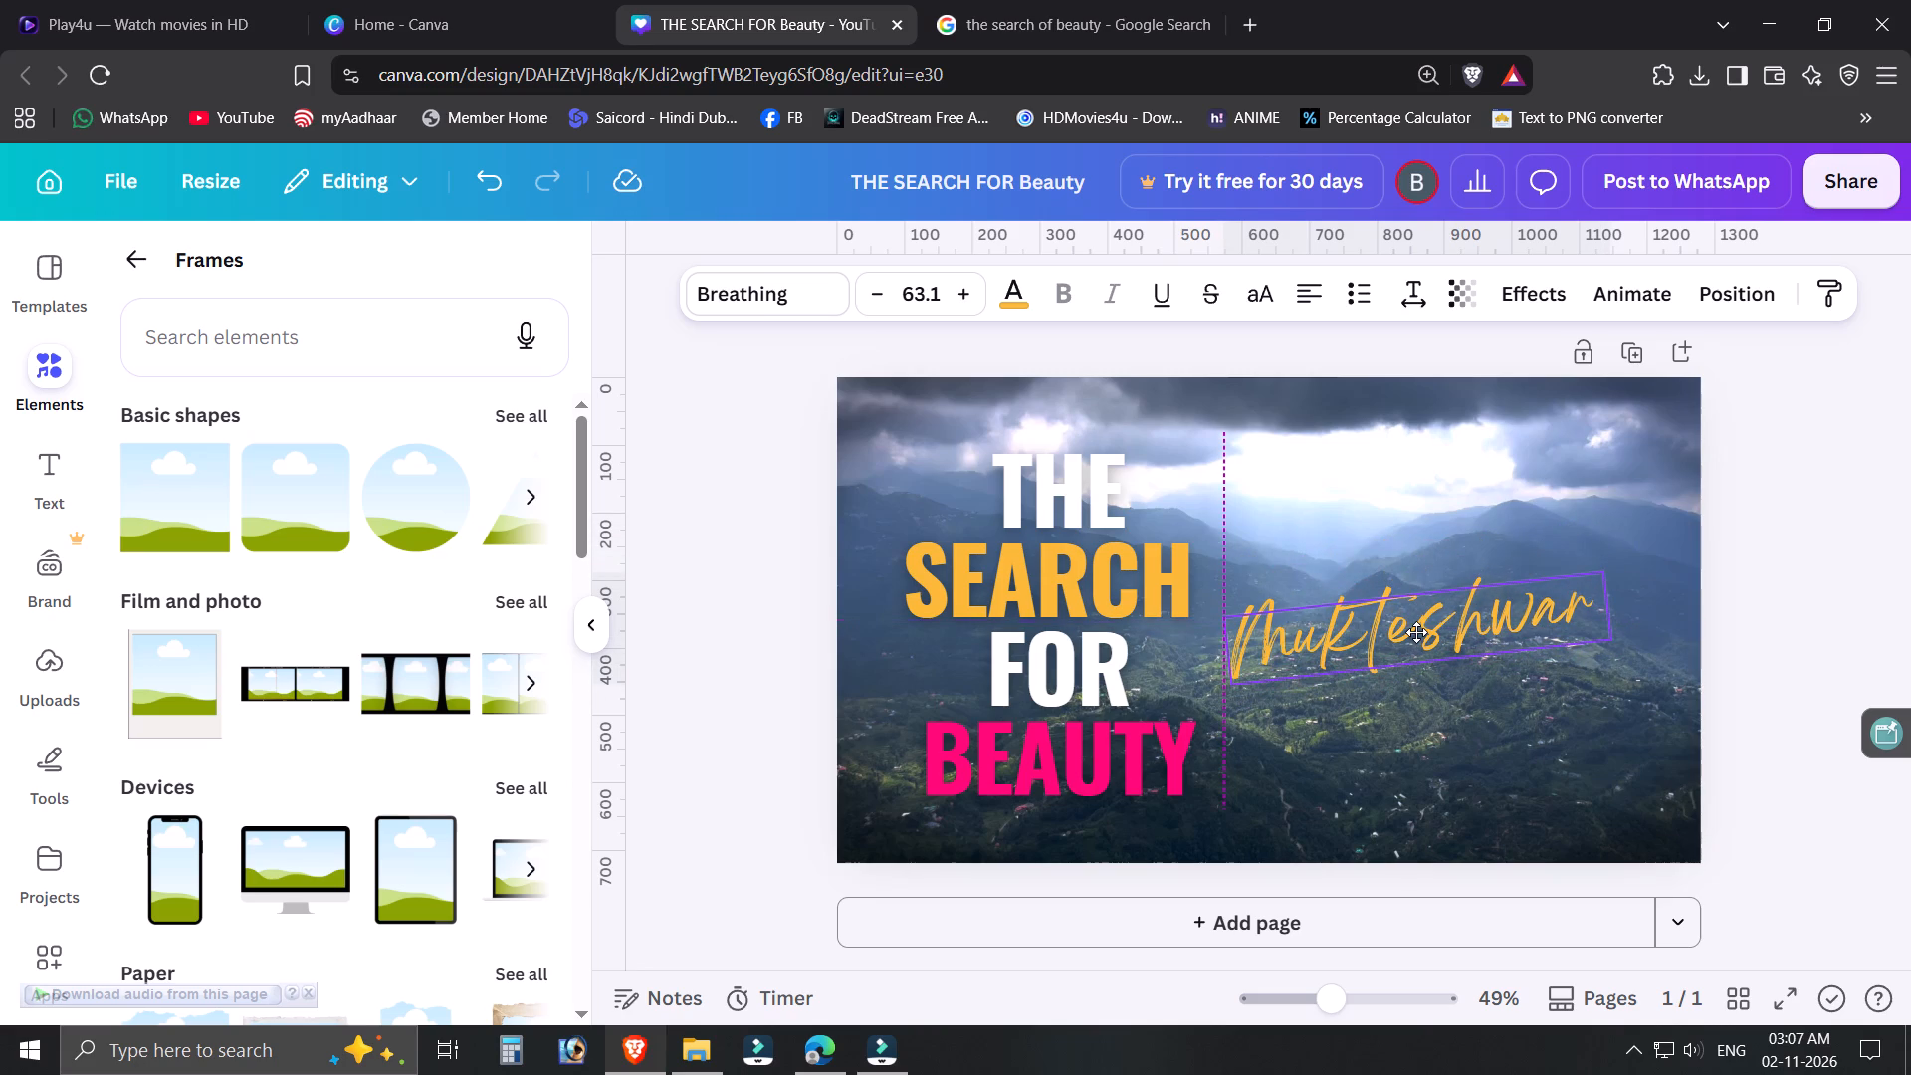
{"action": "left_click_drag", "start_coordinate": [1416, 632], "coordinate": [1397, 611]}
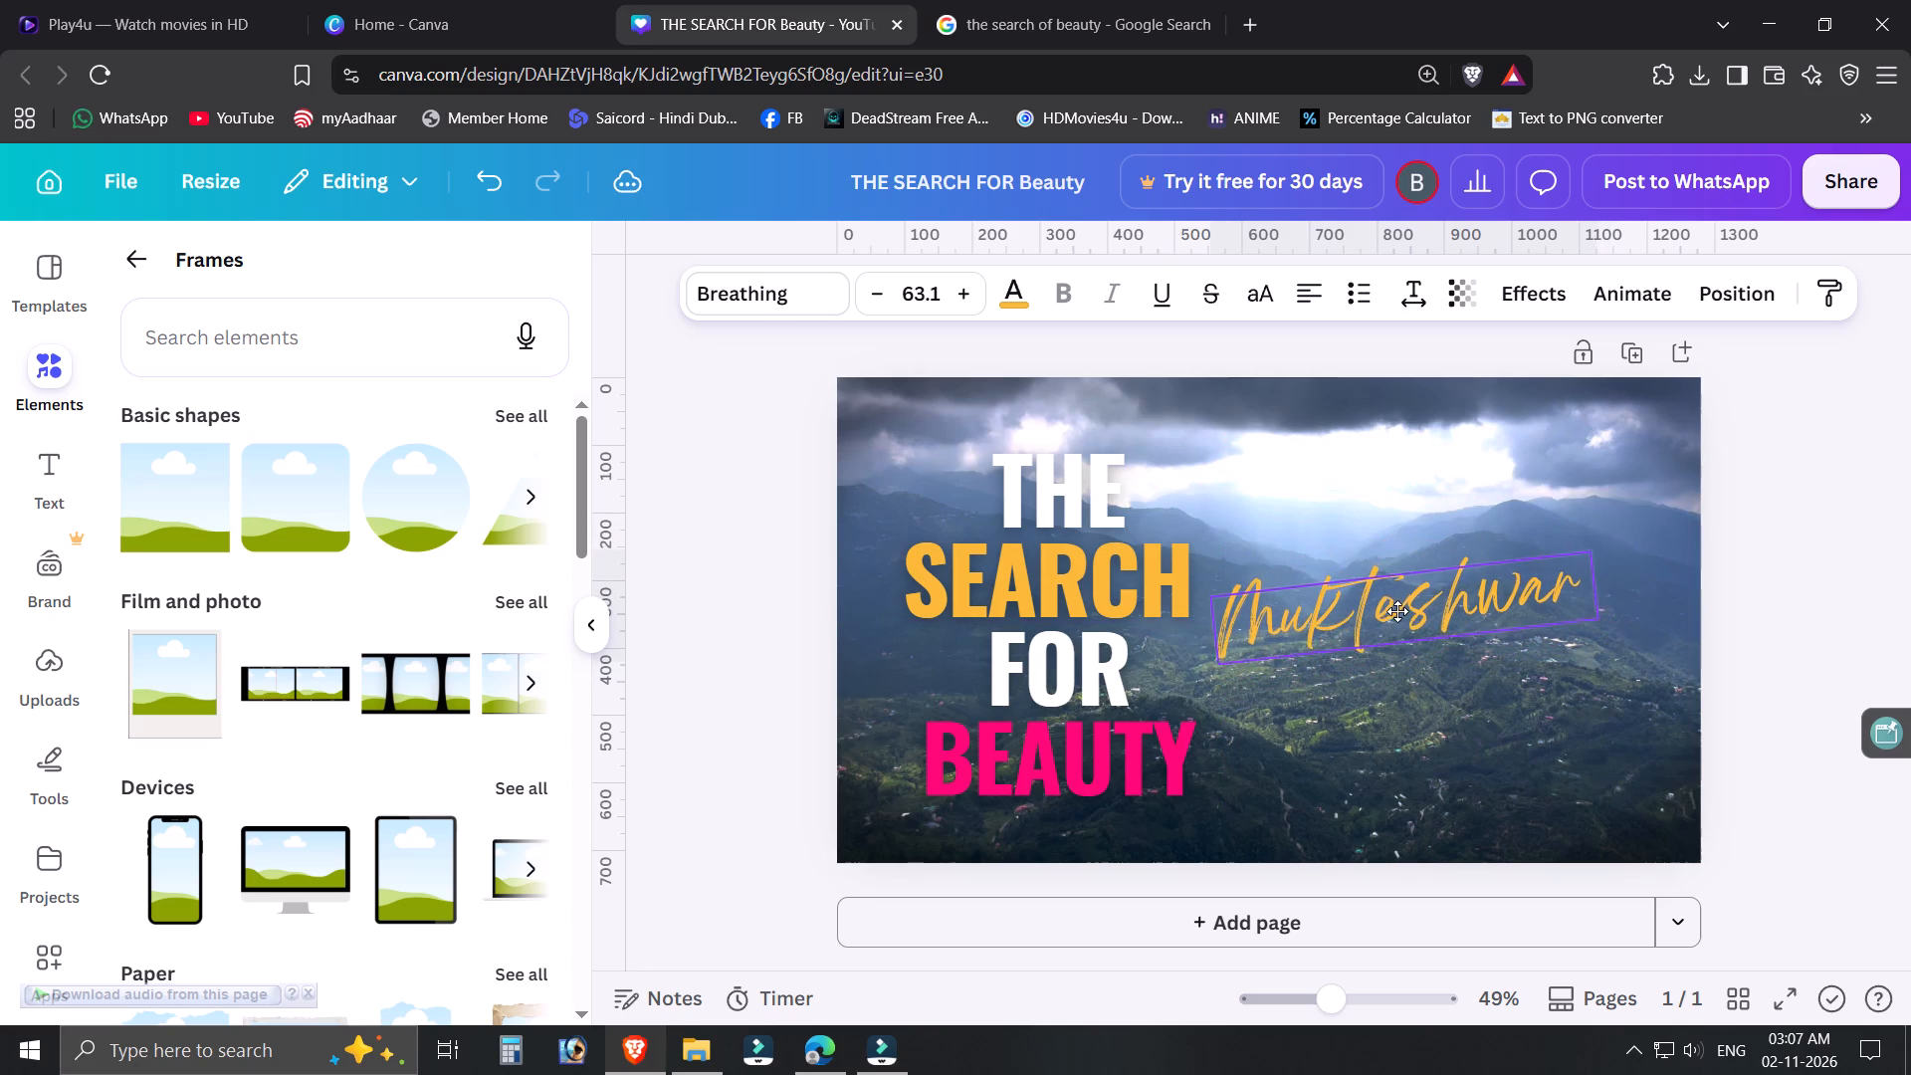
{"action": "left_click_drag", "start_coordinate": [1397, 611], "coordinate": [1398, 637]}
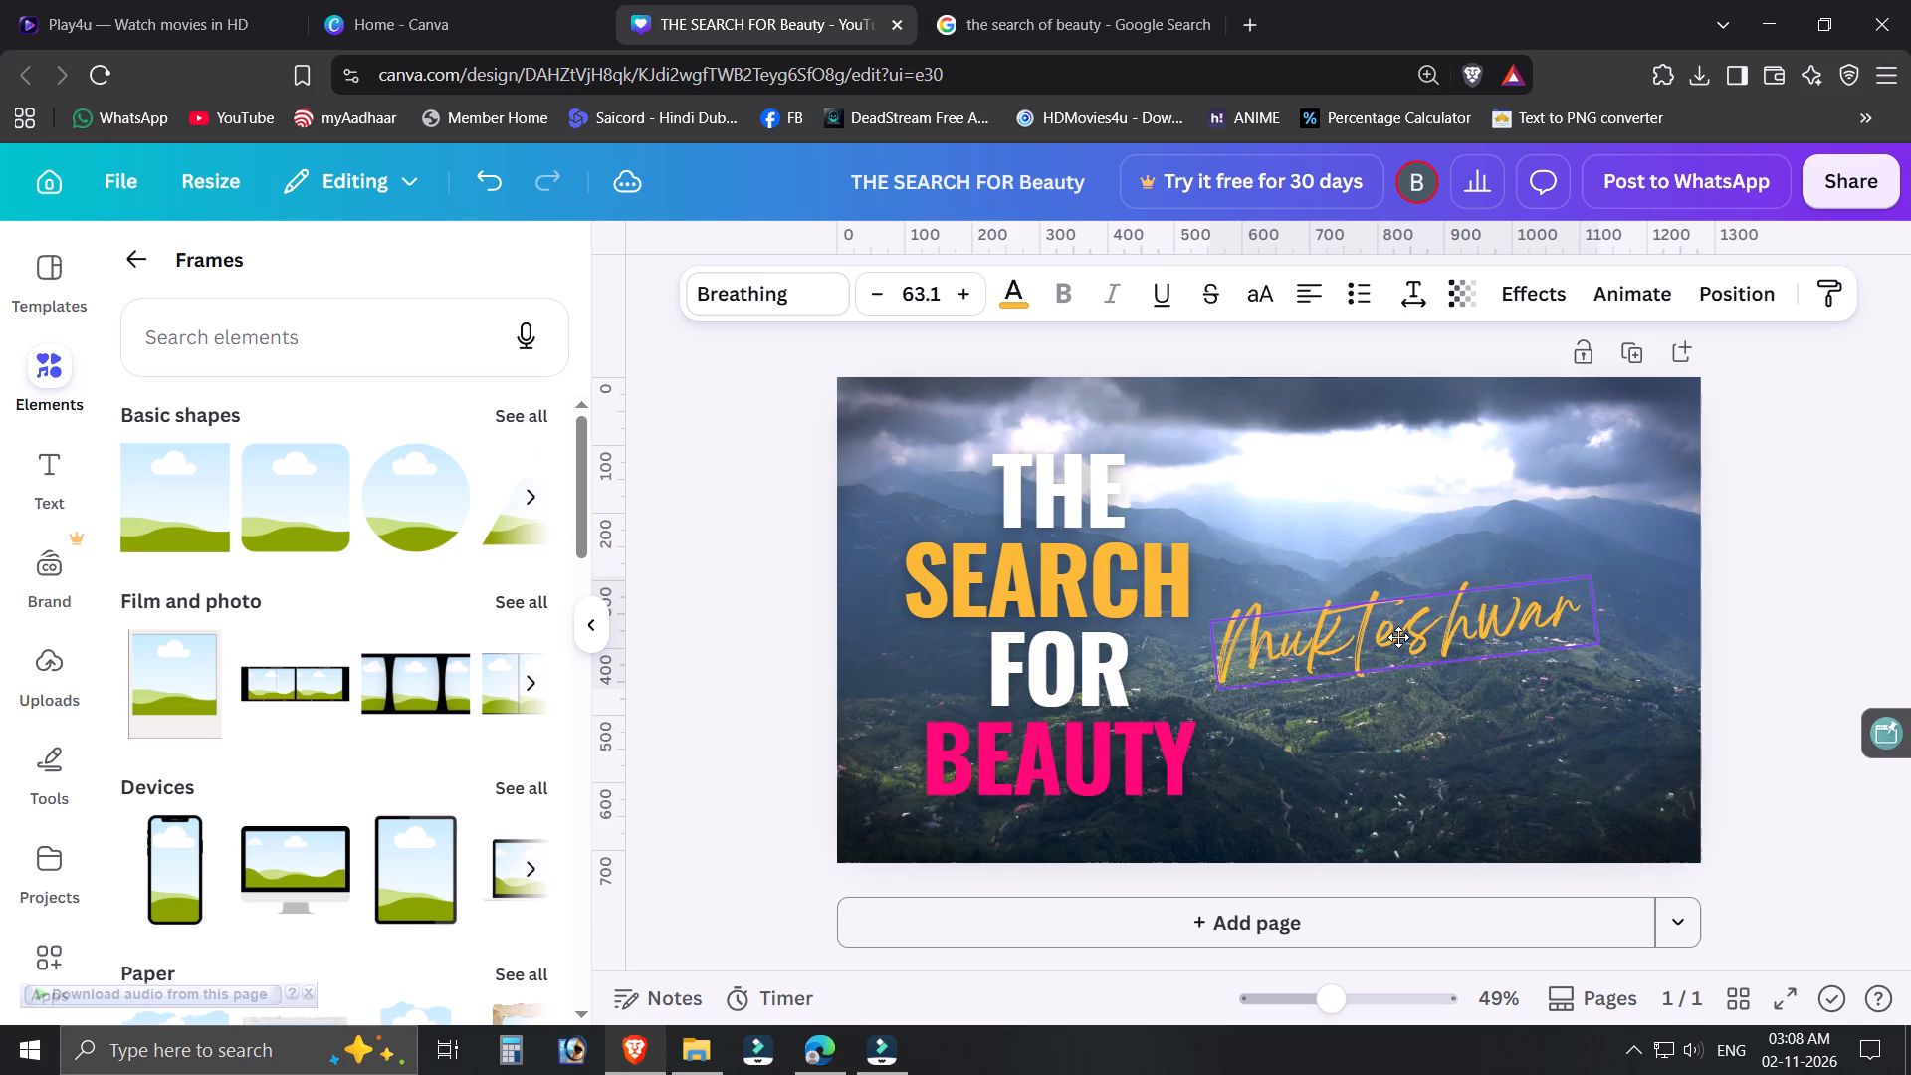
{"action": "left_click_drag", "start_coordinate": [1398, 637], "coordinate": [1401, 567]}
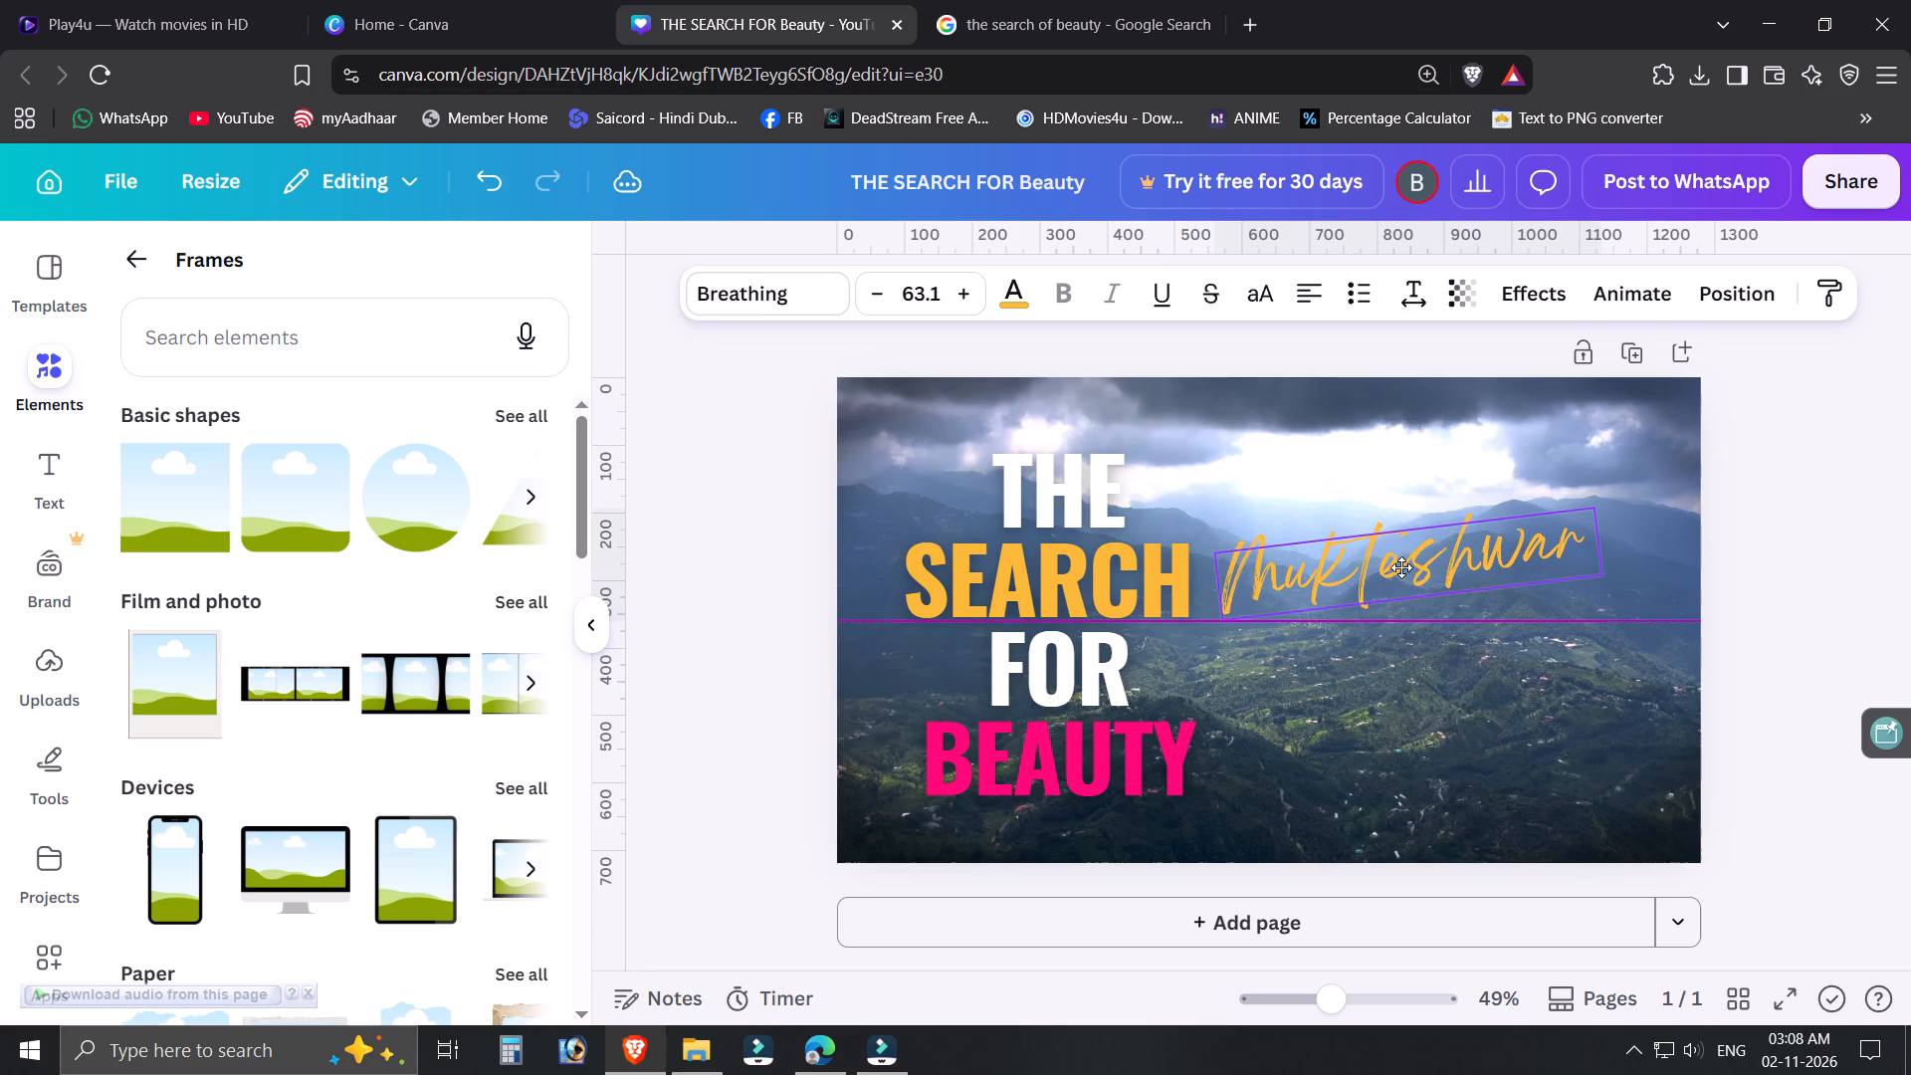
{"action": "left_click_drag", "start_coordinate": [1401, 567], "coordinate": [1409, 601]}
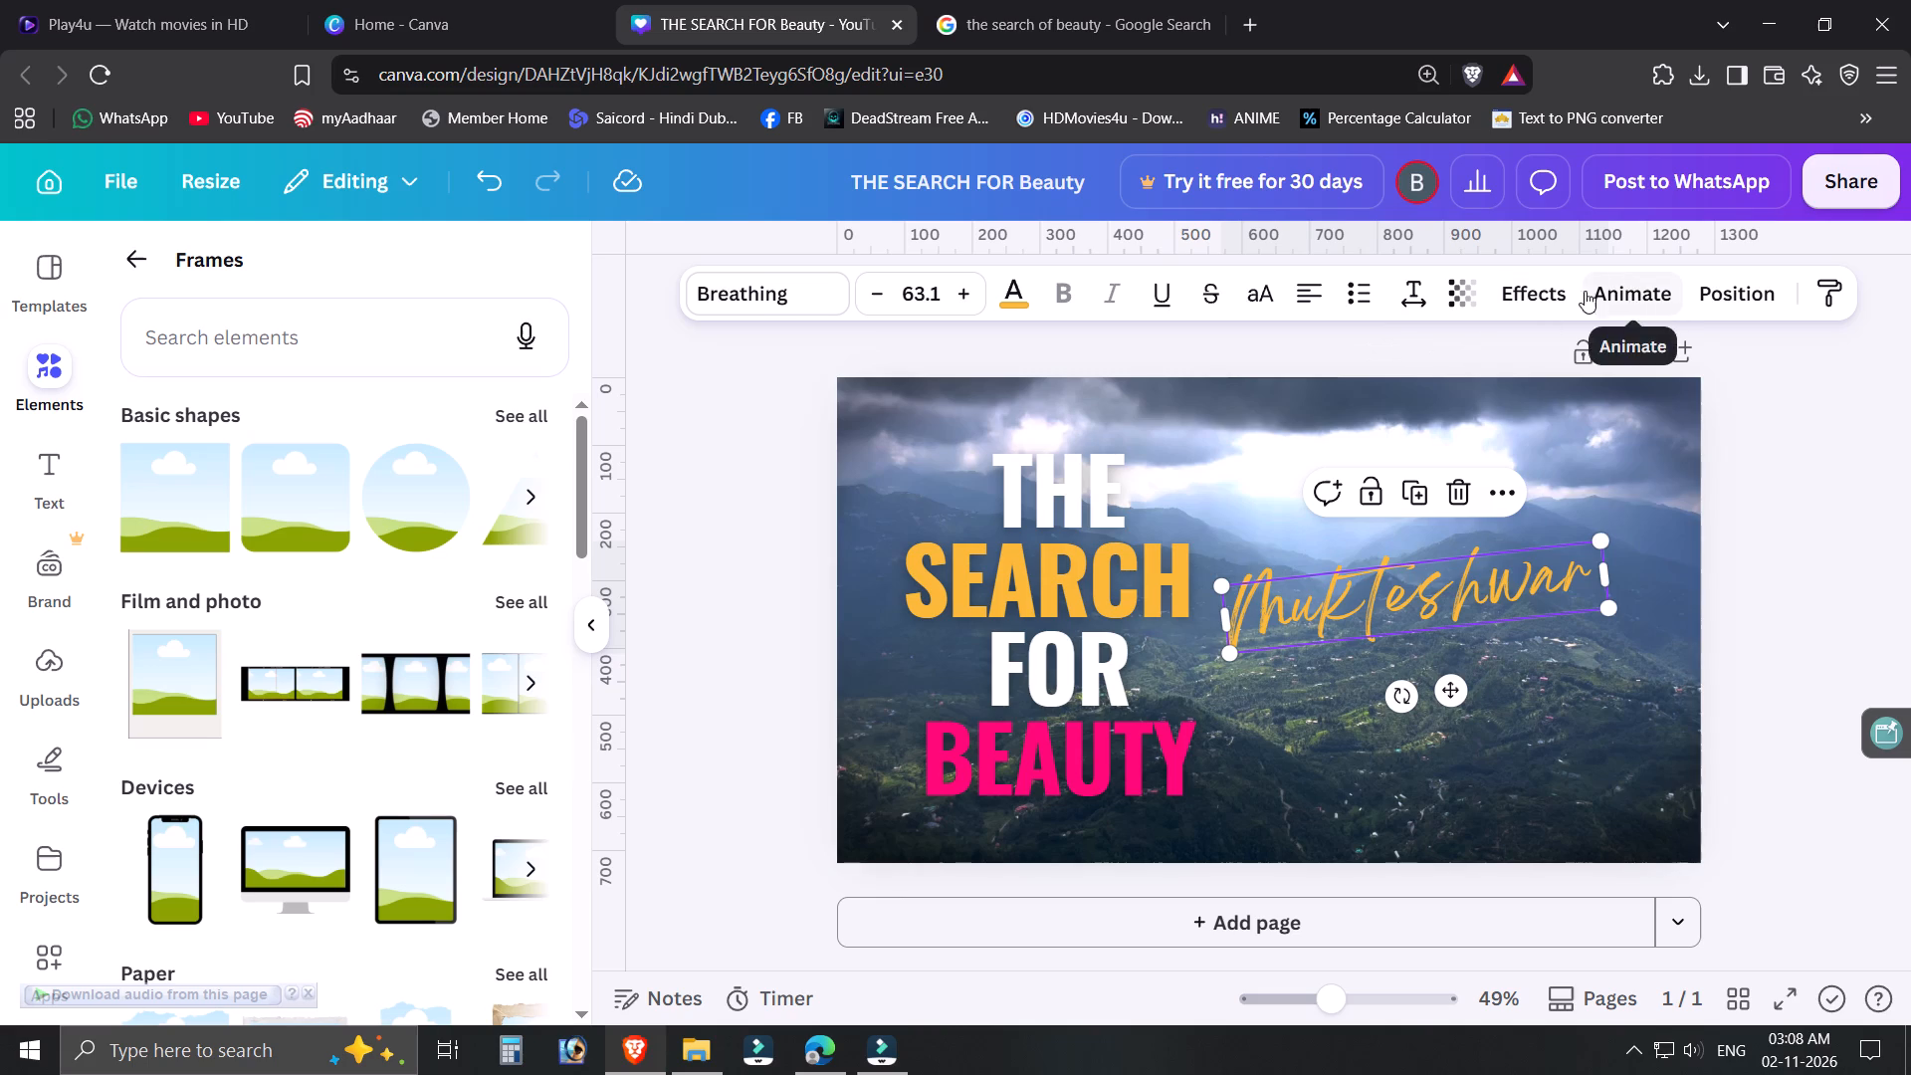
Apply the Background effect to the Mukteshwar text with roundness 0 and a white background colour.
{"action": "left_click", "coordinate": [1553, 282]}
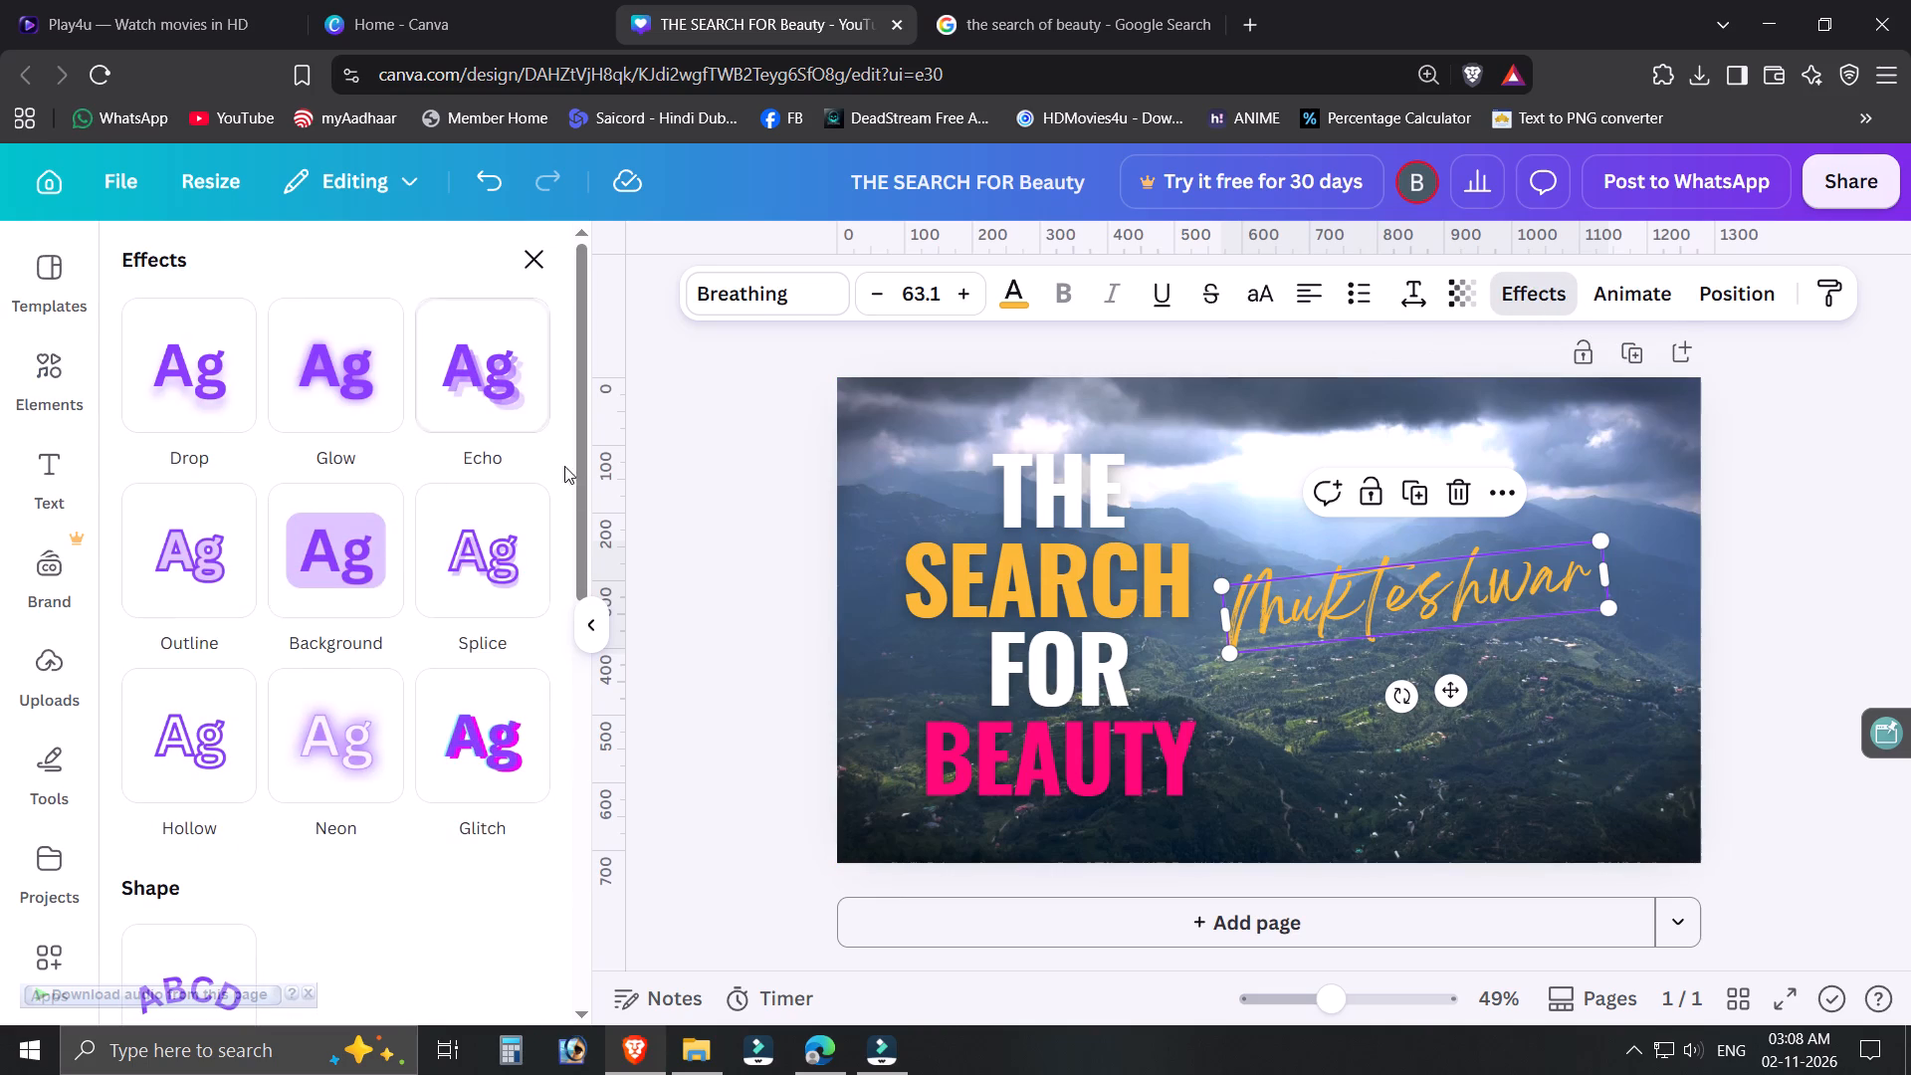
{"action": "left_click", "coordinate": [375, 563]}
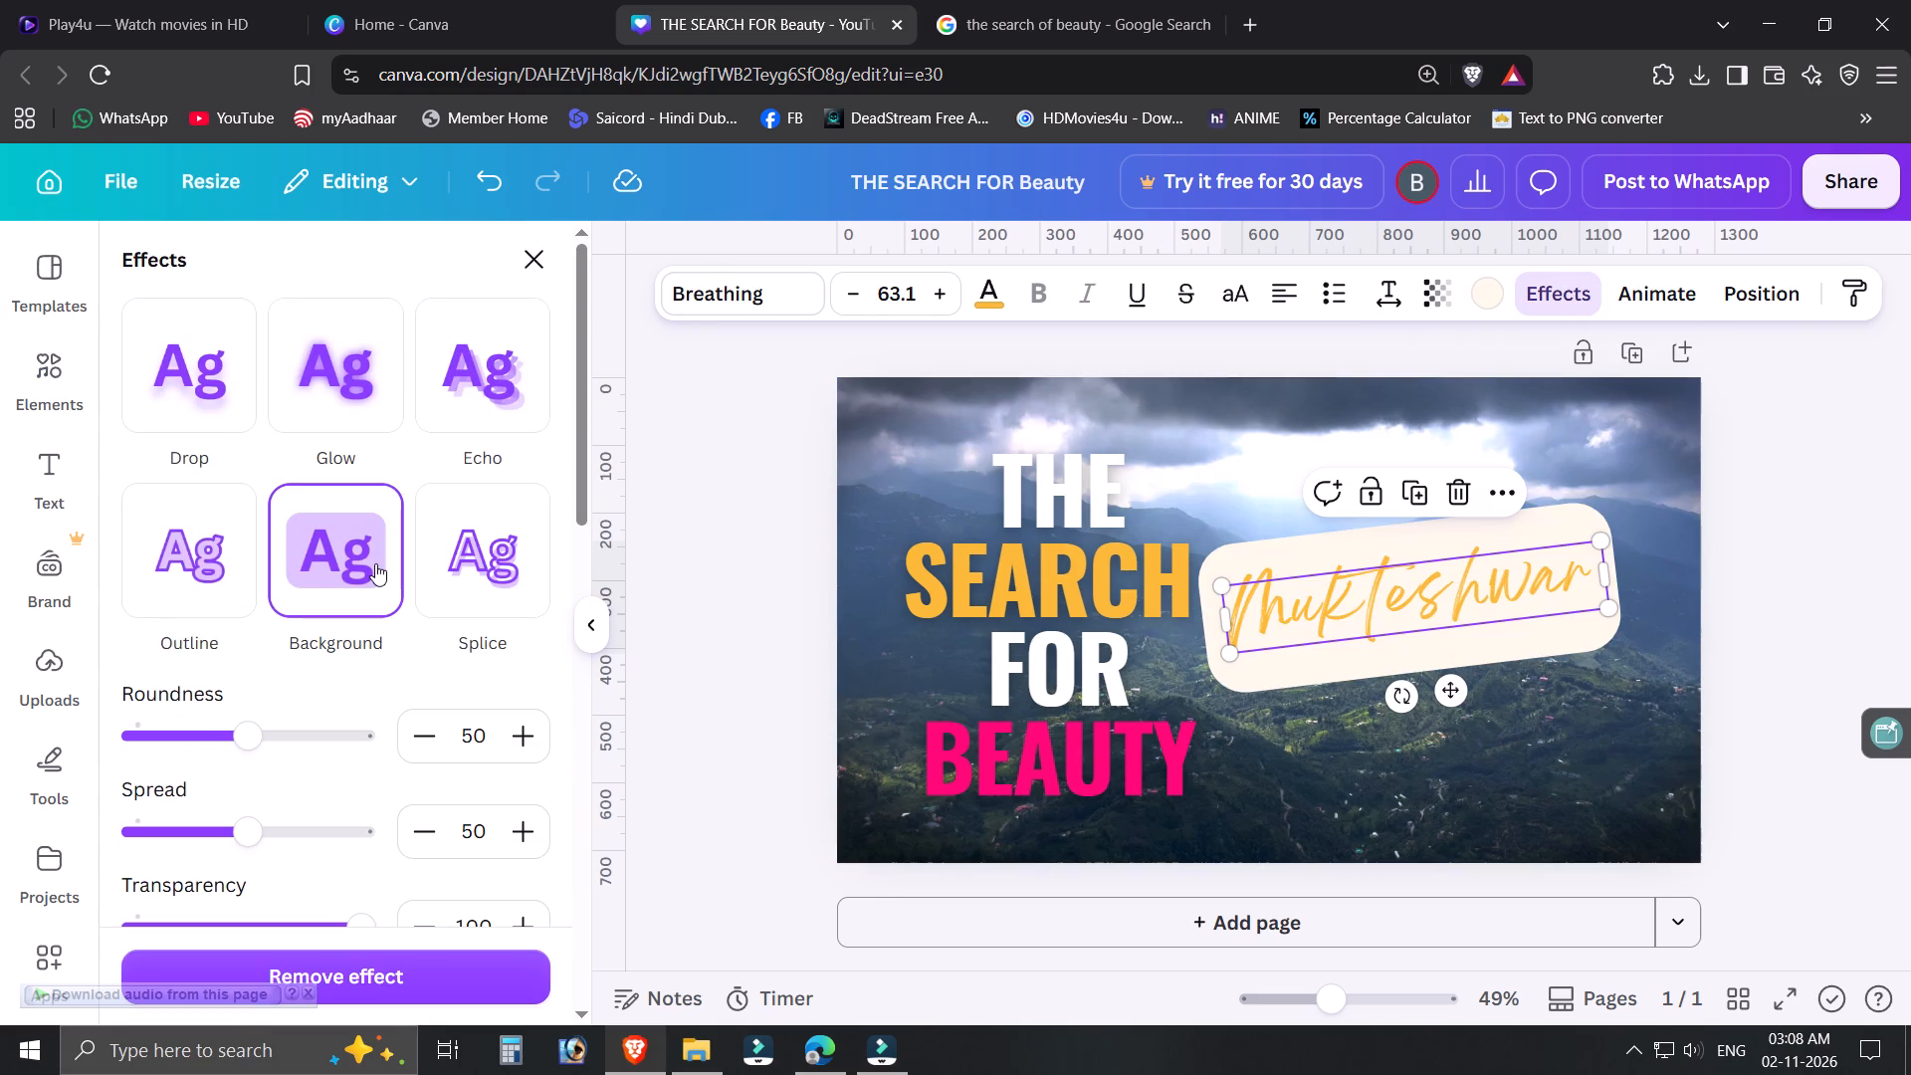
{"action": "left_click_drag", "start_coordinate": [575, 484], "coordinate": [578, 505]}
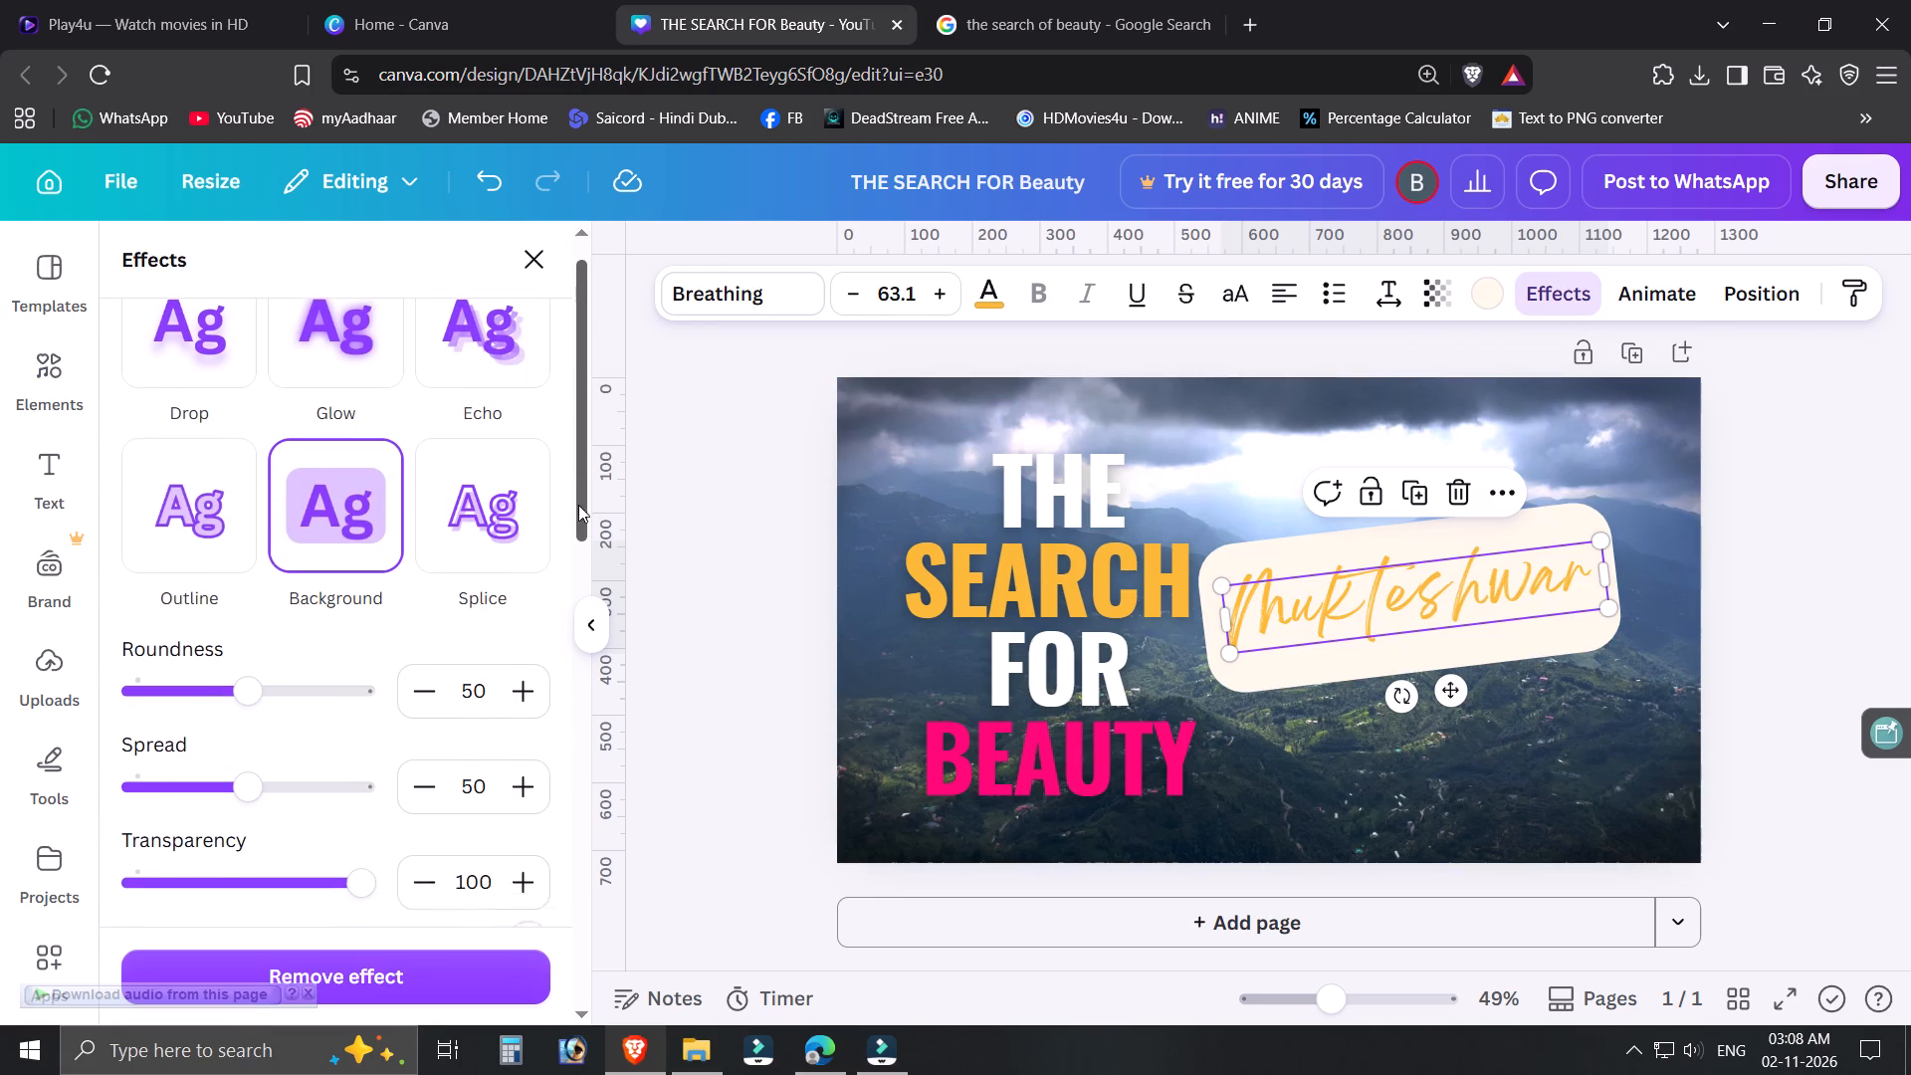
{"action": "left_click_drag", "start_coordinate": [578, 505], "coordinate": [582, 531]}
{"action": "left_click_drag", "start_coordinate": [250, 615], "coordinate": [201, 627]}
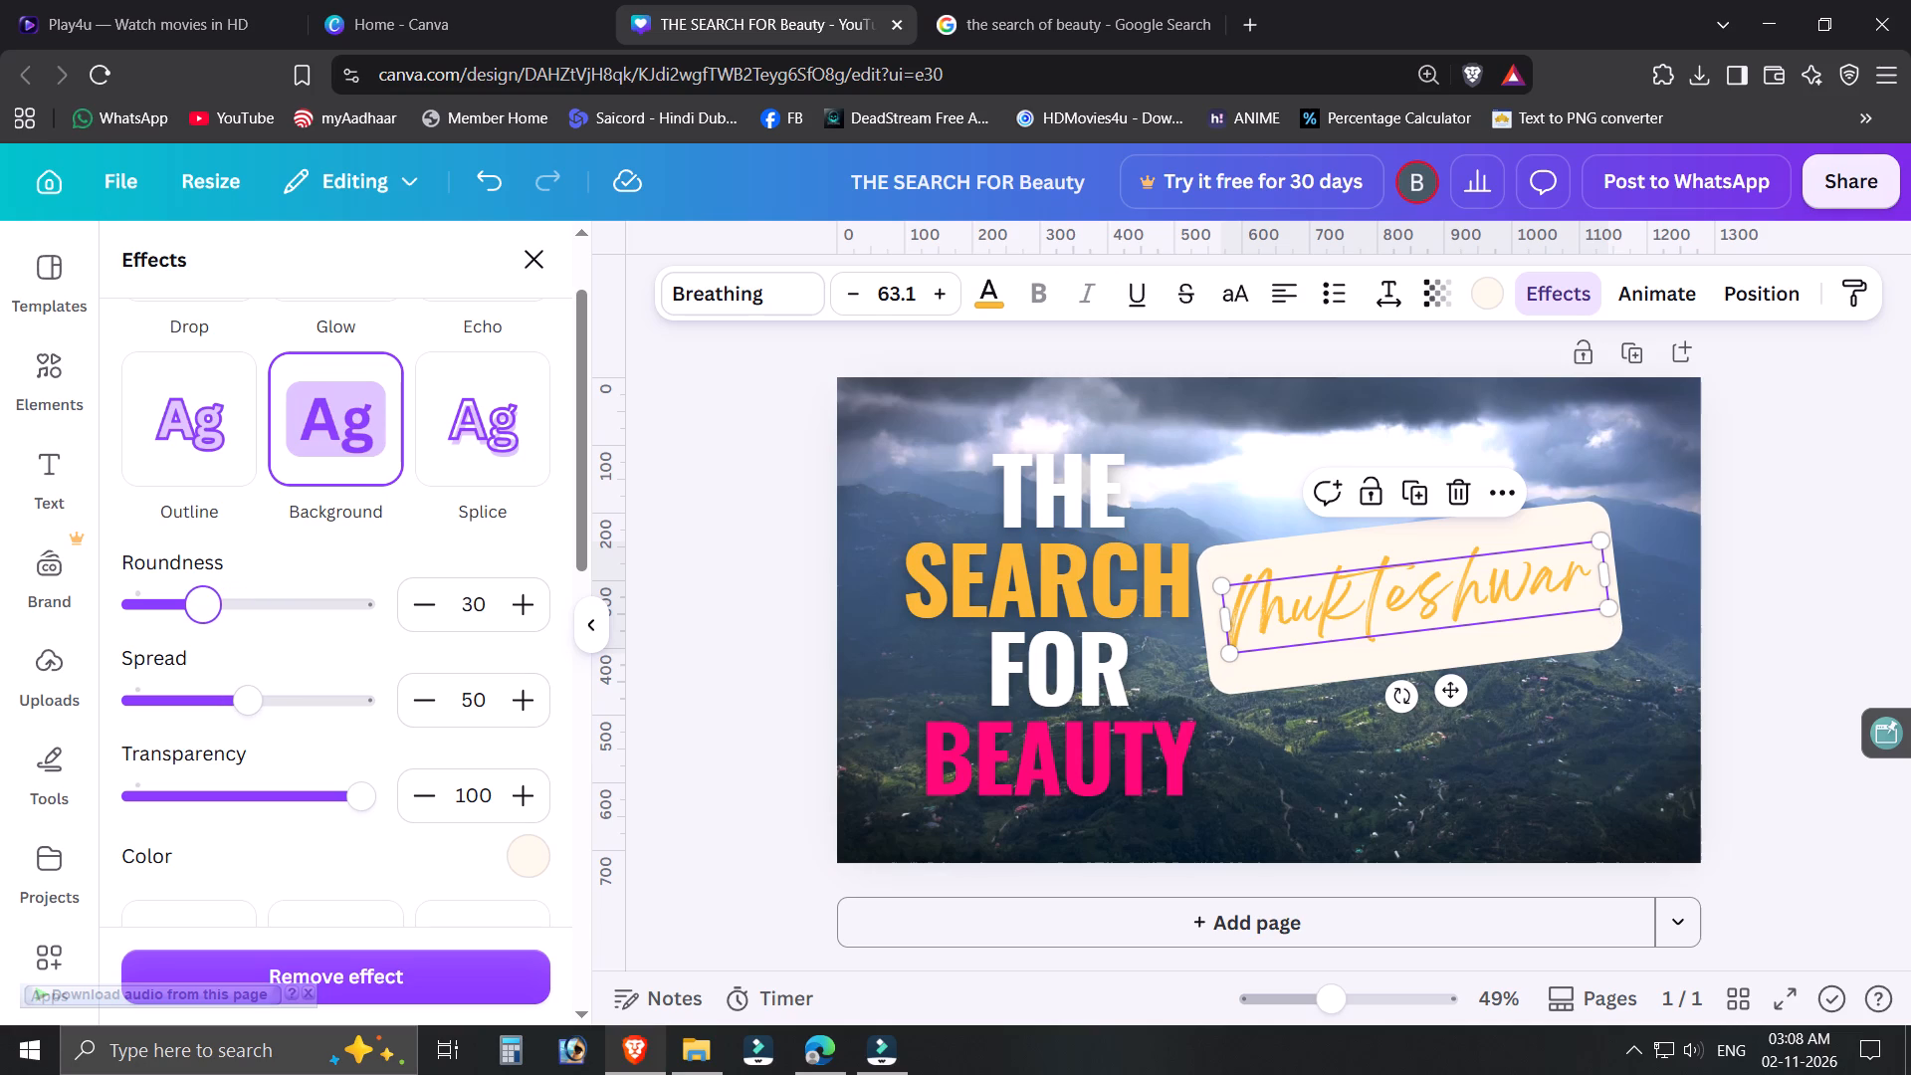
{"action": "left_click_drag", "start_coordinate": [201, 627], "coordinate": [79, 629]}
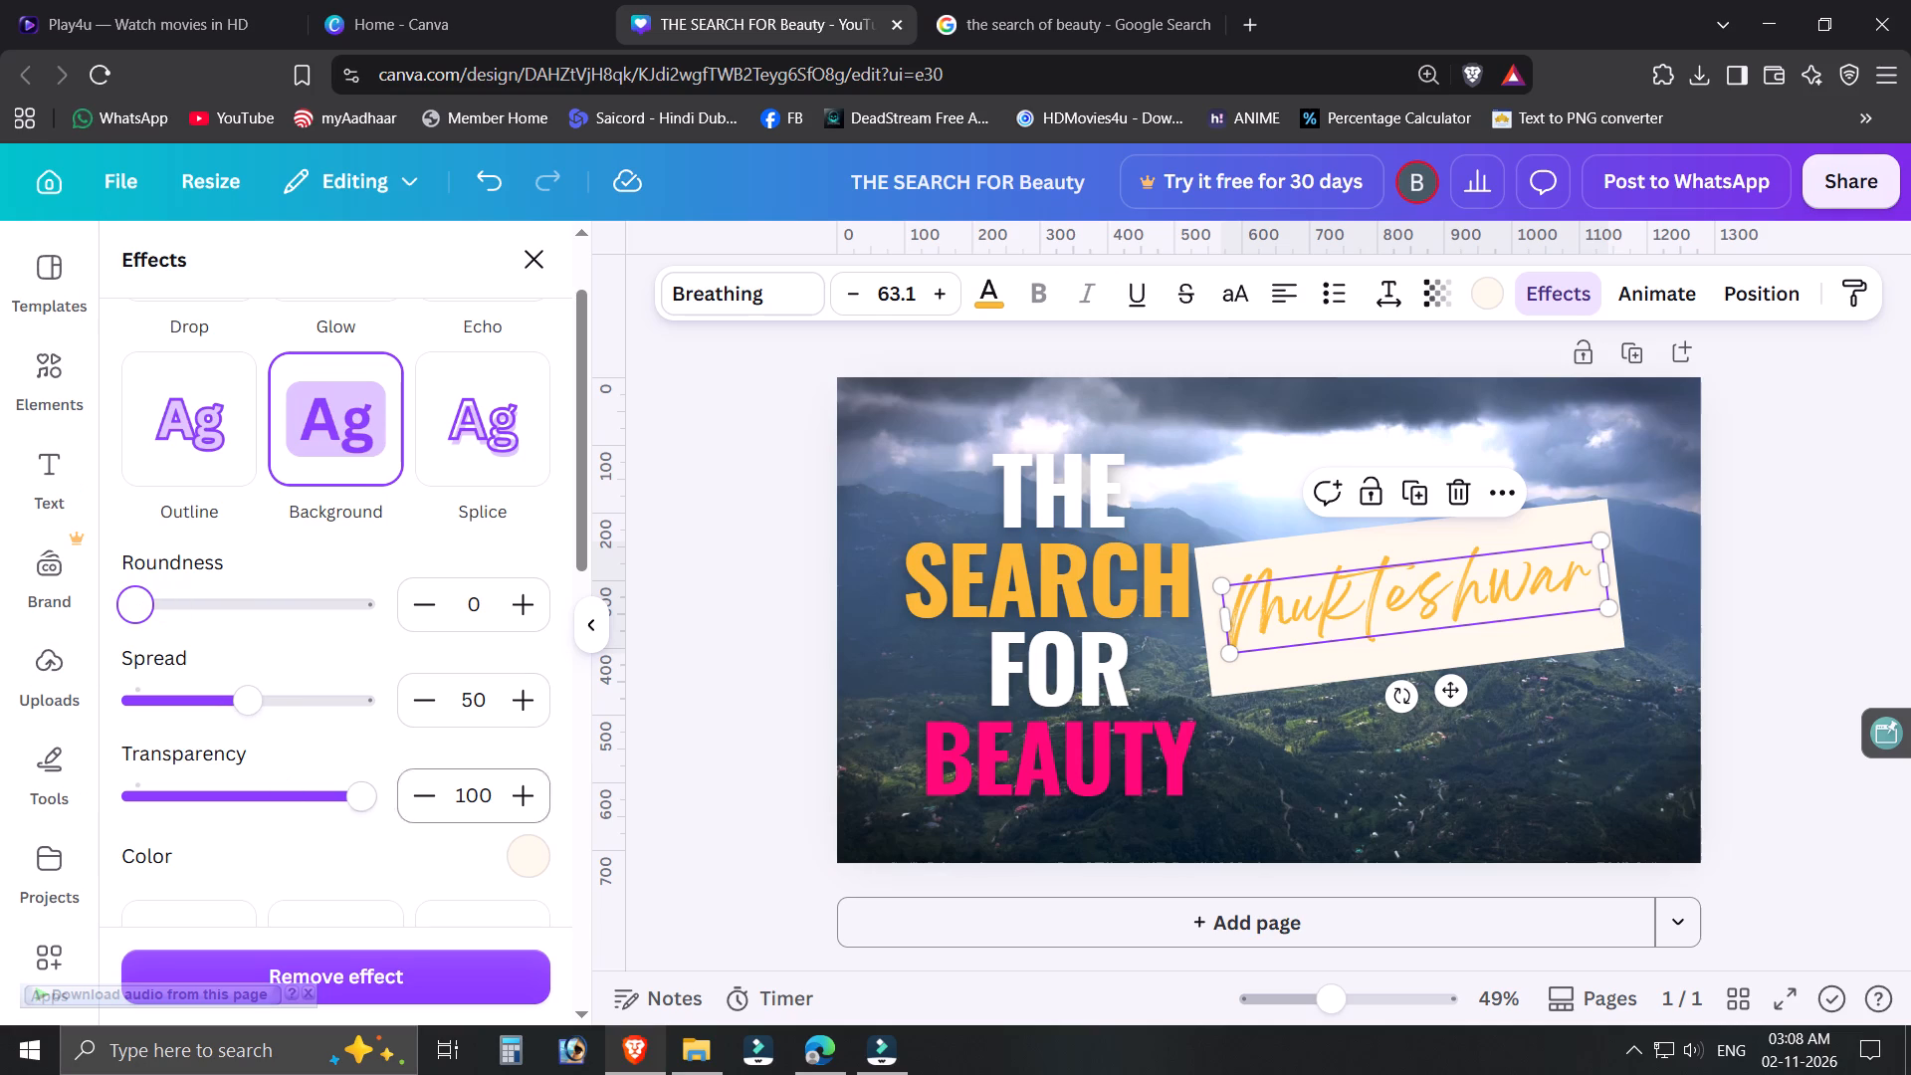
{"action": "left_click", "coordinate": [524, 866]}
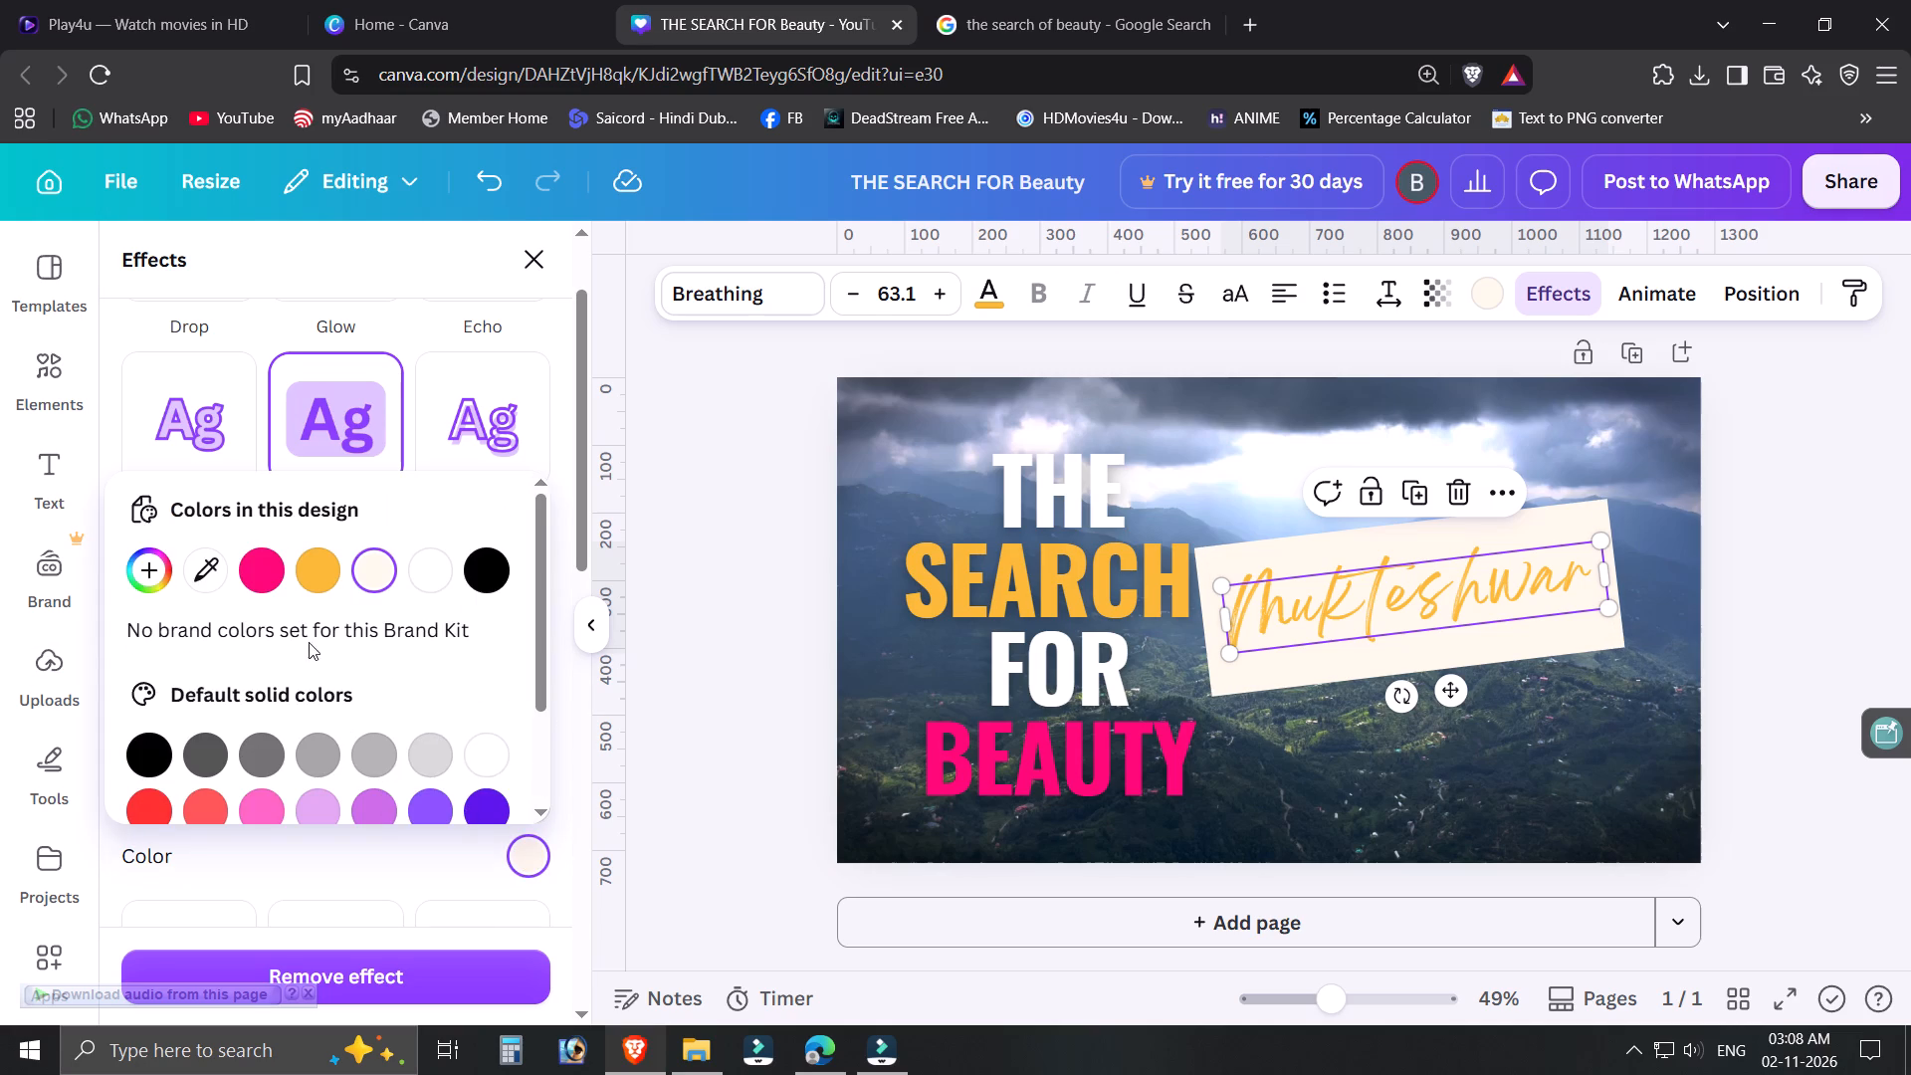
{"action": "left_click", "coordinate": [482, 751]}
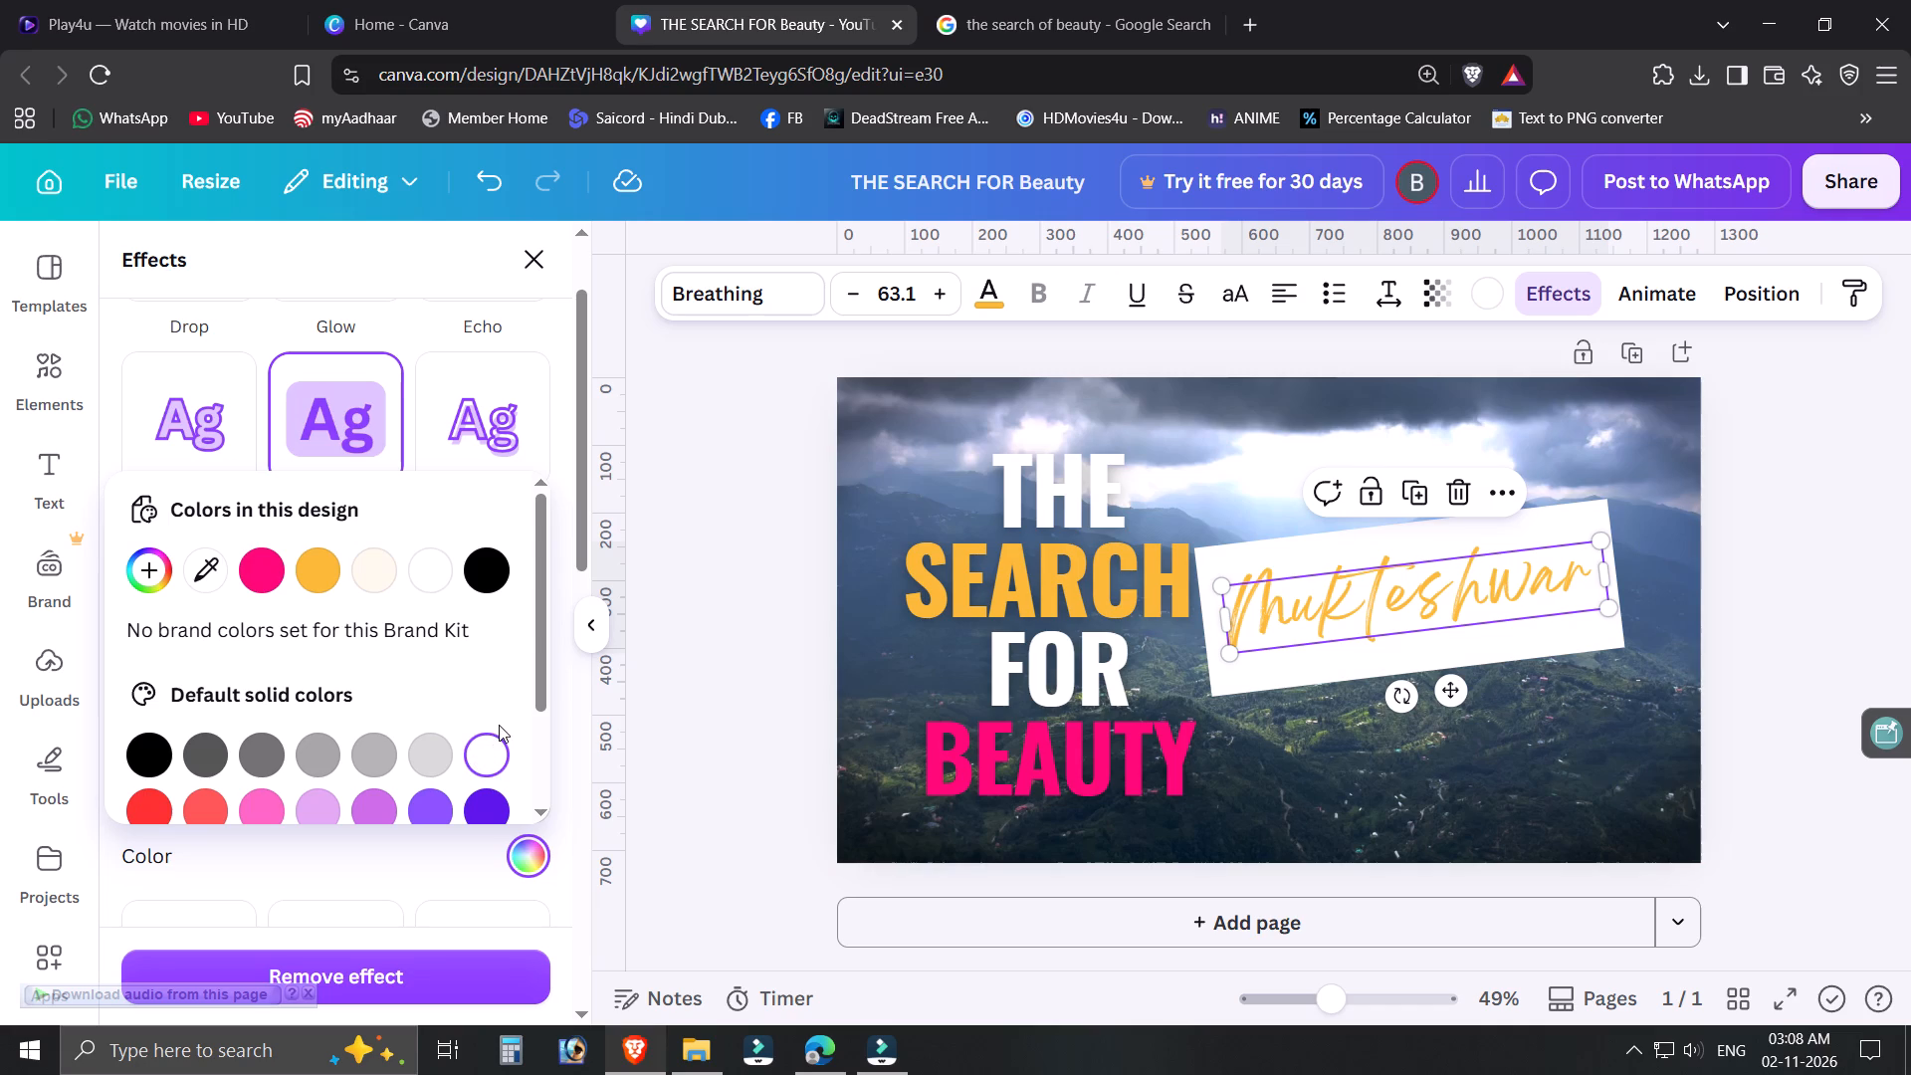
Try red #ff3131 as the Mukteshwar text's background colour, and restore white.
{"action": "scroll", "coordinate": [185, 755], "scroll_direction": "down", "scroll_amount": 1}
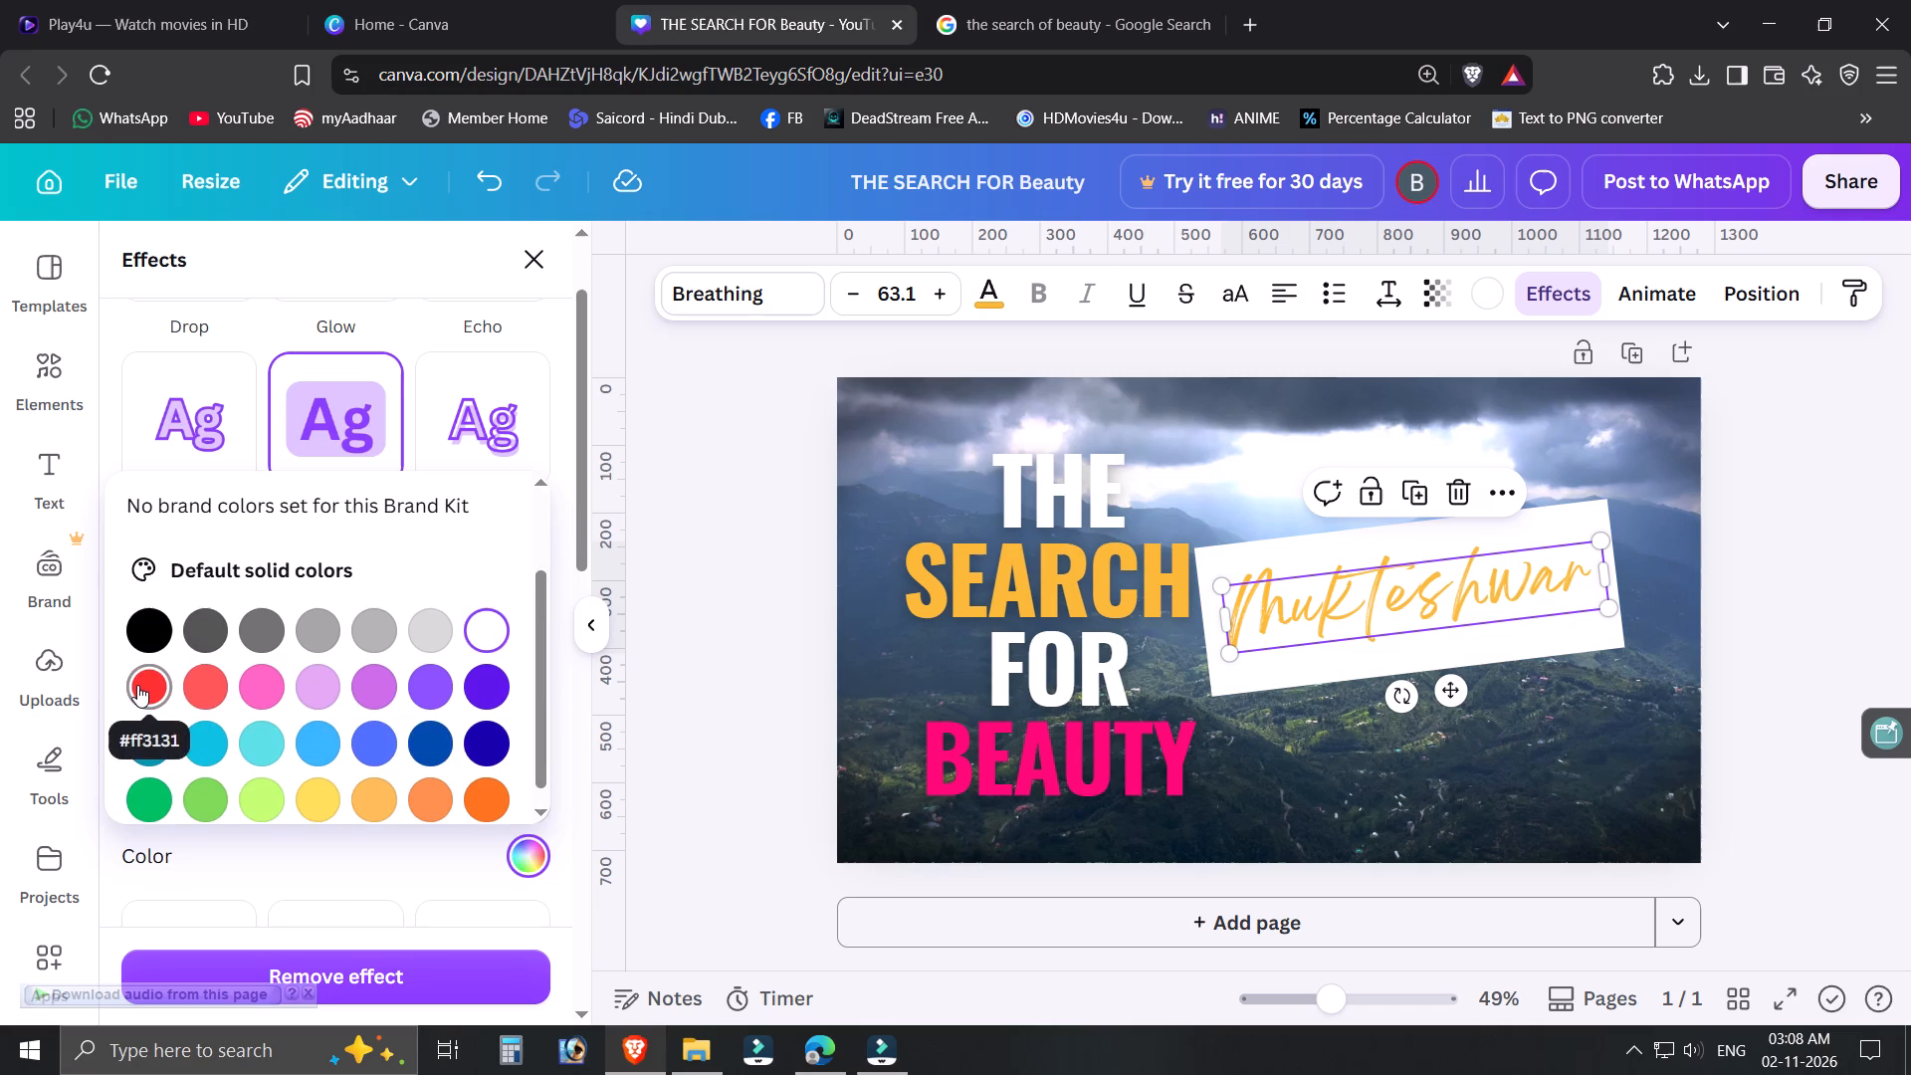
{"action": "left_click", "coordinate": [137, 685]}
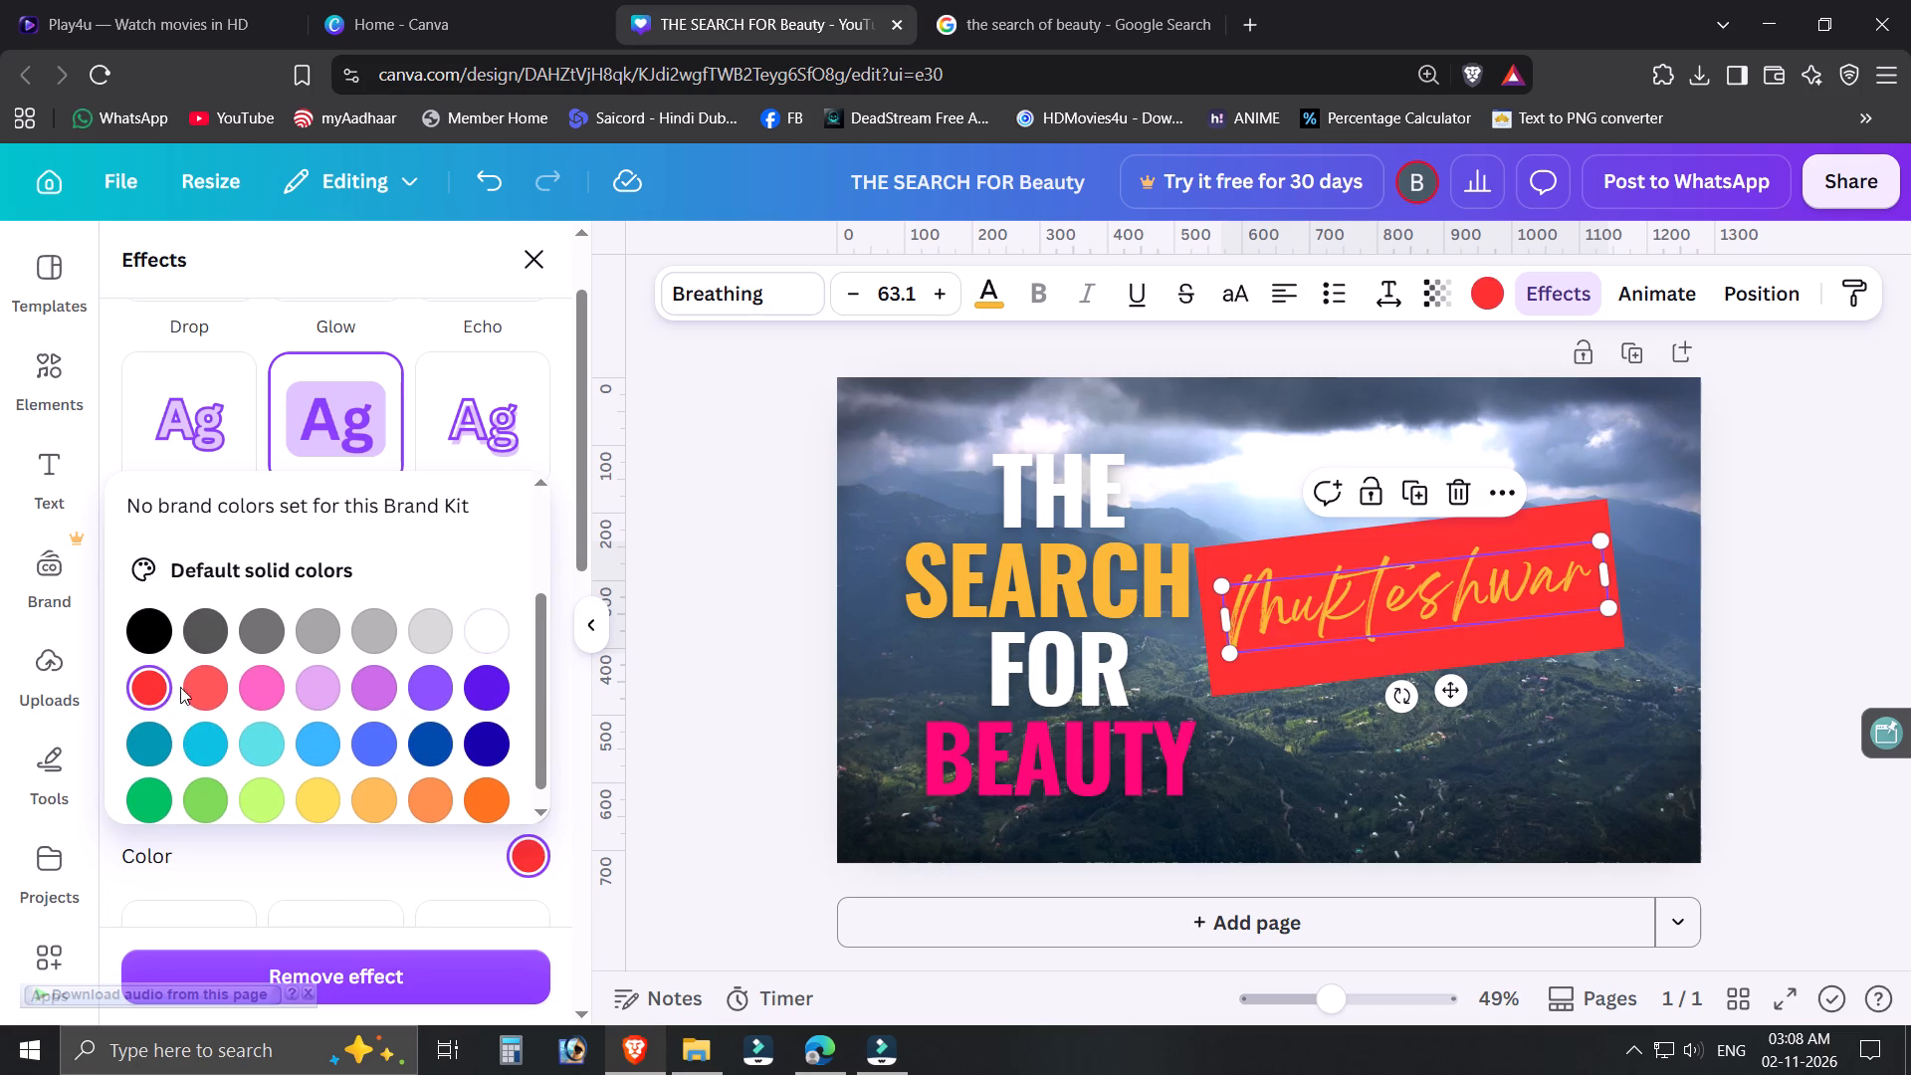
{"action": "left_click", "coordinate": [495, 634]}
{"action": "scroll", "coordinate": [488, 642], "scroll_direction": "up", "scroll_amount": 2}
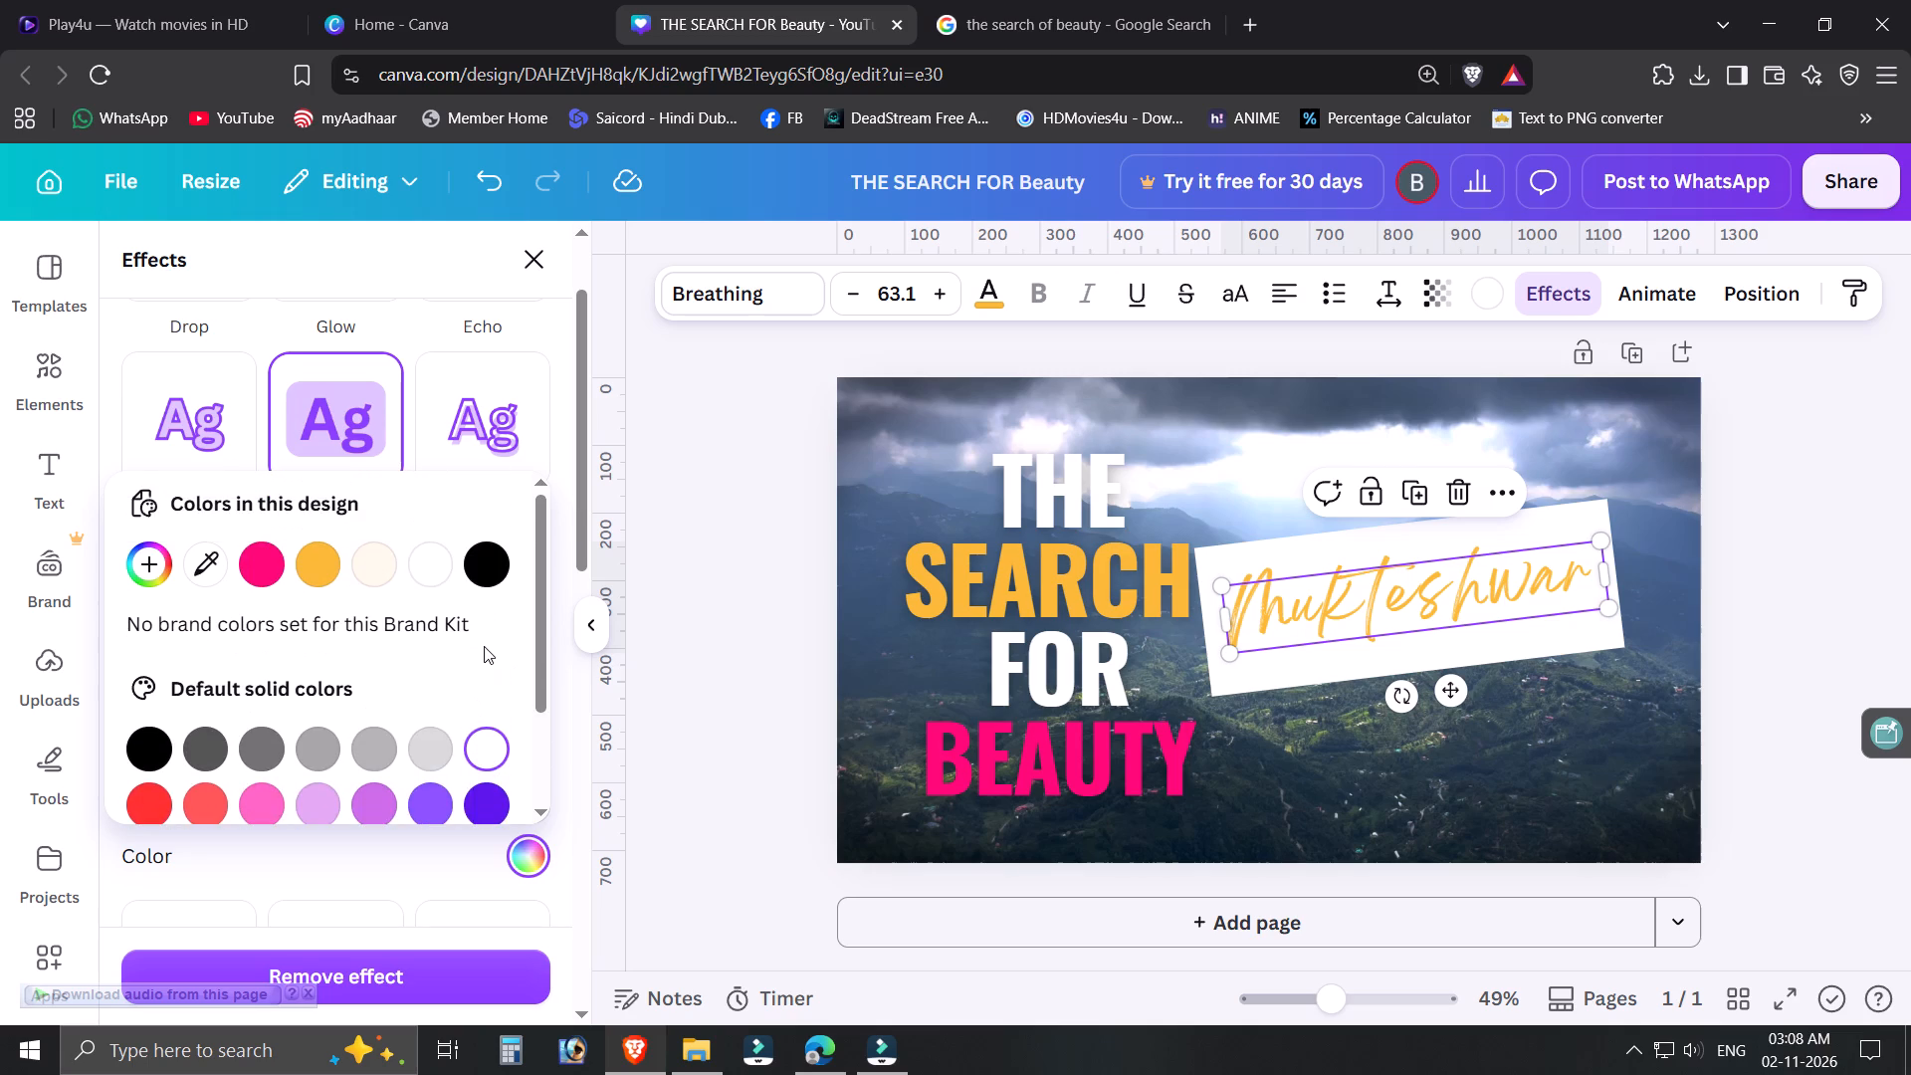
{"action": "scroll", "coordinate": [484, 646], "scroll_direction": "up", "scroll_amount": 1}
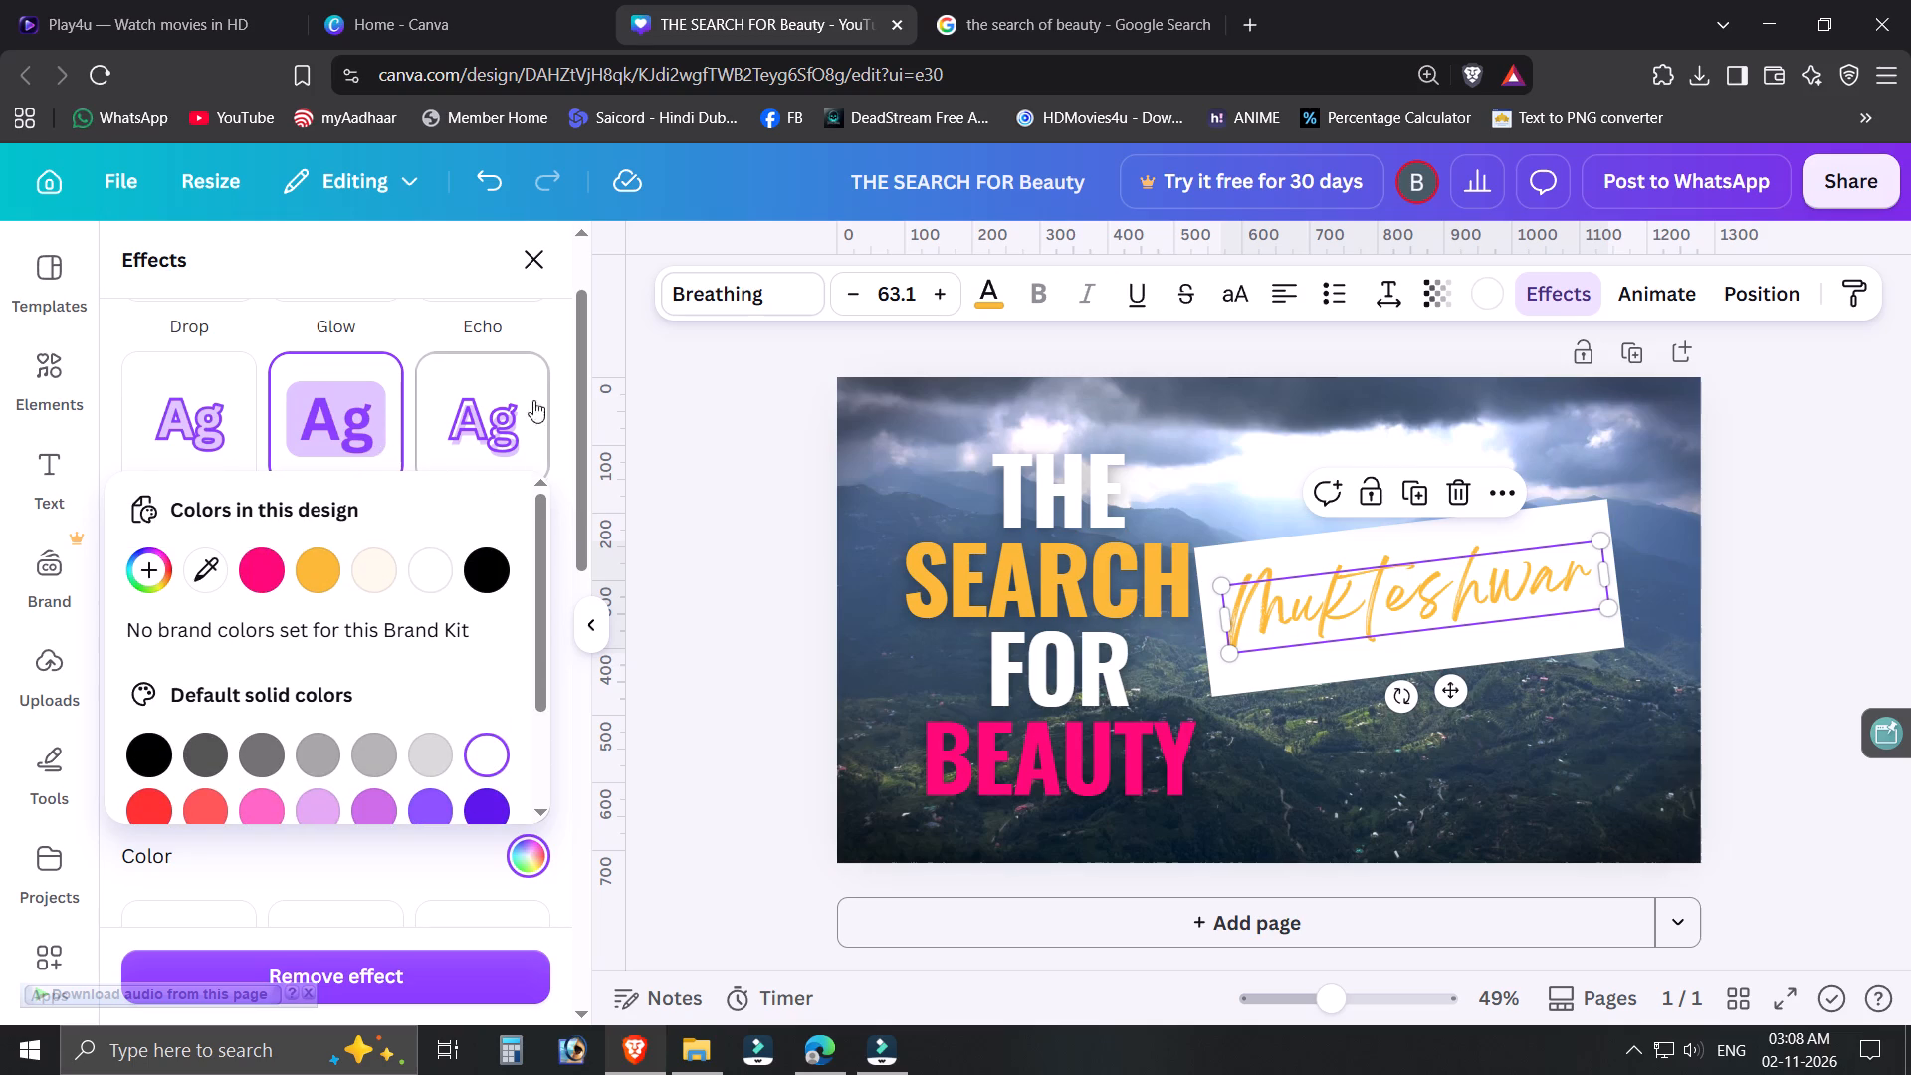
Reapply the Background effect to the Mukteshwar text with roundness 0 and a white background colour.
{"action": "left_click", "coordinate": [374, 416]}
{"action": "left_click", "coordinate": [376, 438]}
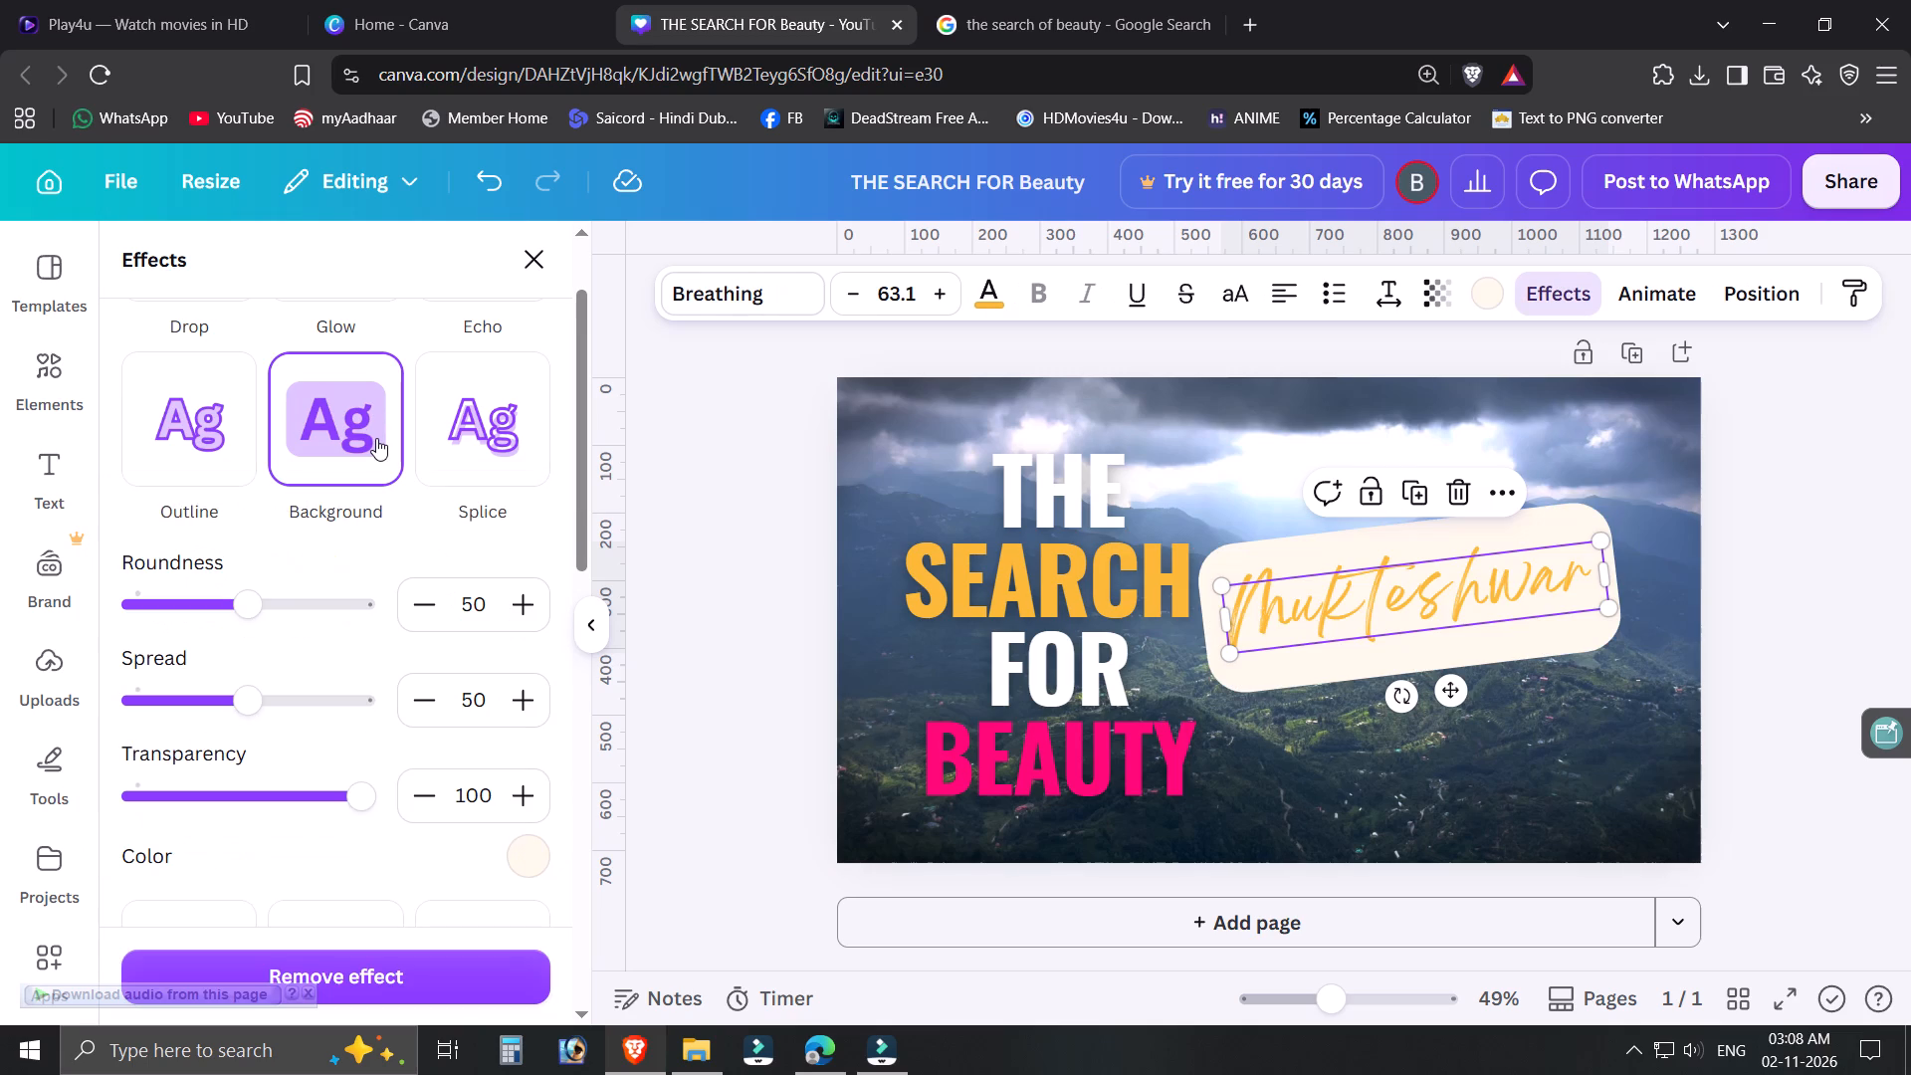
{"action": "left_click_drag", "start_coordinate": [255, 613], "coordinate": [100, 620]}
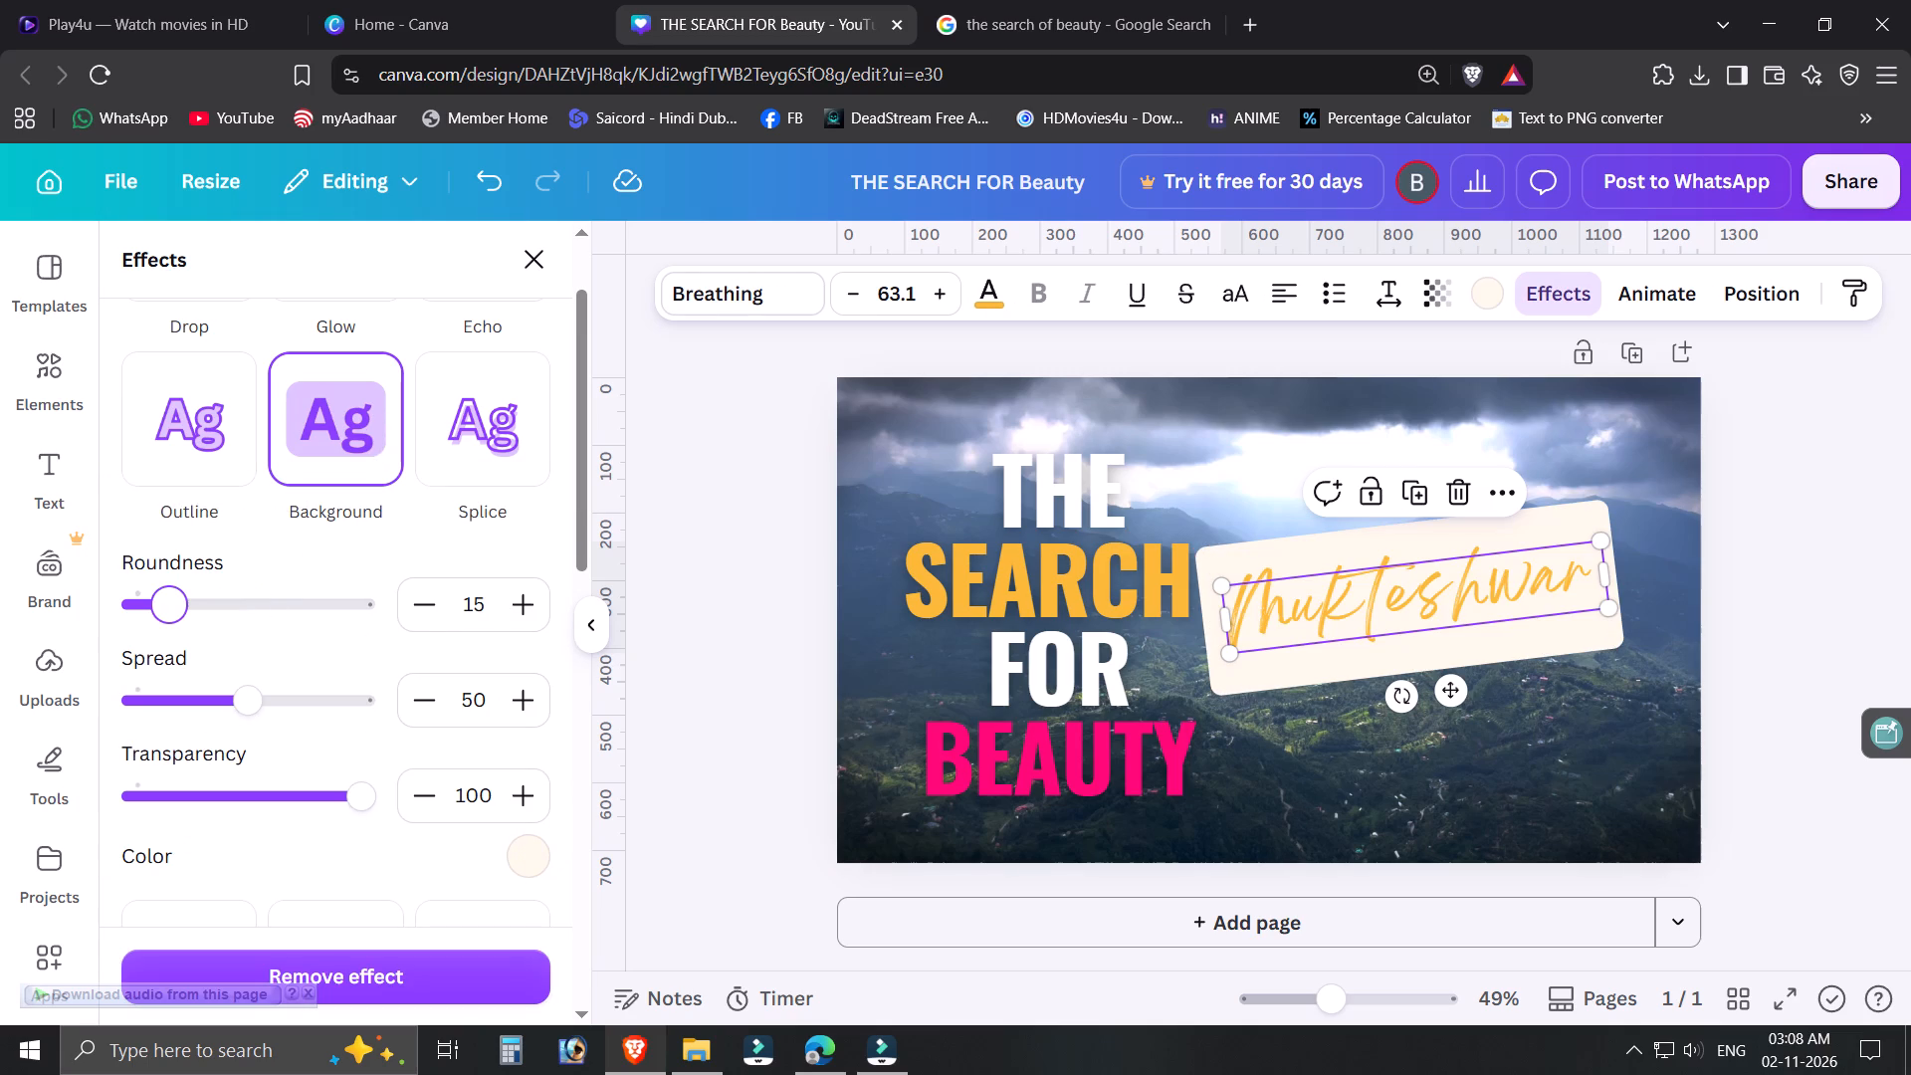
{"action": "left_click_drag", "start_coordinate": [100, 620], "coordinate": [97, 622]}
{"action": "scroll", "coordinate": [319, 709], "scroll_direction": "down", "scroll_amount": 2}
{"action": "scroll", "coordinate": [326, 705], "scroll_direction": "up", "scroll_amount": 1}
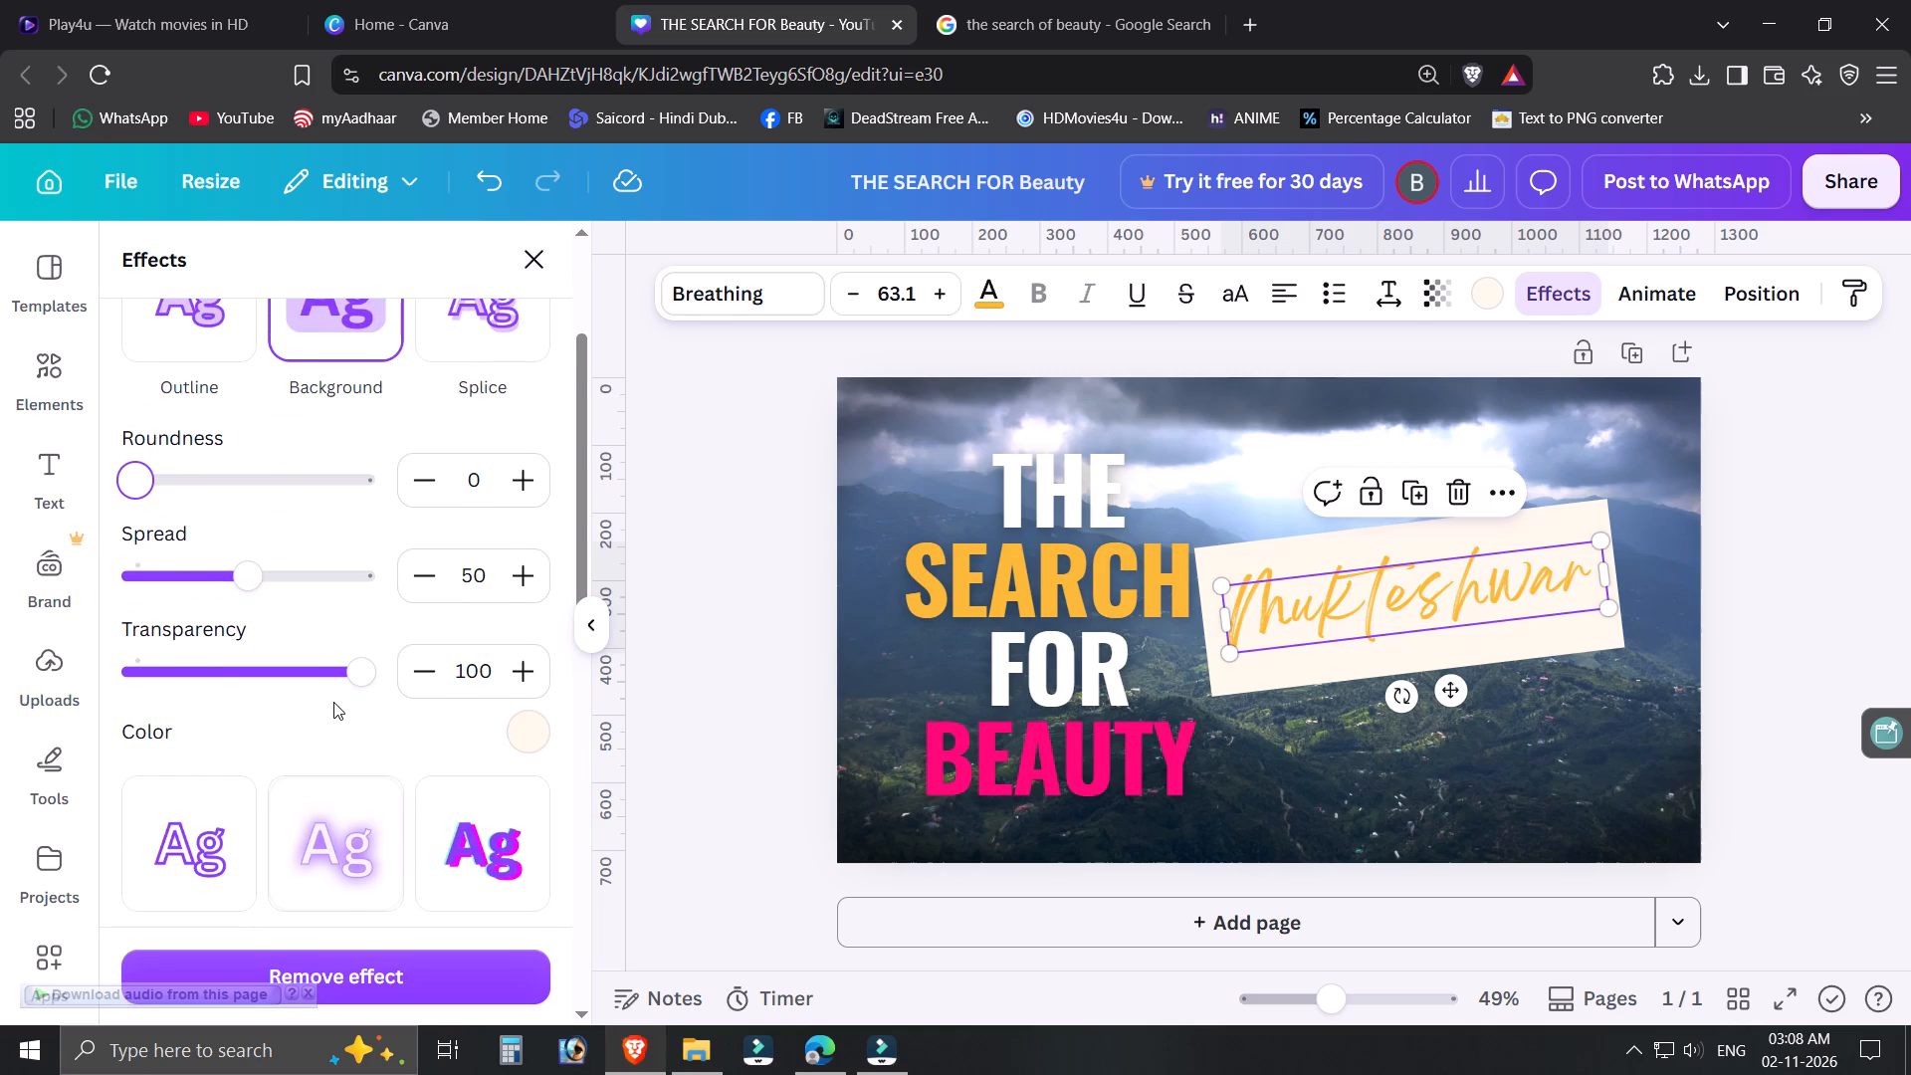
{"action": "left_click", "coordinate": [510, 733]}
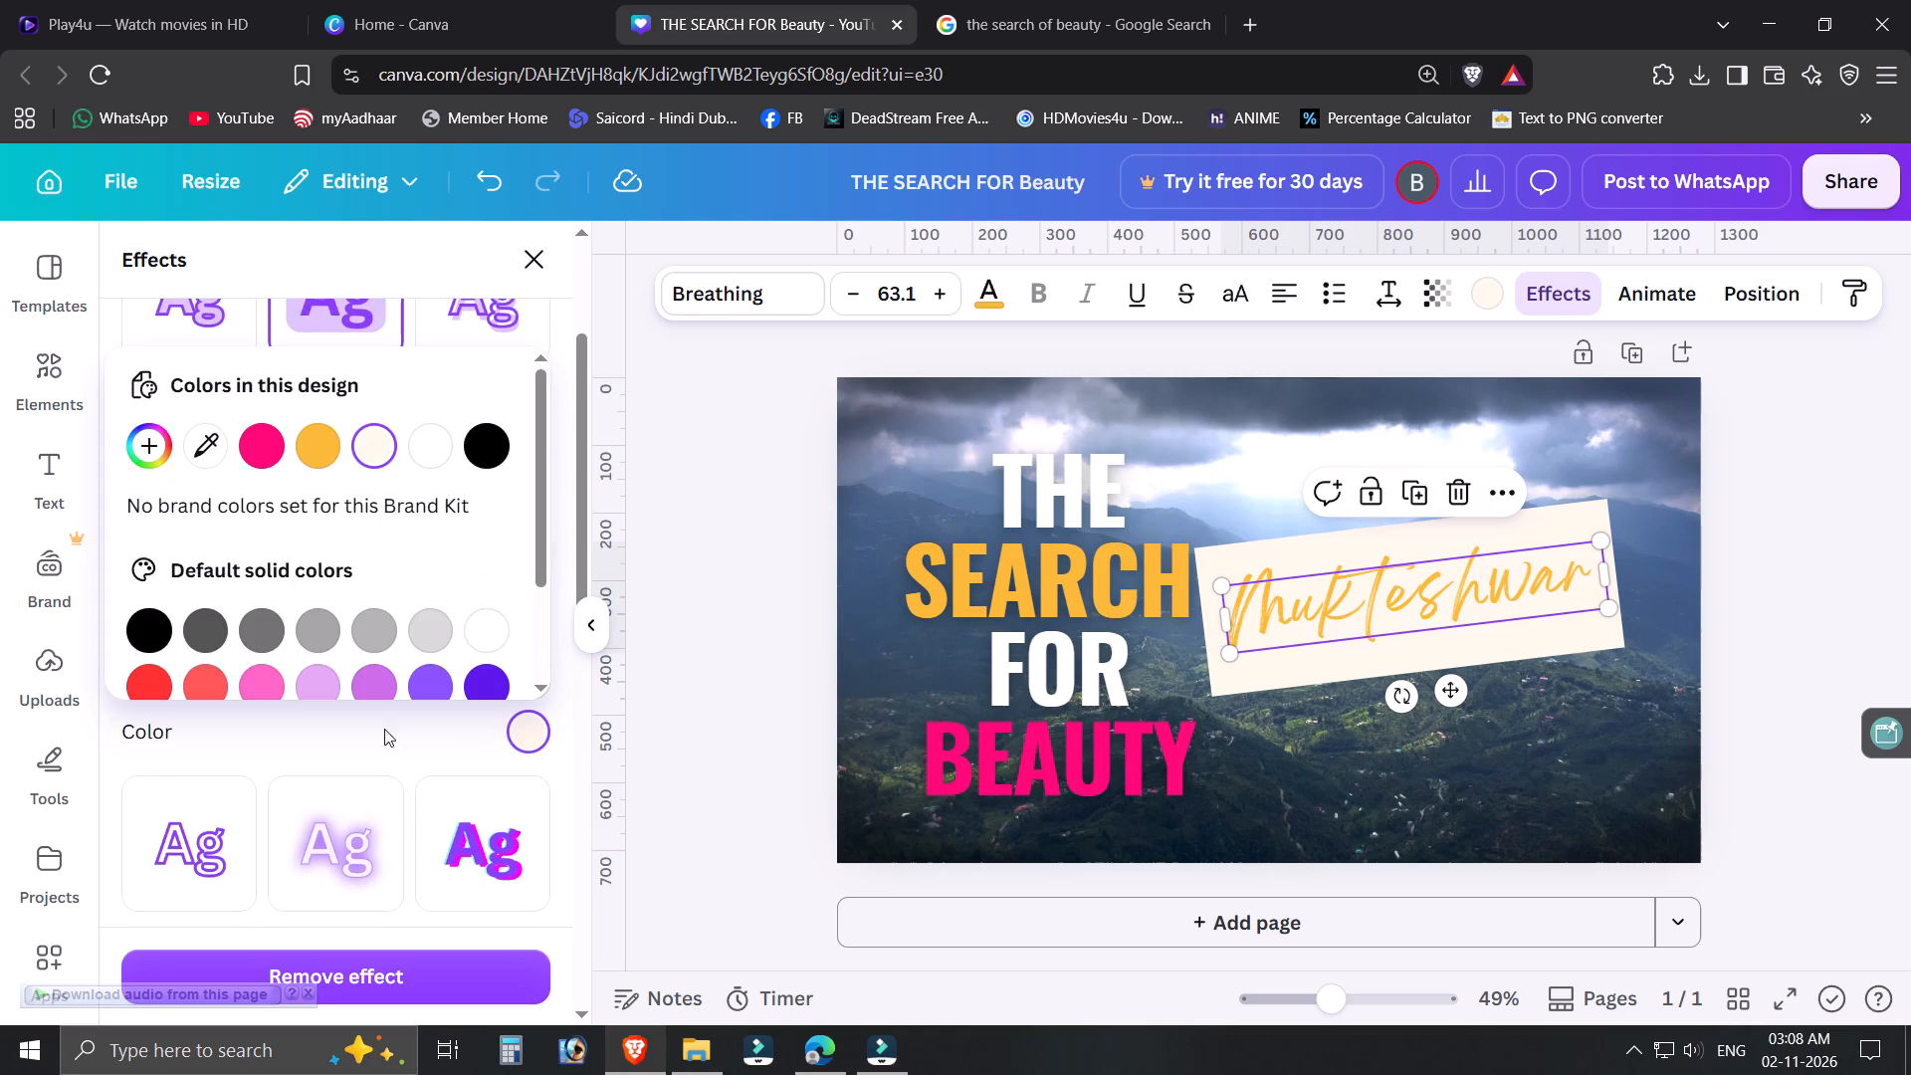
{"action": "left_click", "coordinate": [485, 618]}
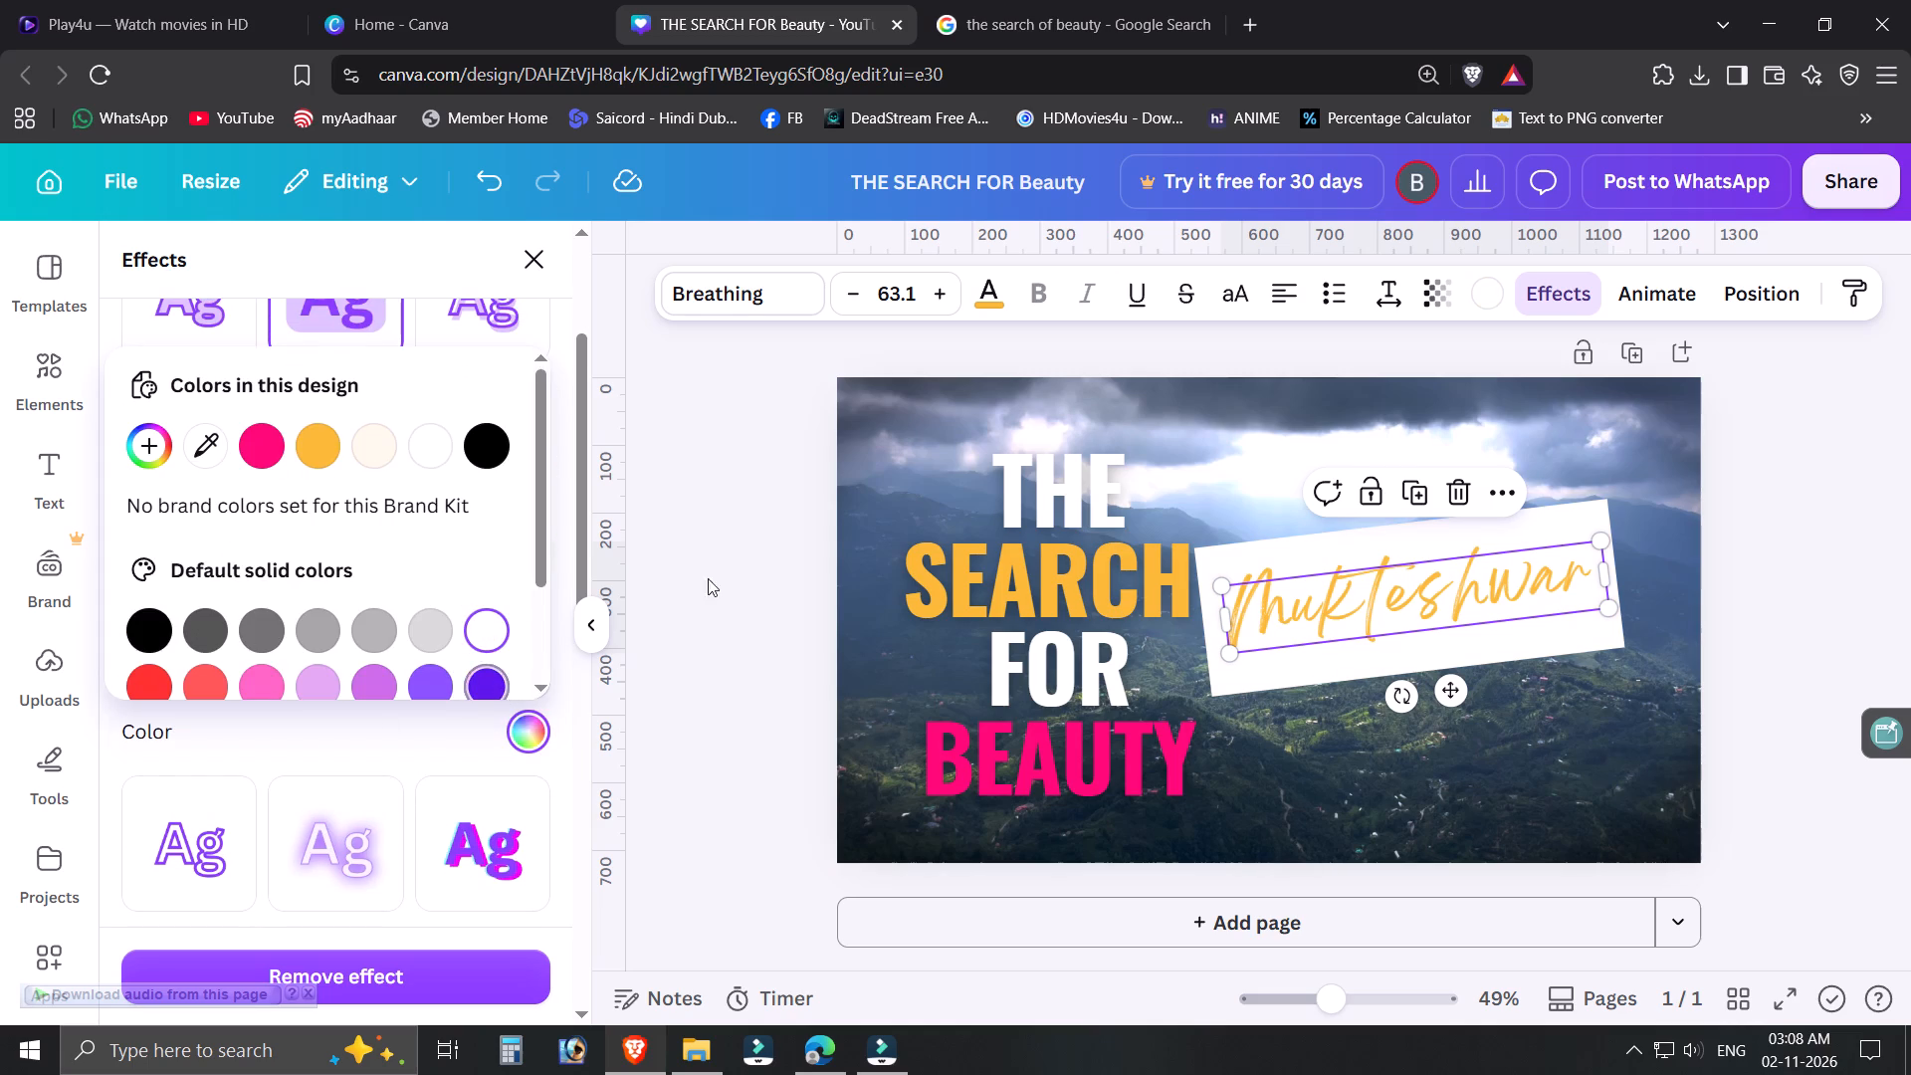
Change the Mukteshwar text colour to the default solid red #ff3131.
{"action": "left_click", "coordinate": [988, 302]}
{"action": "scroll", "coordinate": [343, 678], "scroll_direction": "down", "scroll_amount": 1}
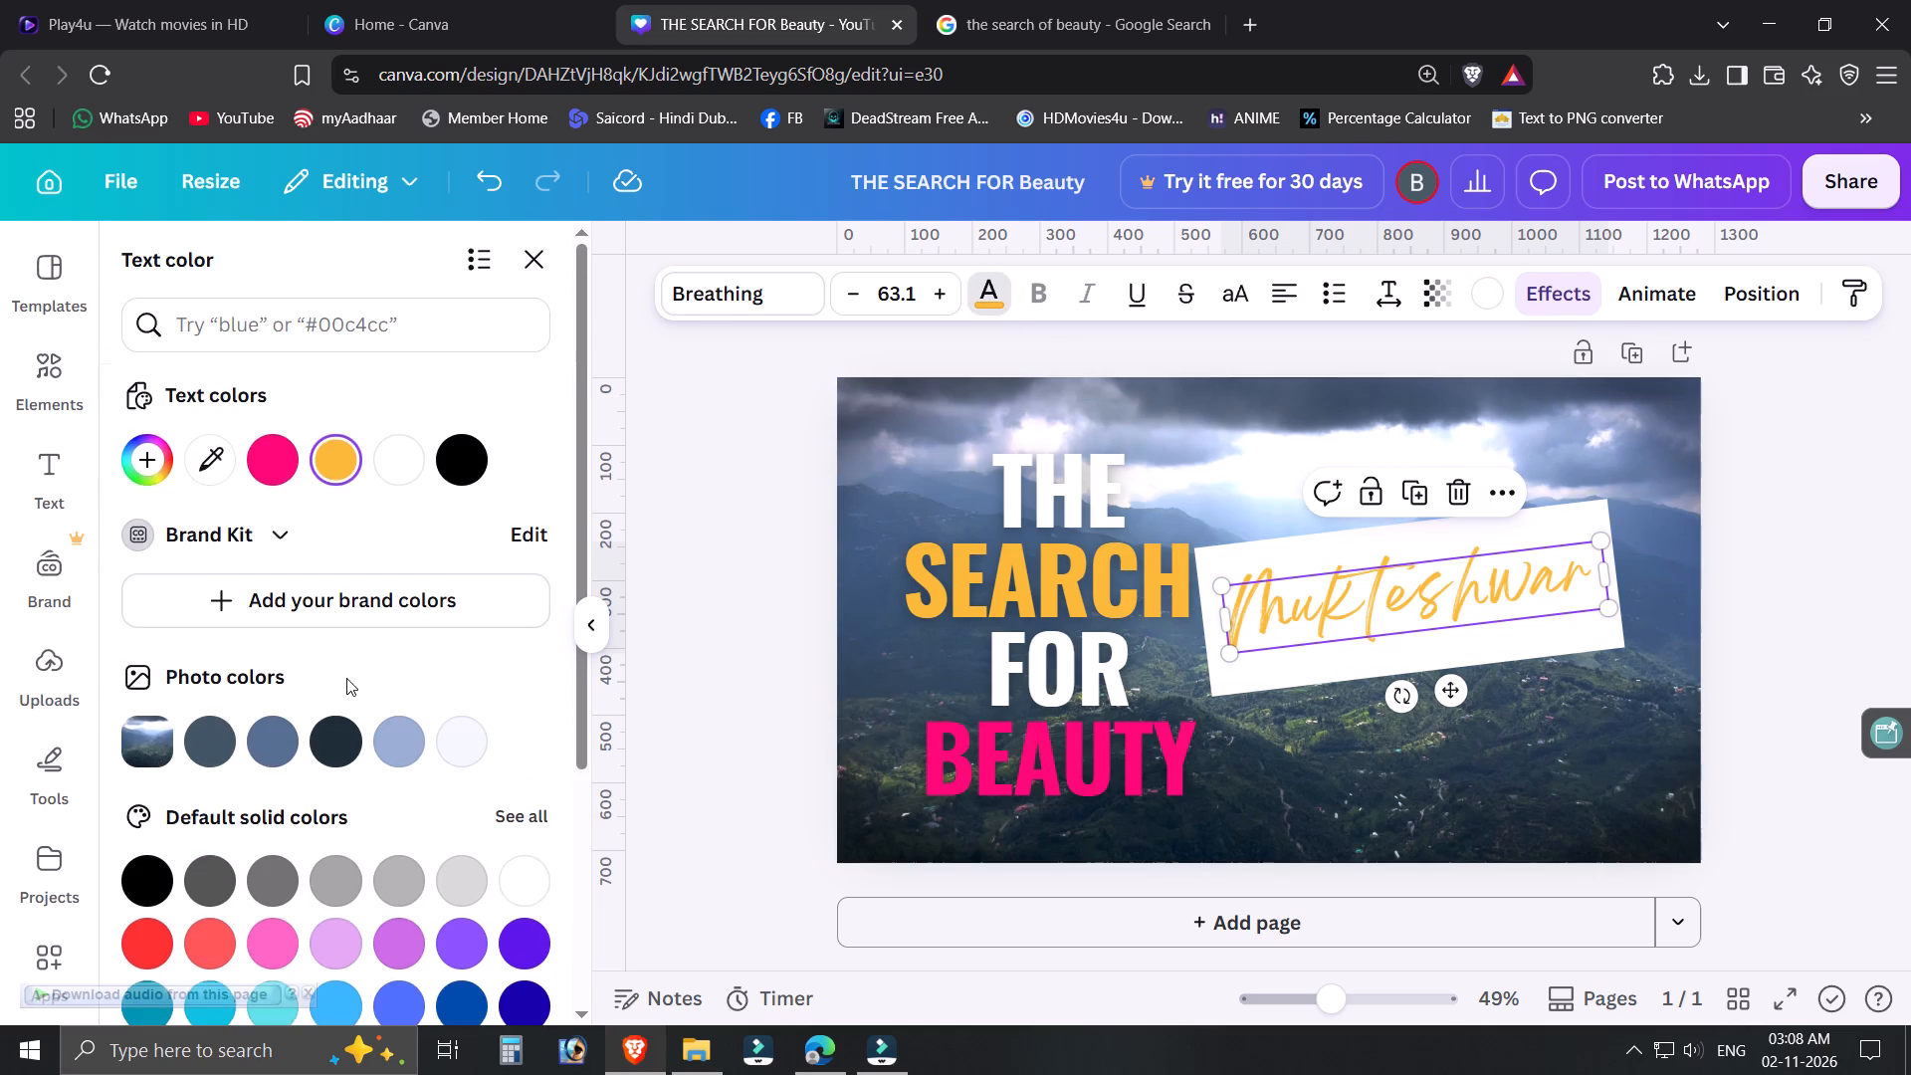
{"action": "scroll", "coordinate": [346, 678], "scroll_direction": "down", "scroll_amount": 1}
{"action": "left_click", "coordinate": [136, 707]}
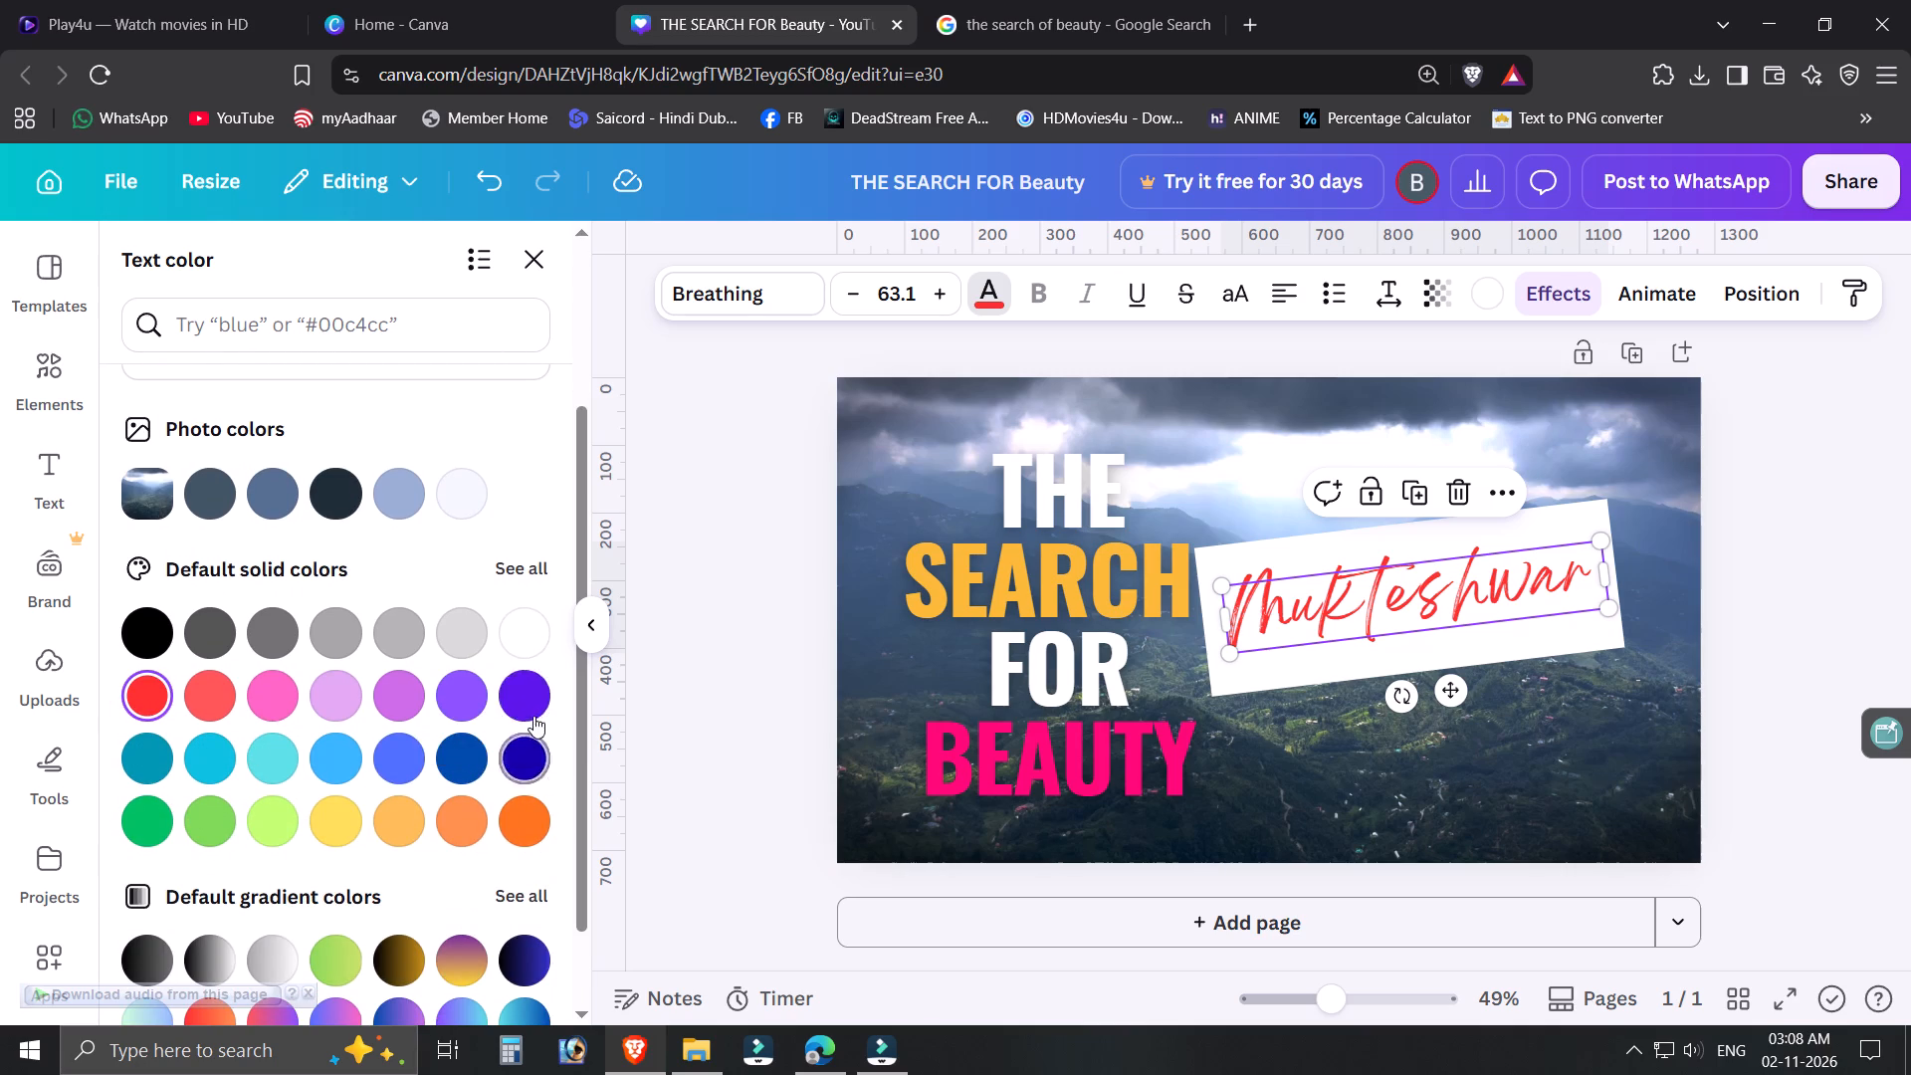
{"action": "scroll", "coordinate": [533, 715], "scroll_direction": "down", "scroll_amount": 3}
{"action": "scroll", "coordinate": [526, 725], "scroll_direction": "up", "scroll_amount": 5}
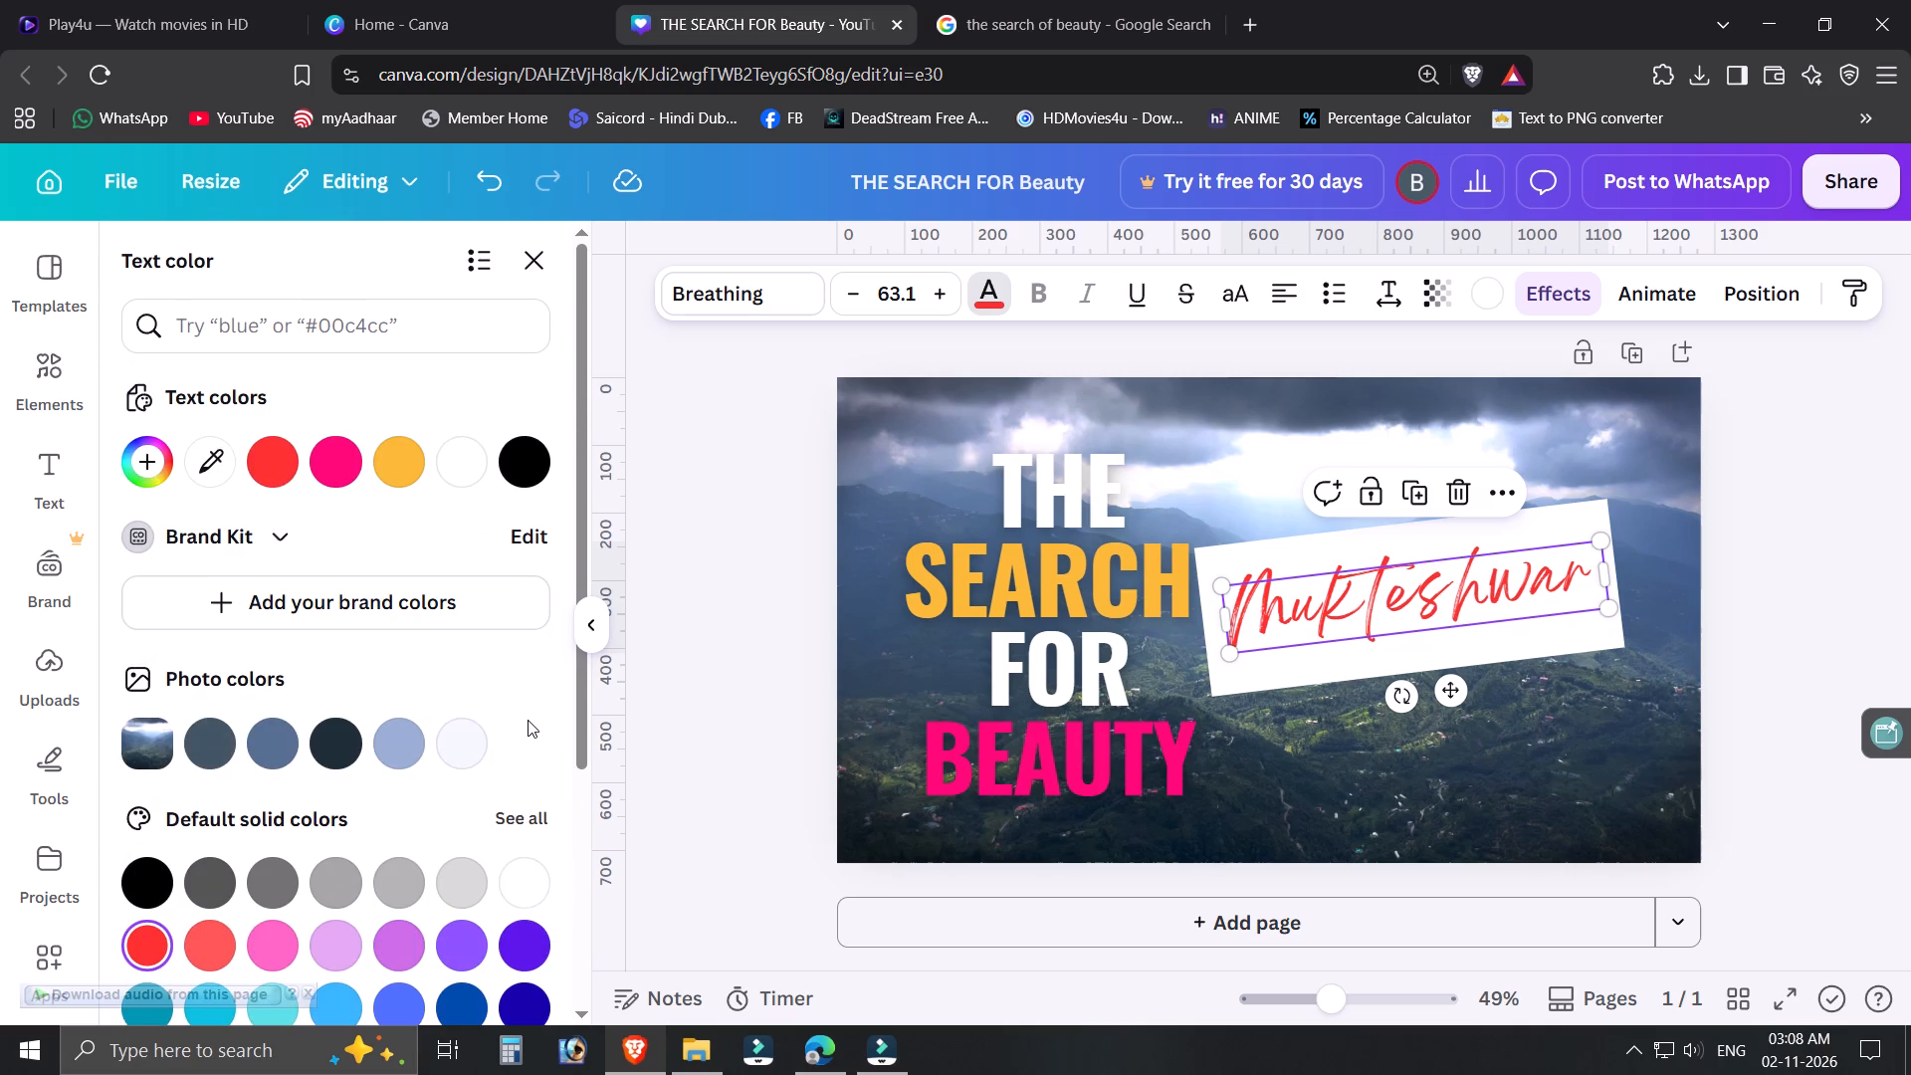
{"action": "left_click", "coordinate": [1323, 680]}
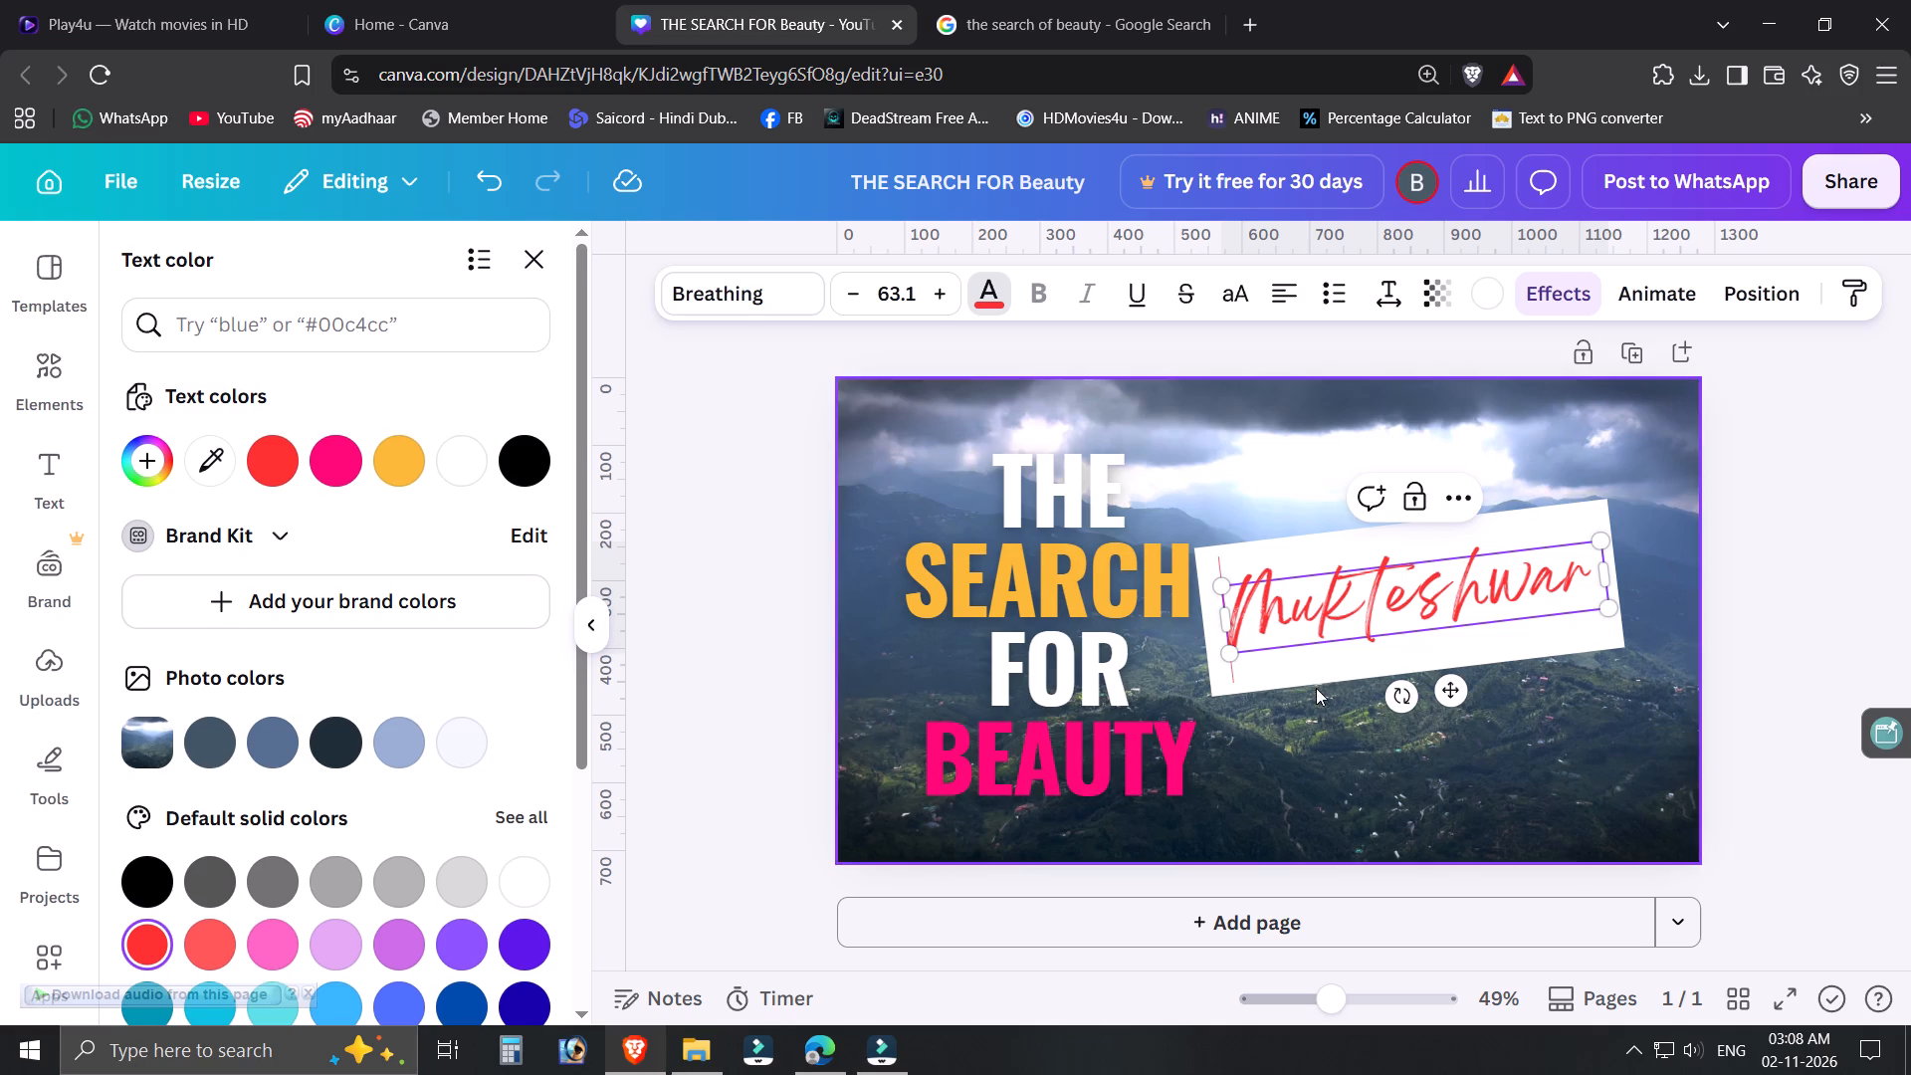
{"action": "left_click", "coordinate": [1267, 669]}
{"action": "left_click", "coordinate": [1633, 636]}
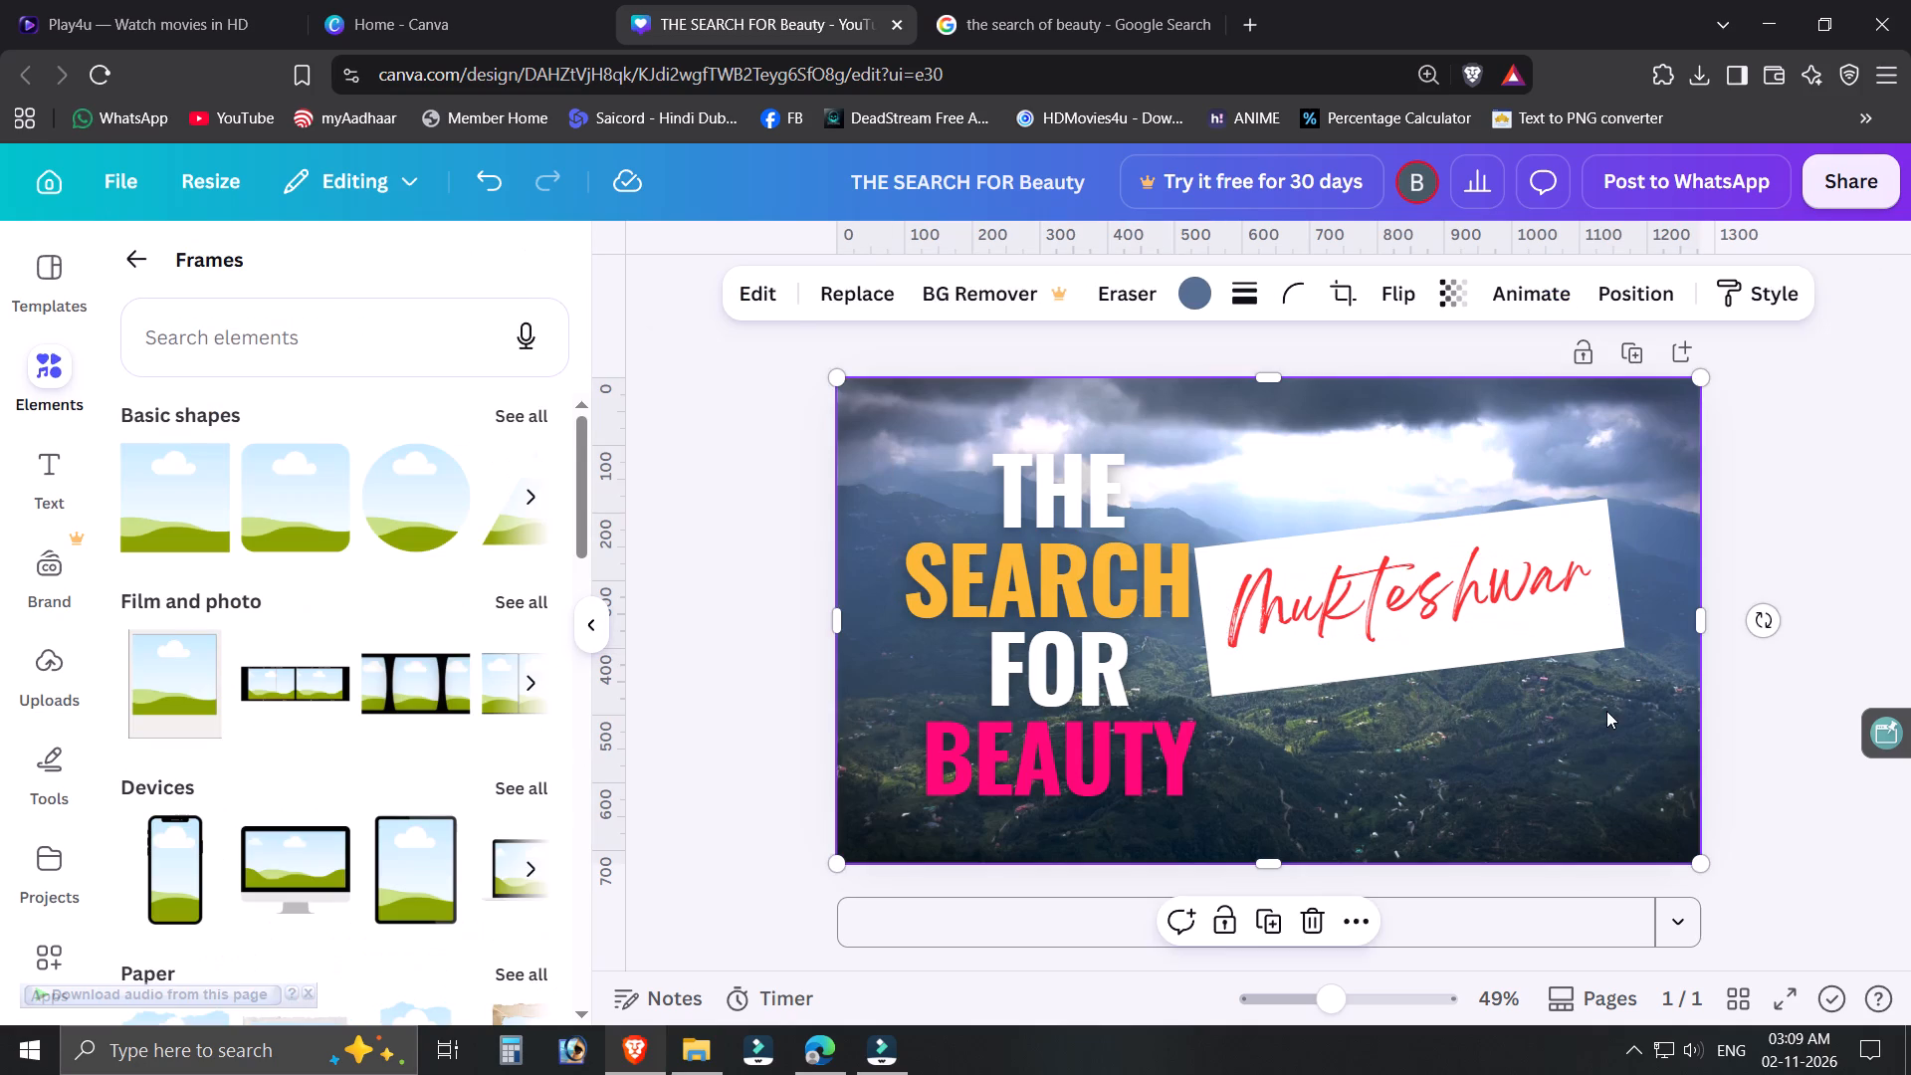
Reduce the spread of the Mukteshwar text's white background to 9, with transparency at 100.
{"action": "left_click", "coordinate": [1587, 638]}
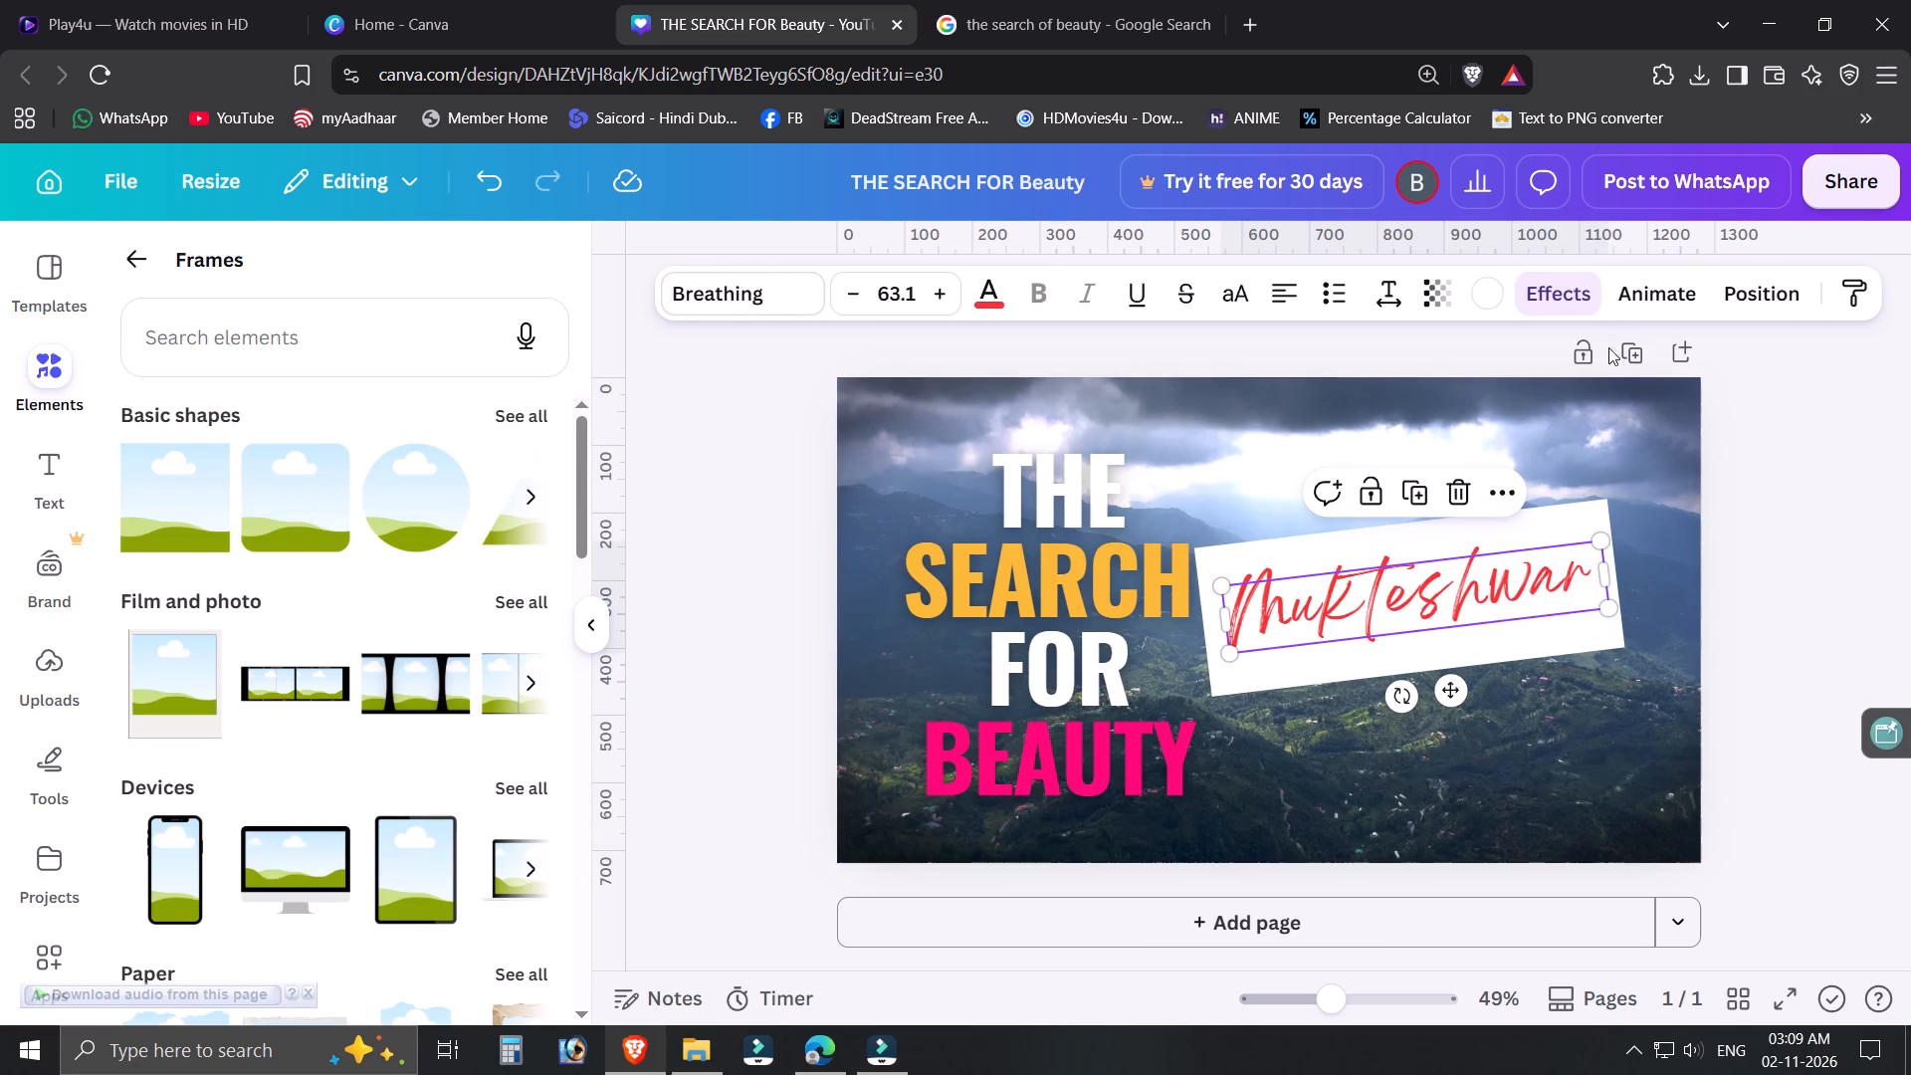
{"action": "left_click", "coordinate": [1568, 295]}
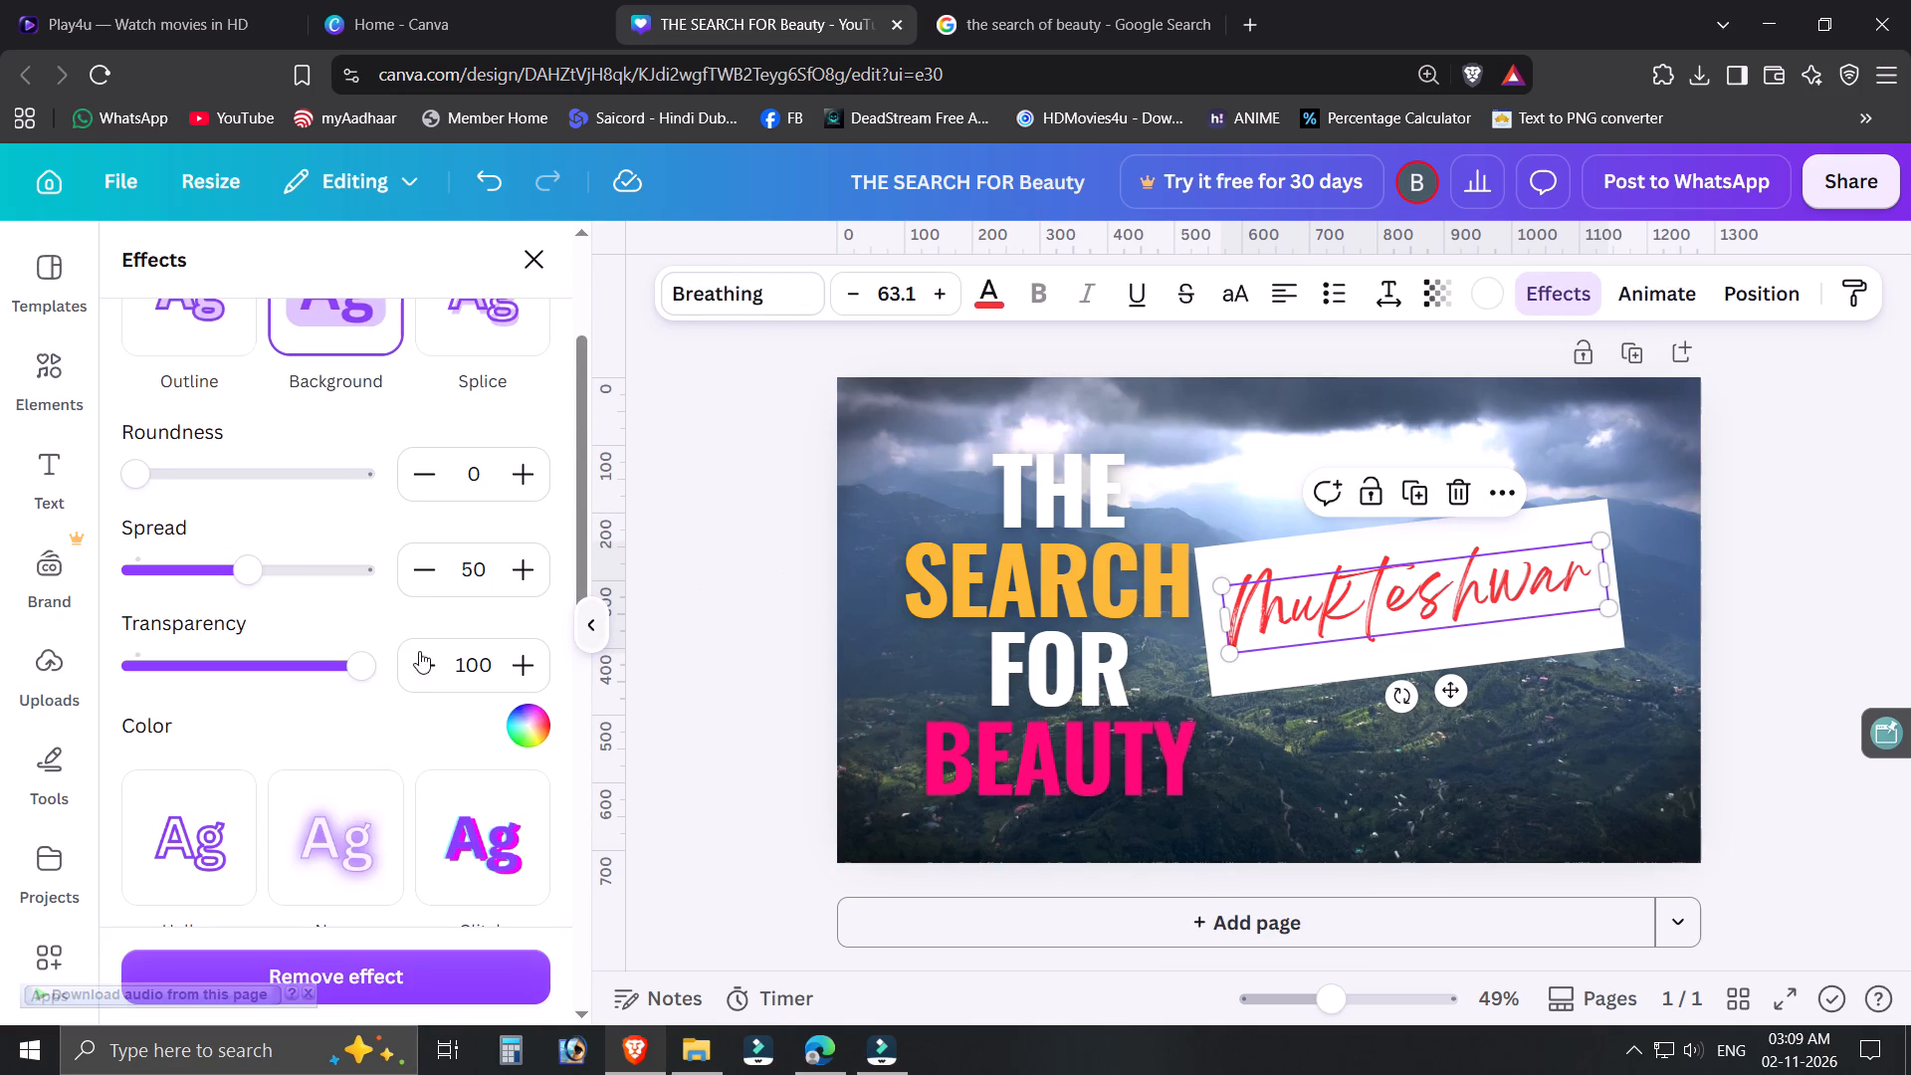
{"action": "left_click_drag", "start_coordinate": [249, 576], "coordinate": [175, 584]}
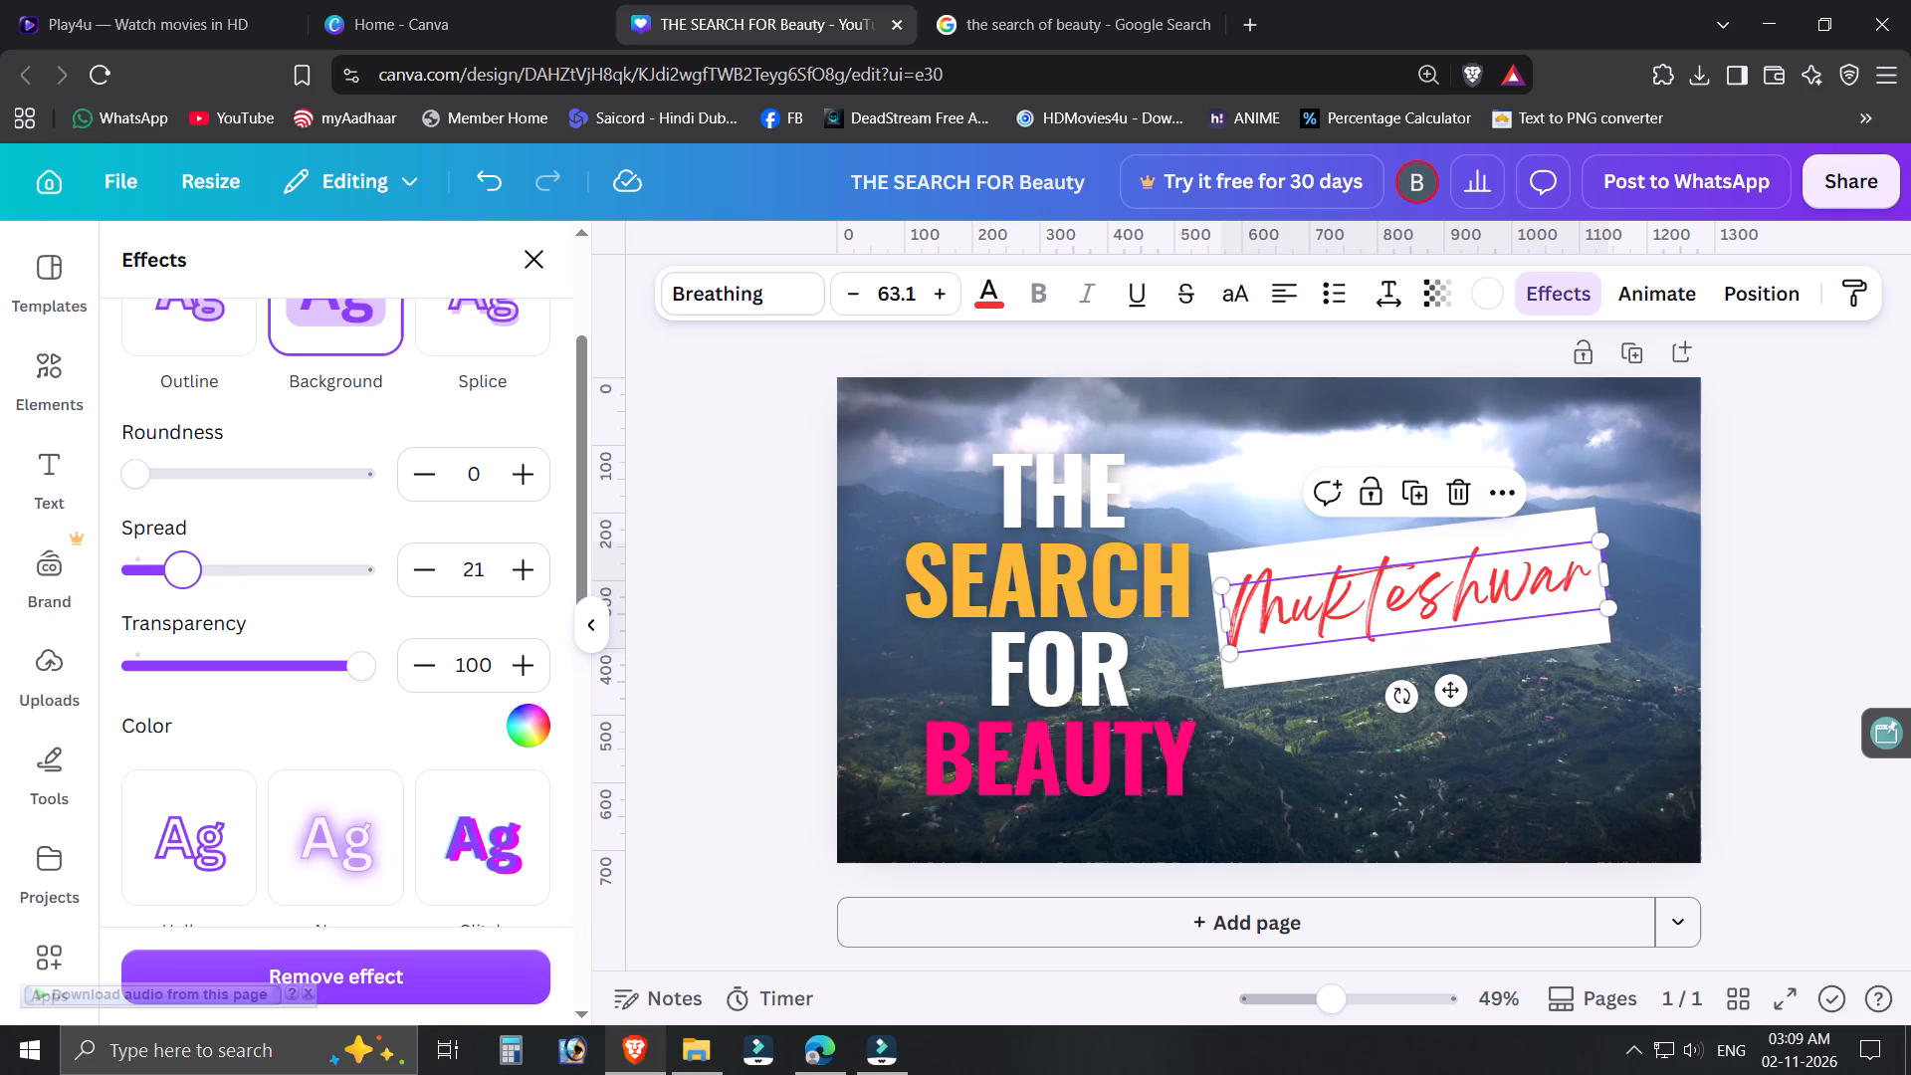
{"action": "left_click_drag", "start_coordinate": [175, 584], "coordinate": [160, 583]}
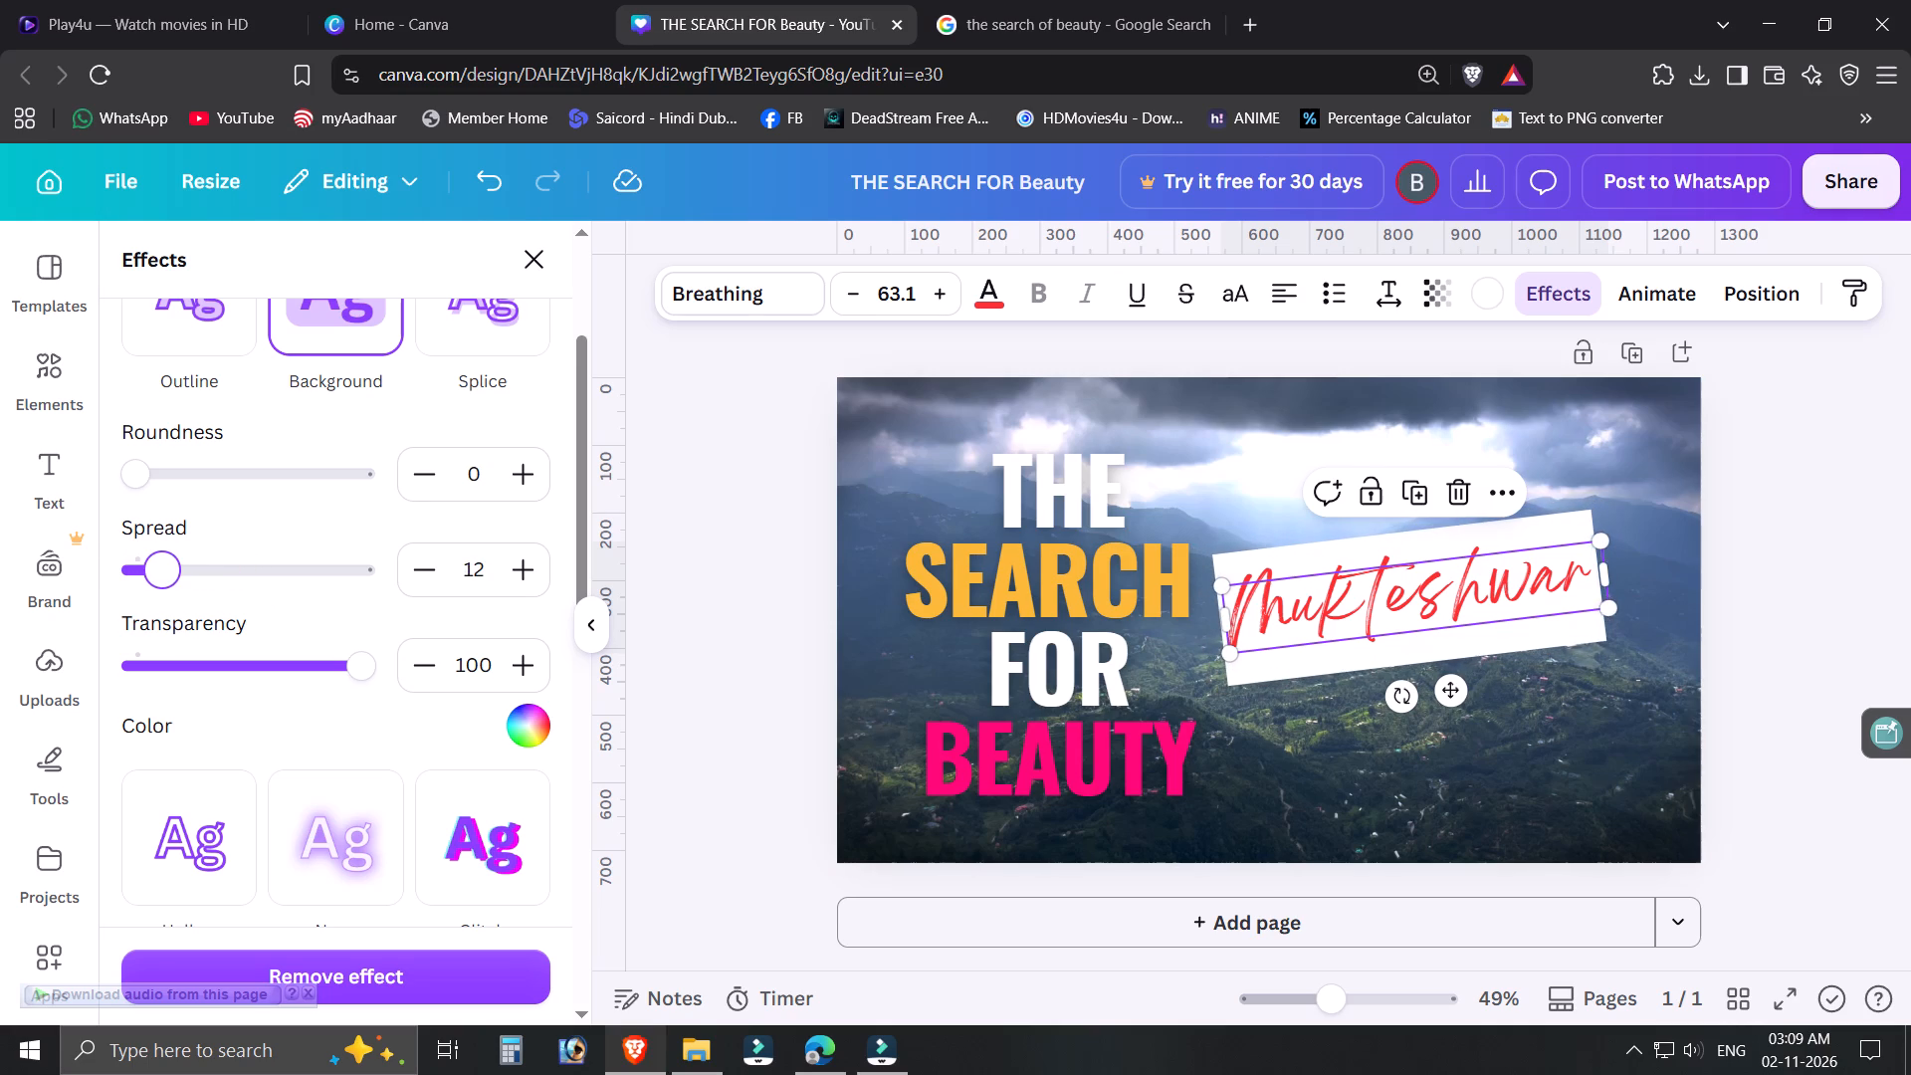
{"action": "left_click_drag", "start_coordinate": [160, 583], "coordinate": [160, 584]}
{"action": "left_click_drag", "start_coordinate": [160, 584], "coordinate": [162, 581]}
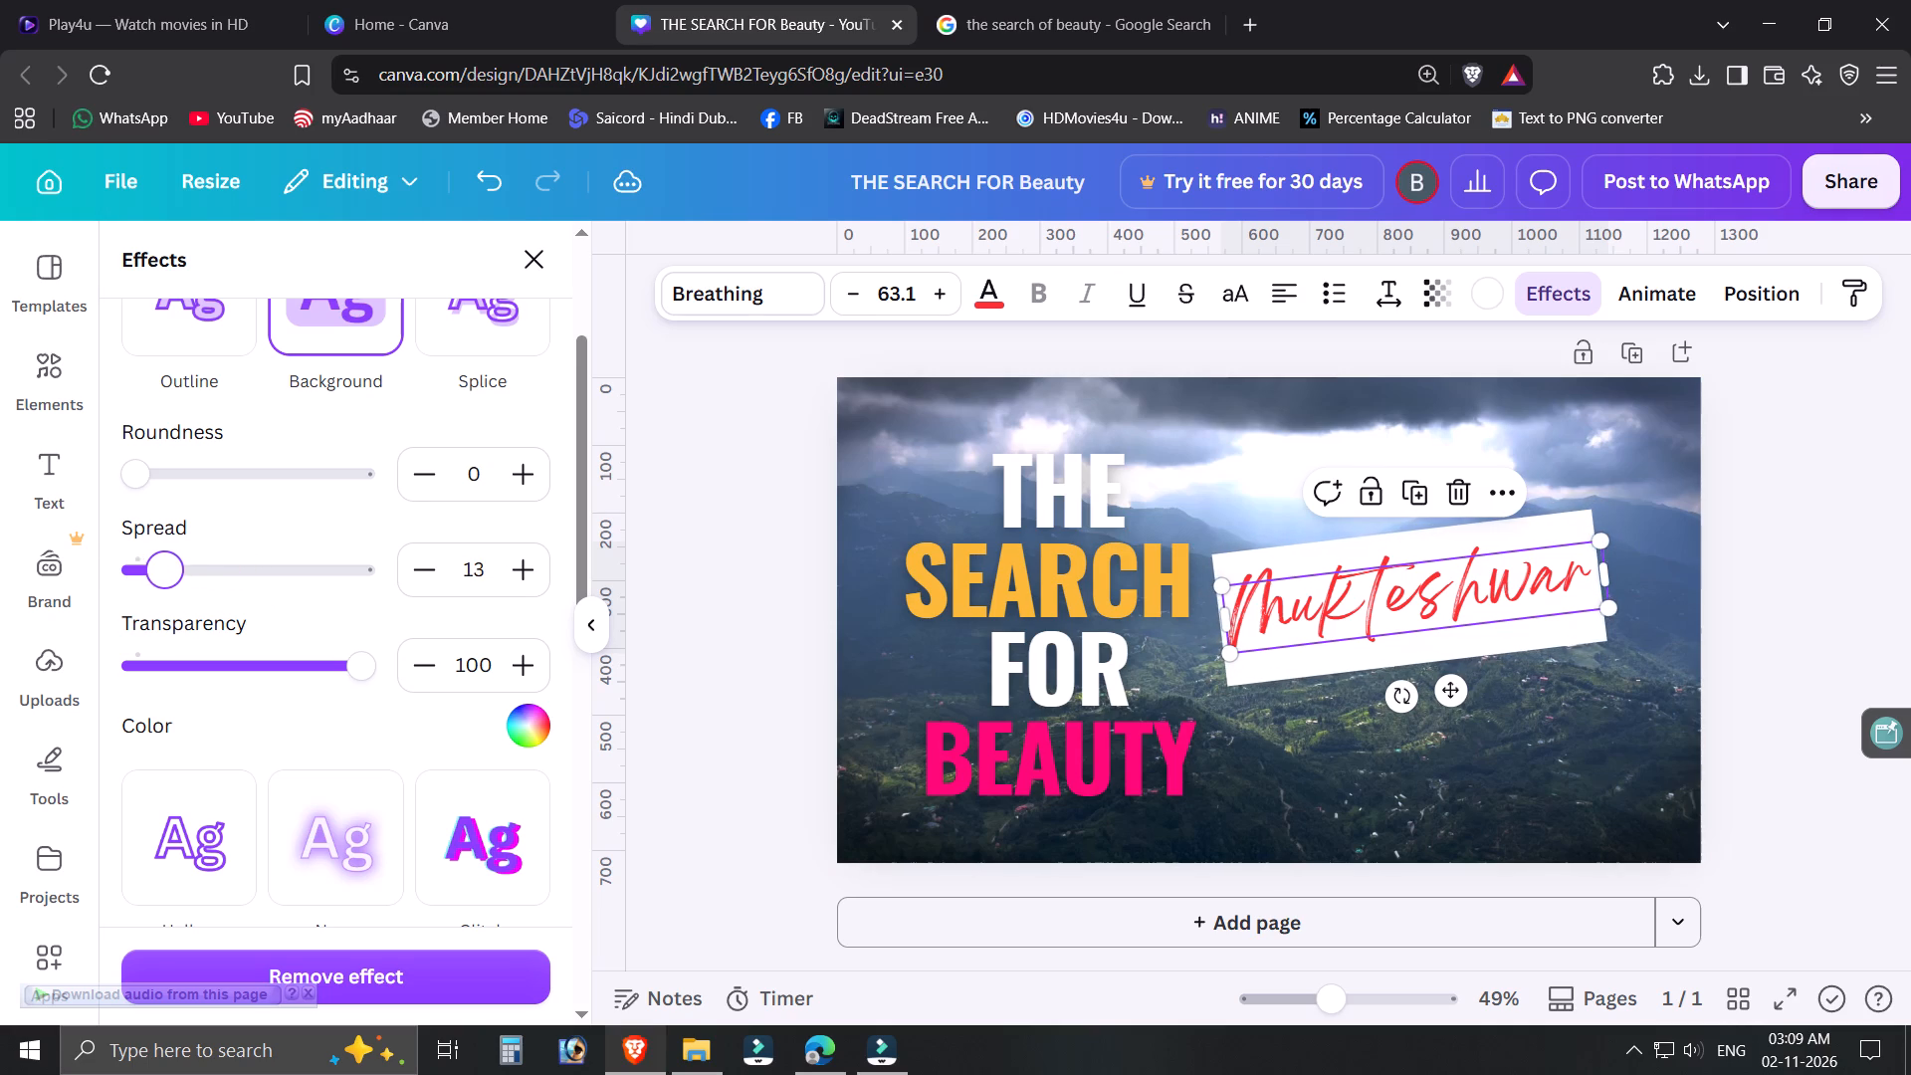
{"action": "left_click_drag", "start_coordinate": [162, 581], "coordinate": [147, 581]}
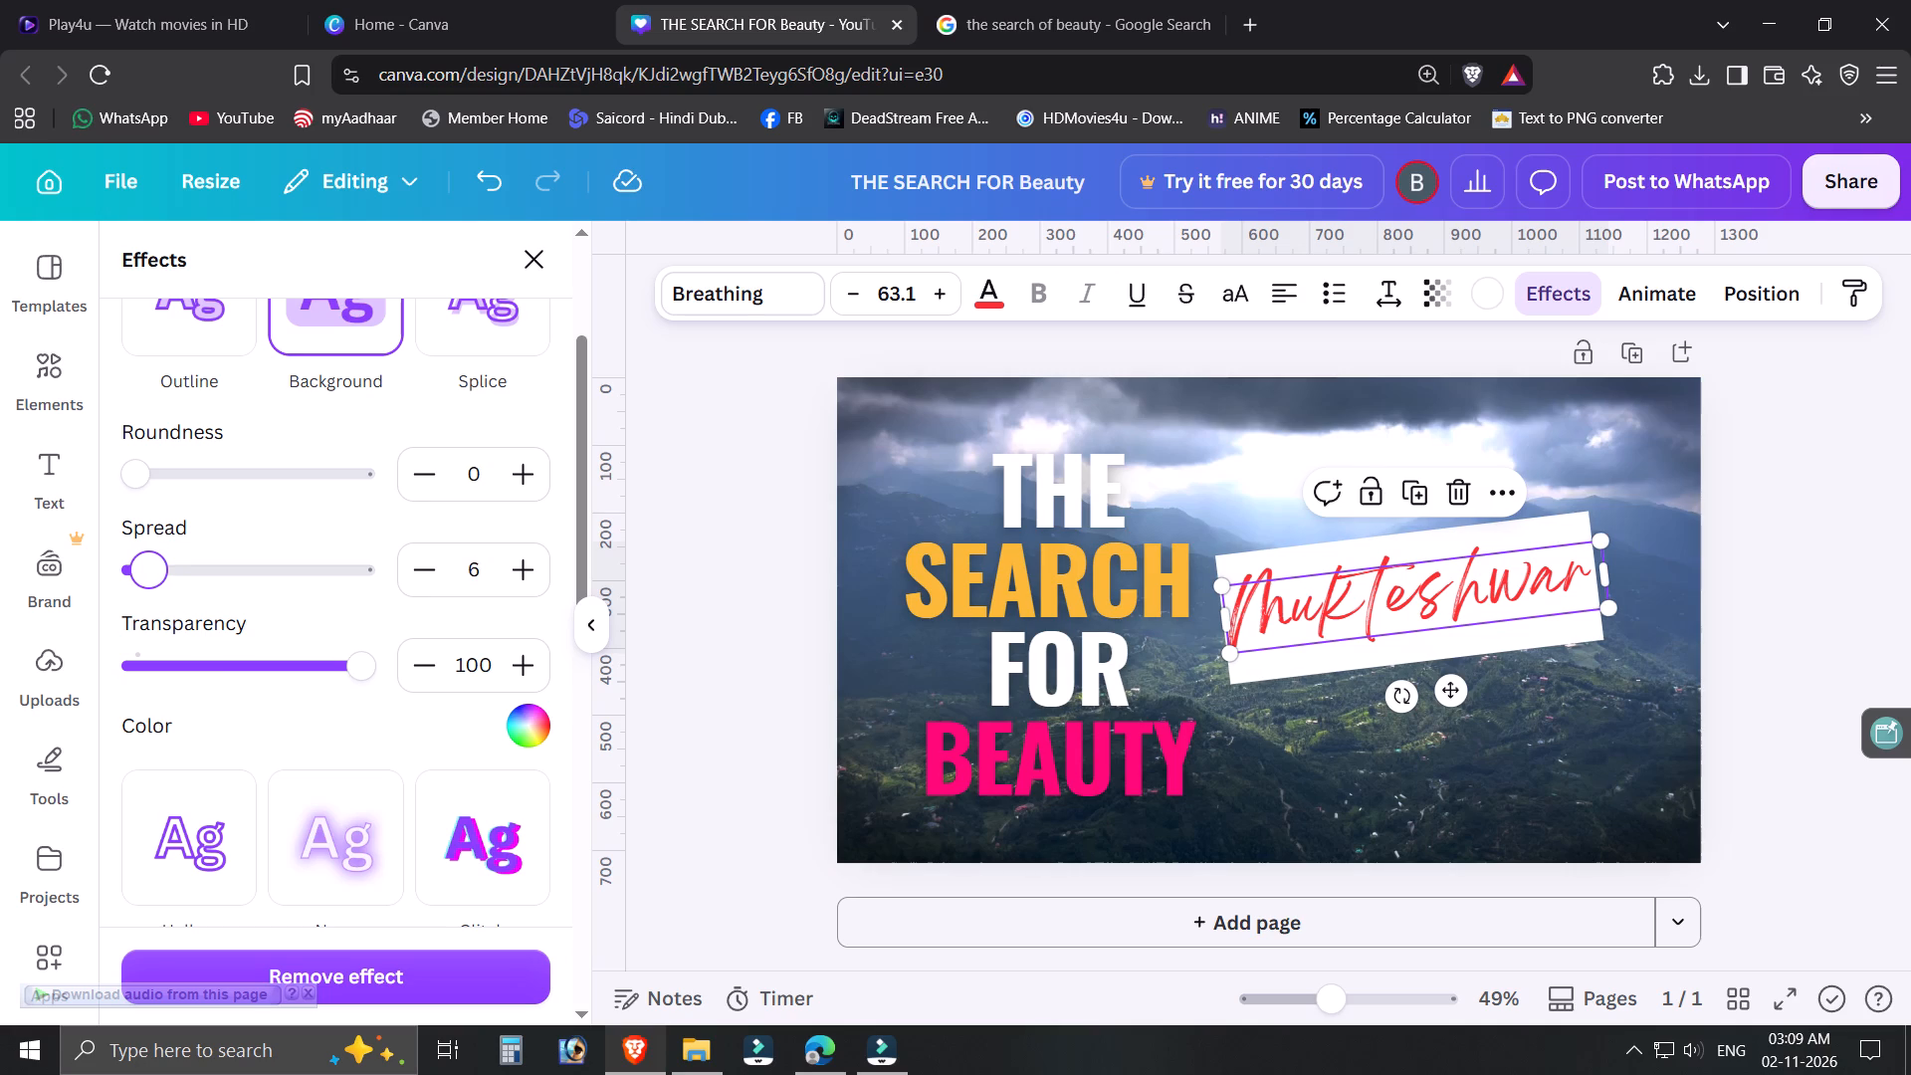
{"action": "left_click_drag", "start_coordinate": [147, 581], "coordinate": [152, 579]}
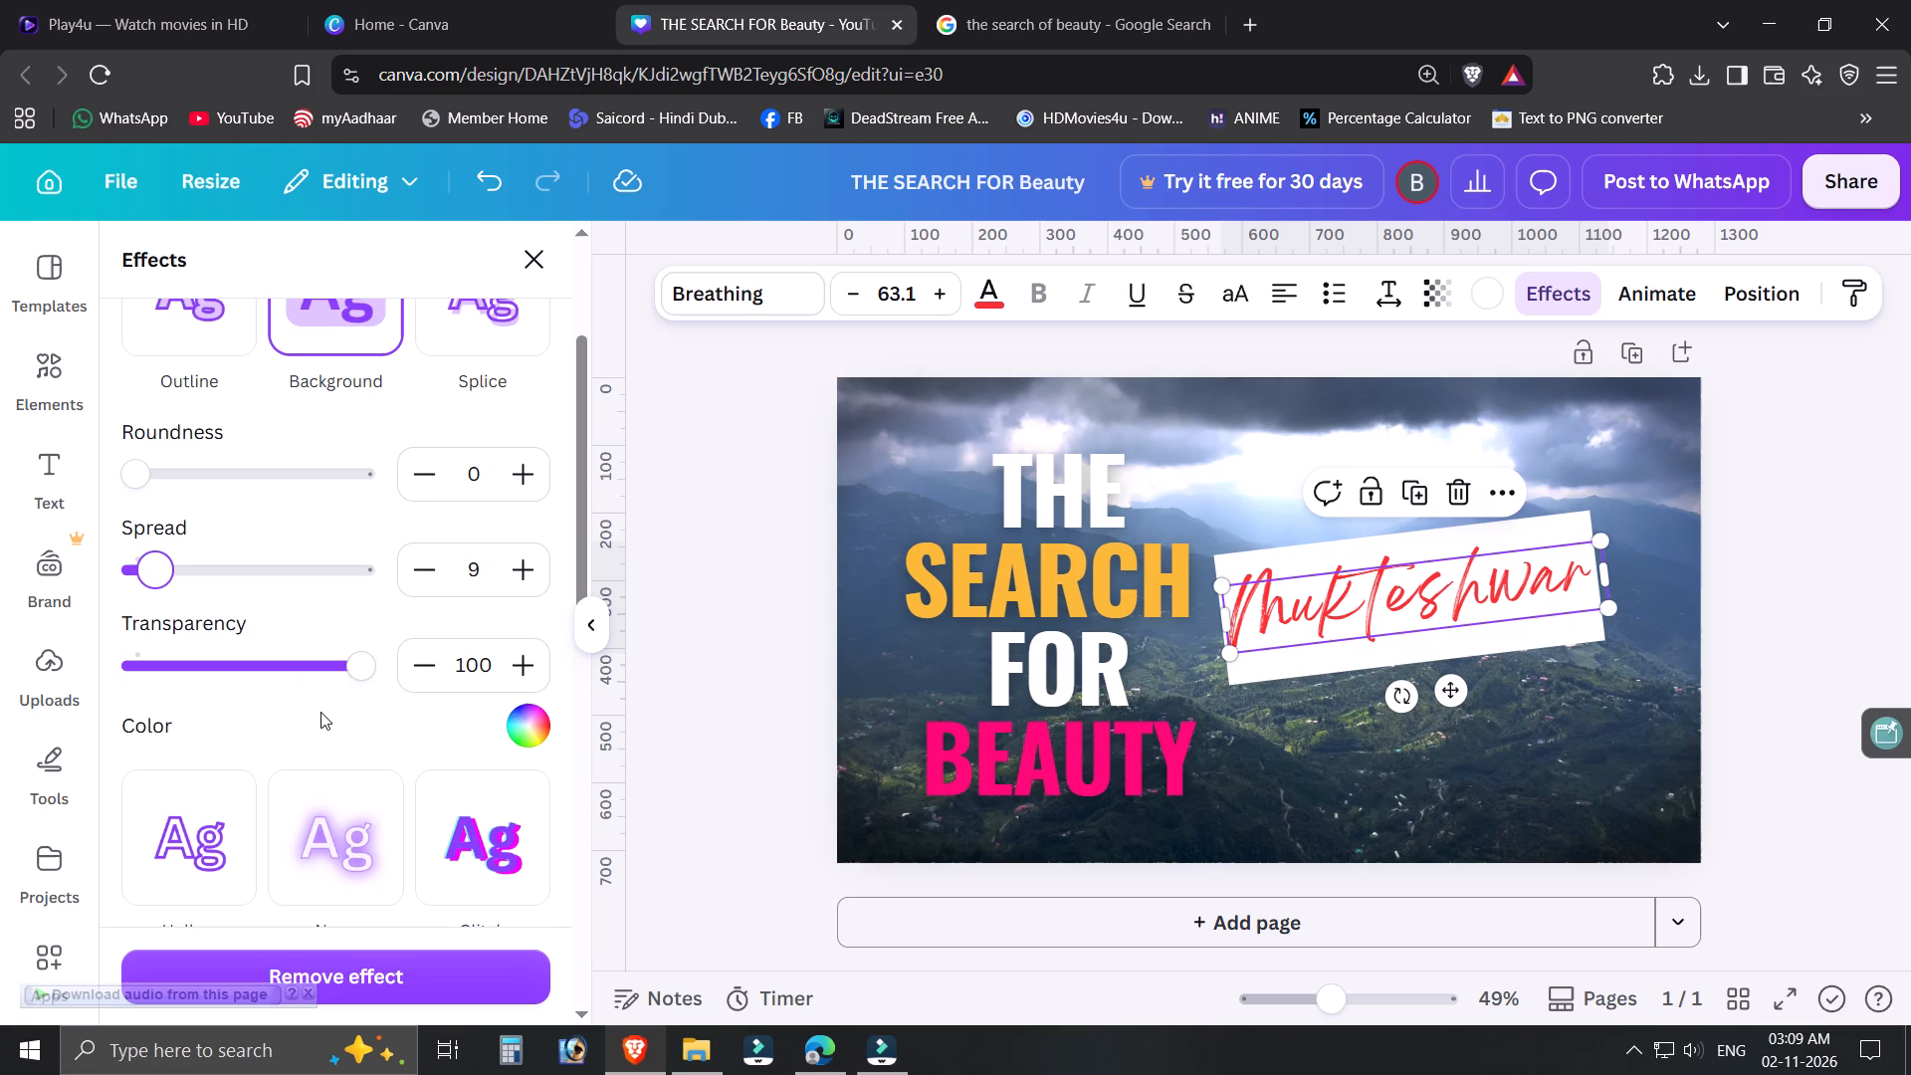
{"action": "left_click_drag", "start_coordinate": [351, 678], "coordinate": [386, 672]}
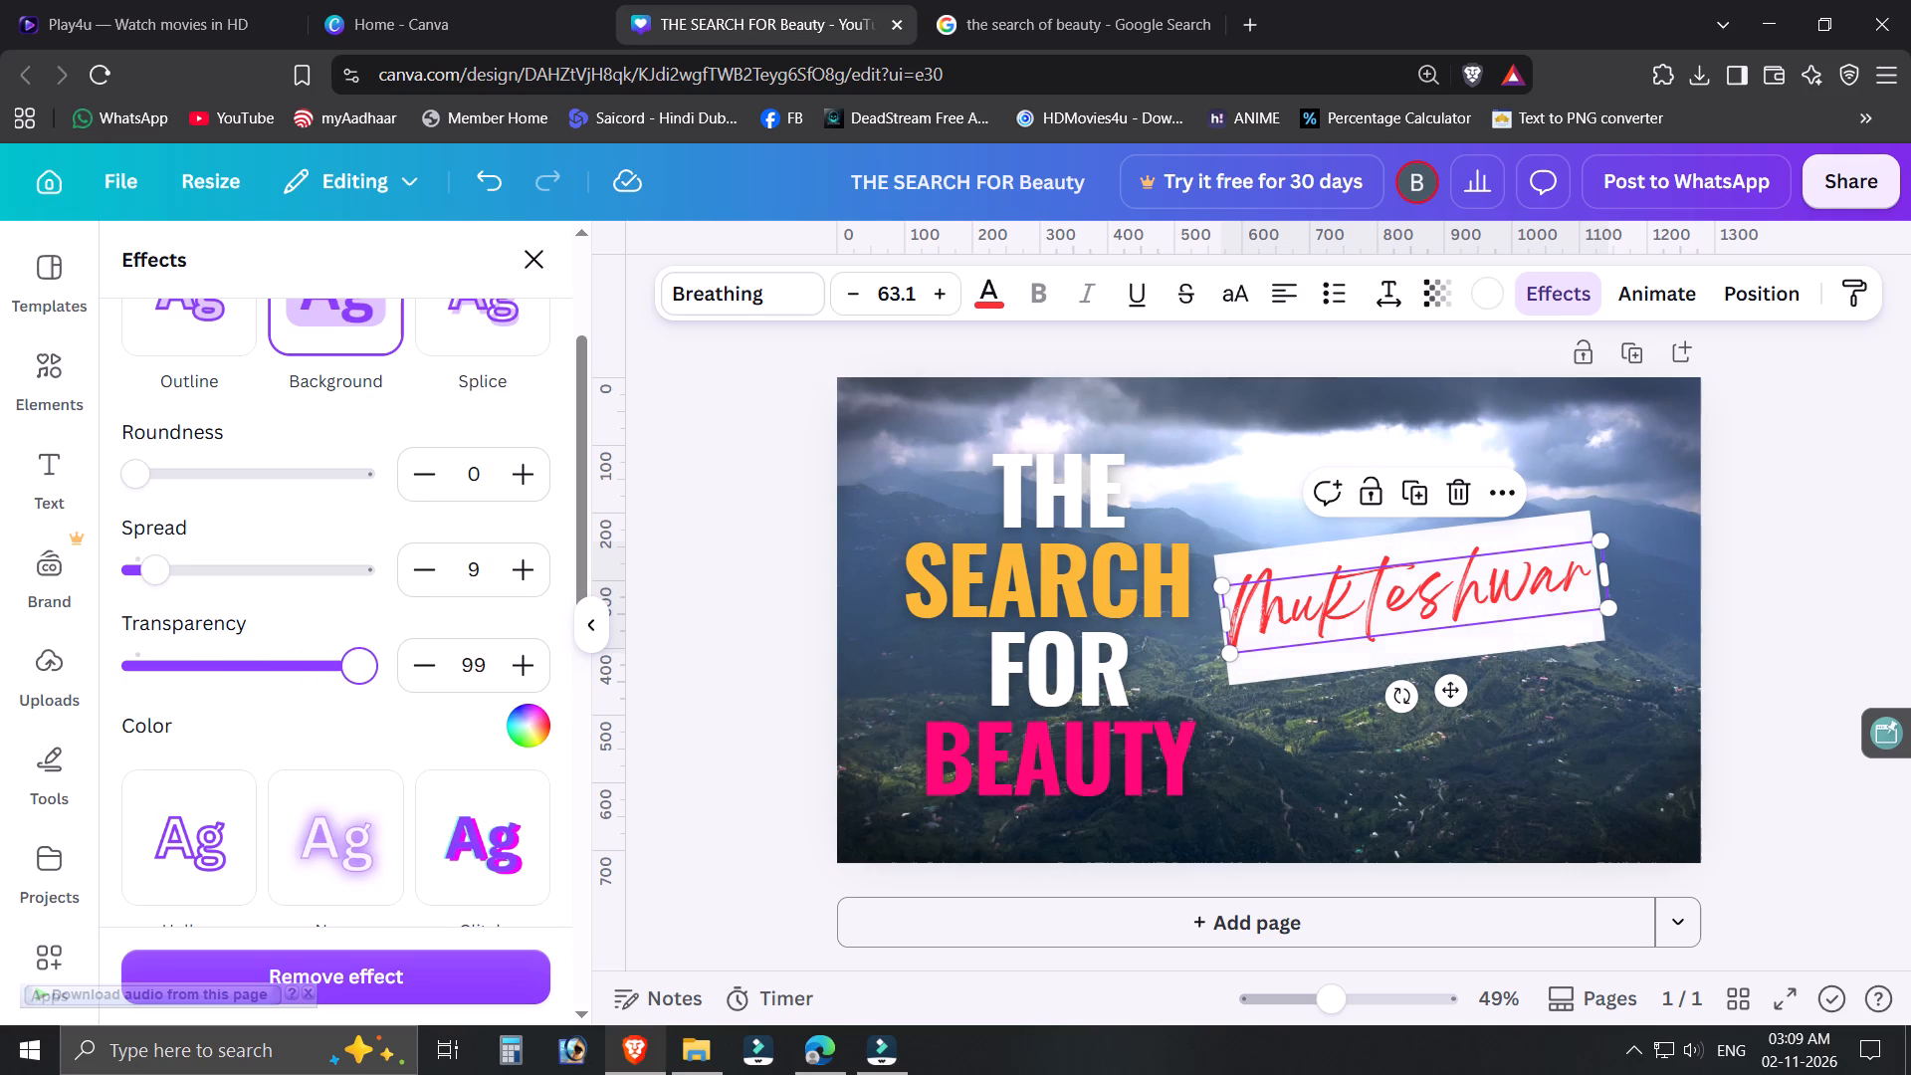
{"action": "left_click_drag", "start_coordinate": [386, 672], "coordinate": [404, 669]}
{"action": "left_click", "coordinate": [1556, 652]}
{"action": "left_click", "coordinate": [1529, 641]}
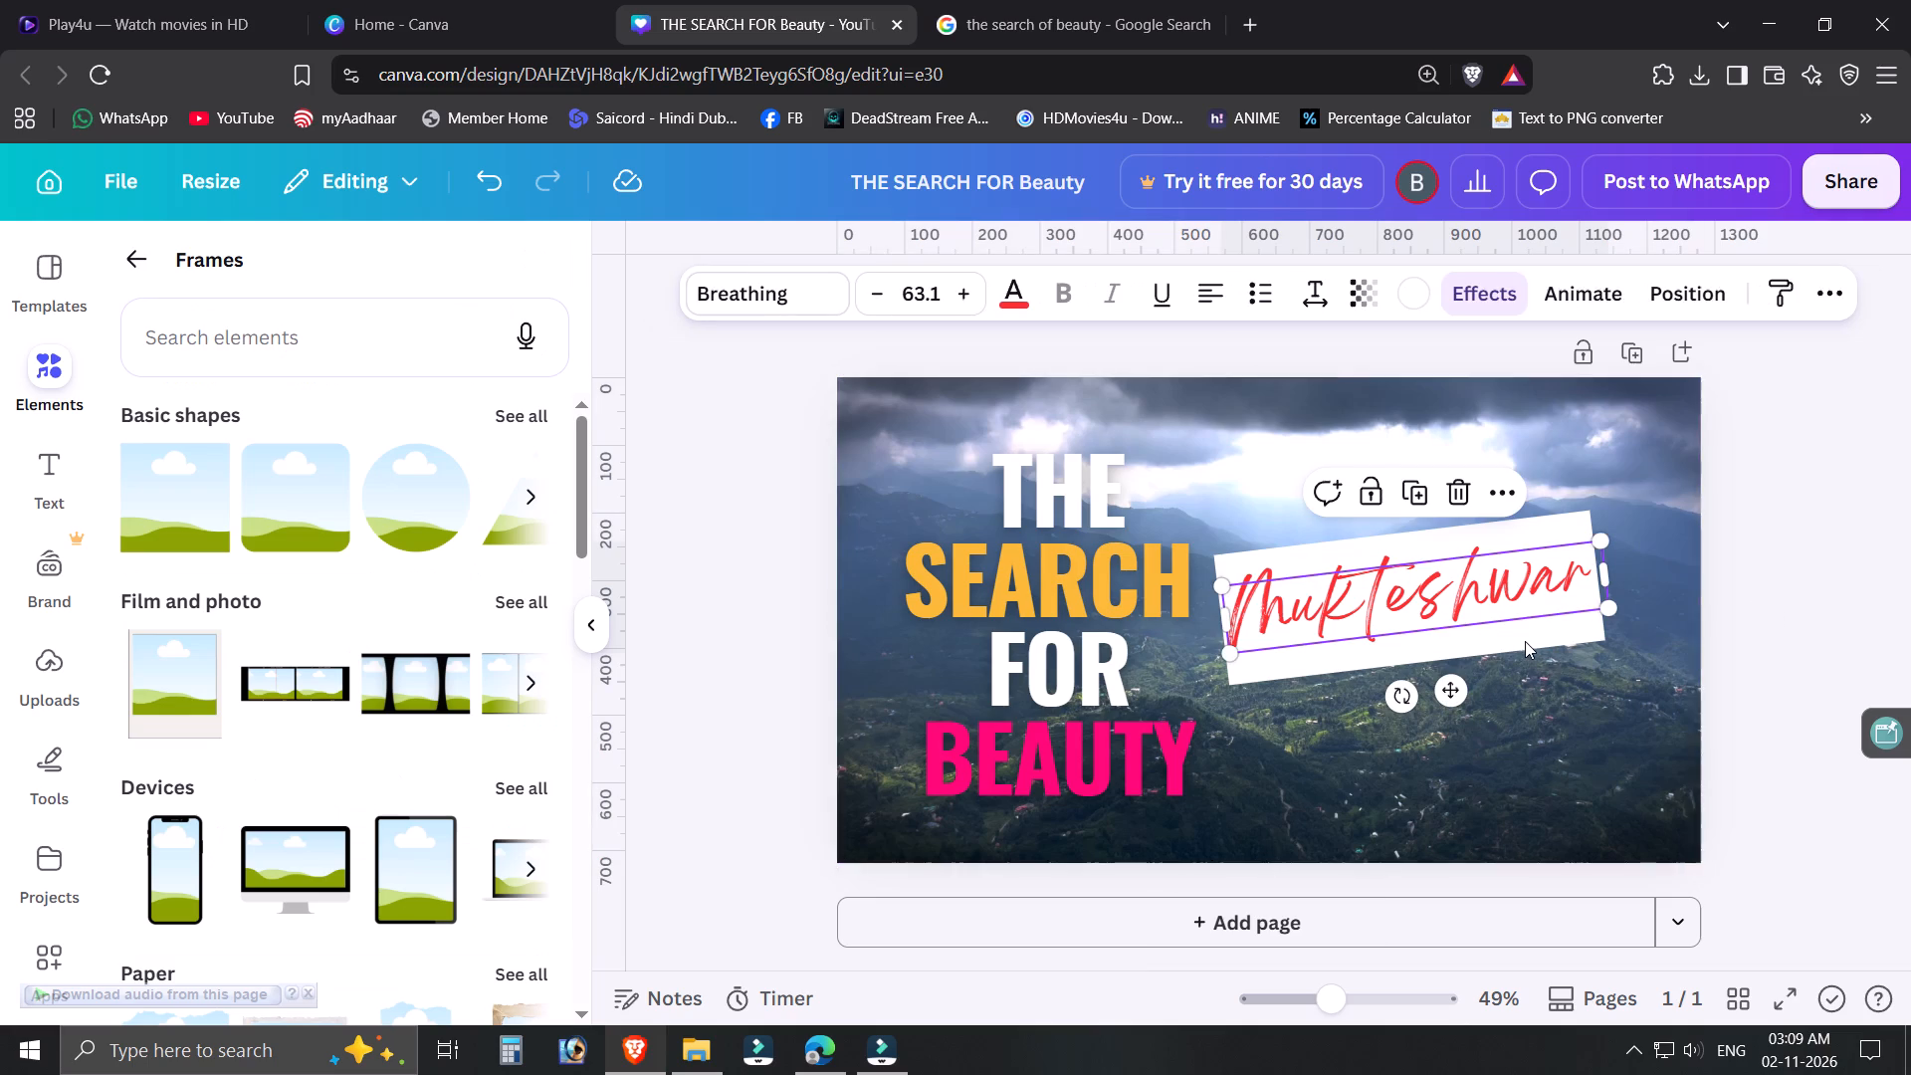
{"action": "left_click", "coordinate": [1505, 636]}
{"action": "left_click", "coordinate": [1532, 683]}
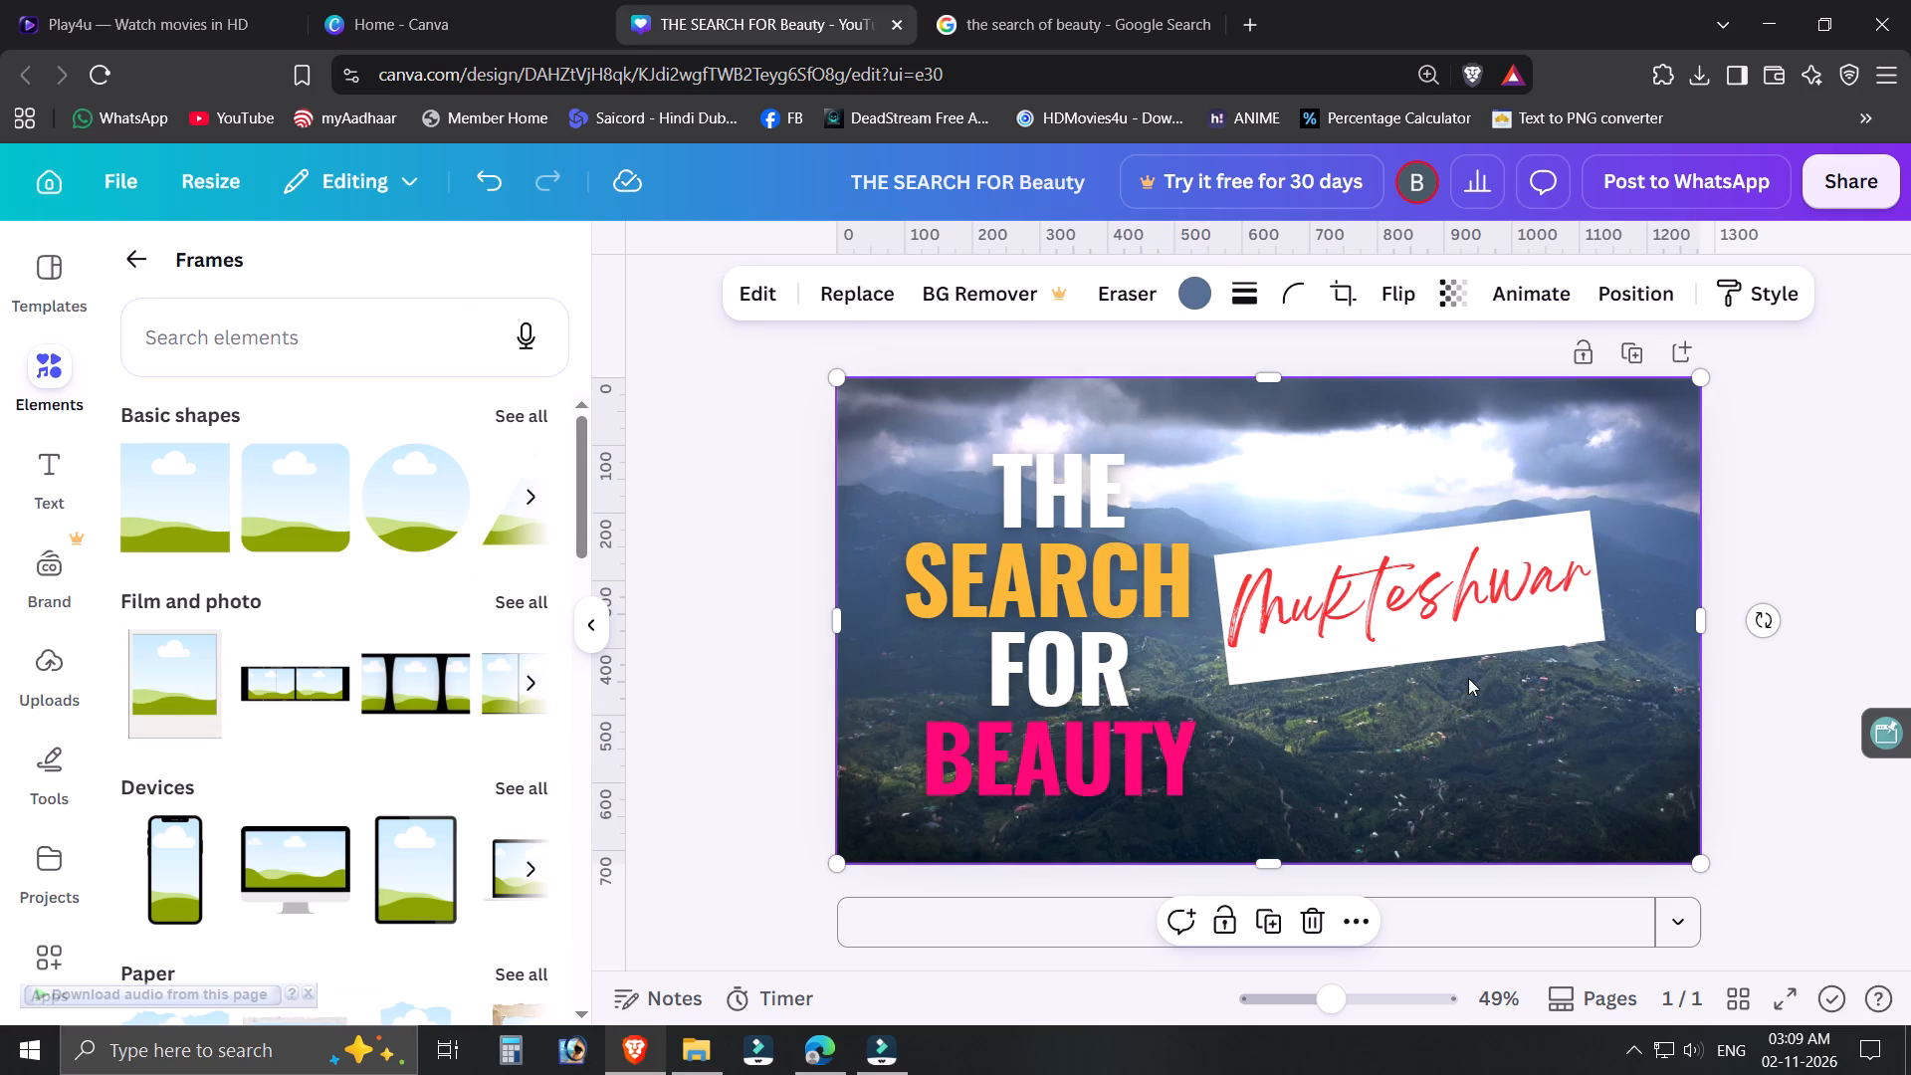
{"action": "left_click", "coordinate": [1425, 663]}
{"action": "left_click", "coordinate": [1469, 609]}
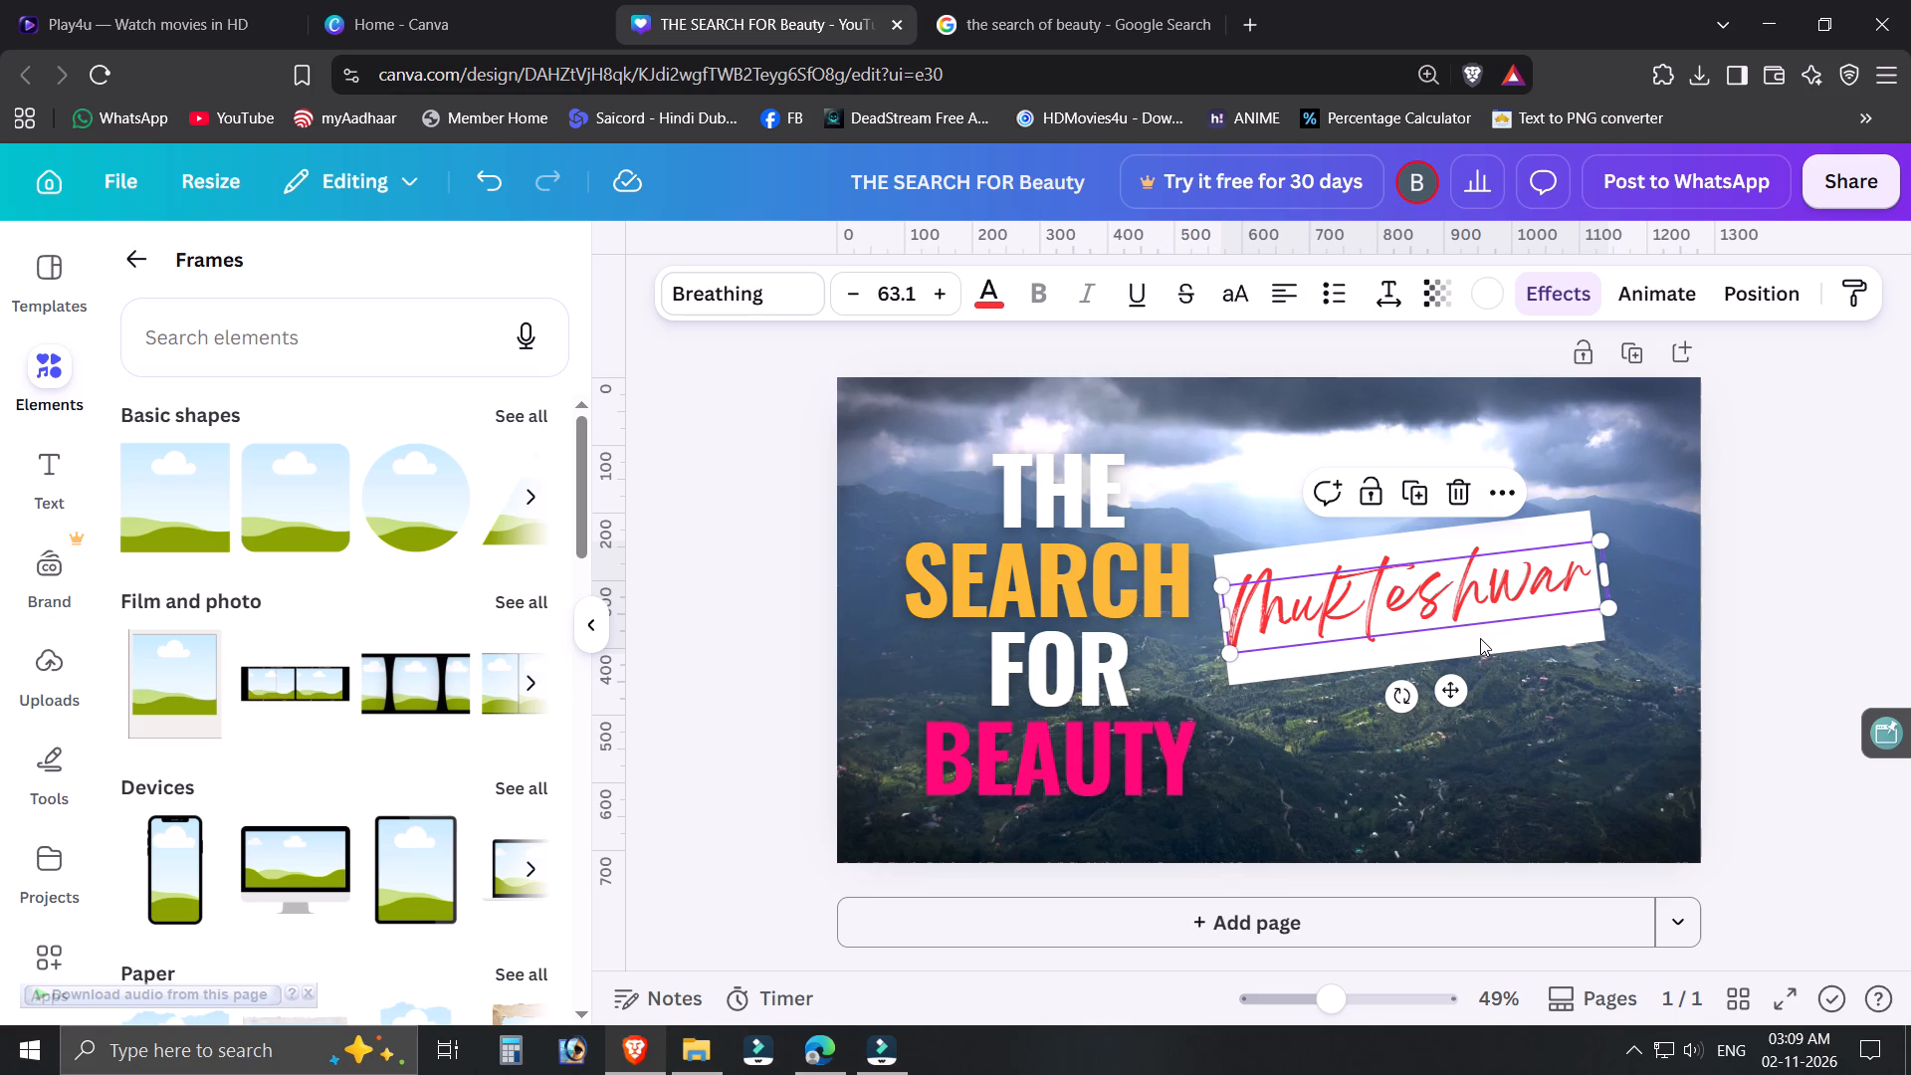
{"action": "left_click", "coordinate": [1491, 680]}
Move the Mukteshwar text onto the bottom of the heading so its white background covers the word BEAUTY.
{"action": "left_click", "coordinate": [1497, 631]}
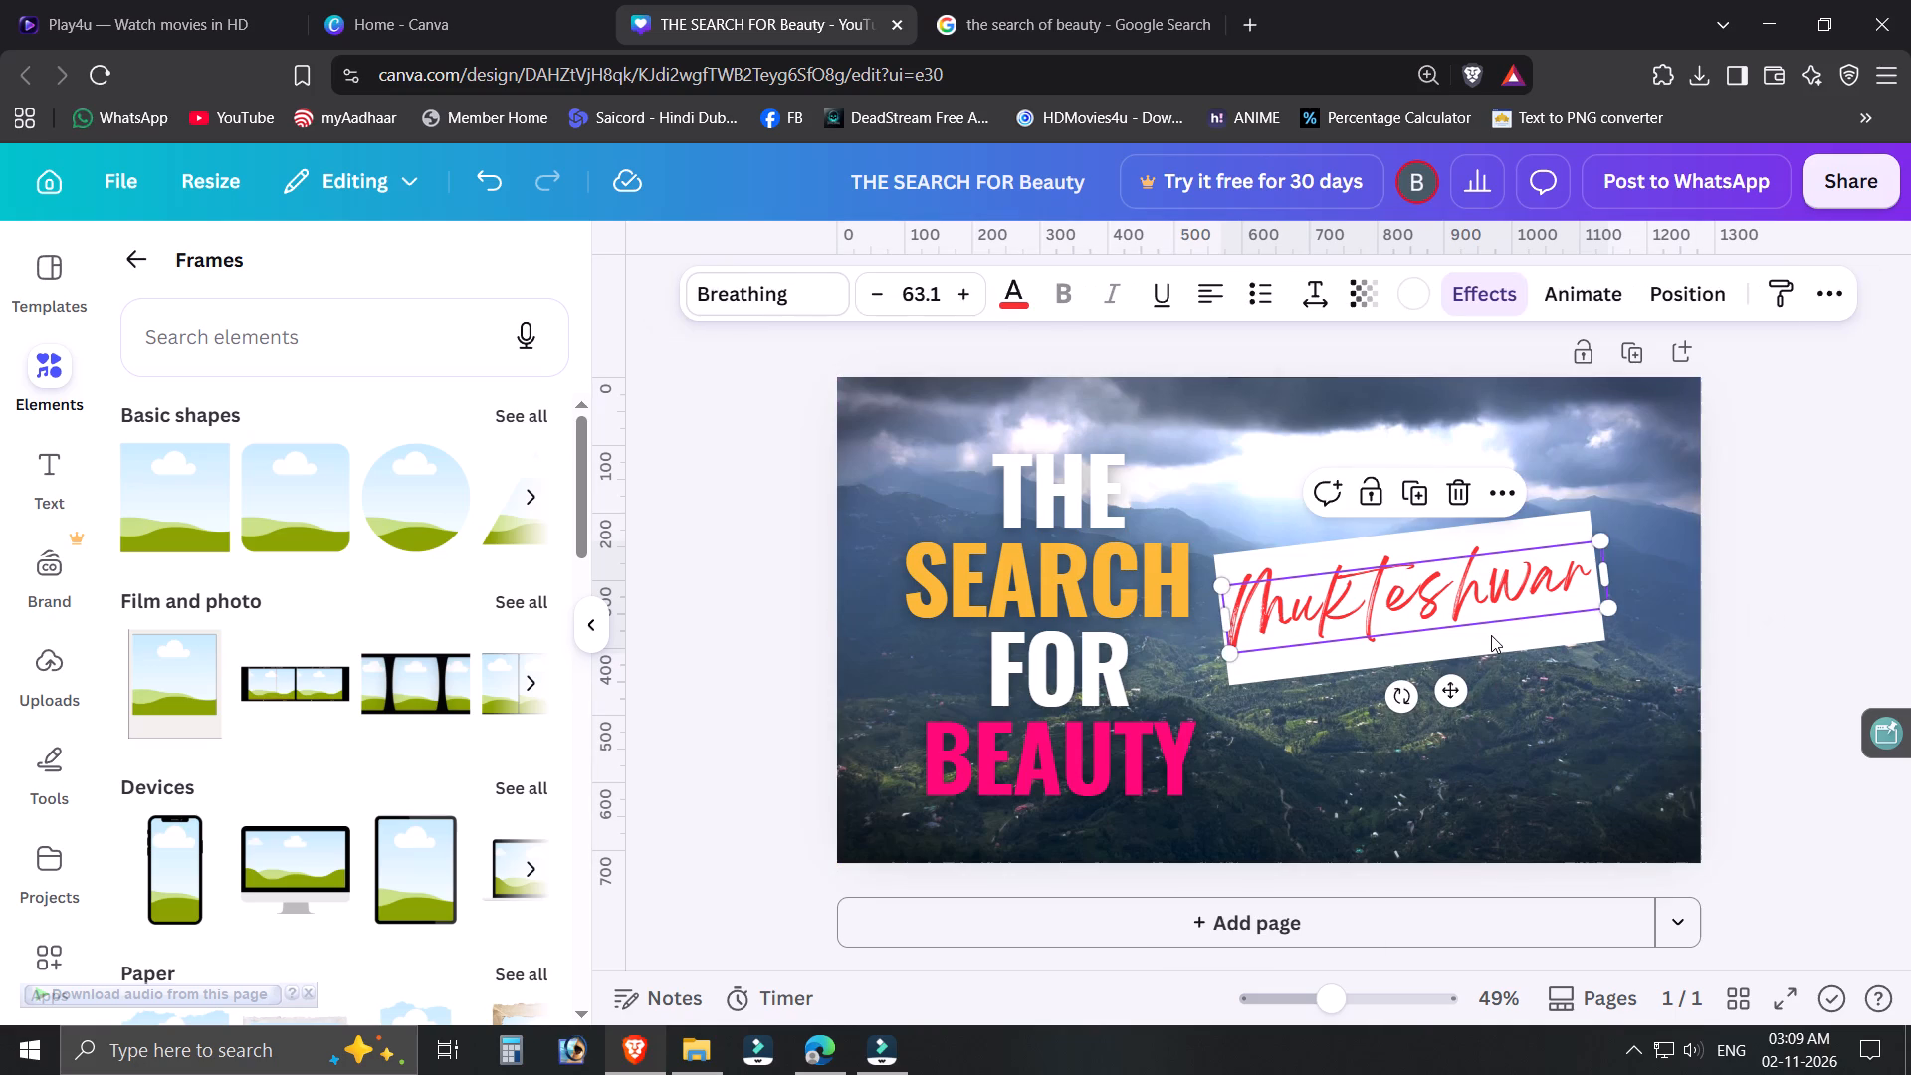
{"action": "left_click_drag", "start_coordinate": [1461, 610], "coordinate": [1439, 475]}
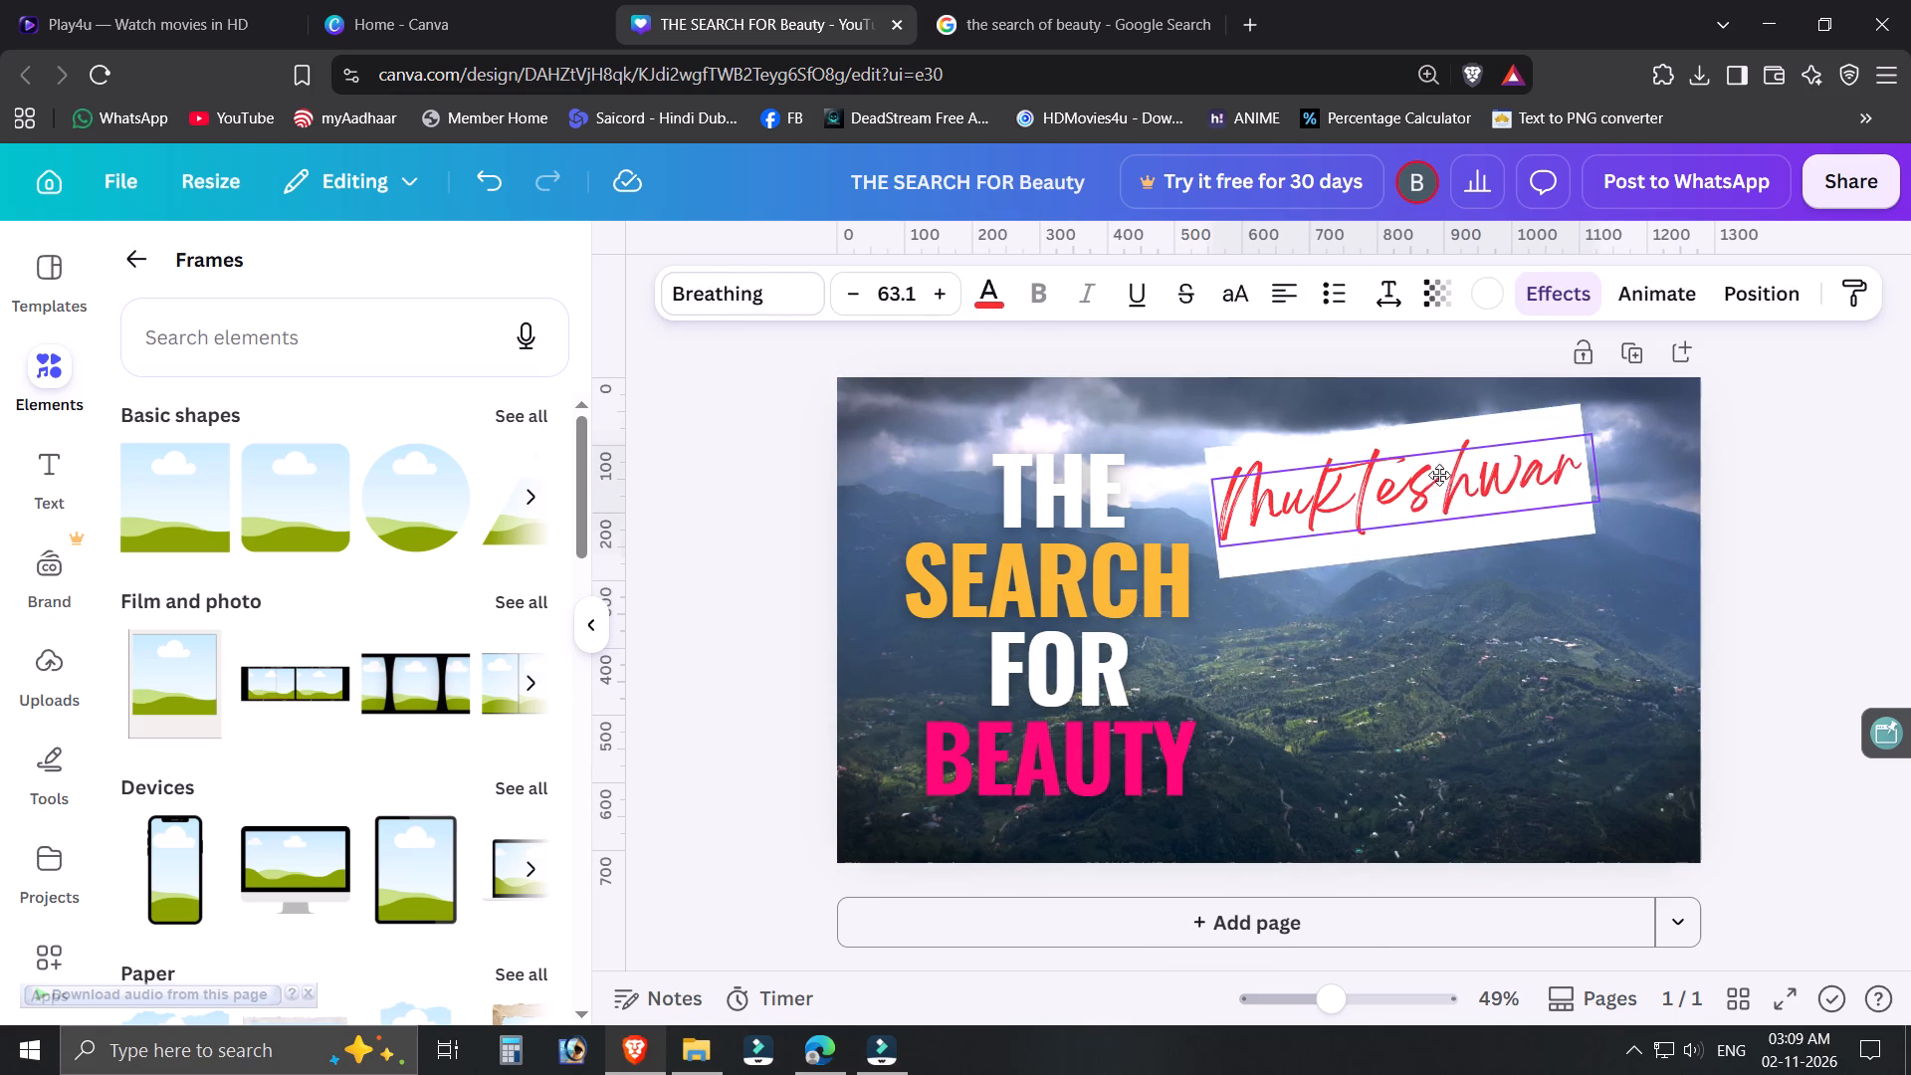
{"action": "left_click_drag", "start_coordinate": [1439, 475], "coordinate": [1429, 682]}
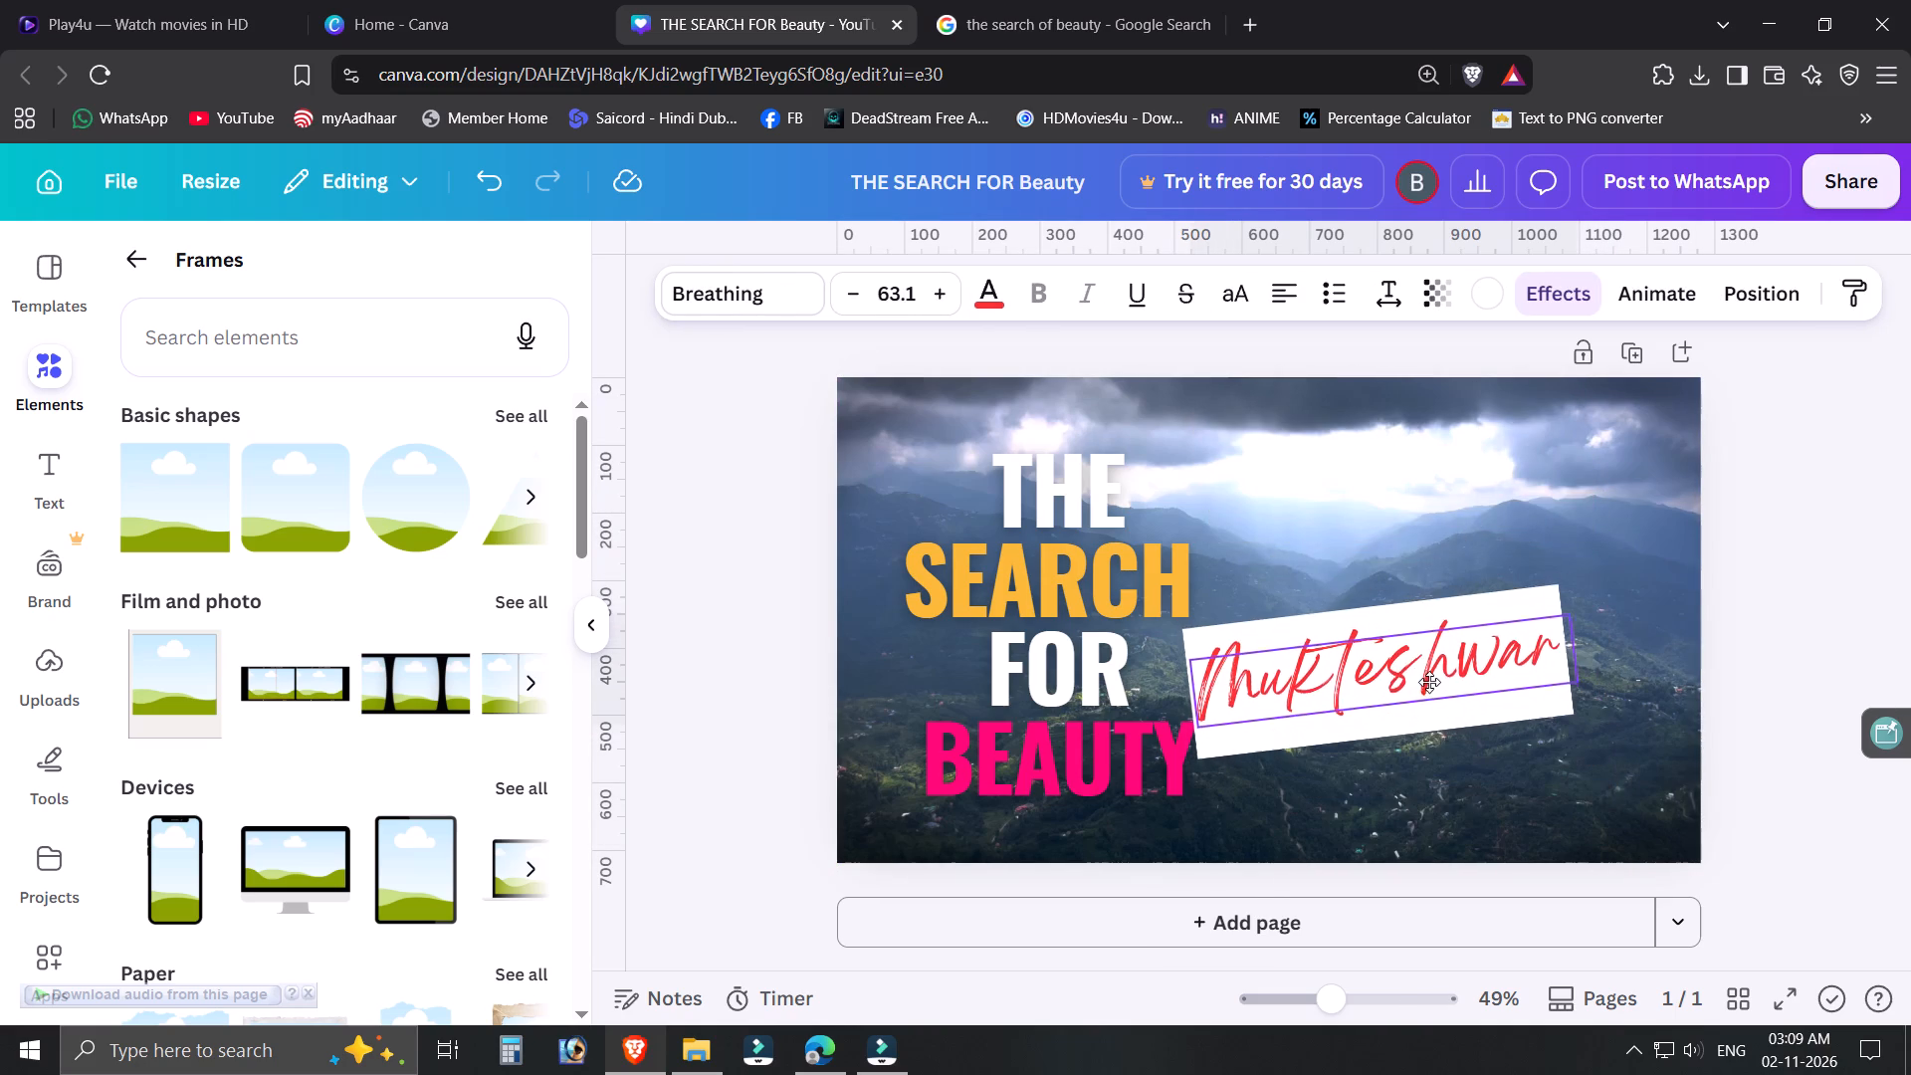
{"action": "left_click_drag", "start_coordinate": [1429, 682], "coordinate": [1145, 815]}
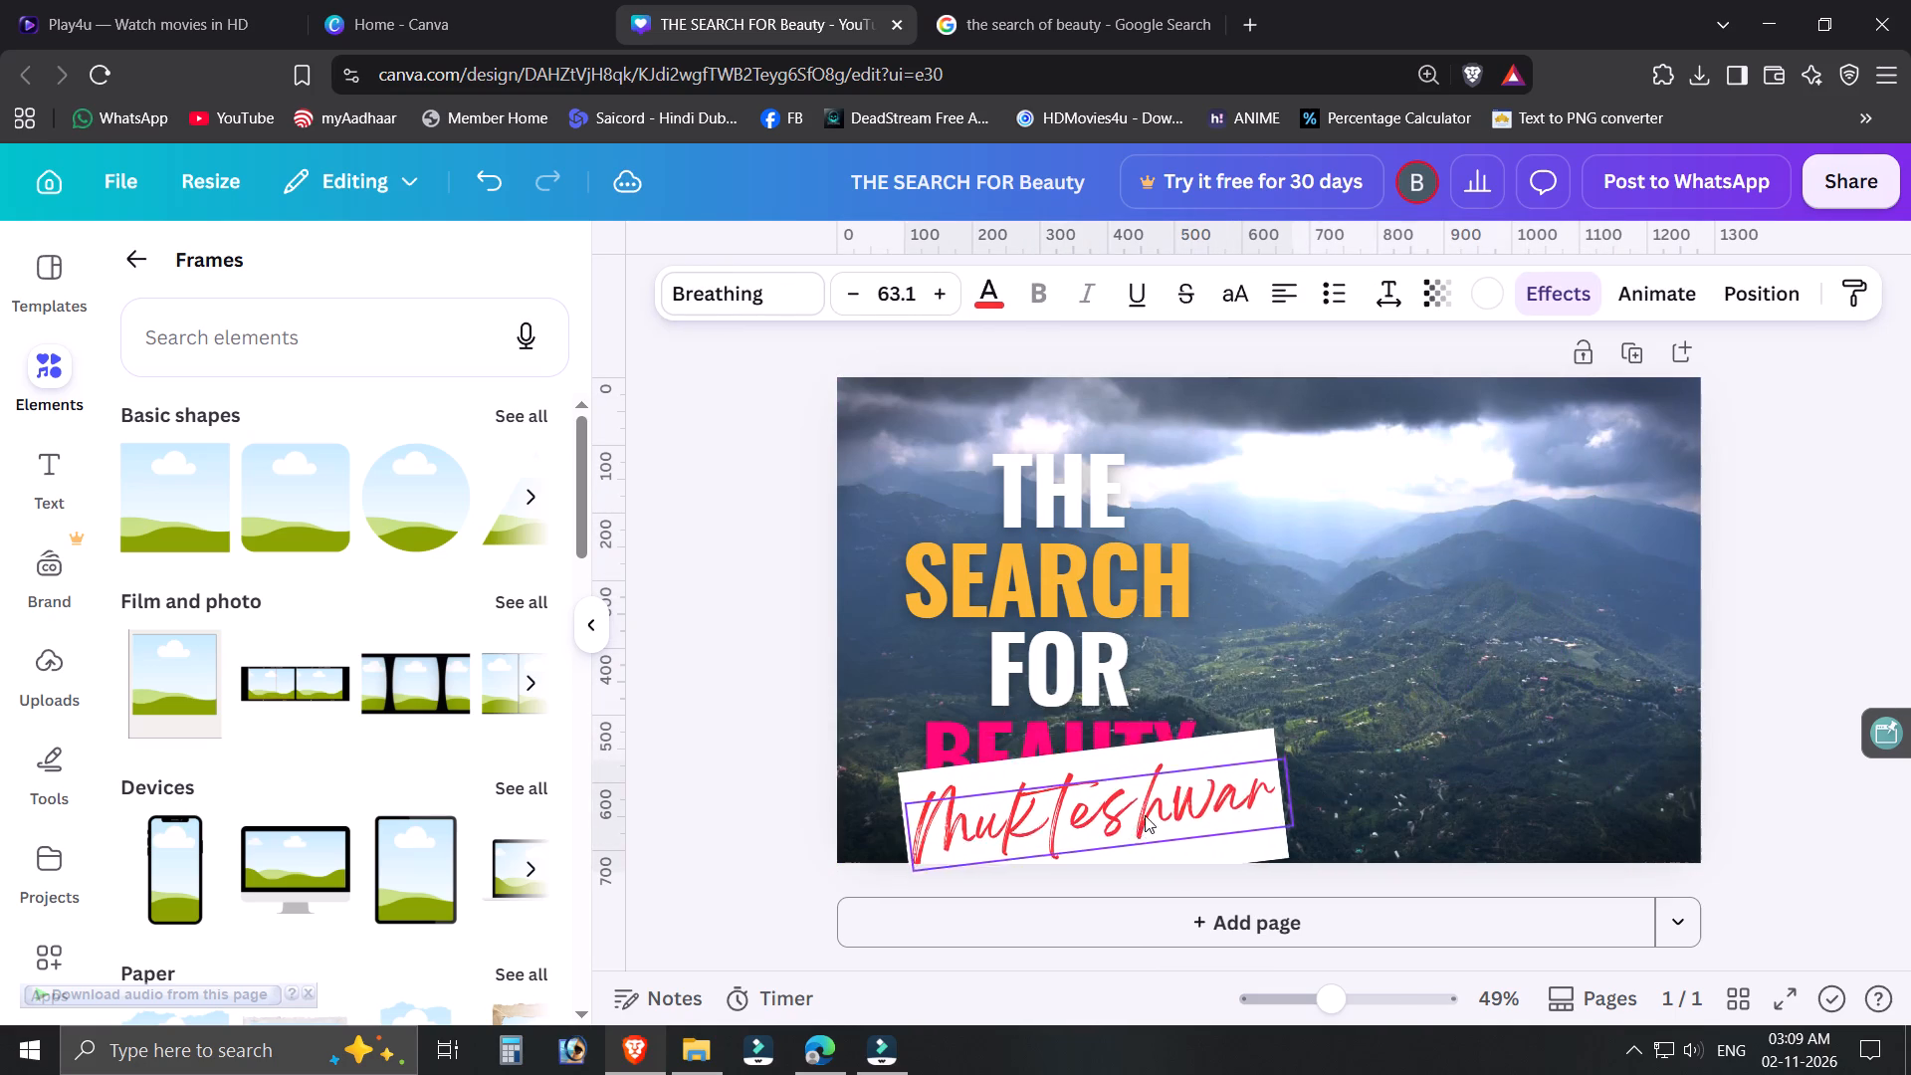
{"action": "left_click_drag", "start_coordinate": [1145, 815], "coordinate": [1149, 771]}
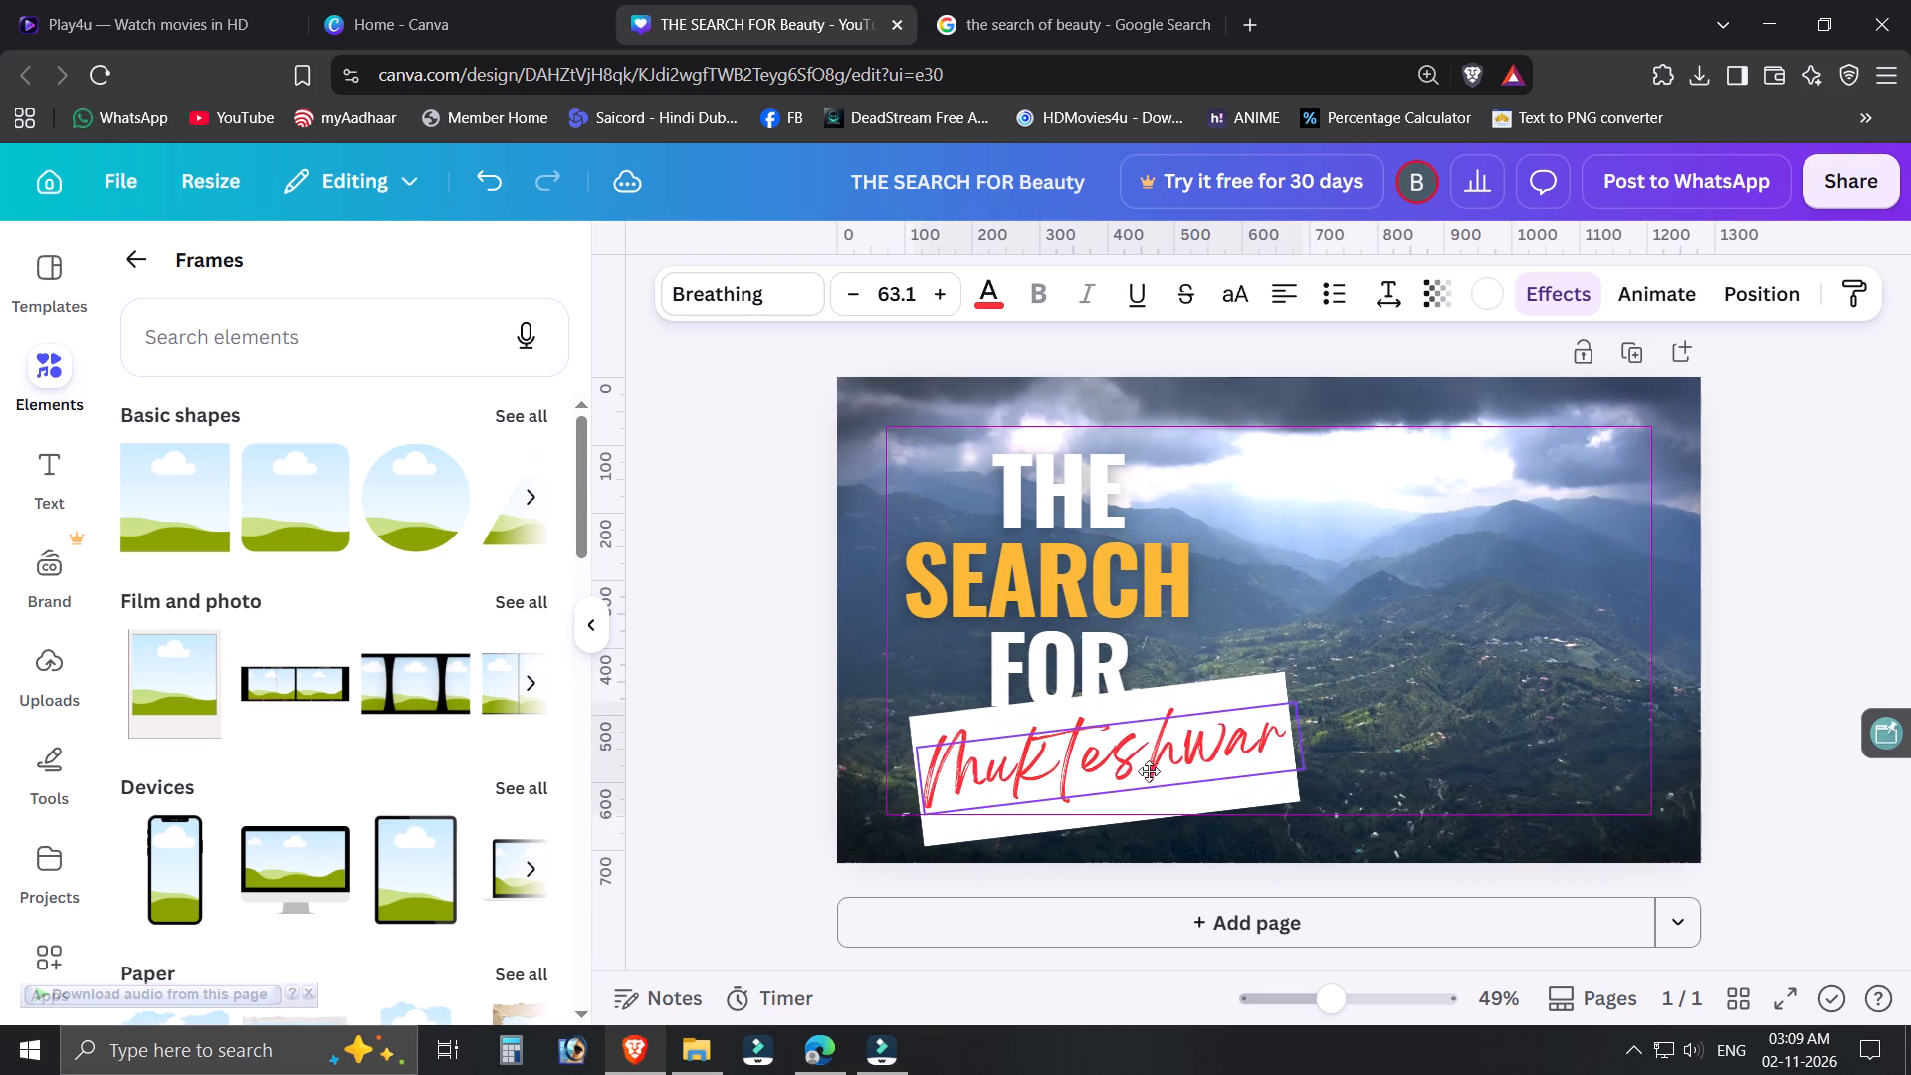
{"action": "left_click_drag", "start_coordinate": [1149, 771], "coordinate": [1130, 761]}
Move the THE SEARCH FOR BEAUTY heading up to the top of the thumbnail and shrink it to about font size 93.5.
{"action": "left_click", "coordinate": [1094, 585]}
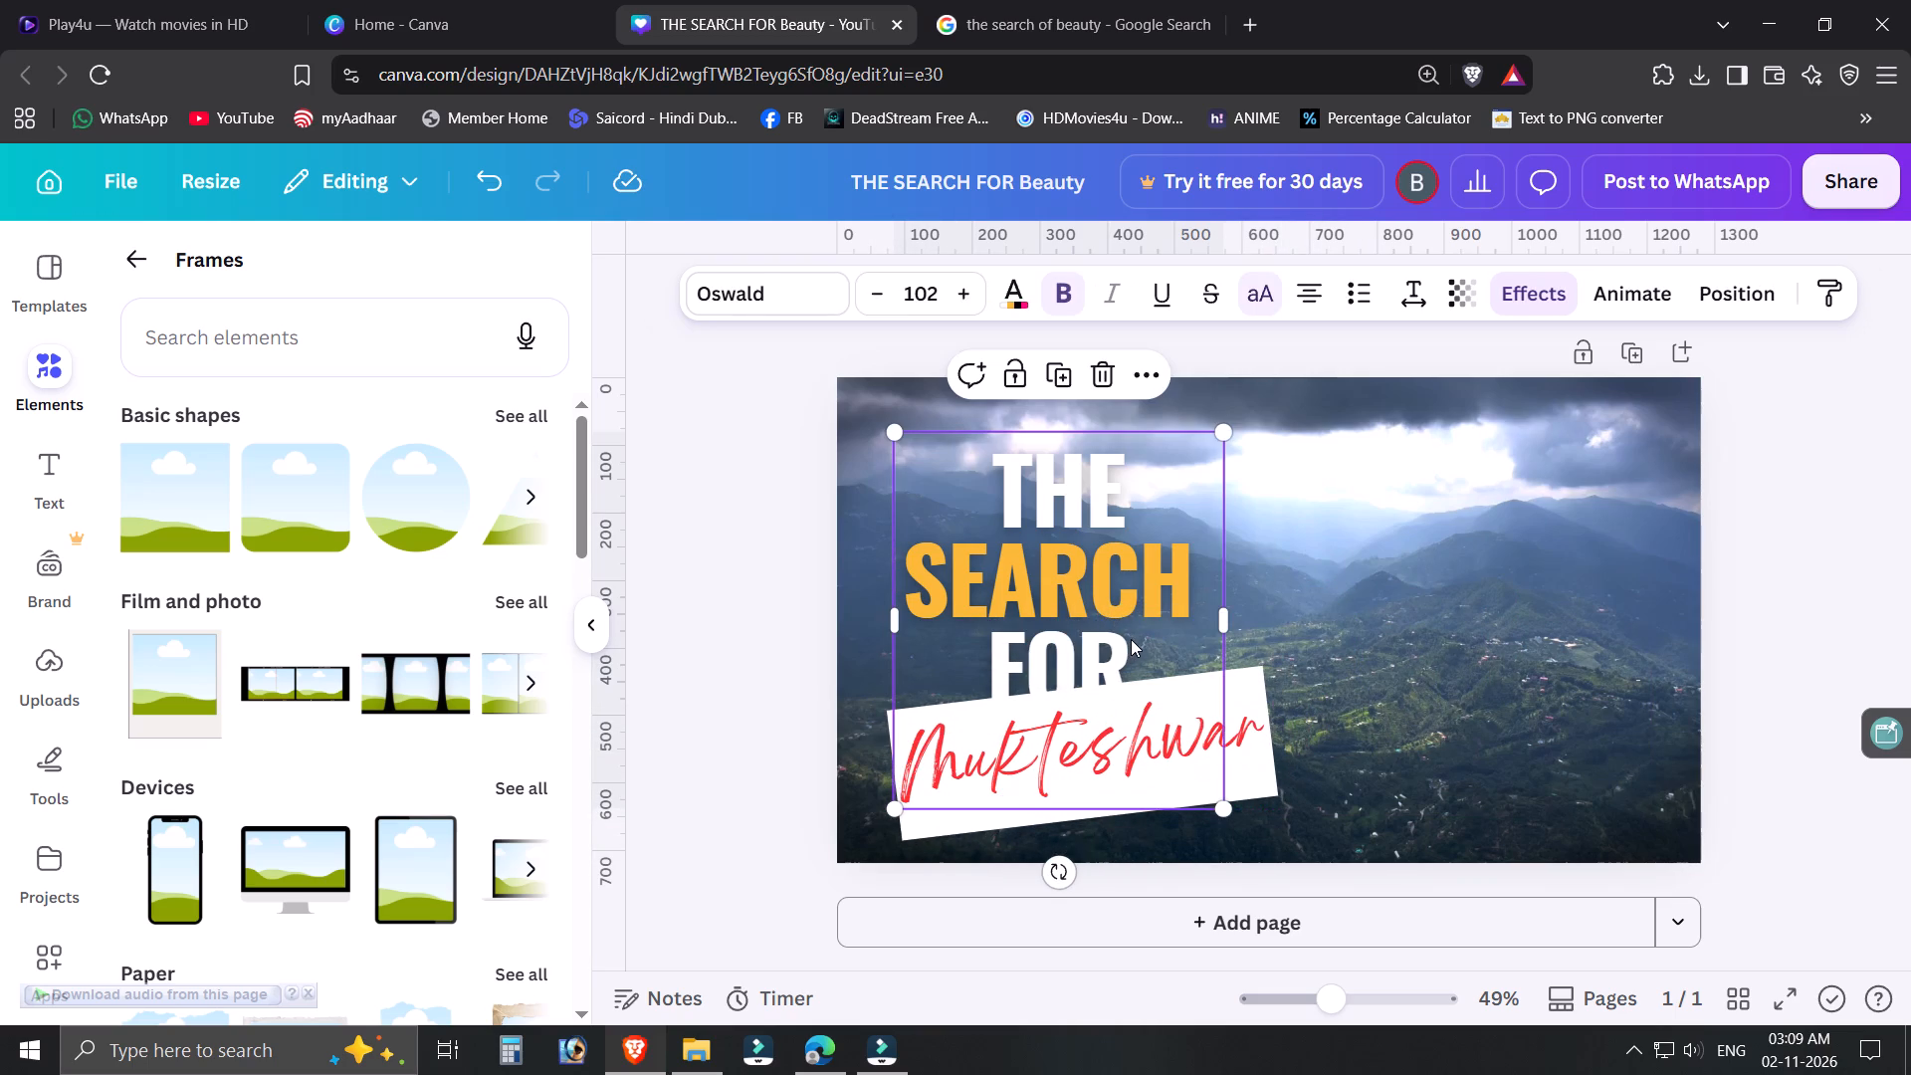
{"action": "left_click_drag", "start_coordinate": [1138, 639], "coordinate": [1145, 625]}
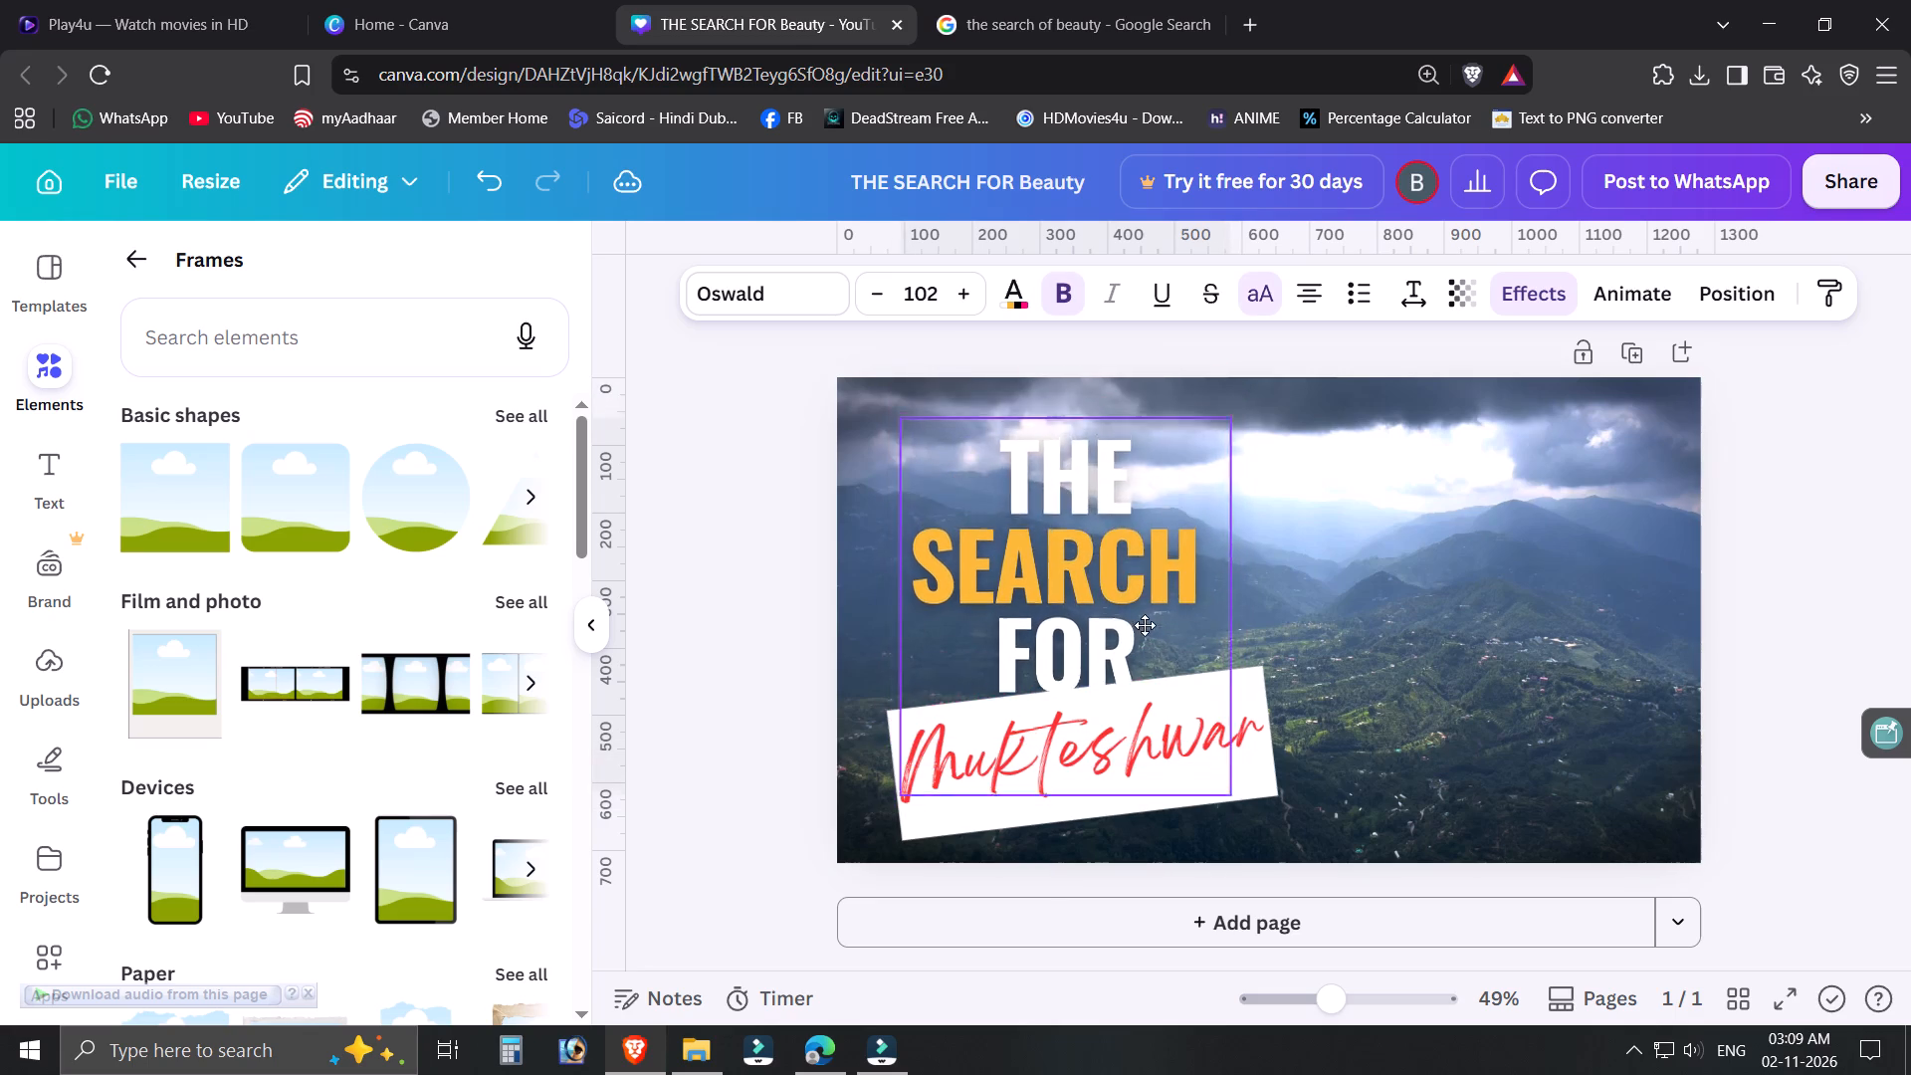
{"action": "left_click_drag", "start_coordinate": [1145, 625], "coordinate": [1129, 580]}
{"action": "left_click_drag", "start_coordinate": [1212, 761], "coordinate": [1157, 682]}
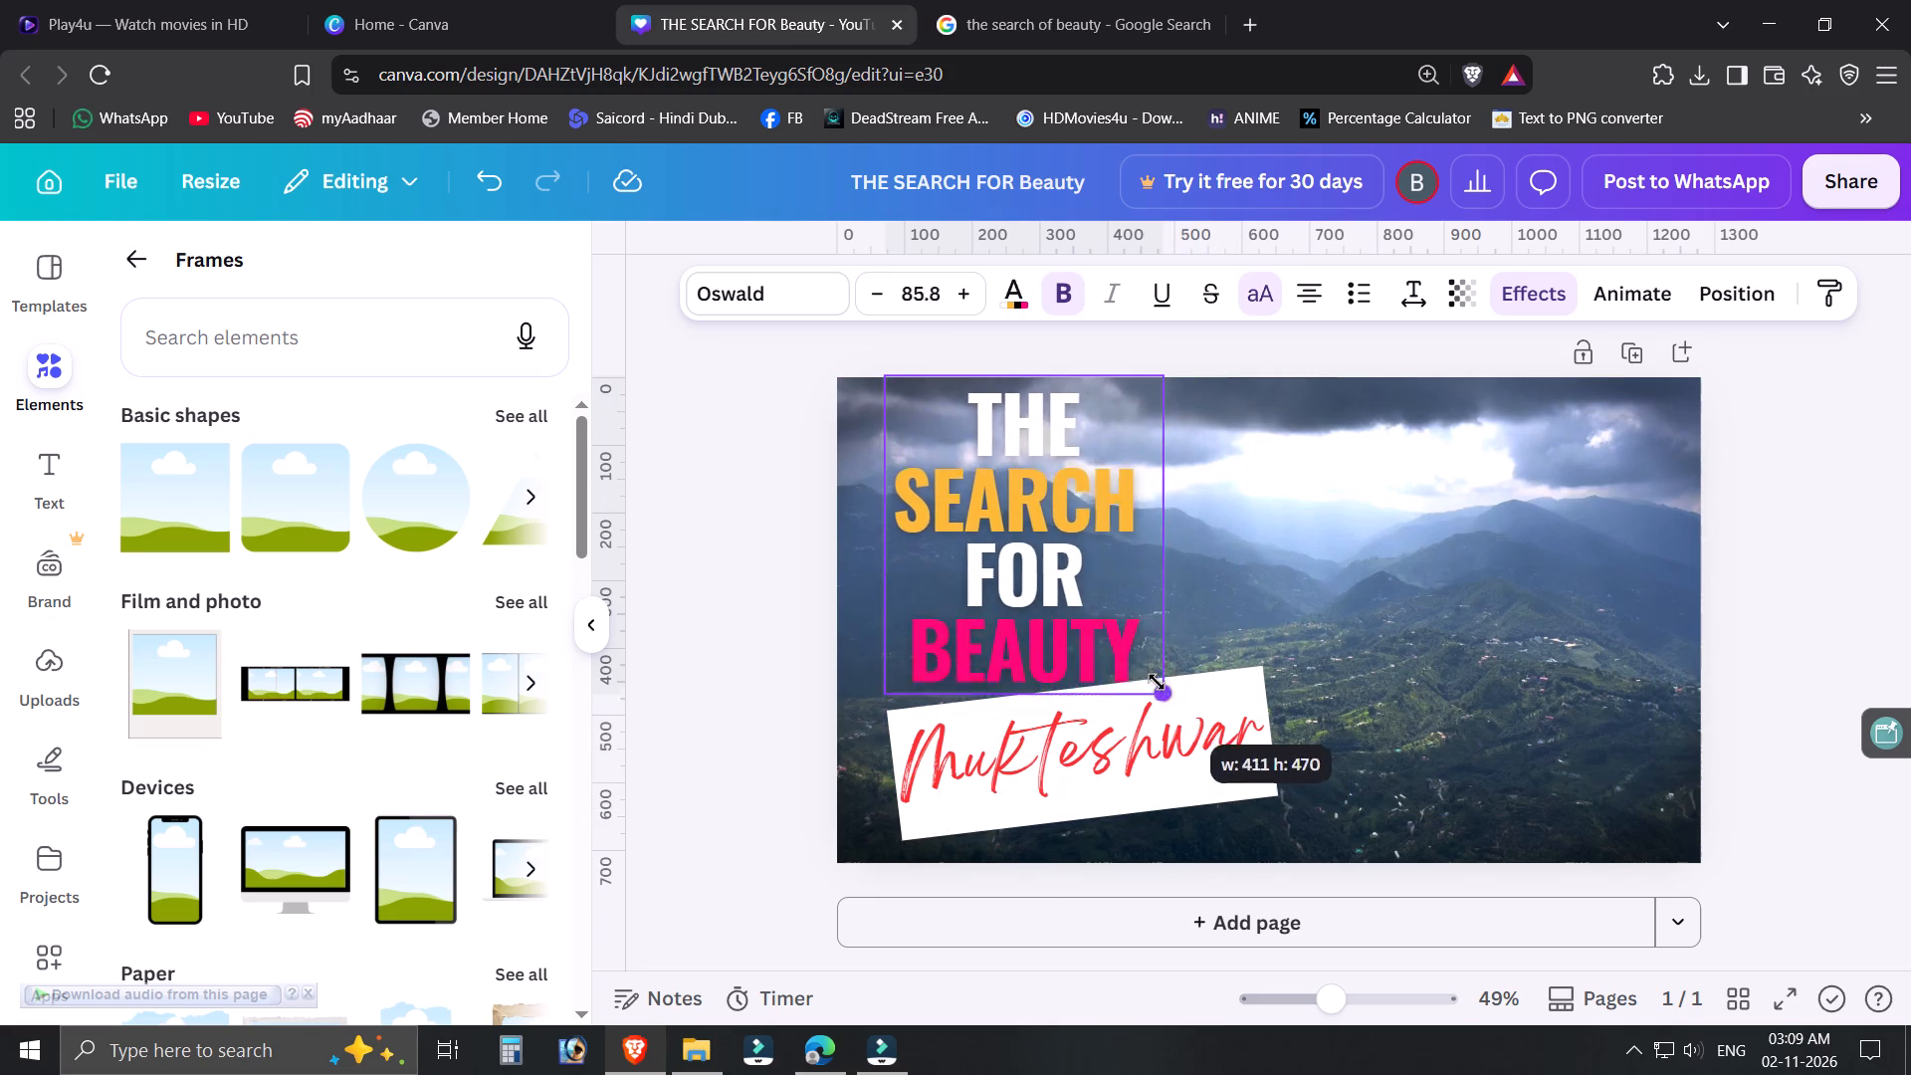
{"action": "left_click_drag", "start_coordinate": [1157, 682], "coordinate": [1176, 716]}
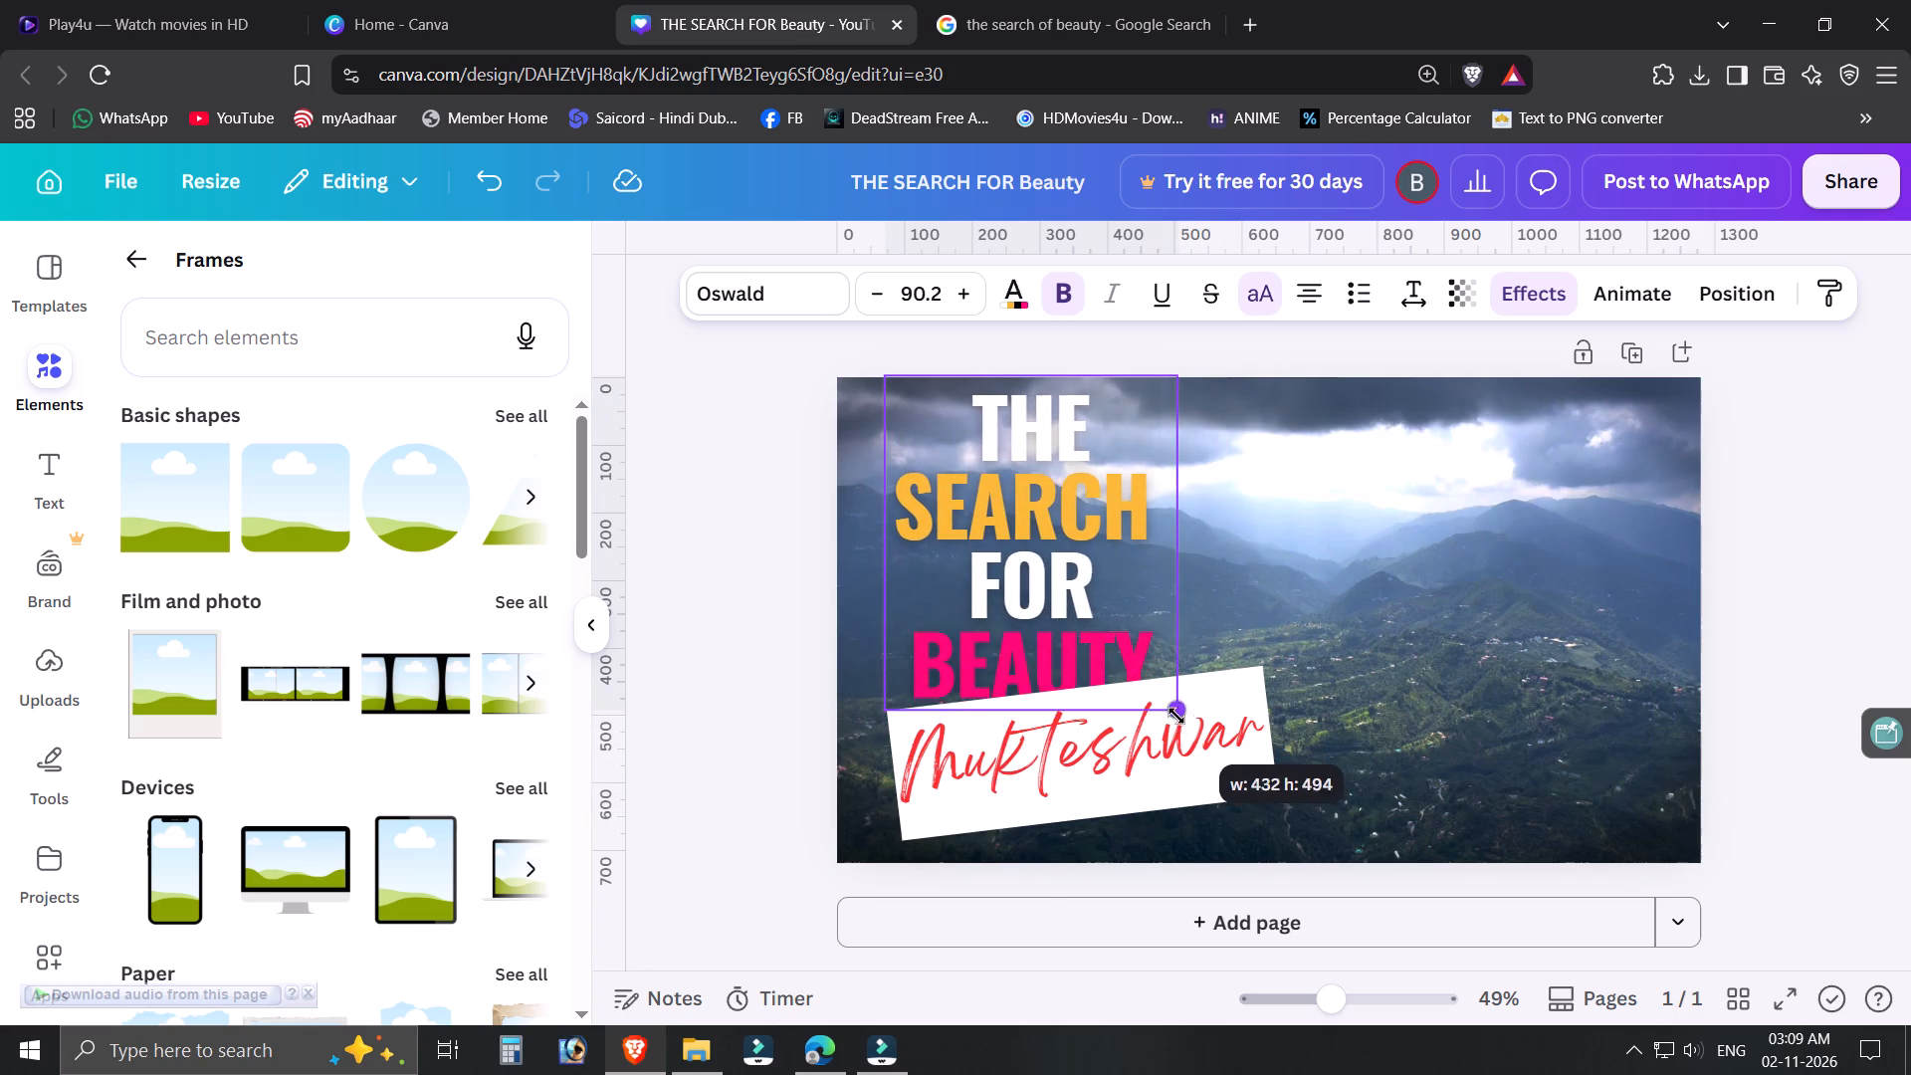
{"action": "left_click_drag", "start_coordinate": [1176, 716], "coordinate": [1191, 724]}
Bring the heading forward so the word BEAUTY sits in front of the Mukteshwar text's white background.
{"action": "key", "text": "ctrl+bracketright"}
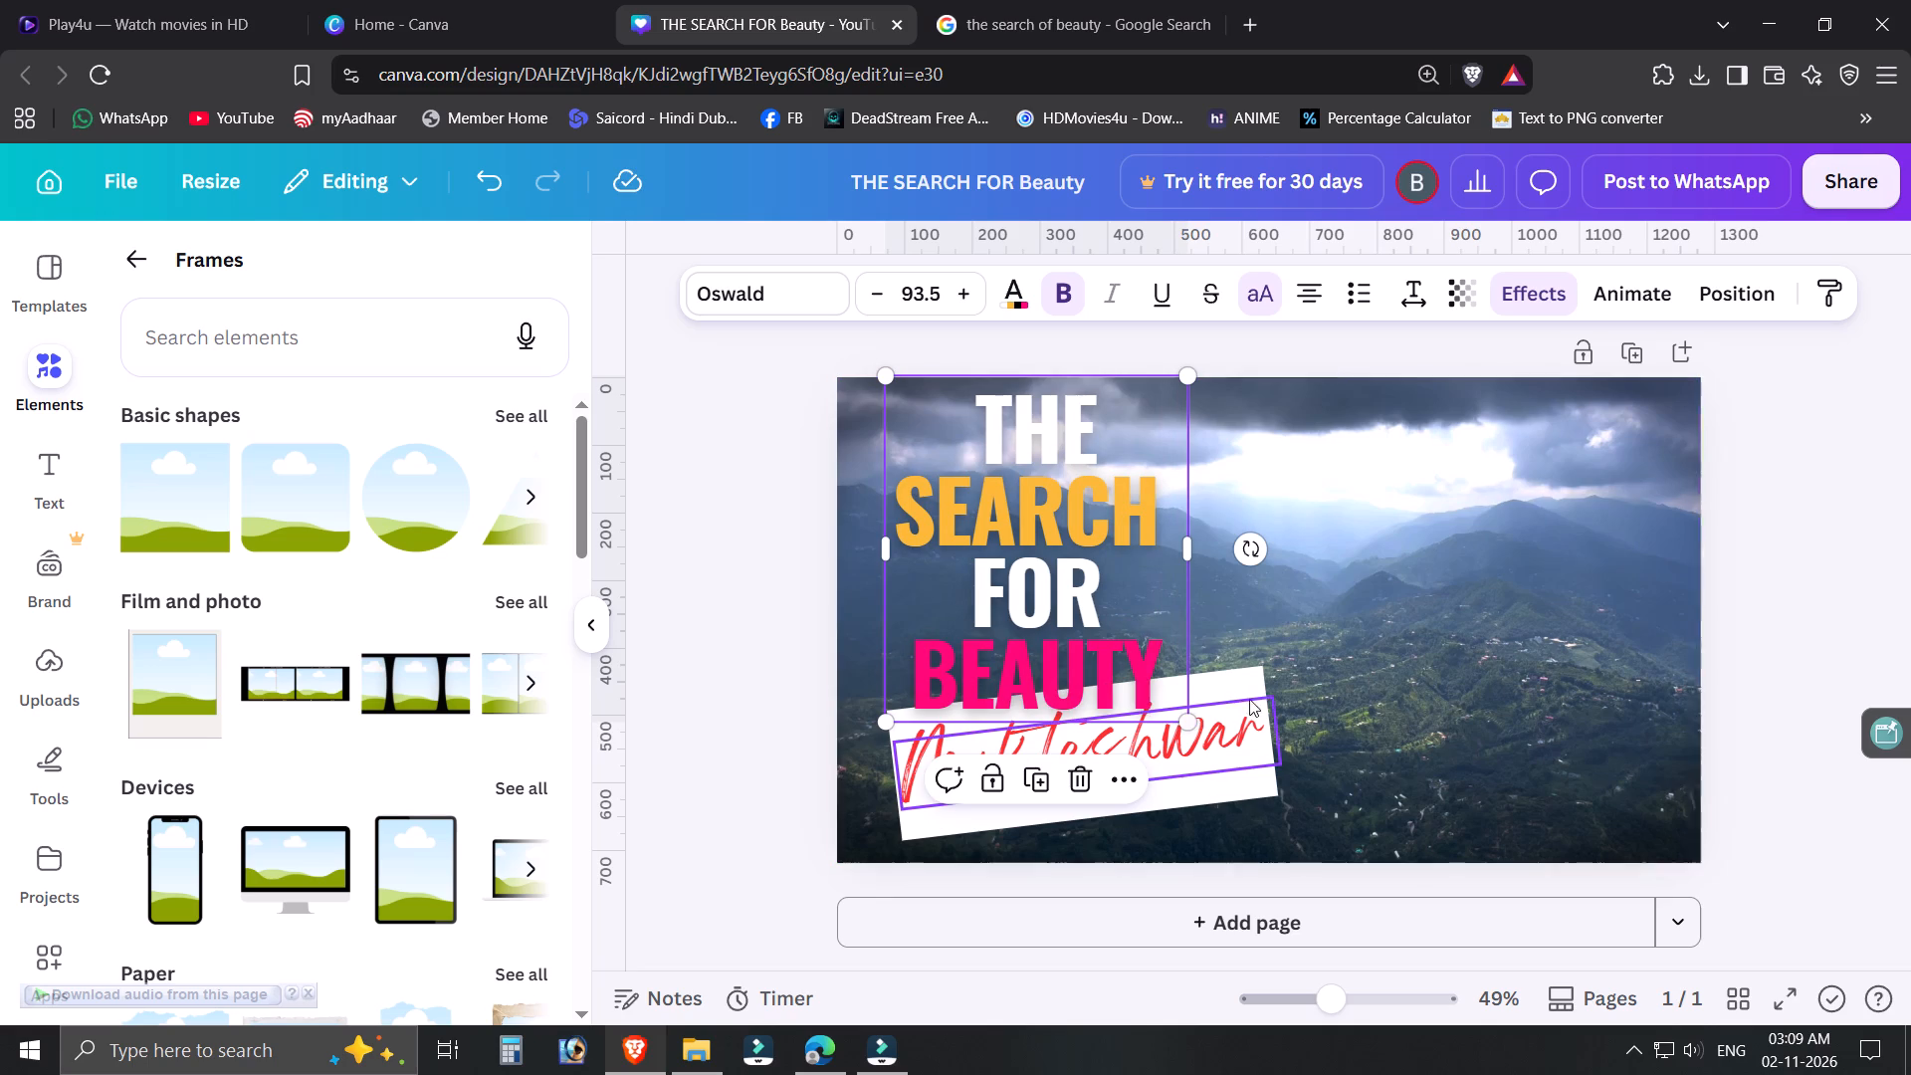
{"action": "left_click", "coordinate": [1335, 734]}
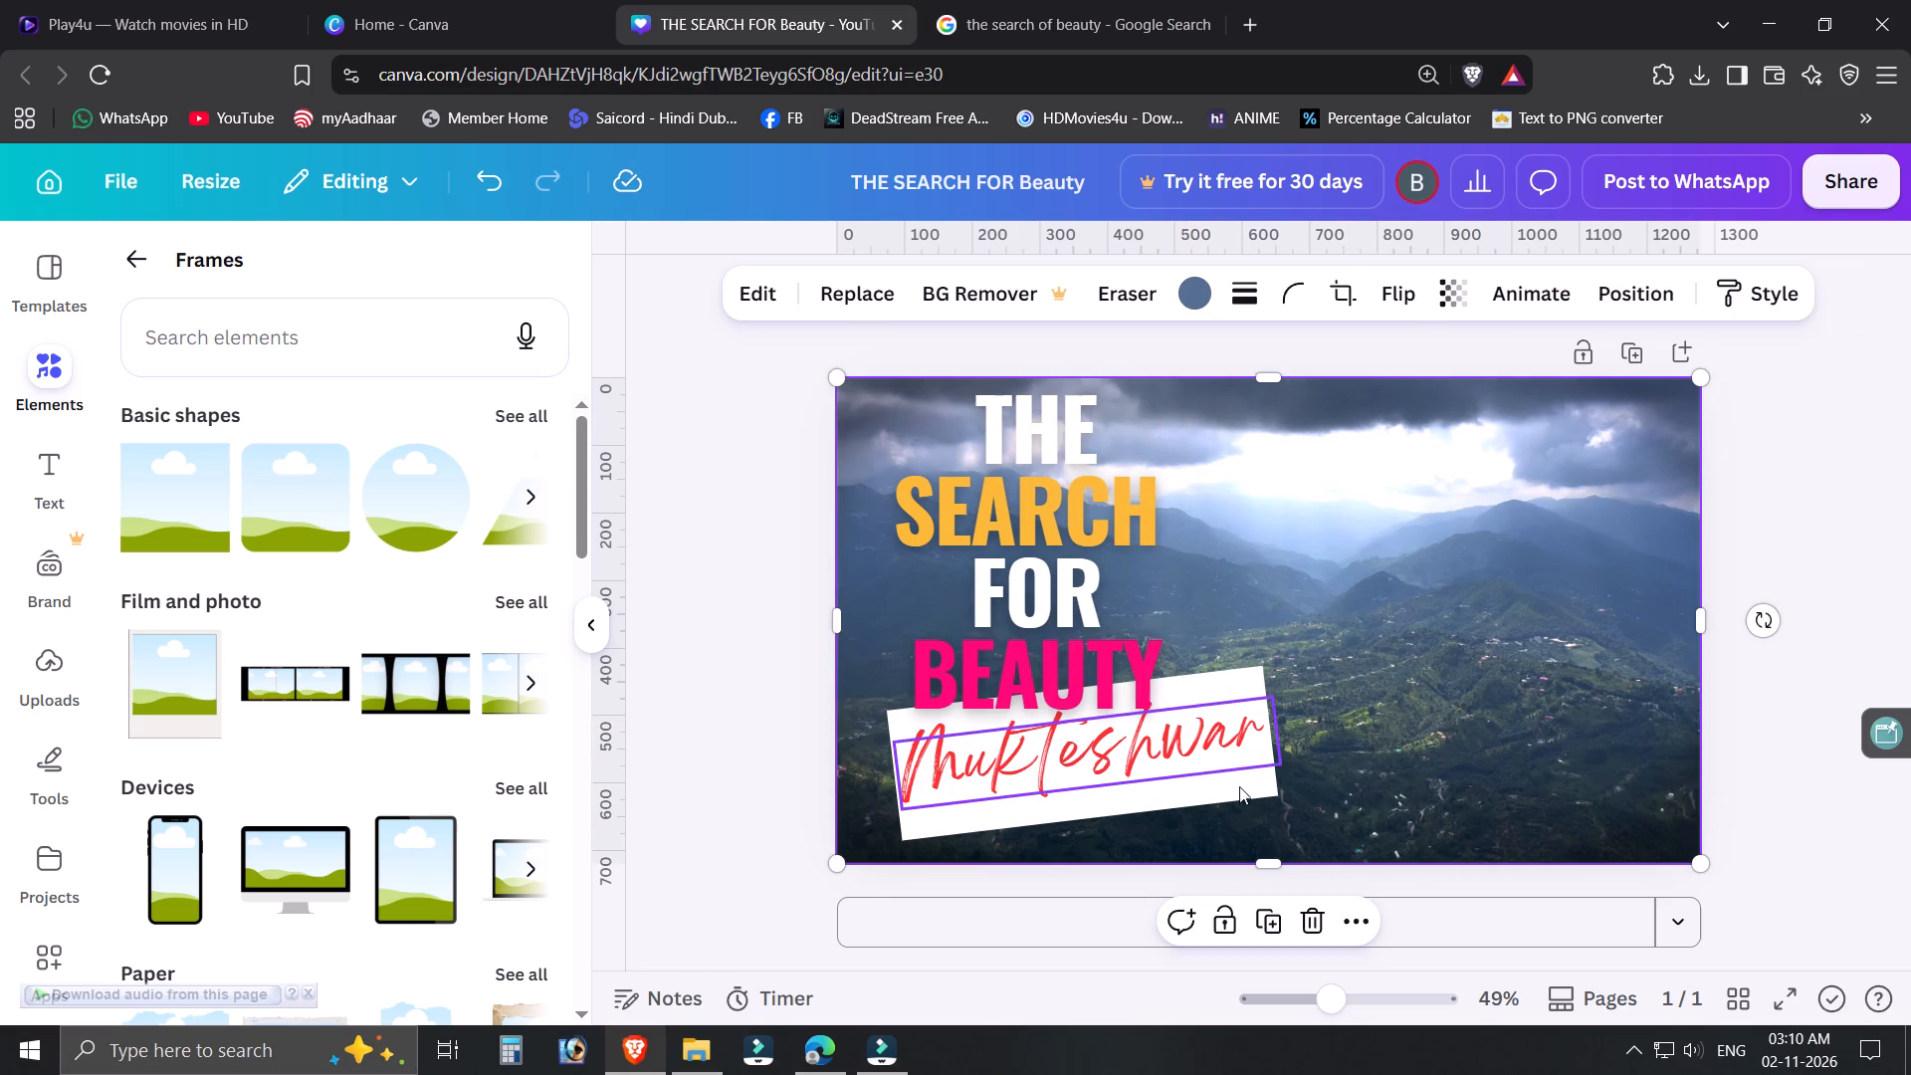
Scale the Mukteshwar text down slightly to about font size 62.3.
{"action": "left_click", "coordinate": [1259, 785]}
{"action": "left_click", "coordinate": [1263, 789]}
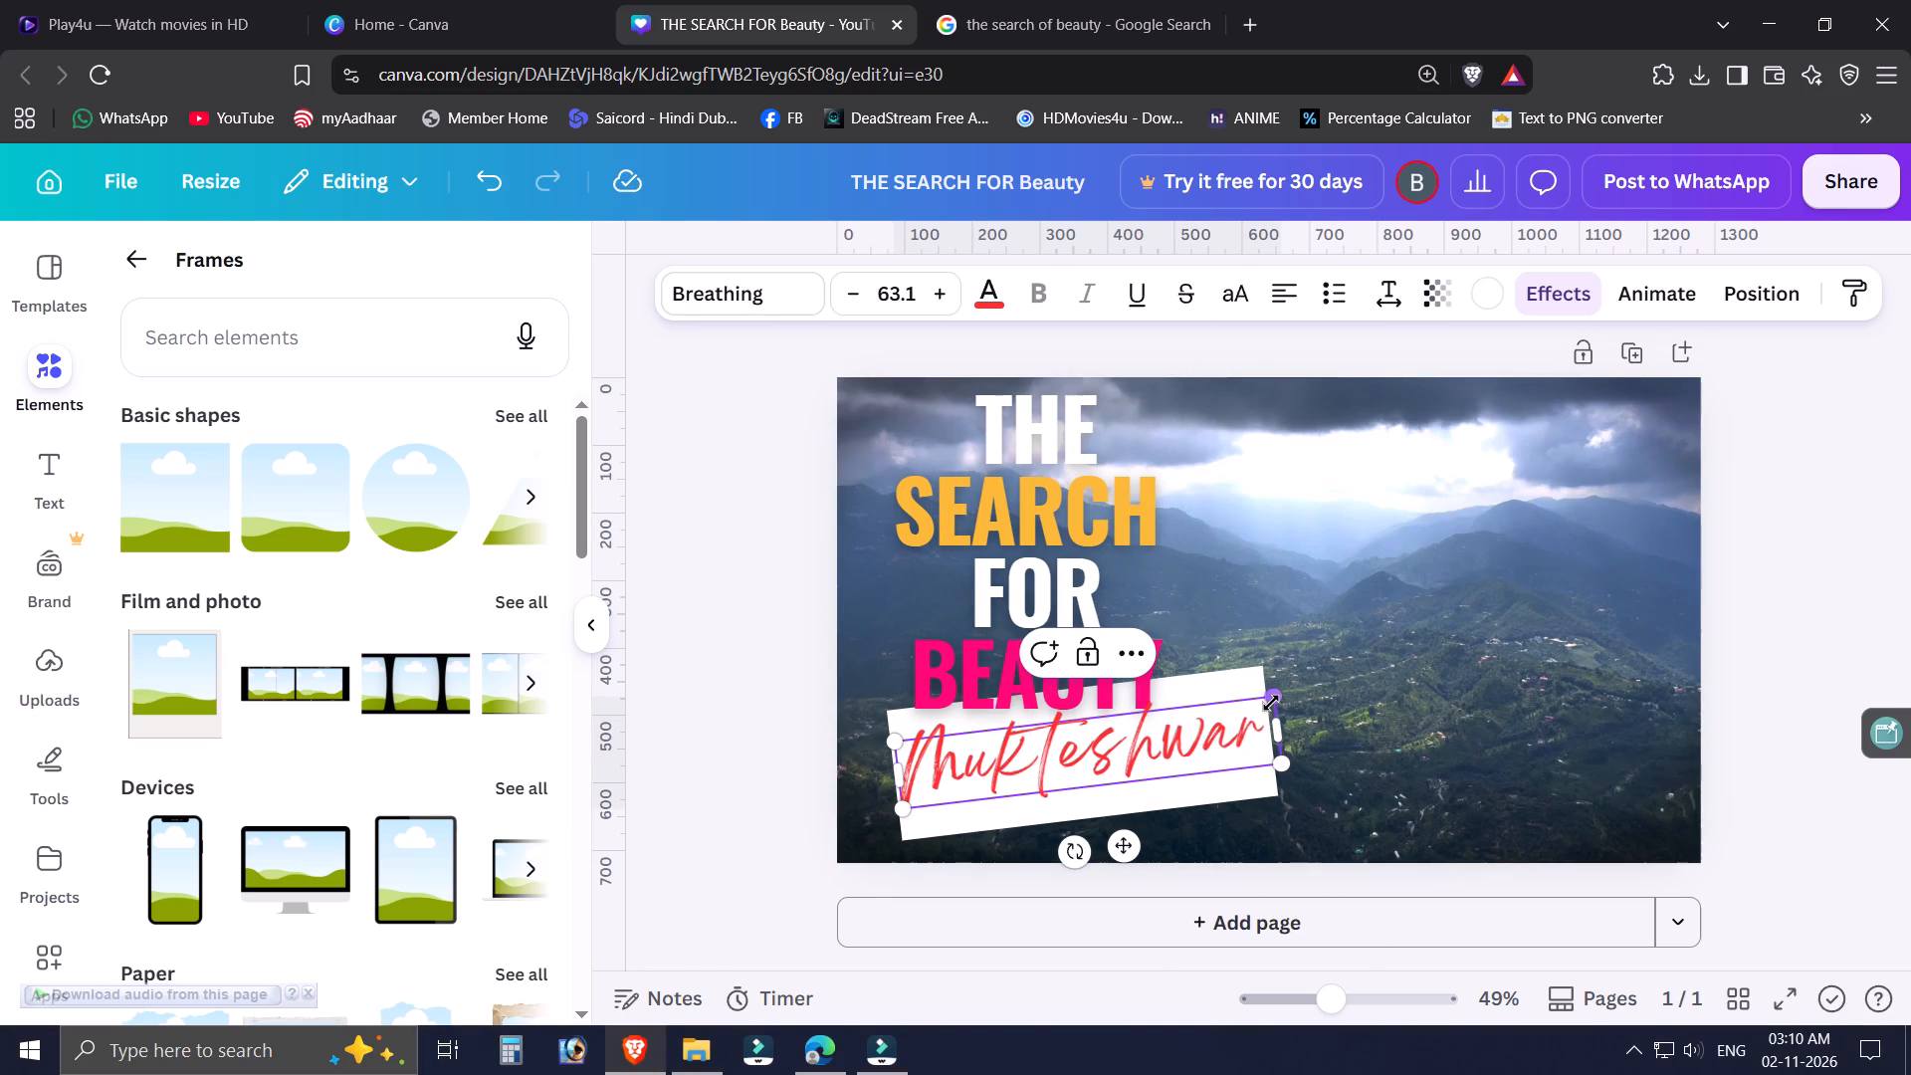
{"action": "left_click", "coordinate": [1271, 703]}
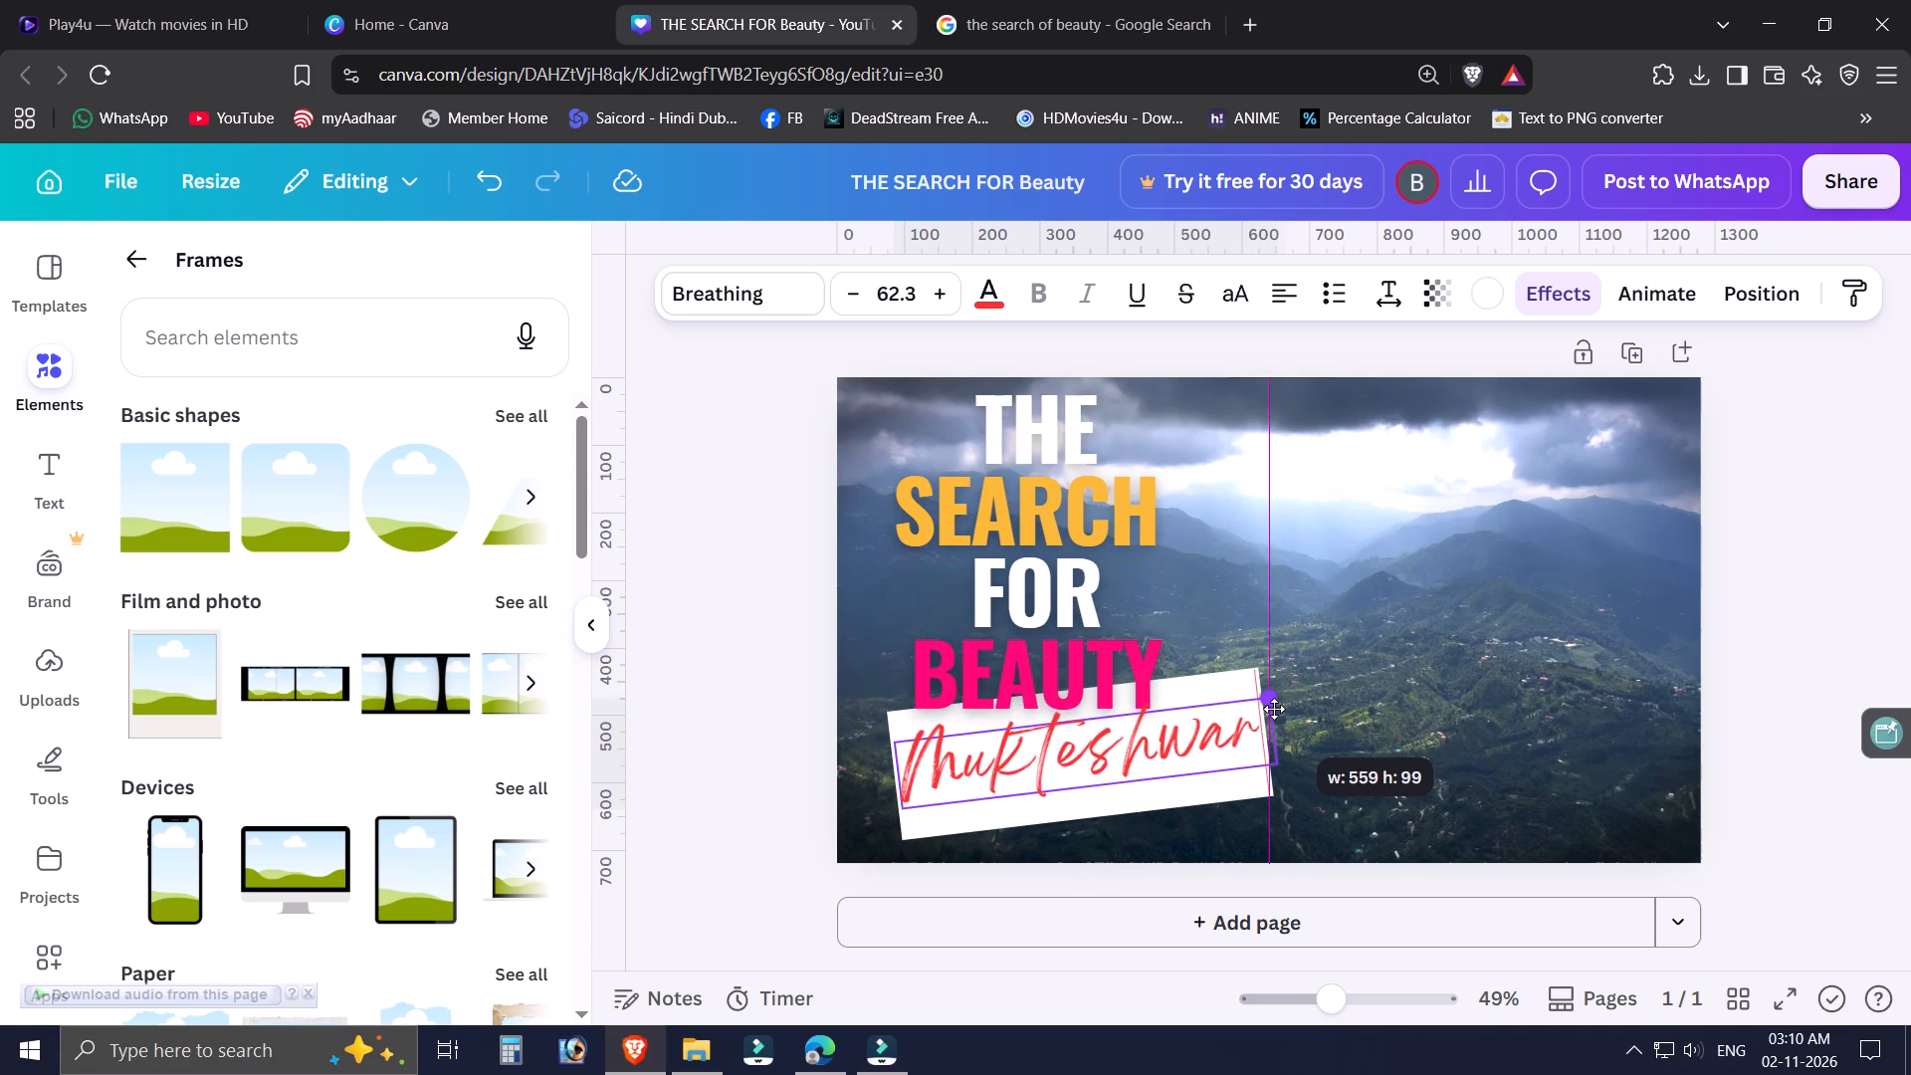
{"action": "left_click", "coordinate": [1408, 694]}
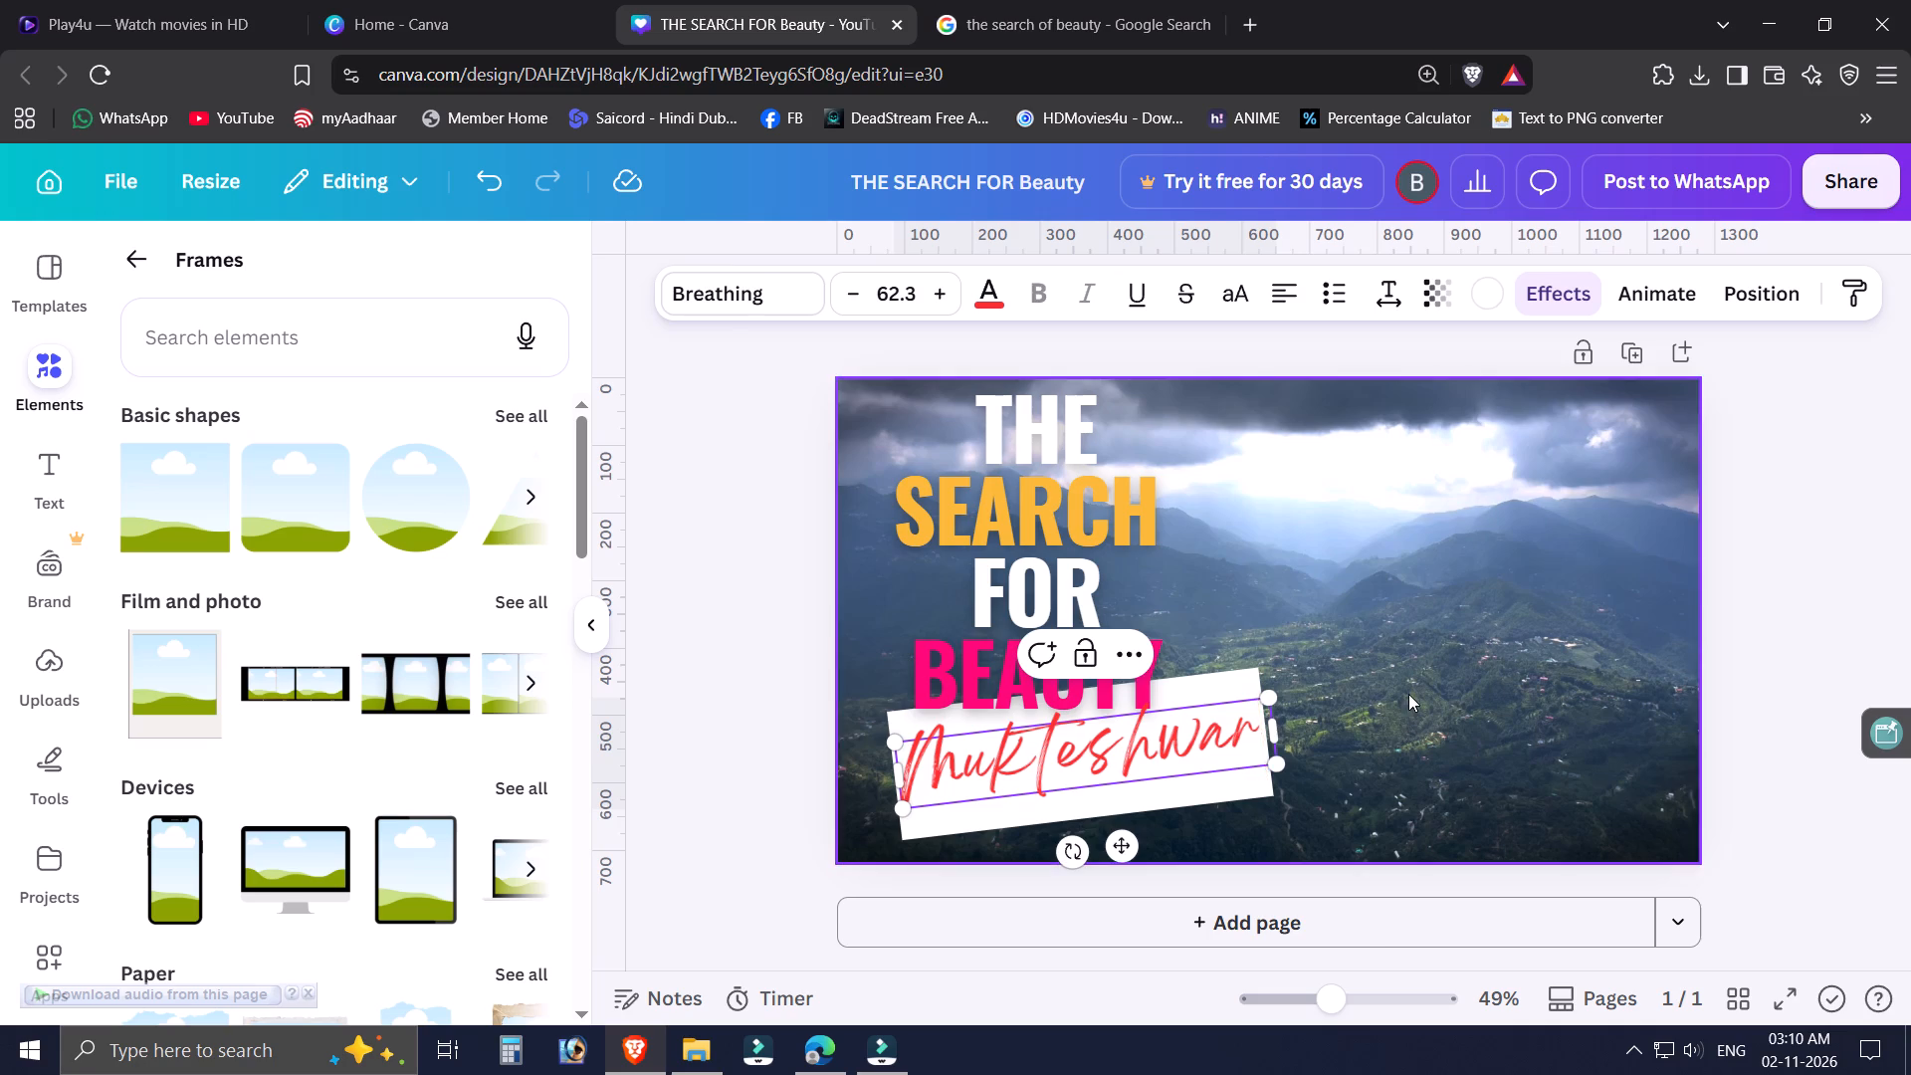
Move the Mukteshwar text slightly left and down so it overlaps less with the word BEAUTY.
{"action": "left_click", "coordinate": [1240, 790]}
{"action": "left_click_drag", "start_coordinate": [1240, 784], "coordinate": [1231, 782]}
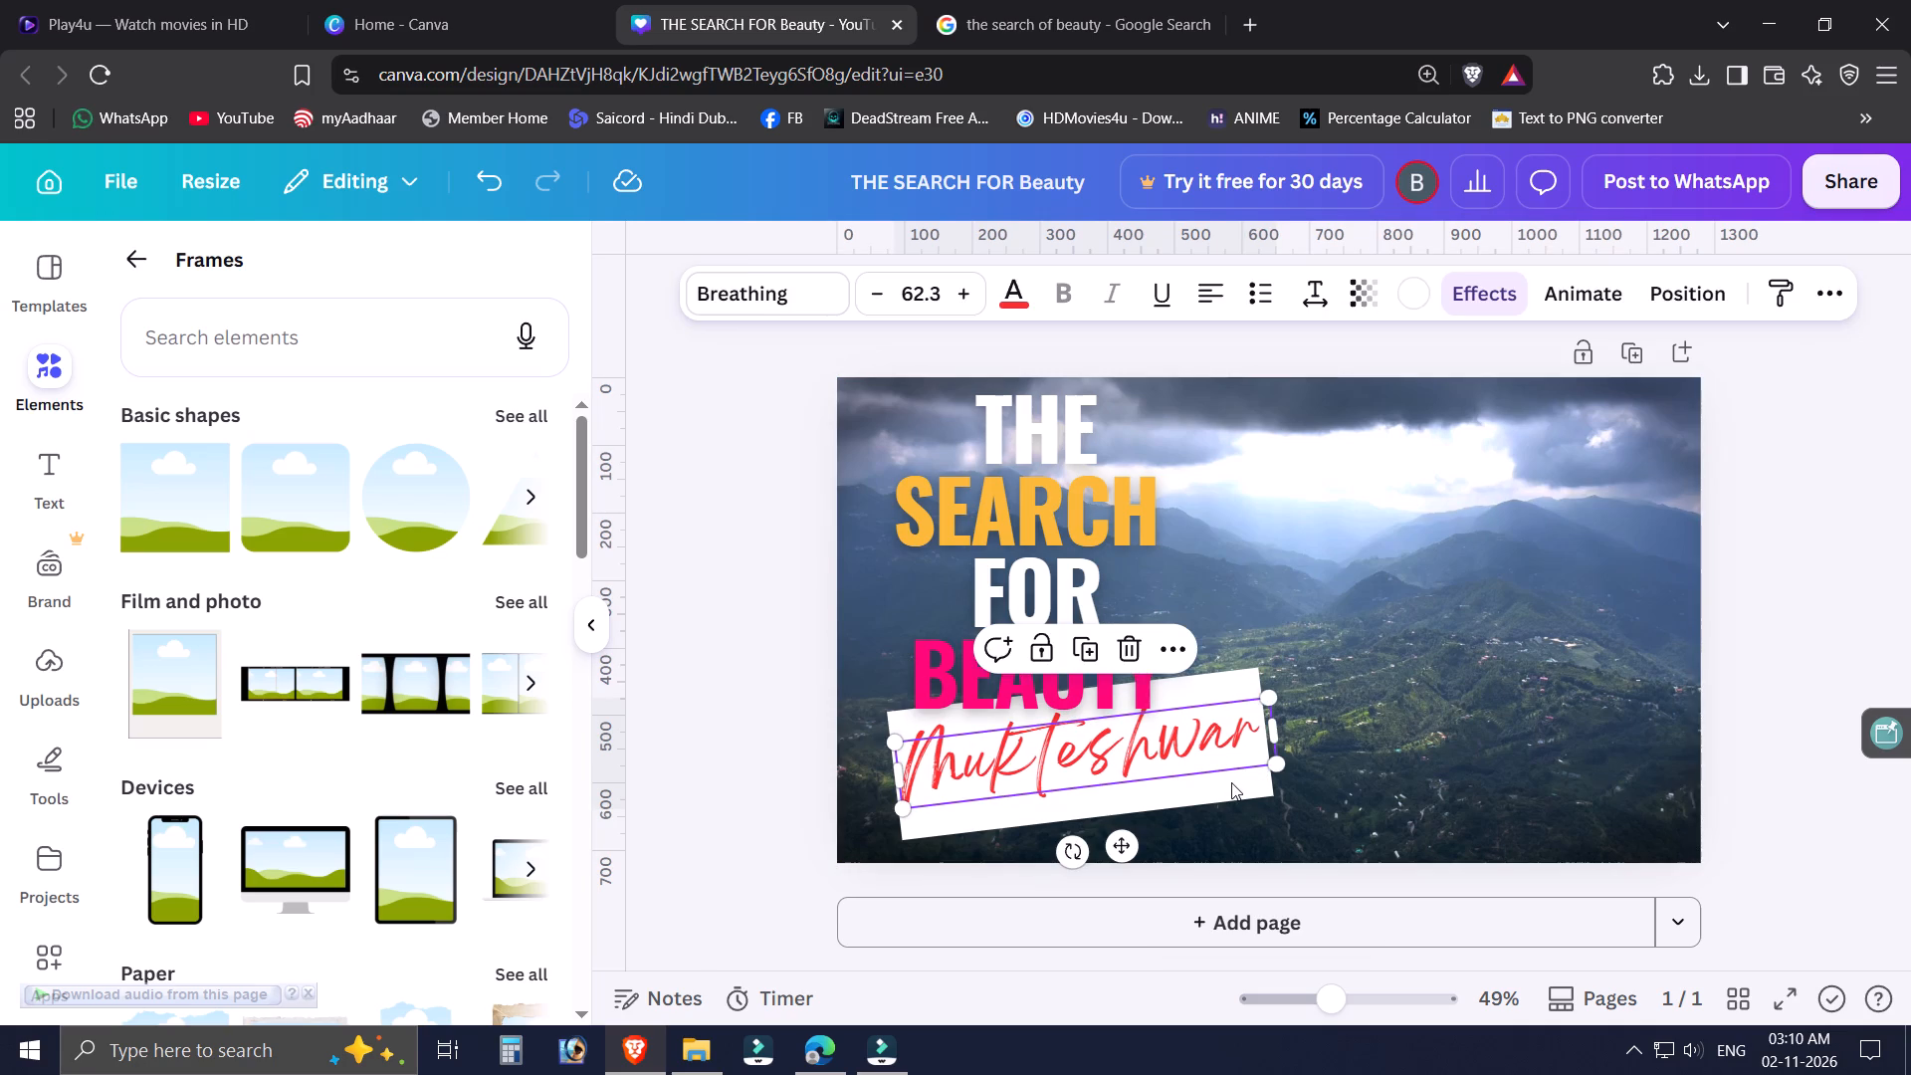
{"action": "left_click_drag", "start_coordinate": [1231, 782], "coordinate": [1234, 782]}
{"action": "left_click_drag", "start_coordinate": [1234, 782], "coordinate": [1227, 782]}
{"action": "left_click_drag", "start_coordinate": [1207, 778], "coordinate": [1255, 771]}
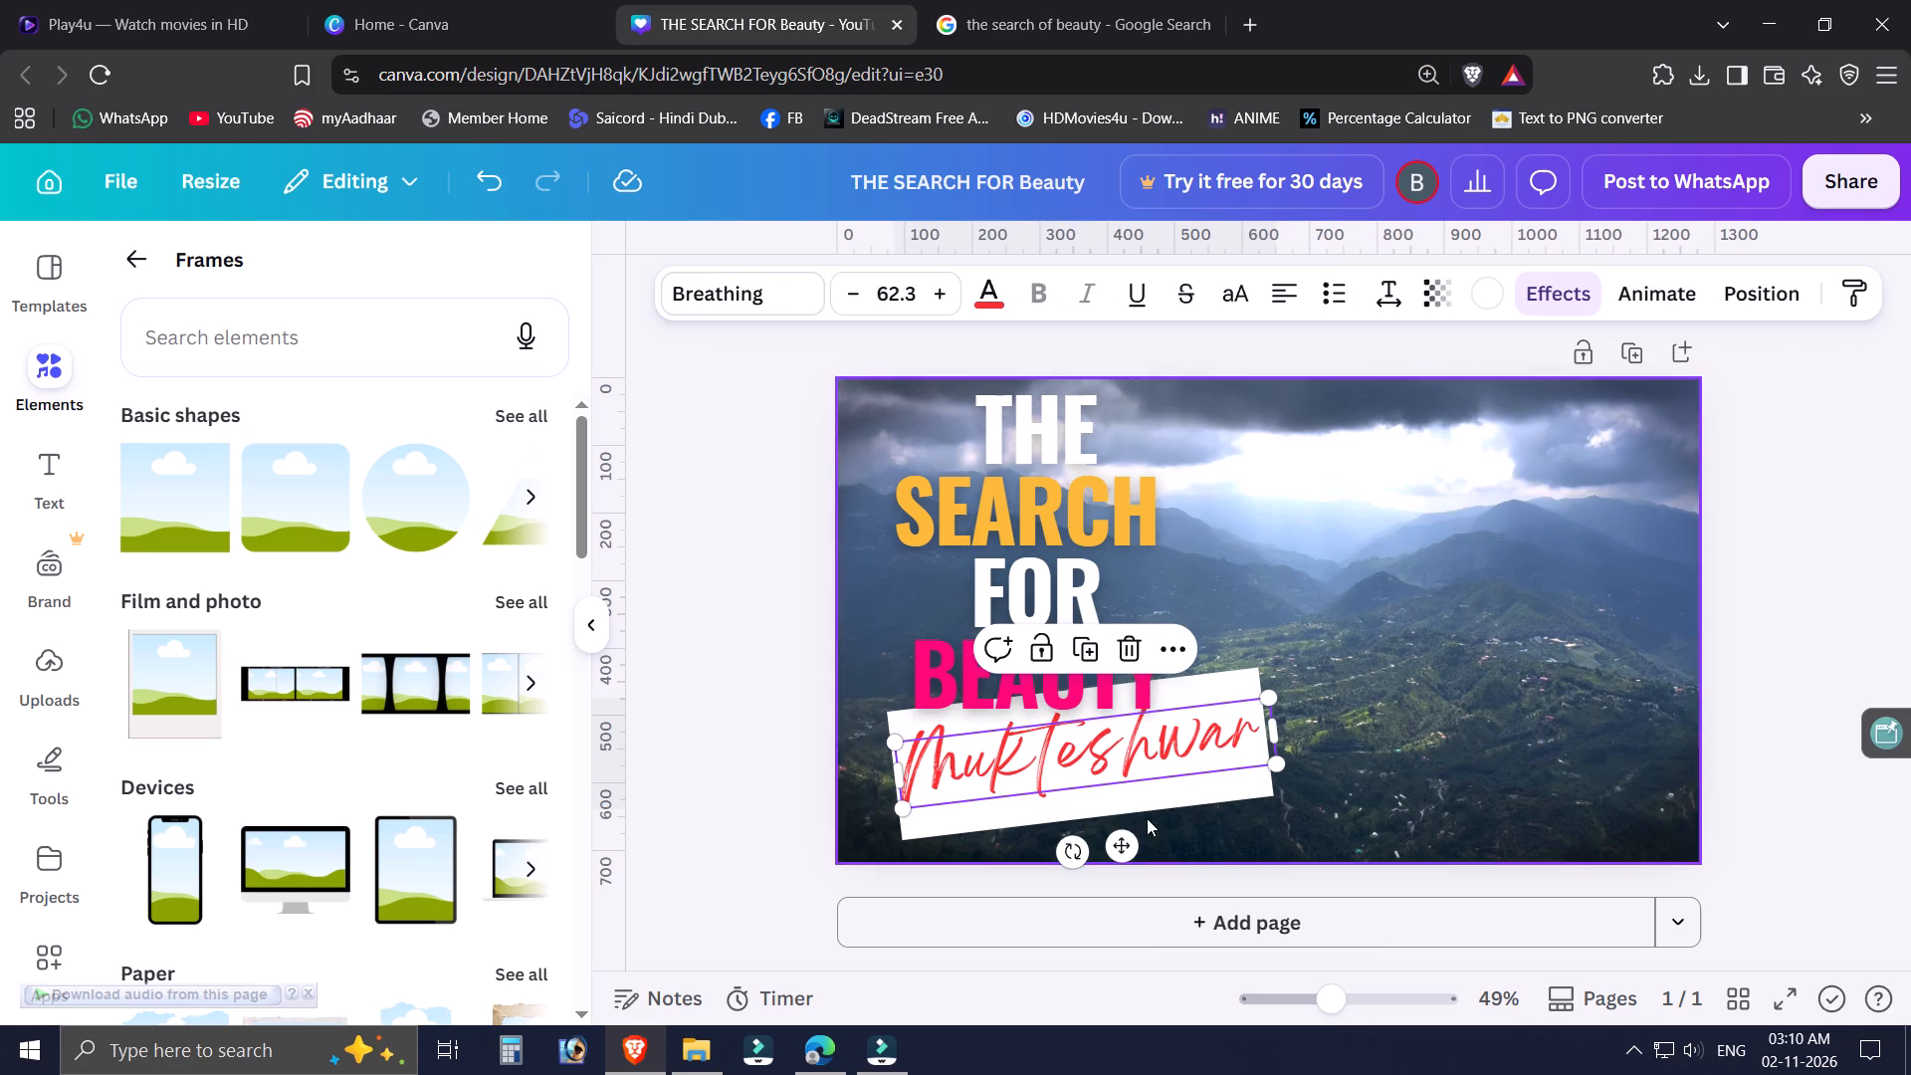
{"action": "left_click", "coordinate": [1120, 853]}
{"action": "left_click", "coordinate": [1120, 853]}
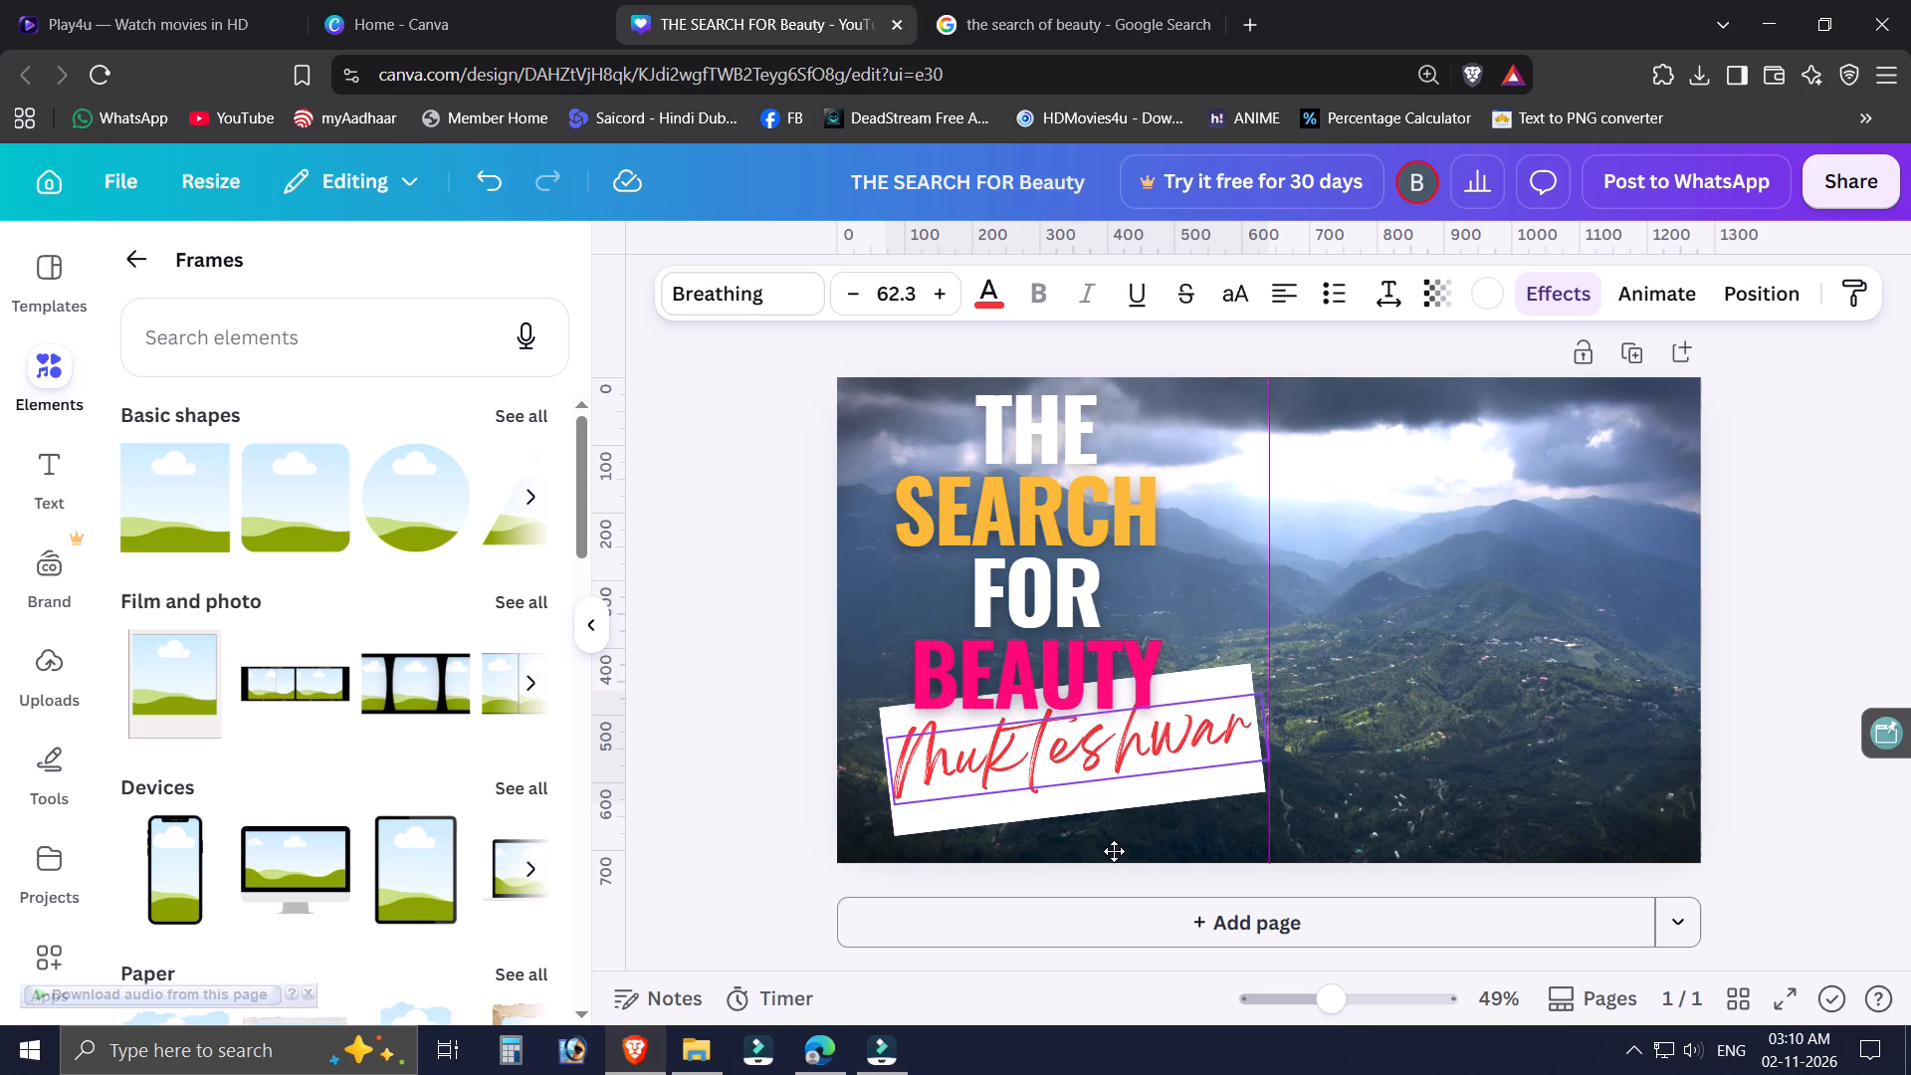
{"action": "left_click", "coordinate": [1512, 605]}
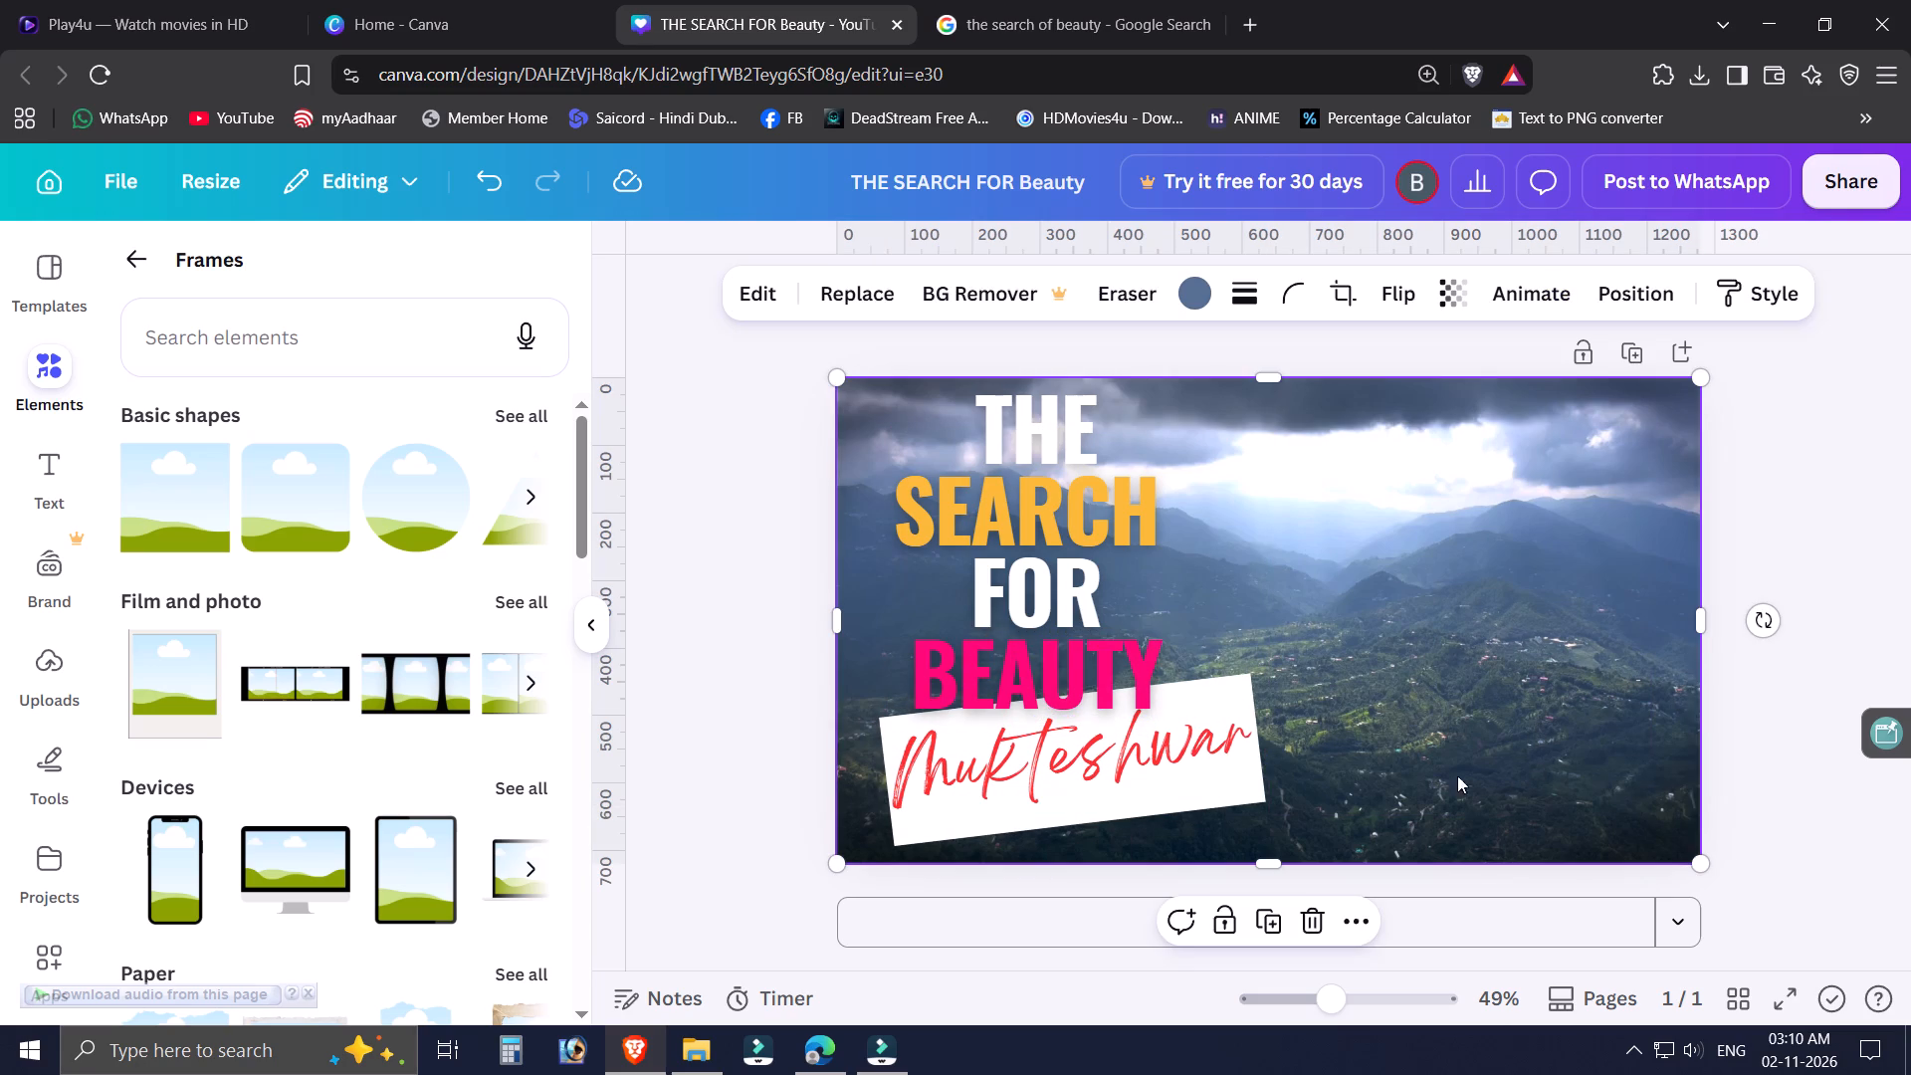
Shrink the heading from its upper corner to about font size 89.3, keeping BEAUTY against the white label.
{"action": "left_click", "coordinate": [1128, 663]}
{"action": "left_click_drag", "start_coordinate": [1185, 376], "coordinate": [1165, 384]}
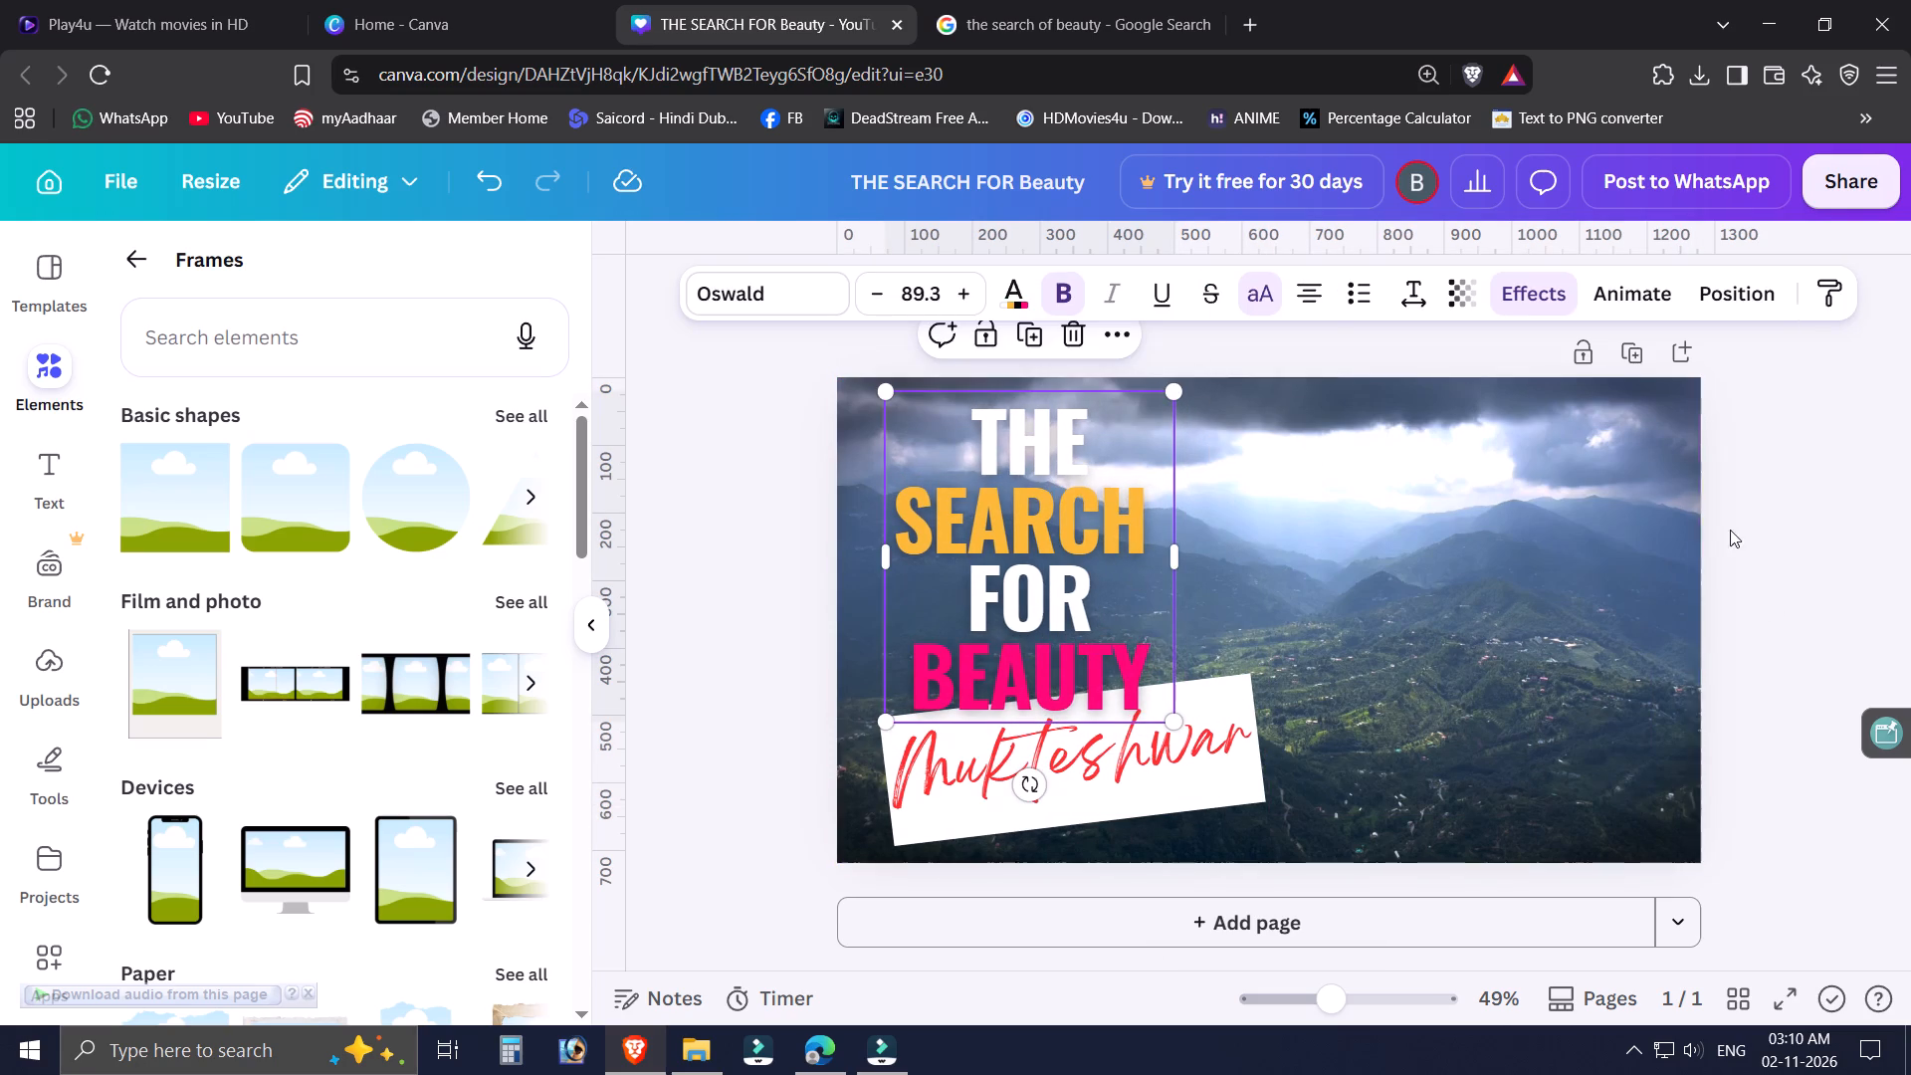
{"action": "left_click", "coordinate": [1812, 520]}
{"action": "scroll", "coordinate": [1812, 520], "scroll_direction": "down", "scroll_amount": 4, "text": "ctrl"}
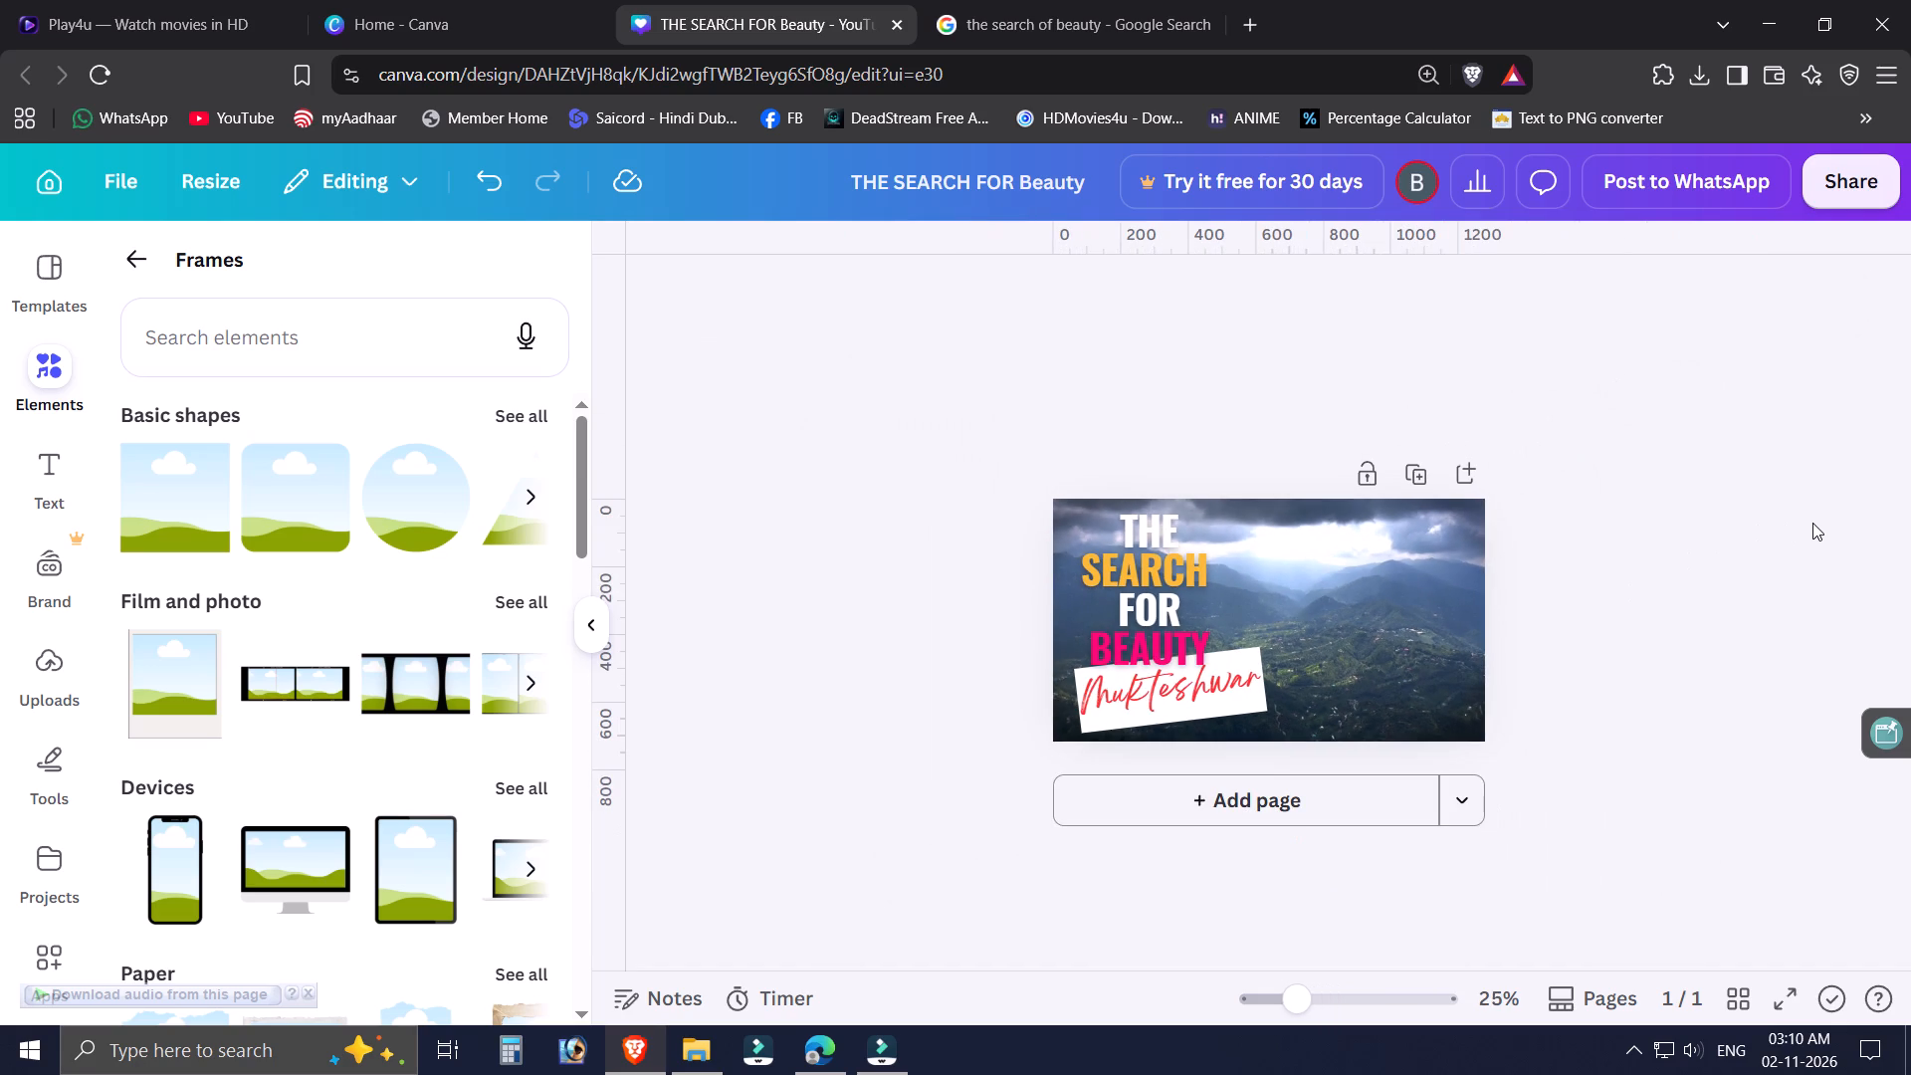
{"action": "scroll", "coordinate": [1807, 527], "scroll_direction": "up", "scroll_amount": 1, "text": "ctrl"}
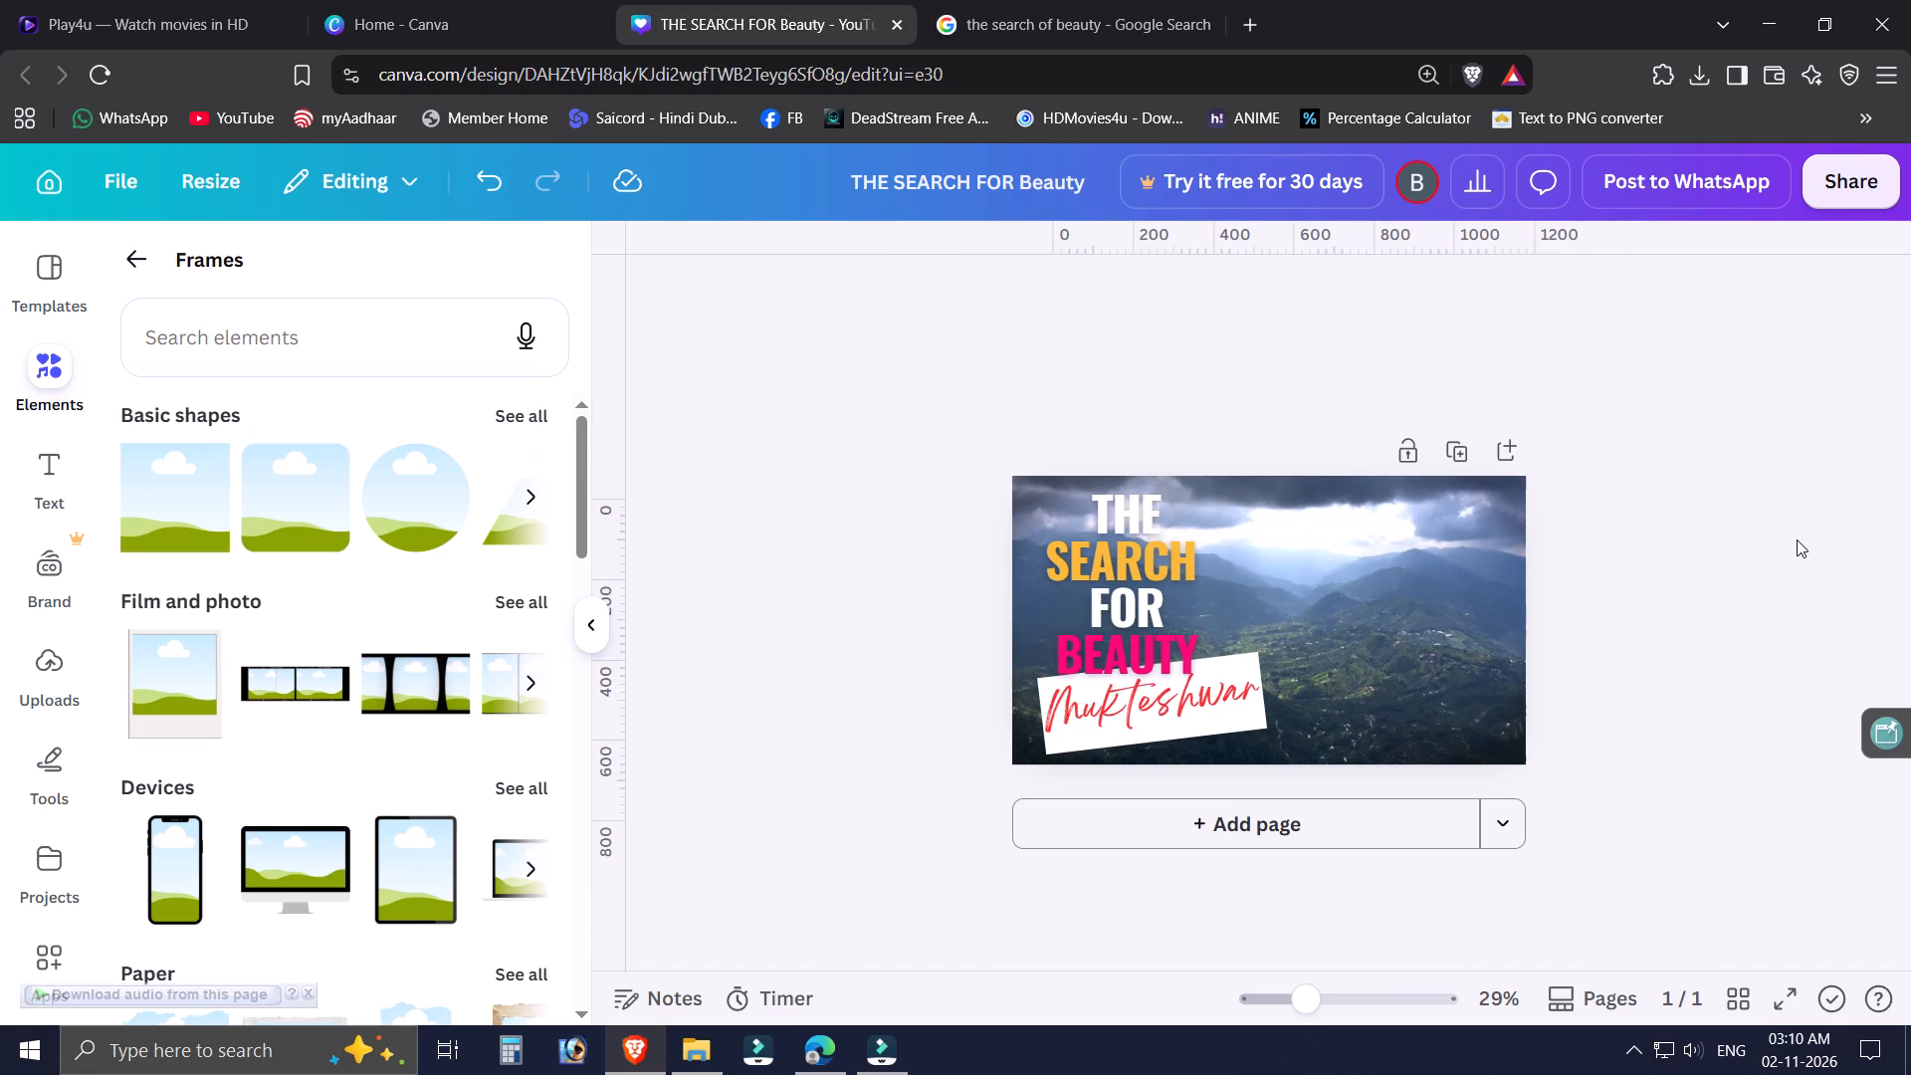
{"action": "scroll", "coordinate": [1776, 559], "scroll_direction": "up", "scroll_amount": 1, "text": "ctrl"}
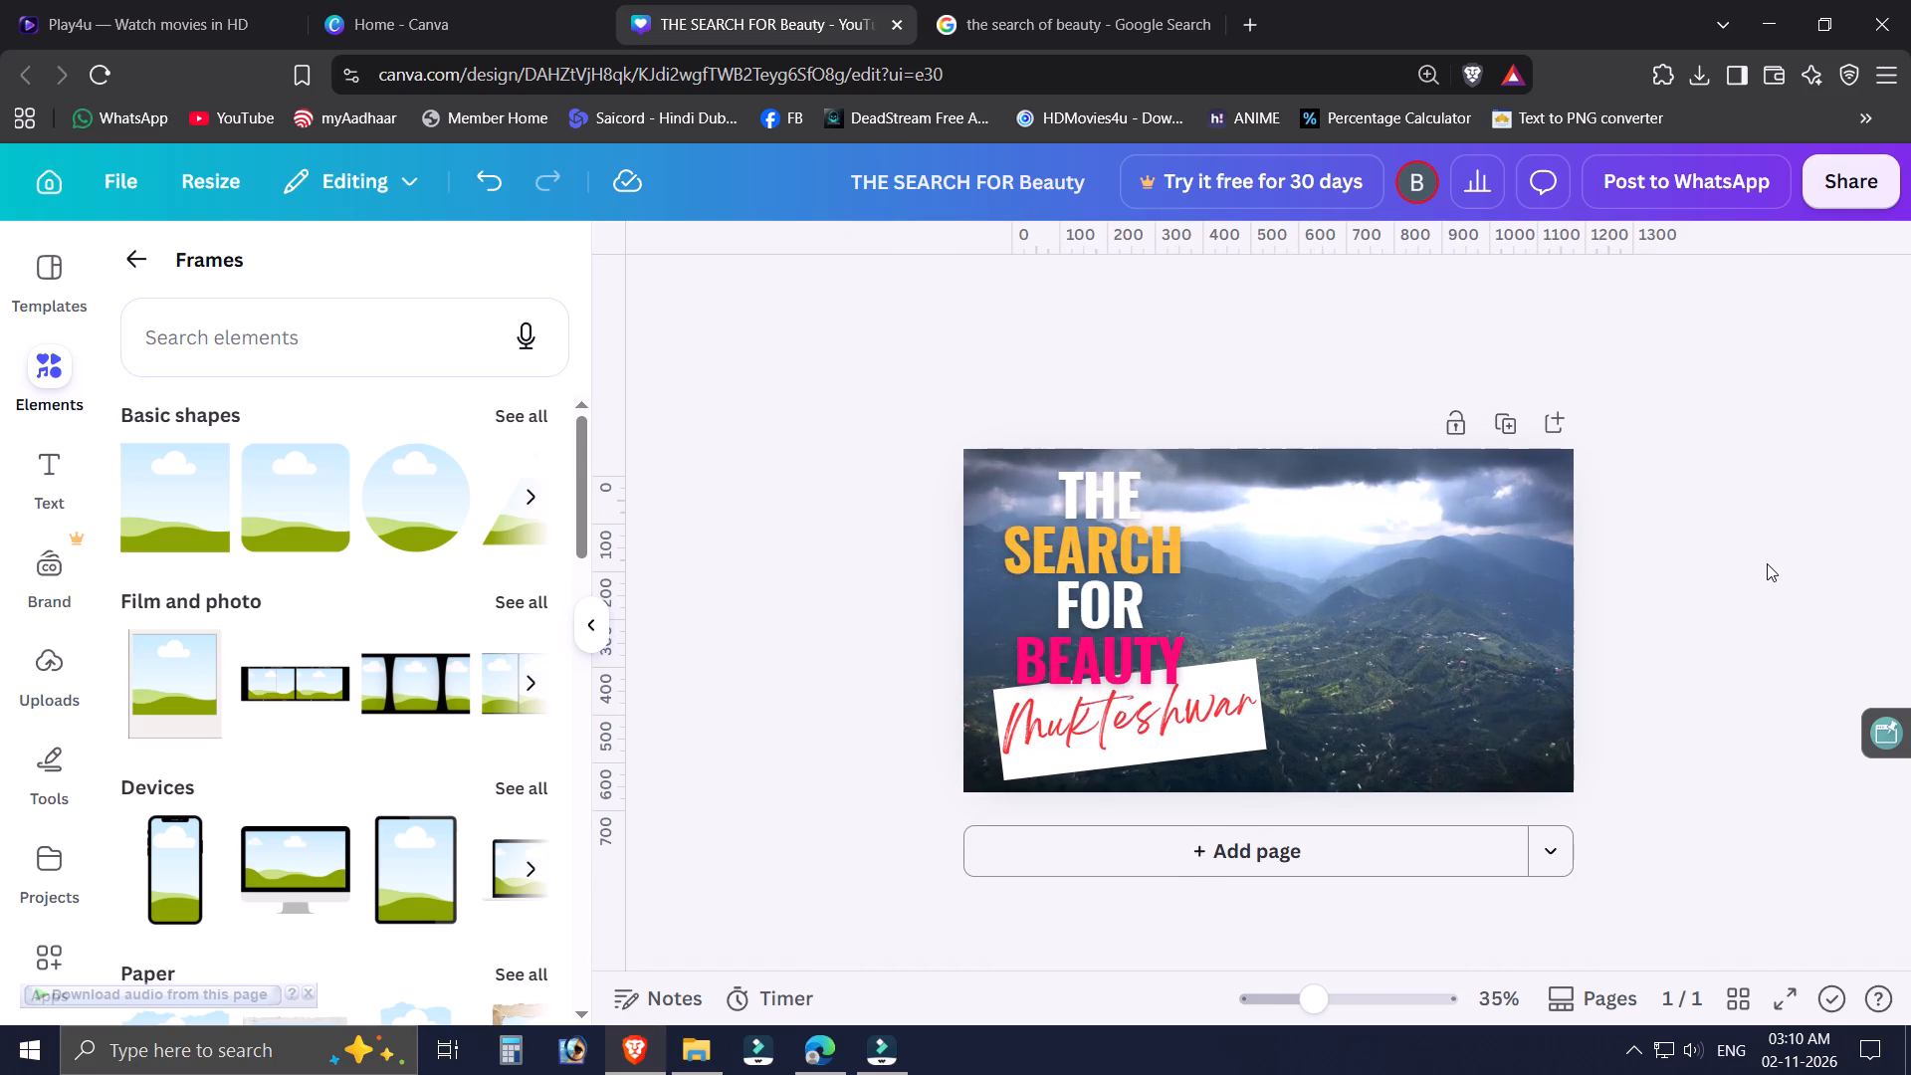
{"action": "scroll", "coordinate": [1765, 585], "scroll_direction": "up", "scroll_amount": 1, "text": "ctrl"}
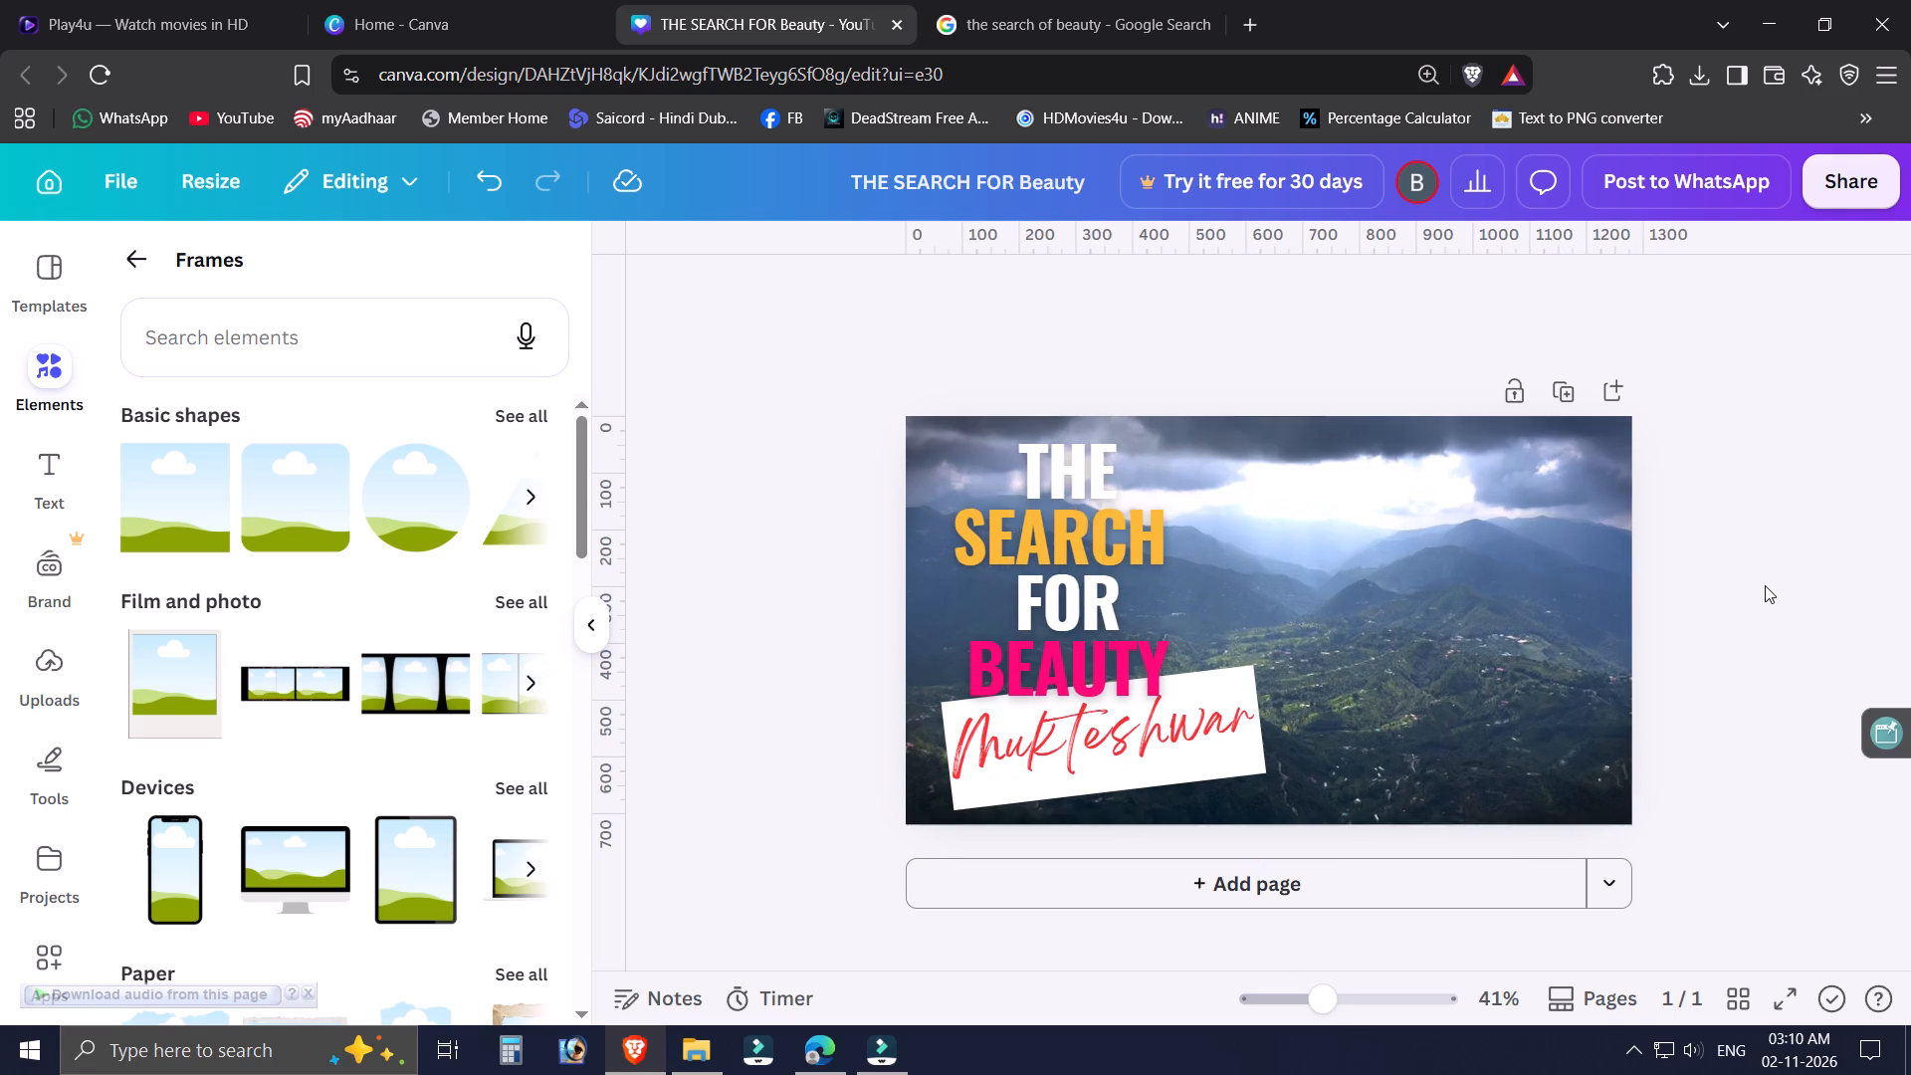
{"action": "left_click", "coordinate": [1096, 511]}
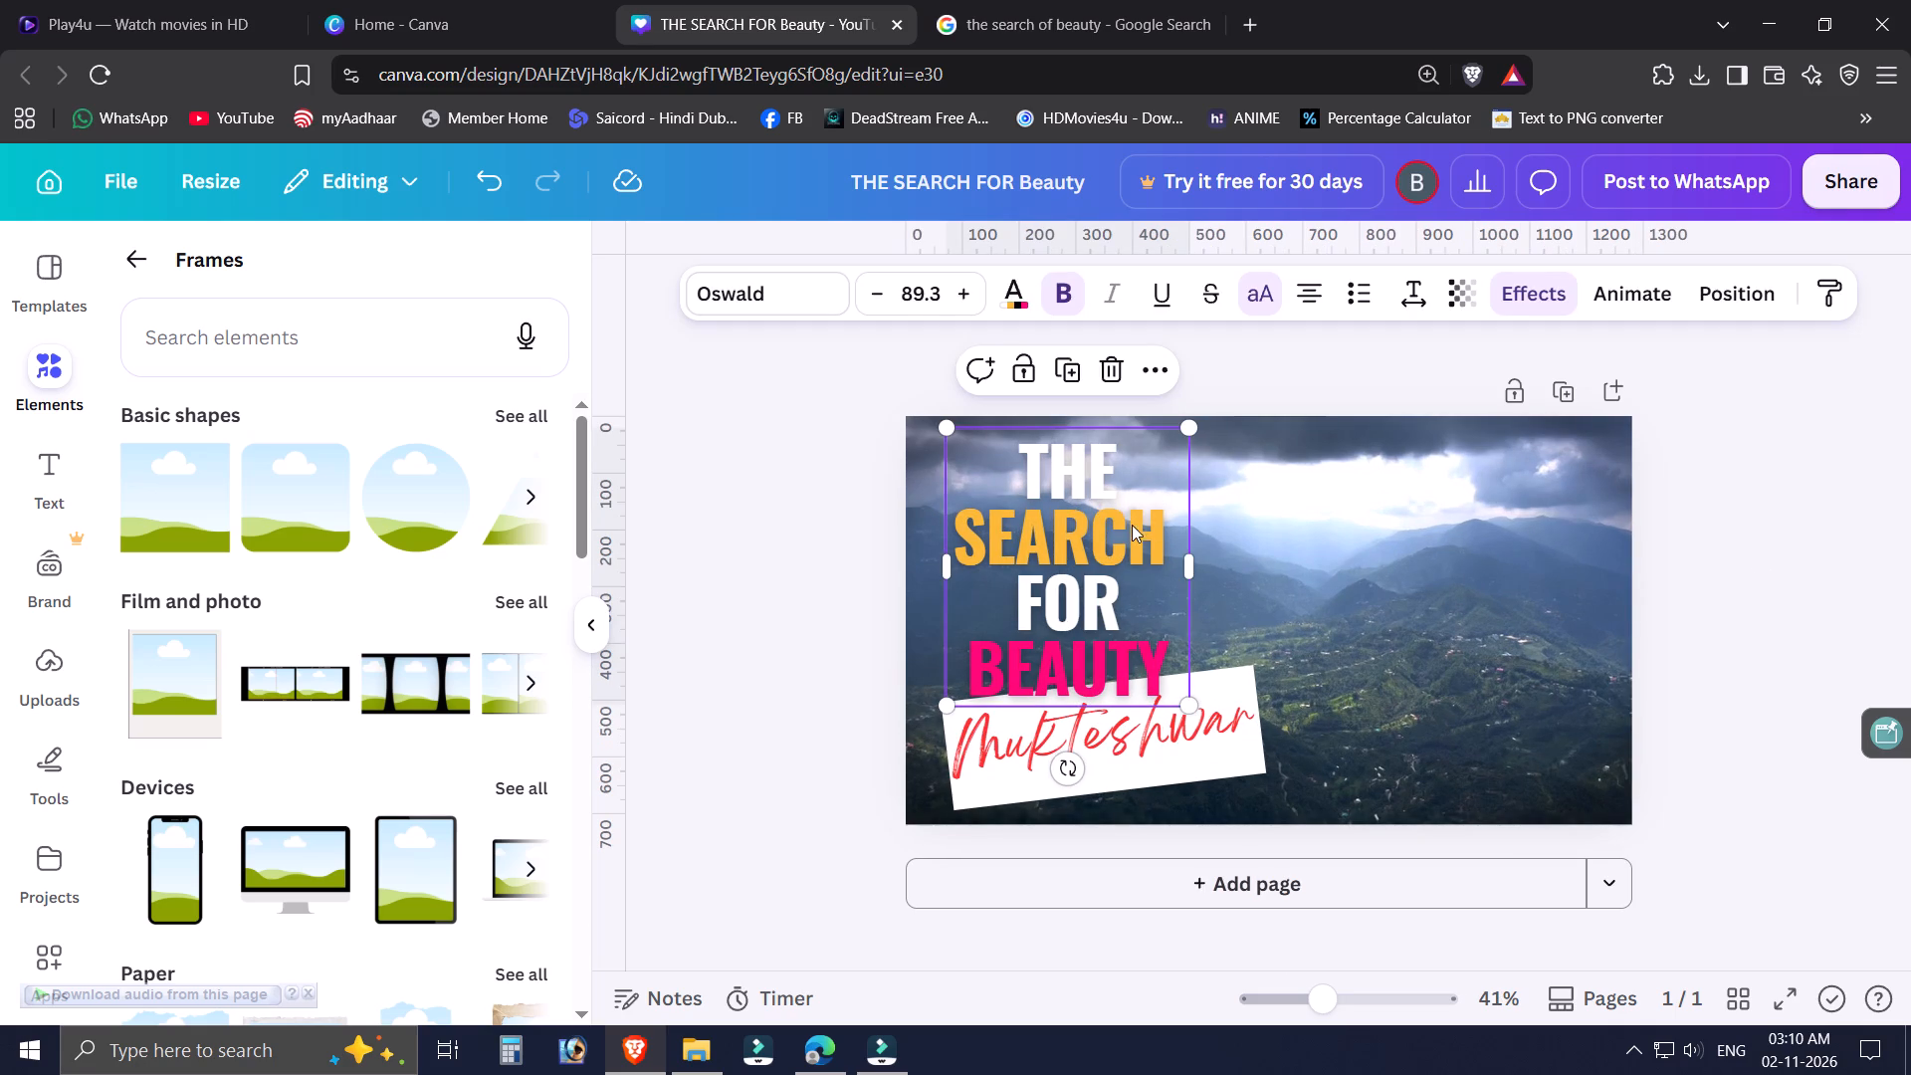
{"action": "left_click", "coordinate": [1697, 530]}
Download the thumbnail design as a high-quality PNG at 1,280 × 720 px.
{"action": "left_click", "coordinate": [1864, 160]}
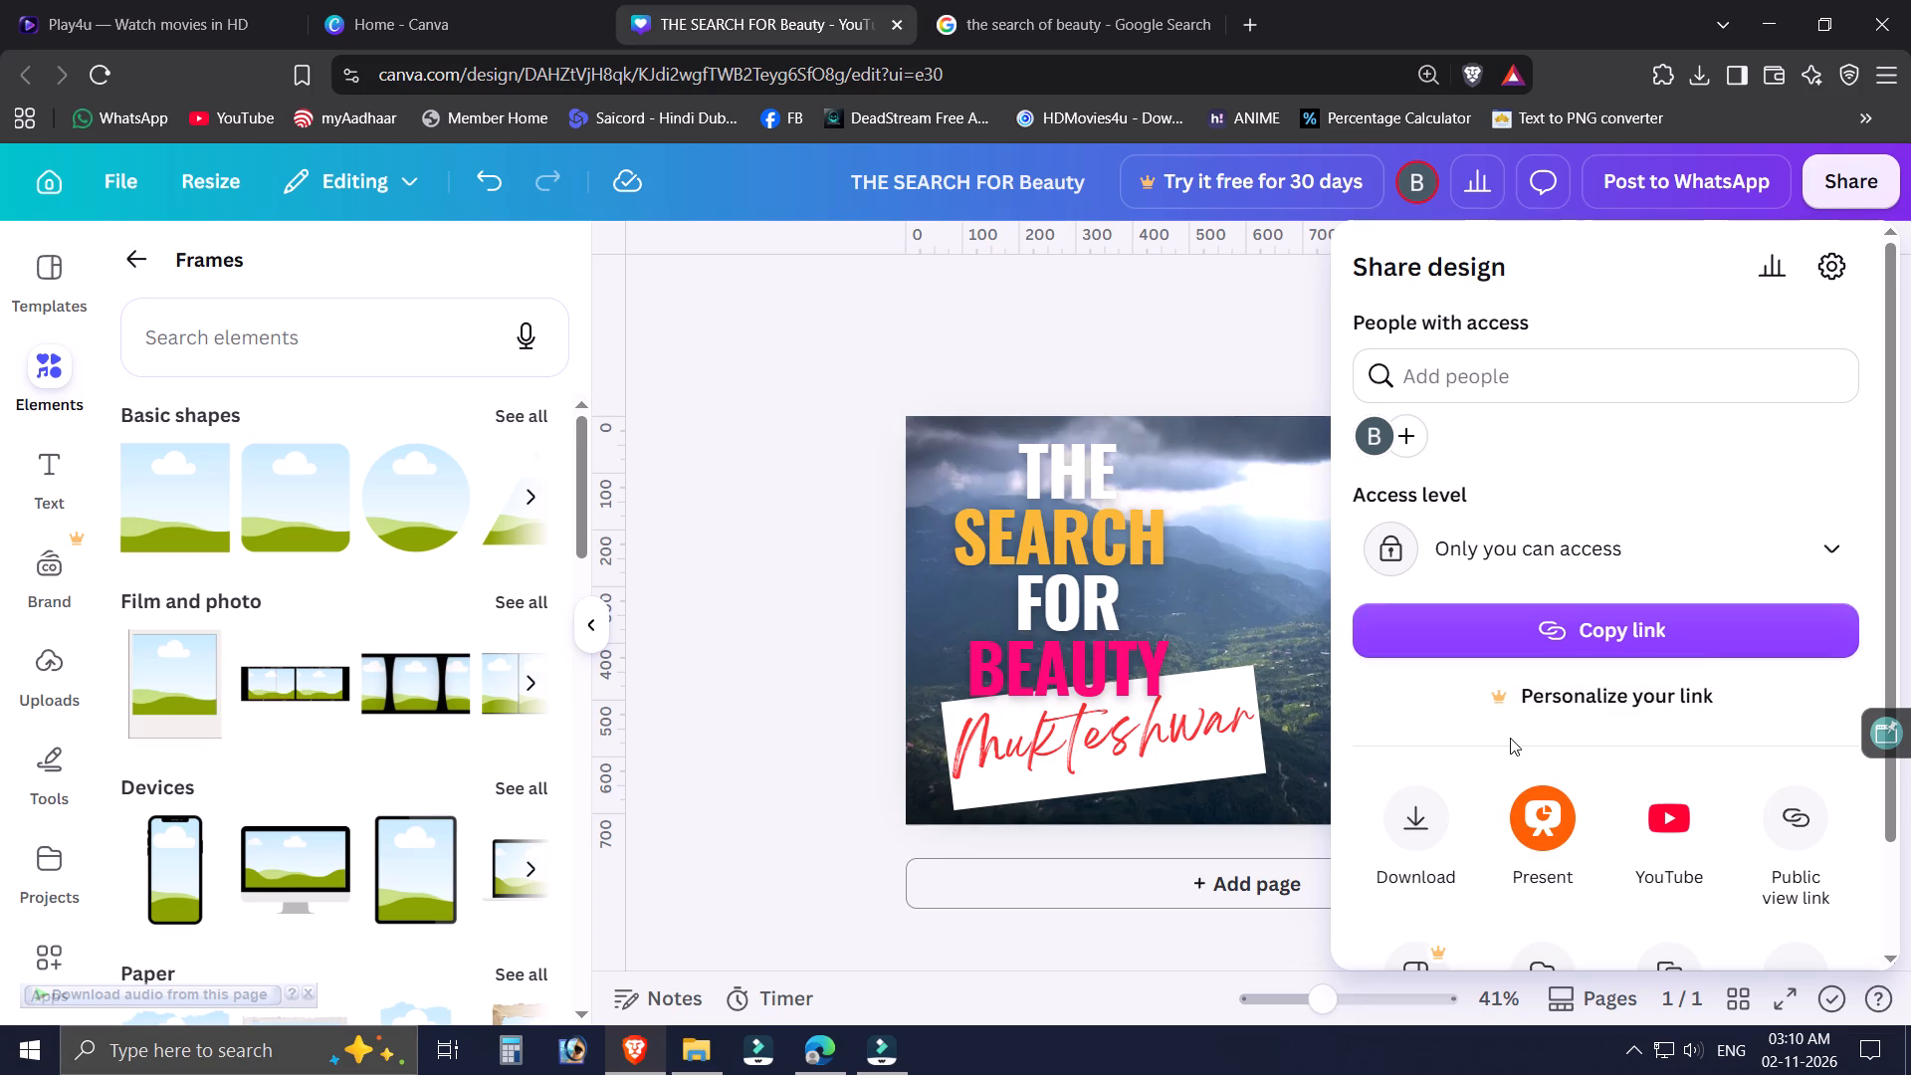
{"action": "left_click", "coordinate": [1427, 801]}
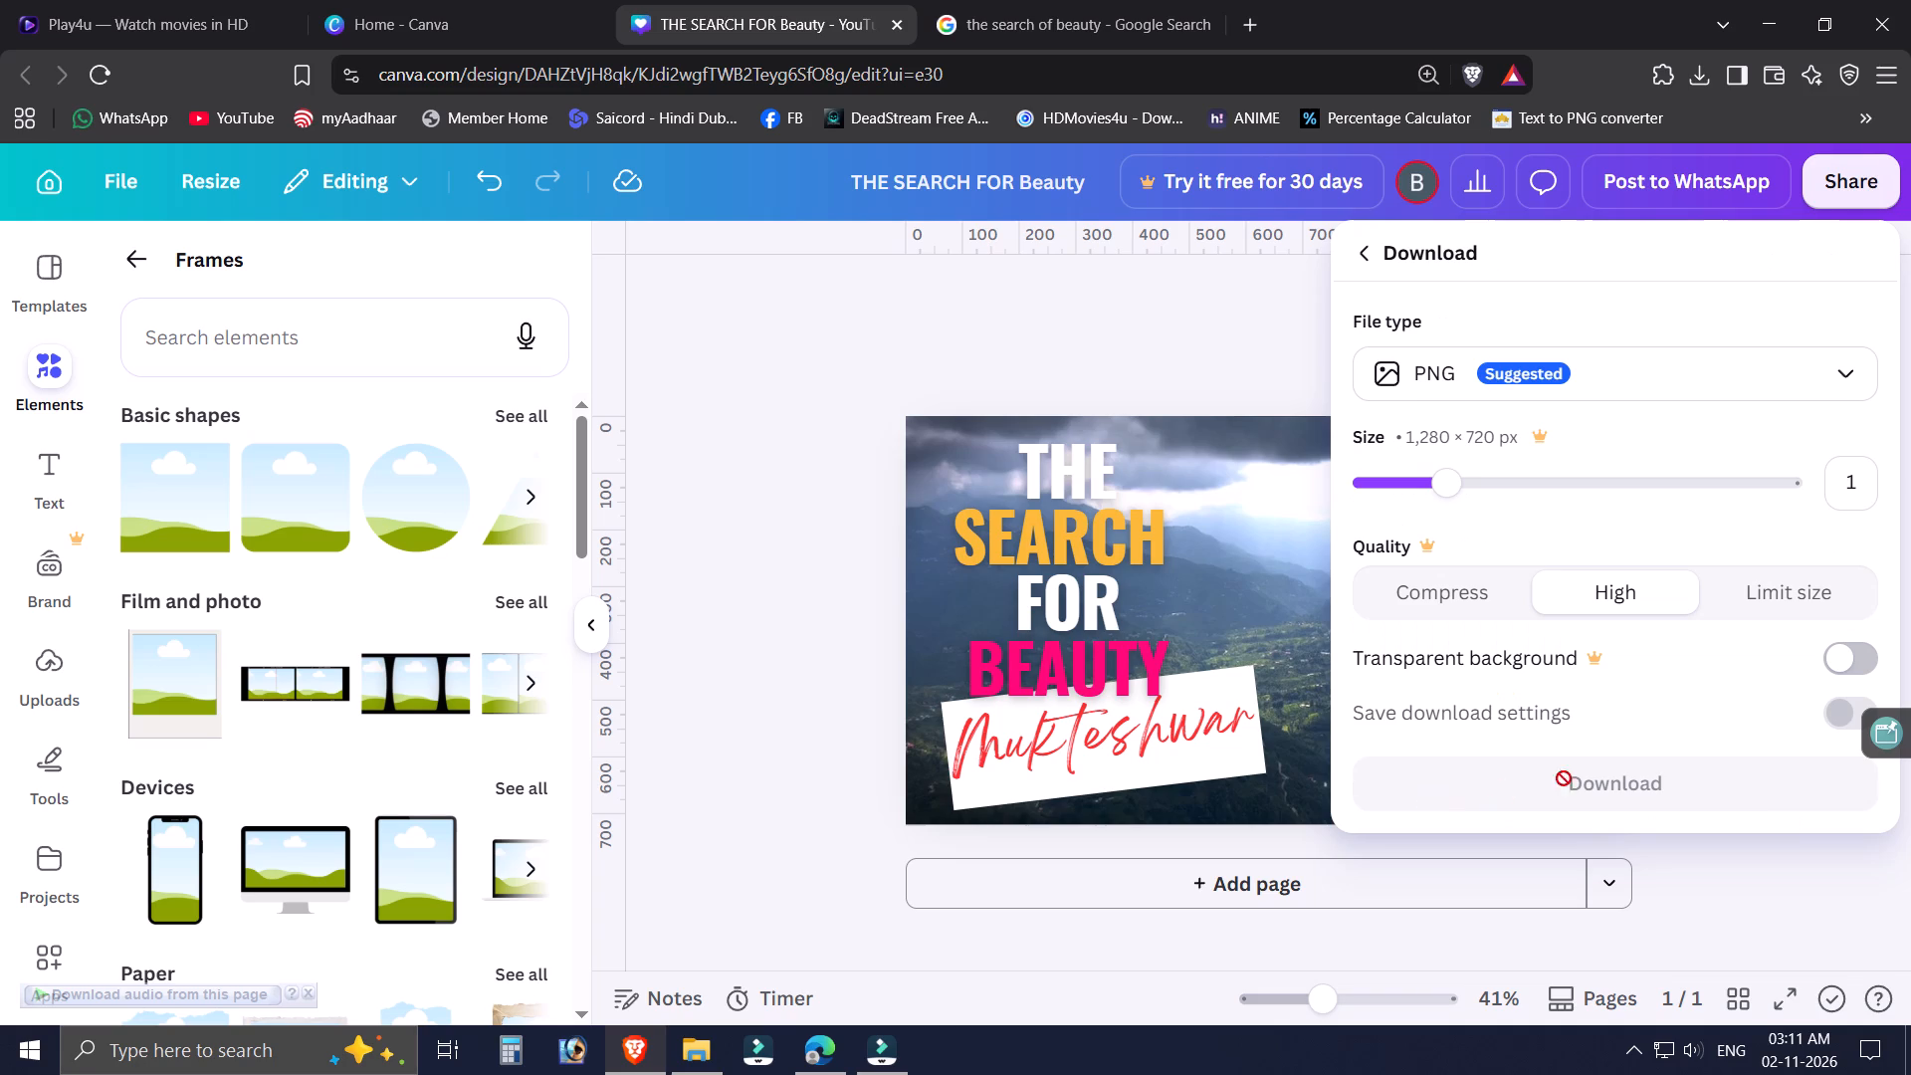
{"action": "left_click", "coordinate": [1589, 784]}
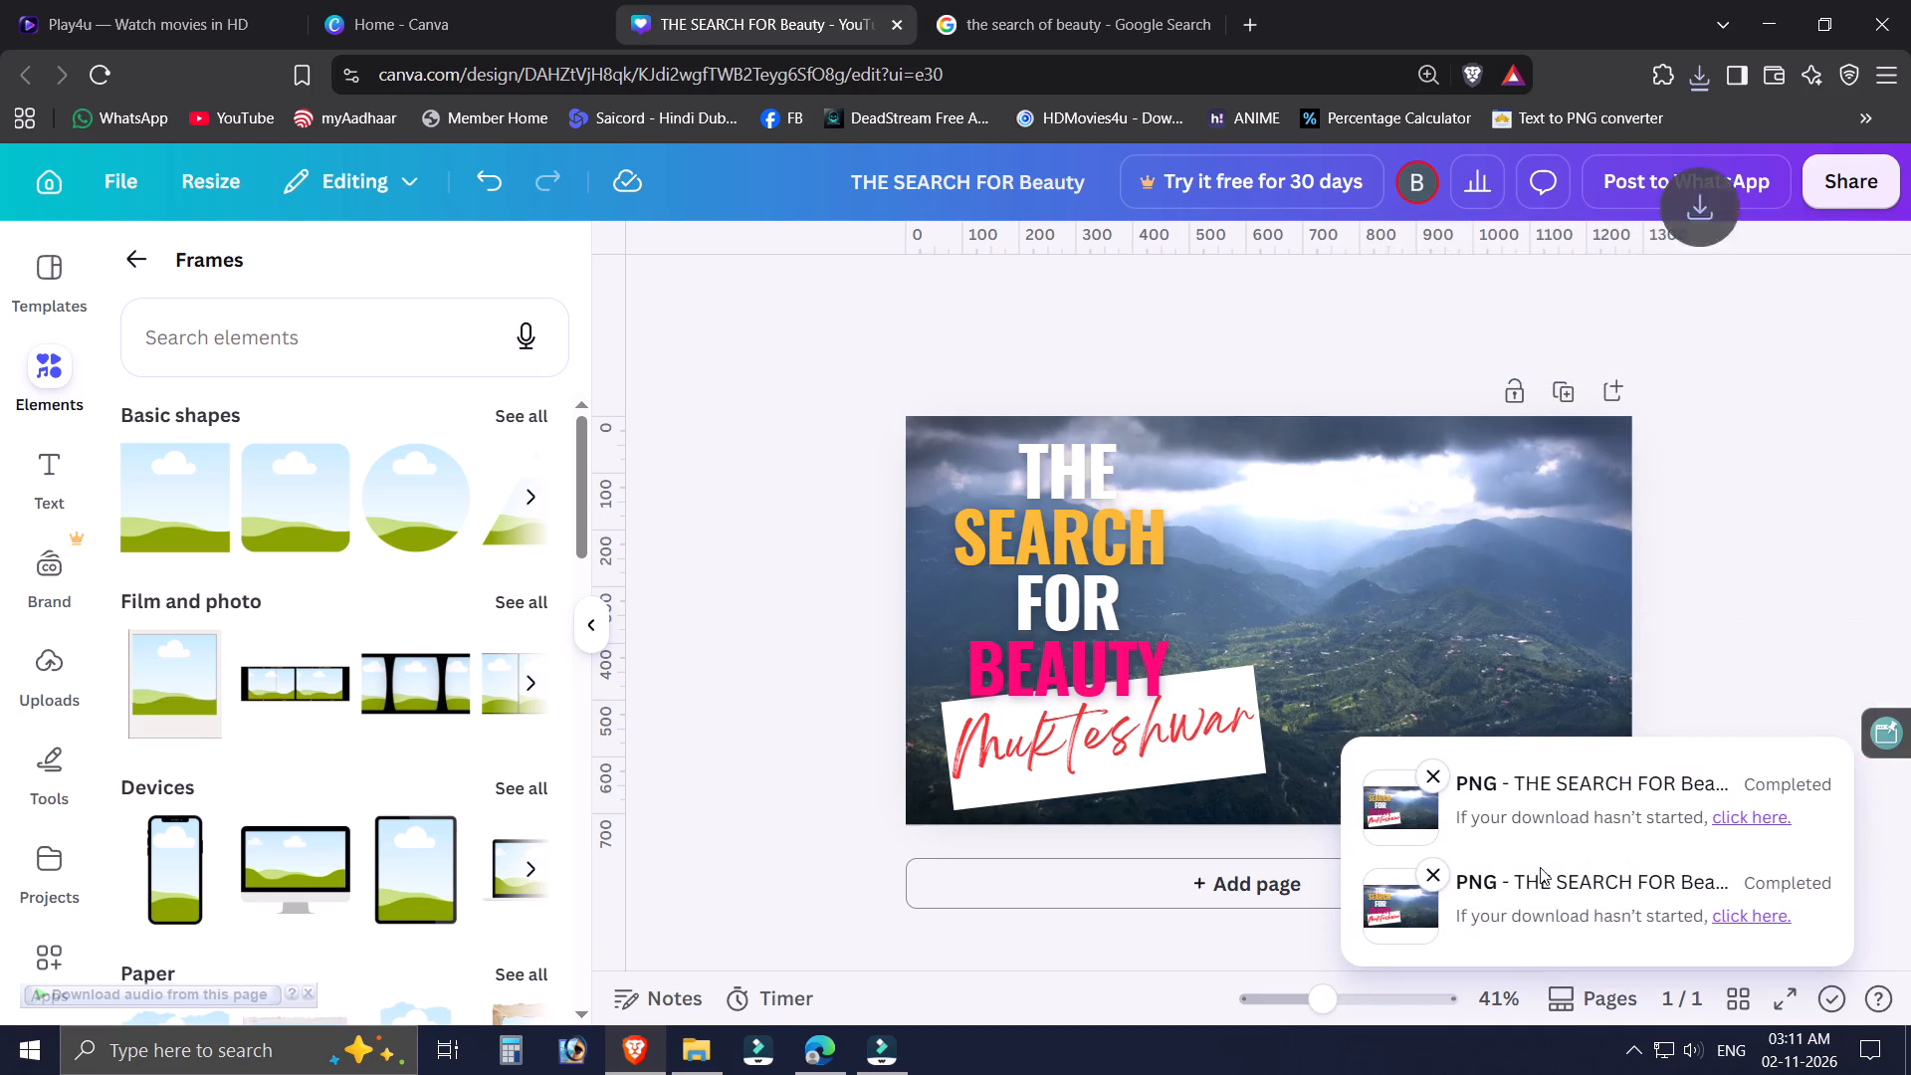
Open the newly downloaded thumbnail from the Downloads folder on the desktop and compare it with the earlier THE SEARCH FOR Beauty image.
{"action": "left_click", "coordinate": [1910, 1074]}
{"action": "left_click", "coordinate": [951, 878]}
{"action": "right_click", "coordinate": [981, 583]}
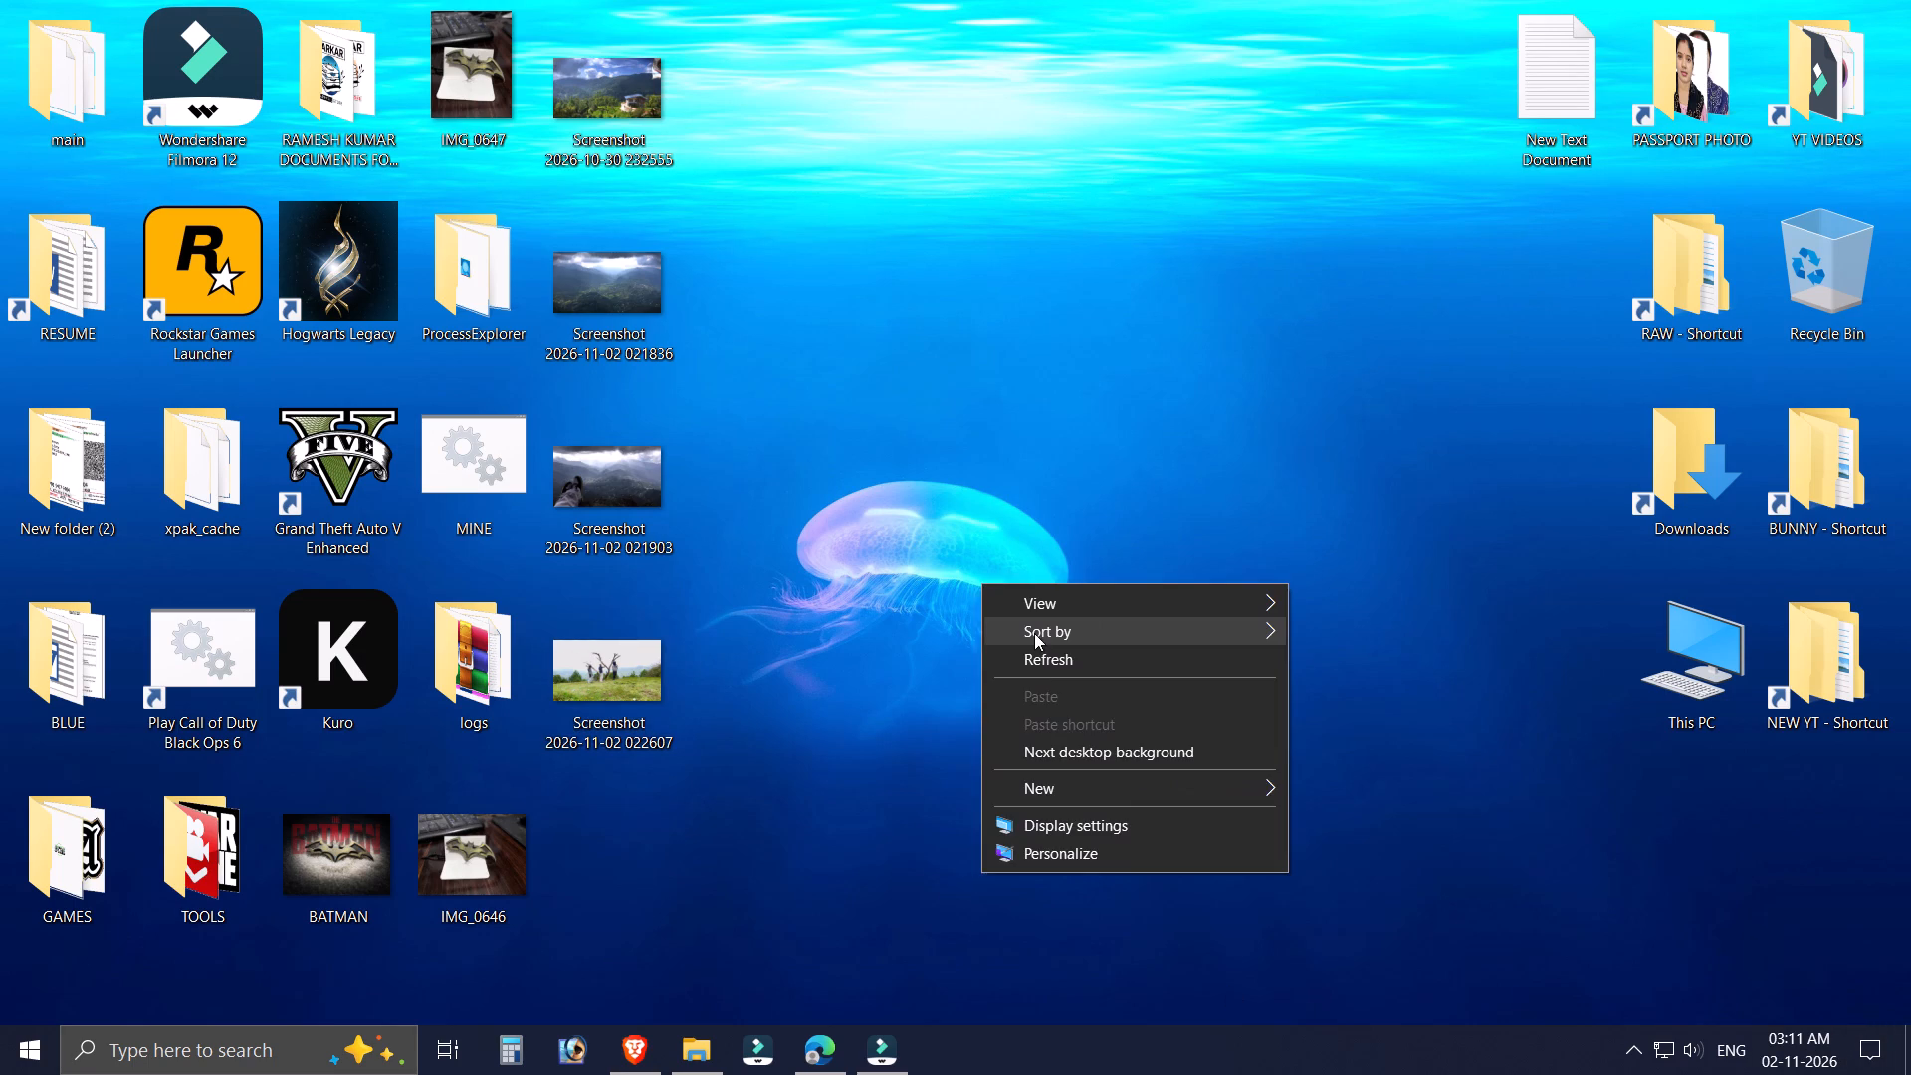
{"action": "left_click", "coordinate": [1042, 659]}
{"action": "double_click", "coordinate": [1684, 466]}
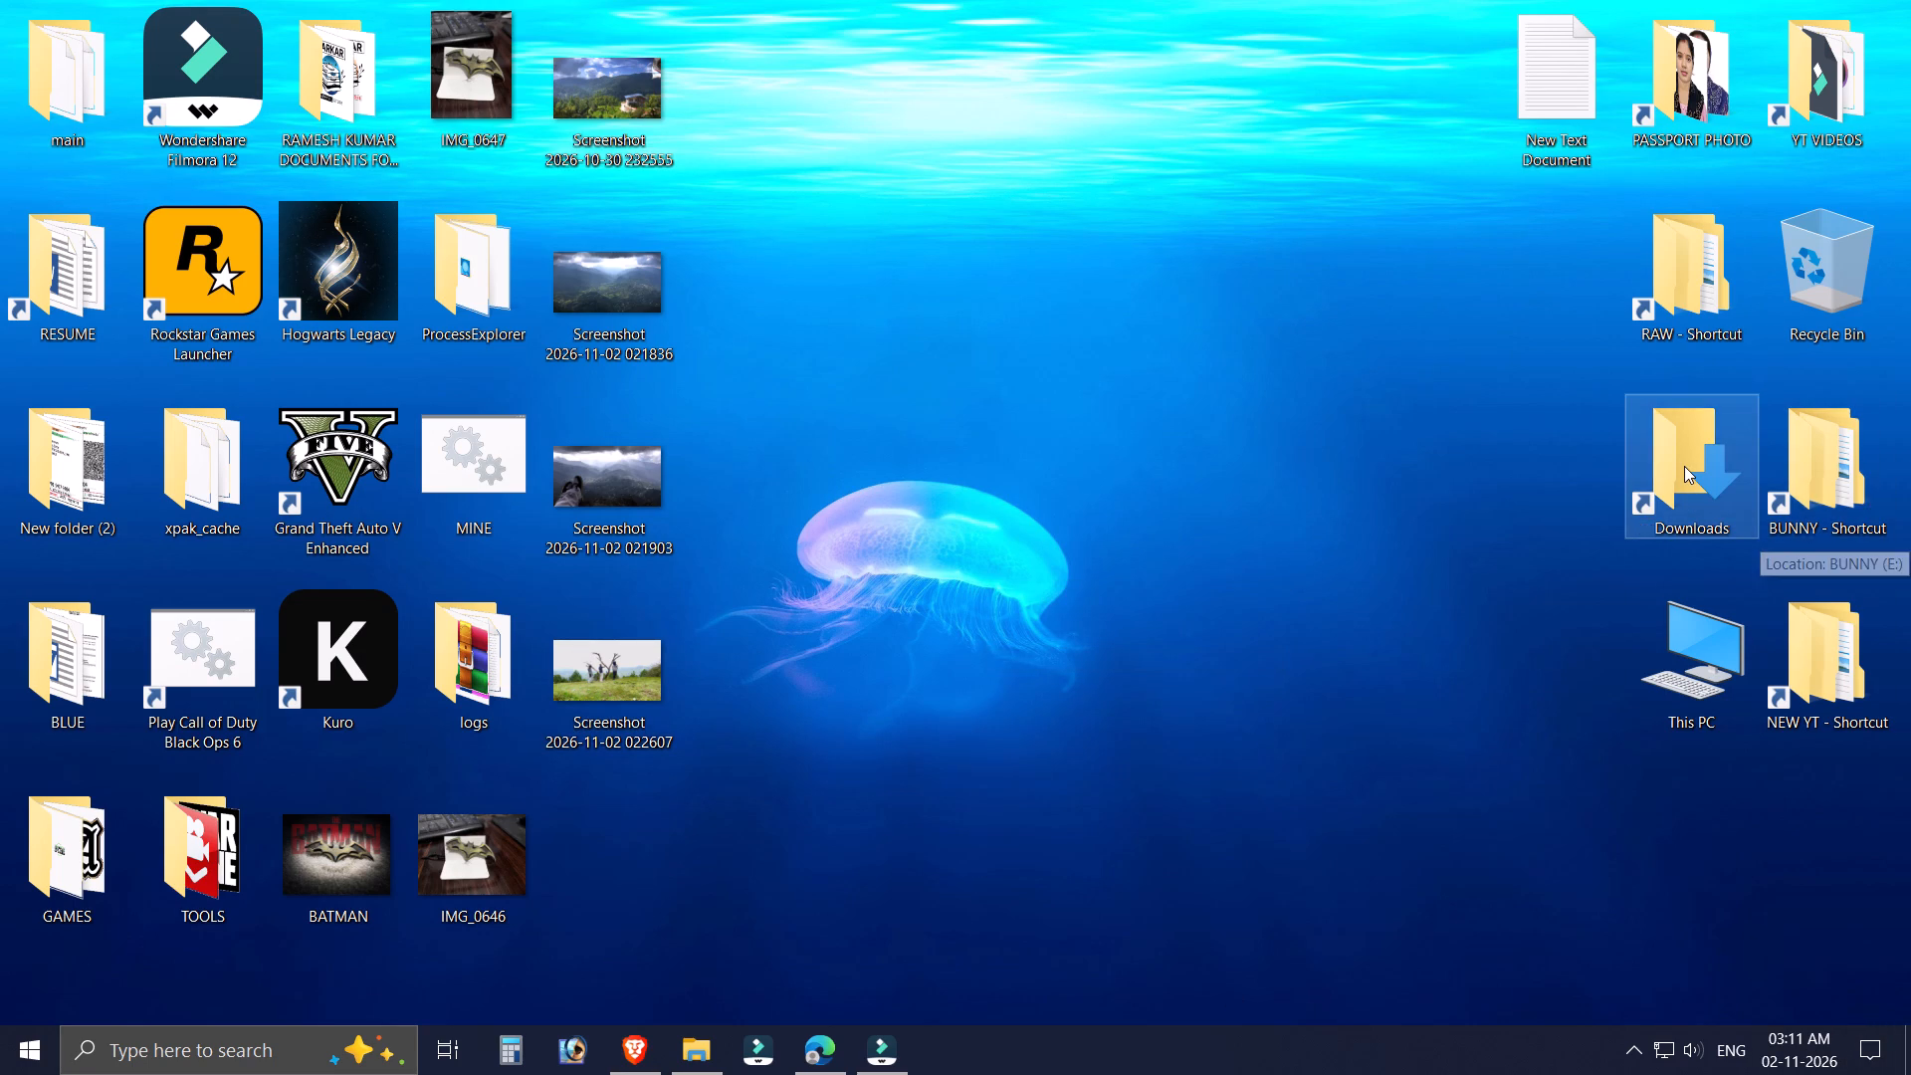
{"action": "double_click", "coordinate": [326, 282]}
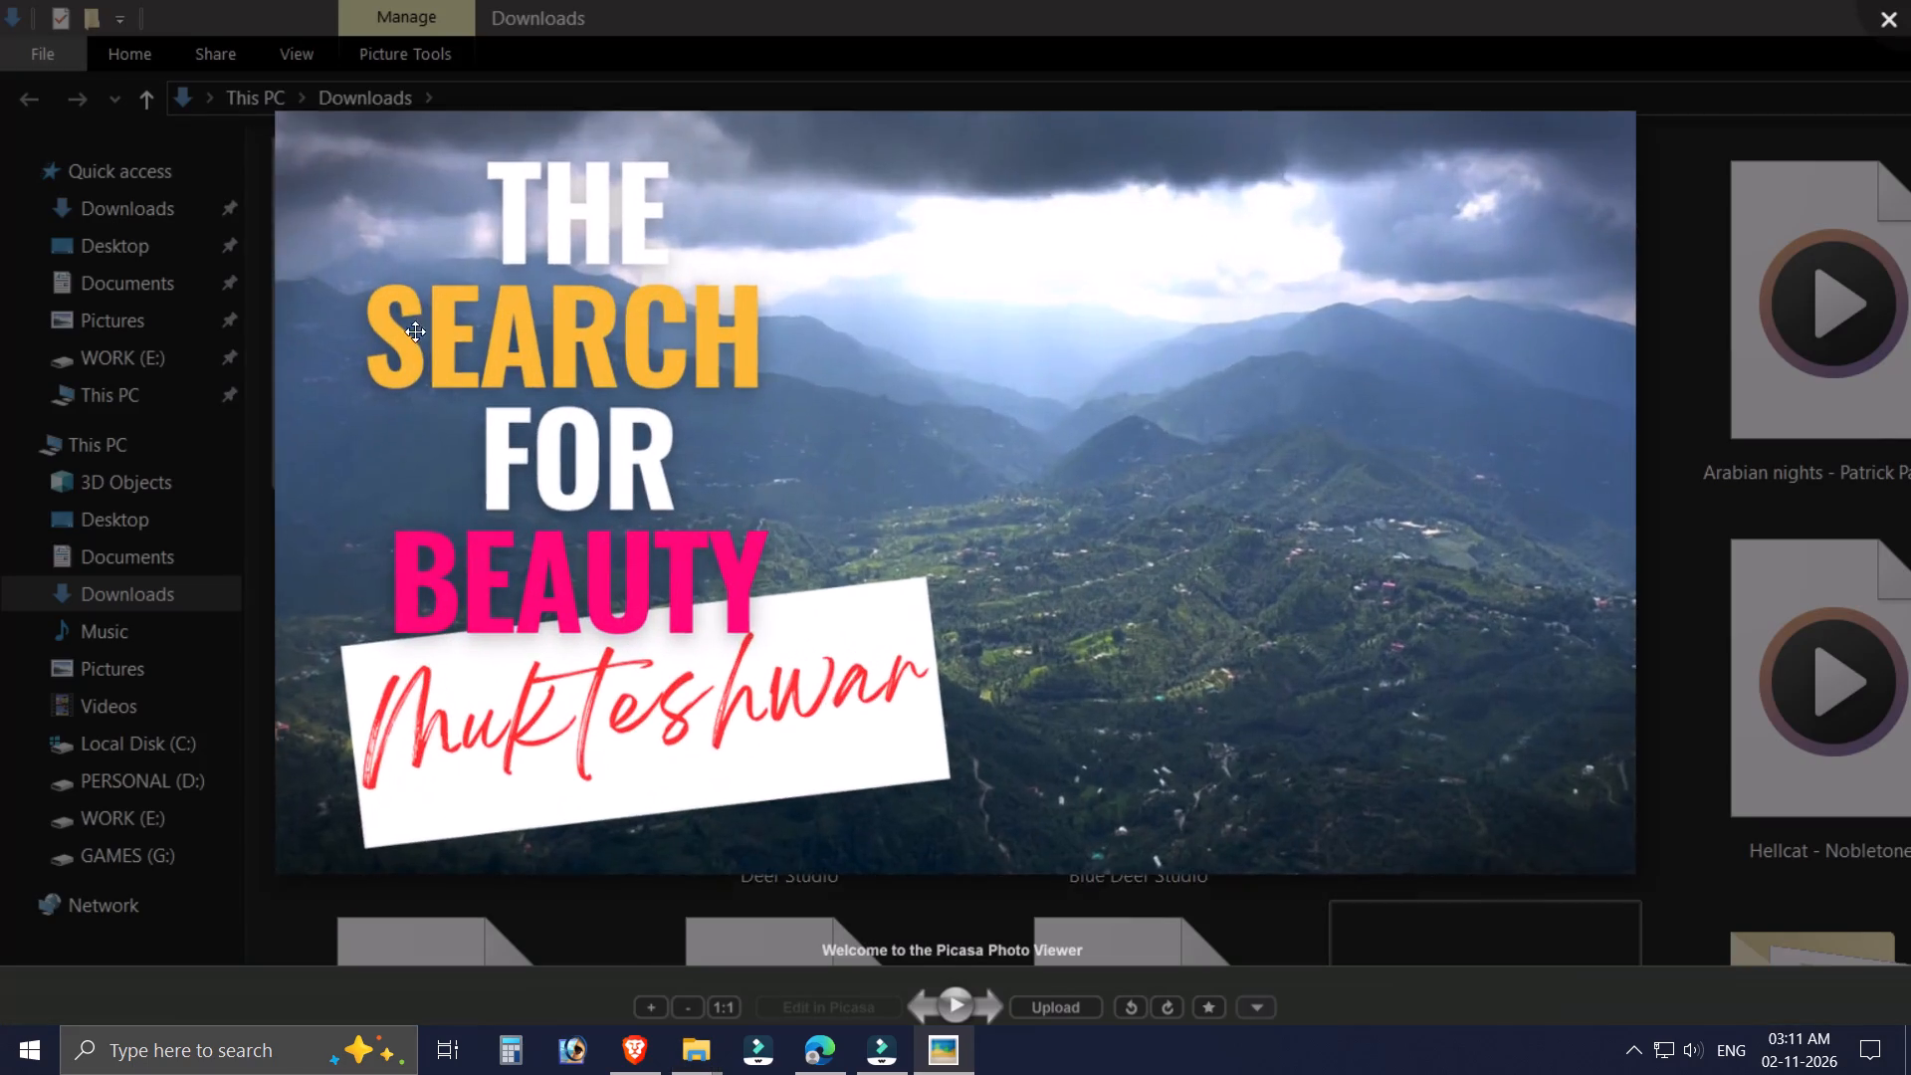
{"action": "key", "text": "Right"}
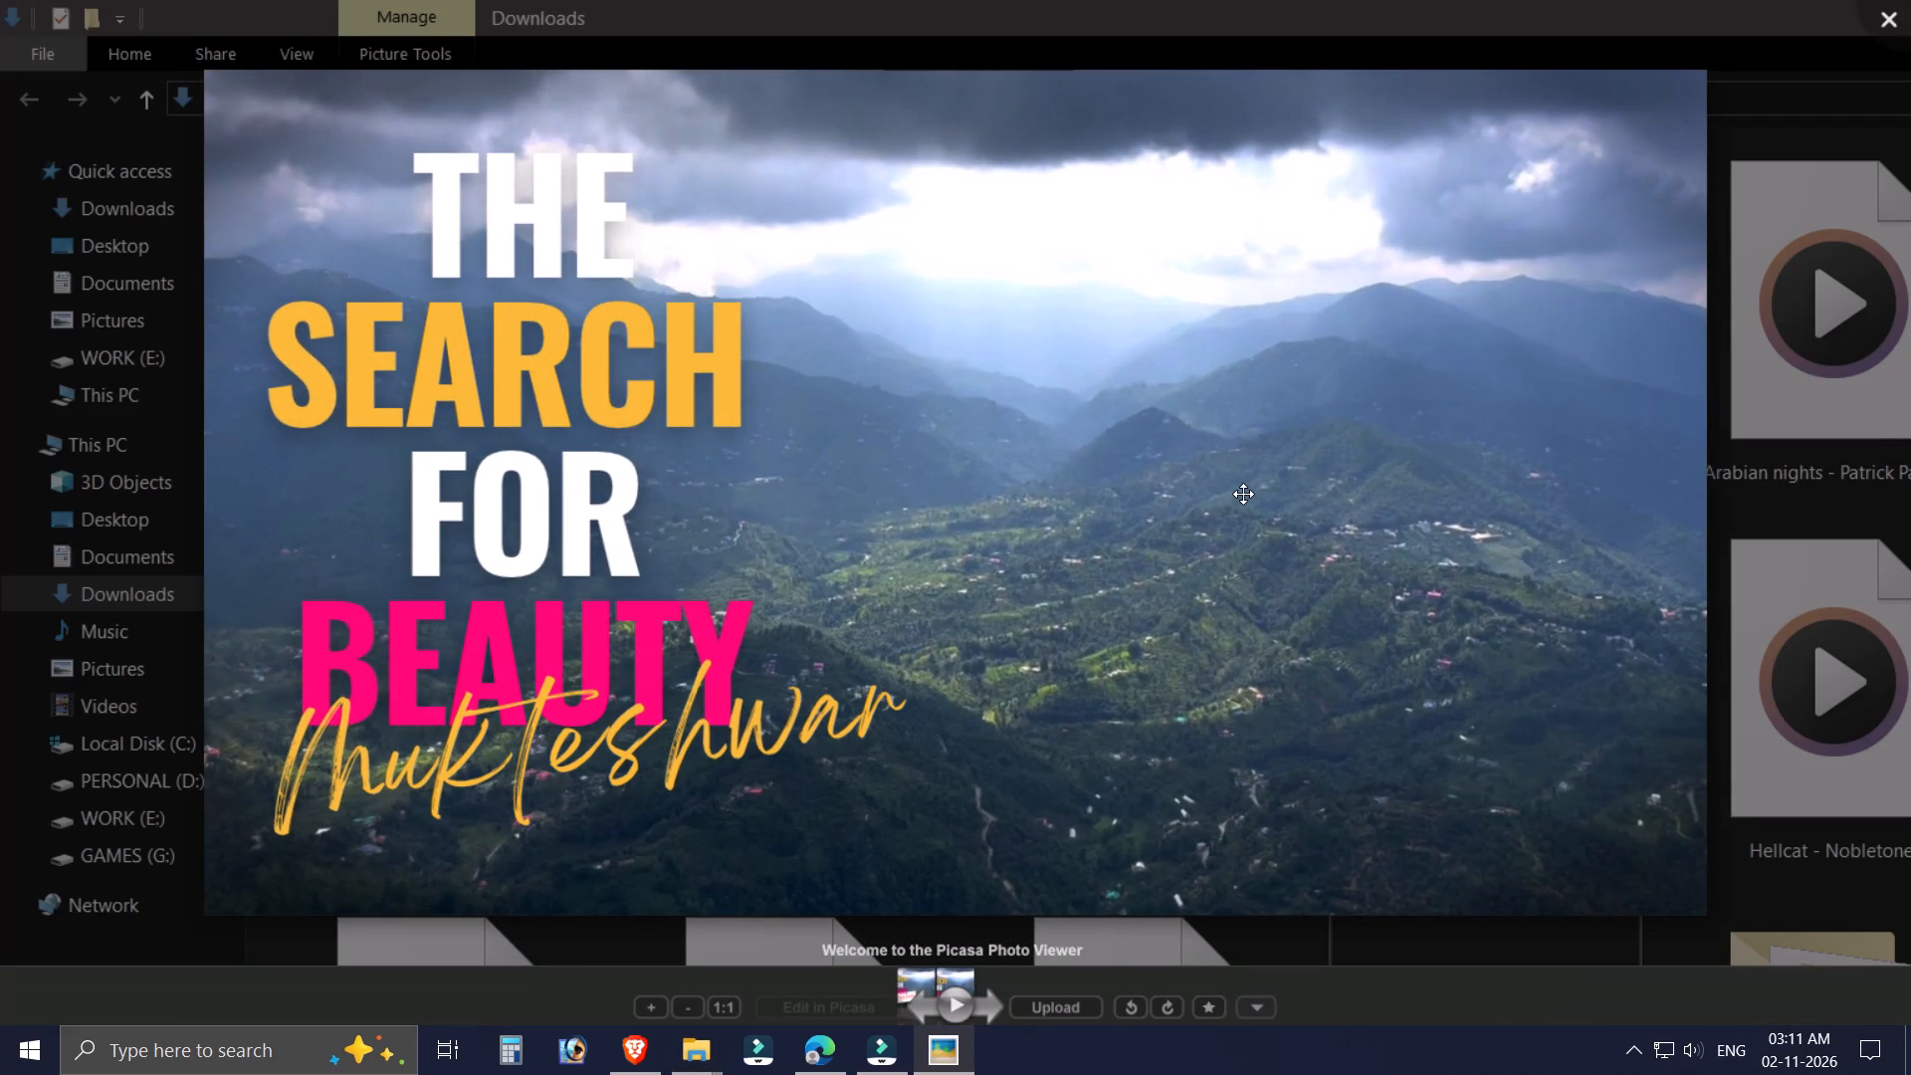
{"action": "key", "text": "Left"}
{"action": "key", "text": "Right"}
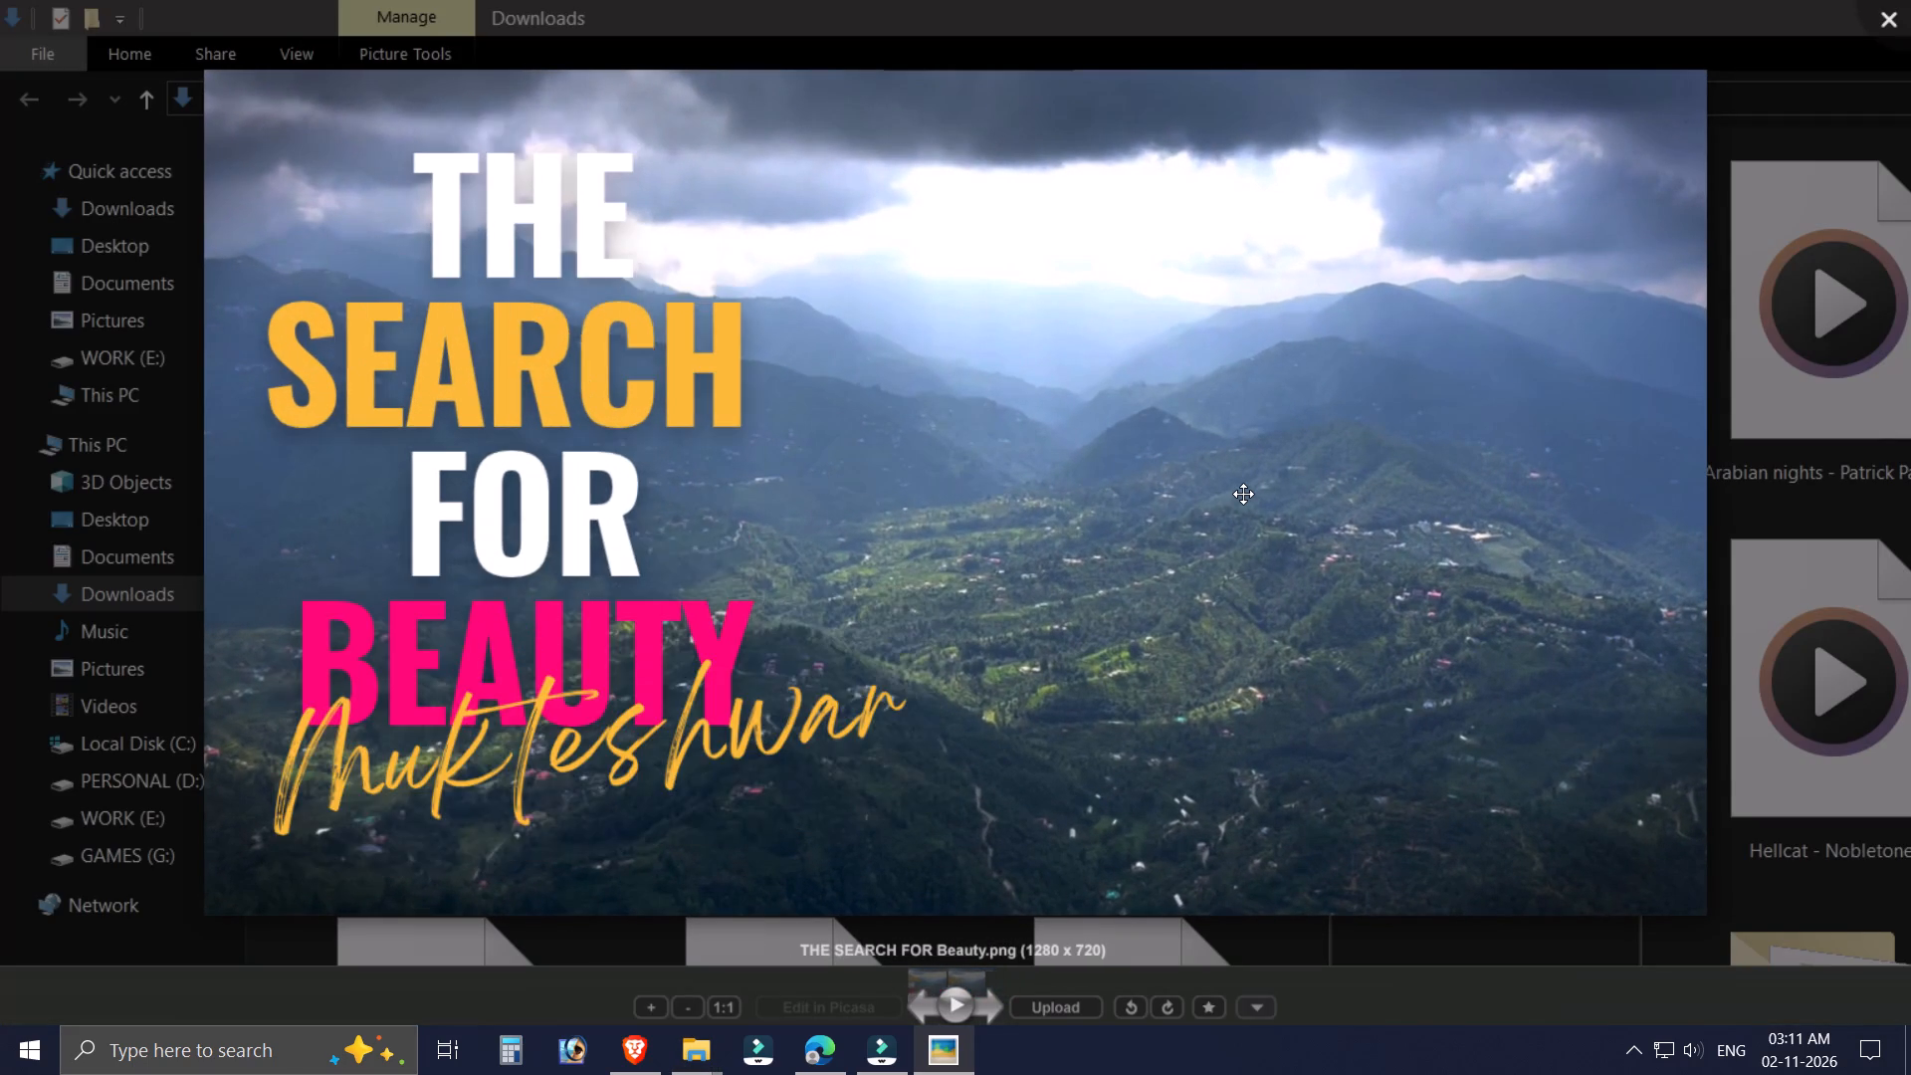
{"action": "key", "text": "Left"}
{"action": "key", "text": "Right"}
{"action": "key", "text": "Left"}
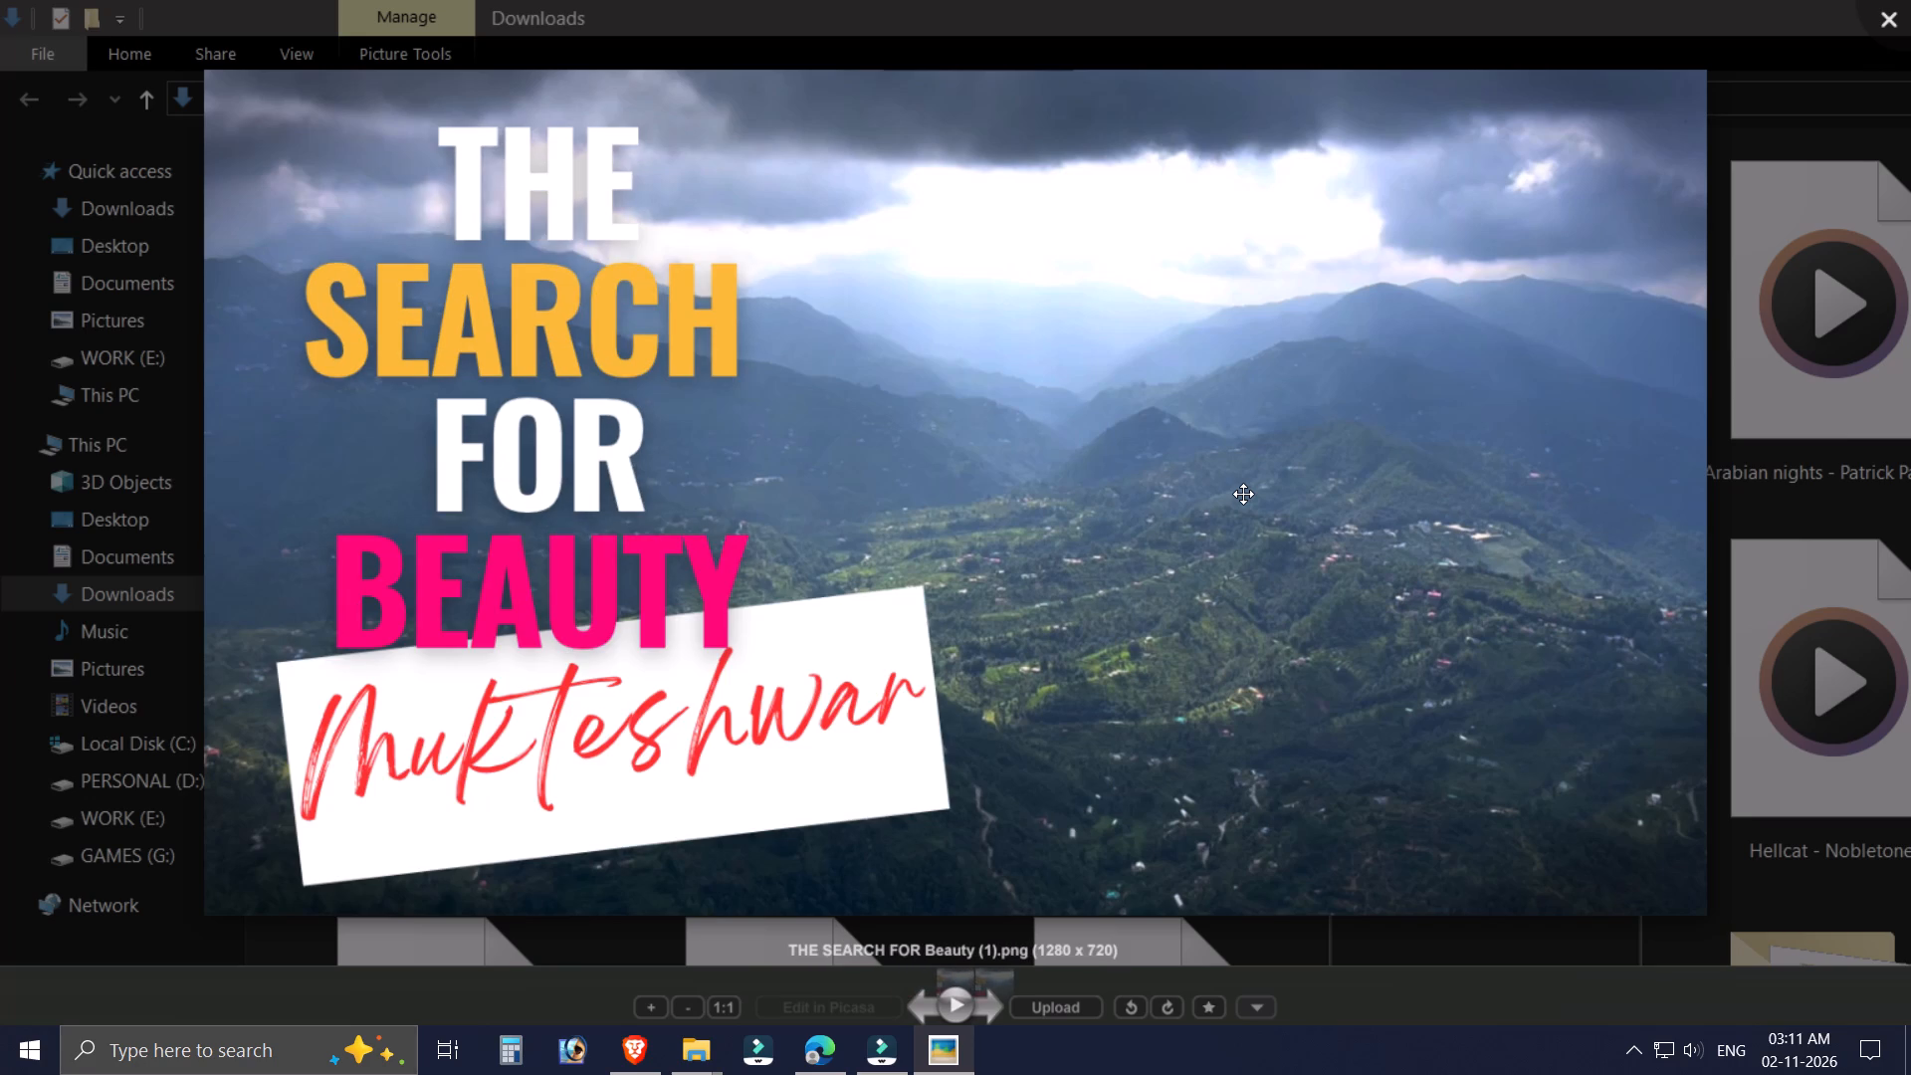
{"action": "key", "text": "Escape"}
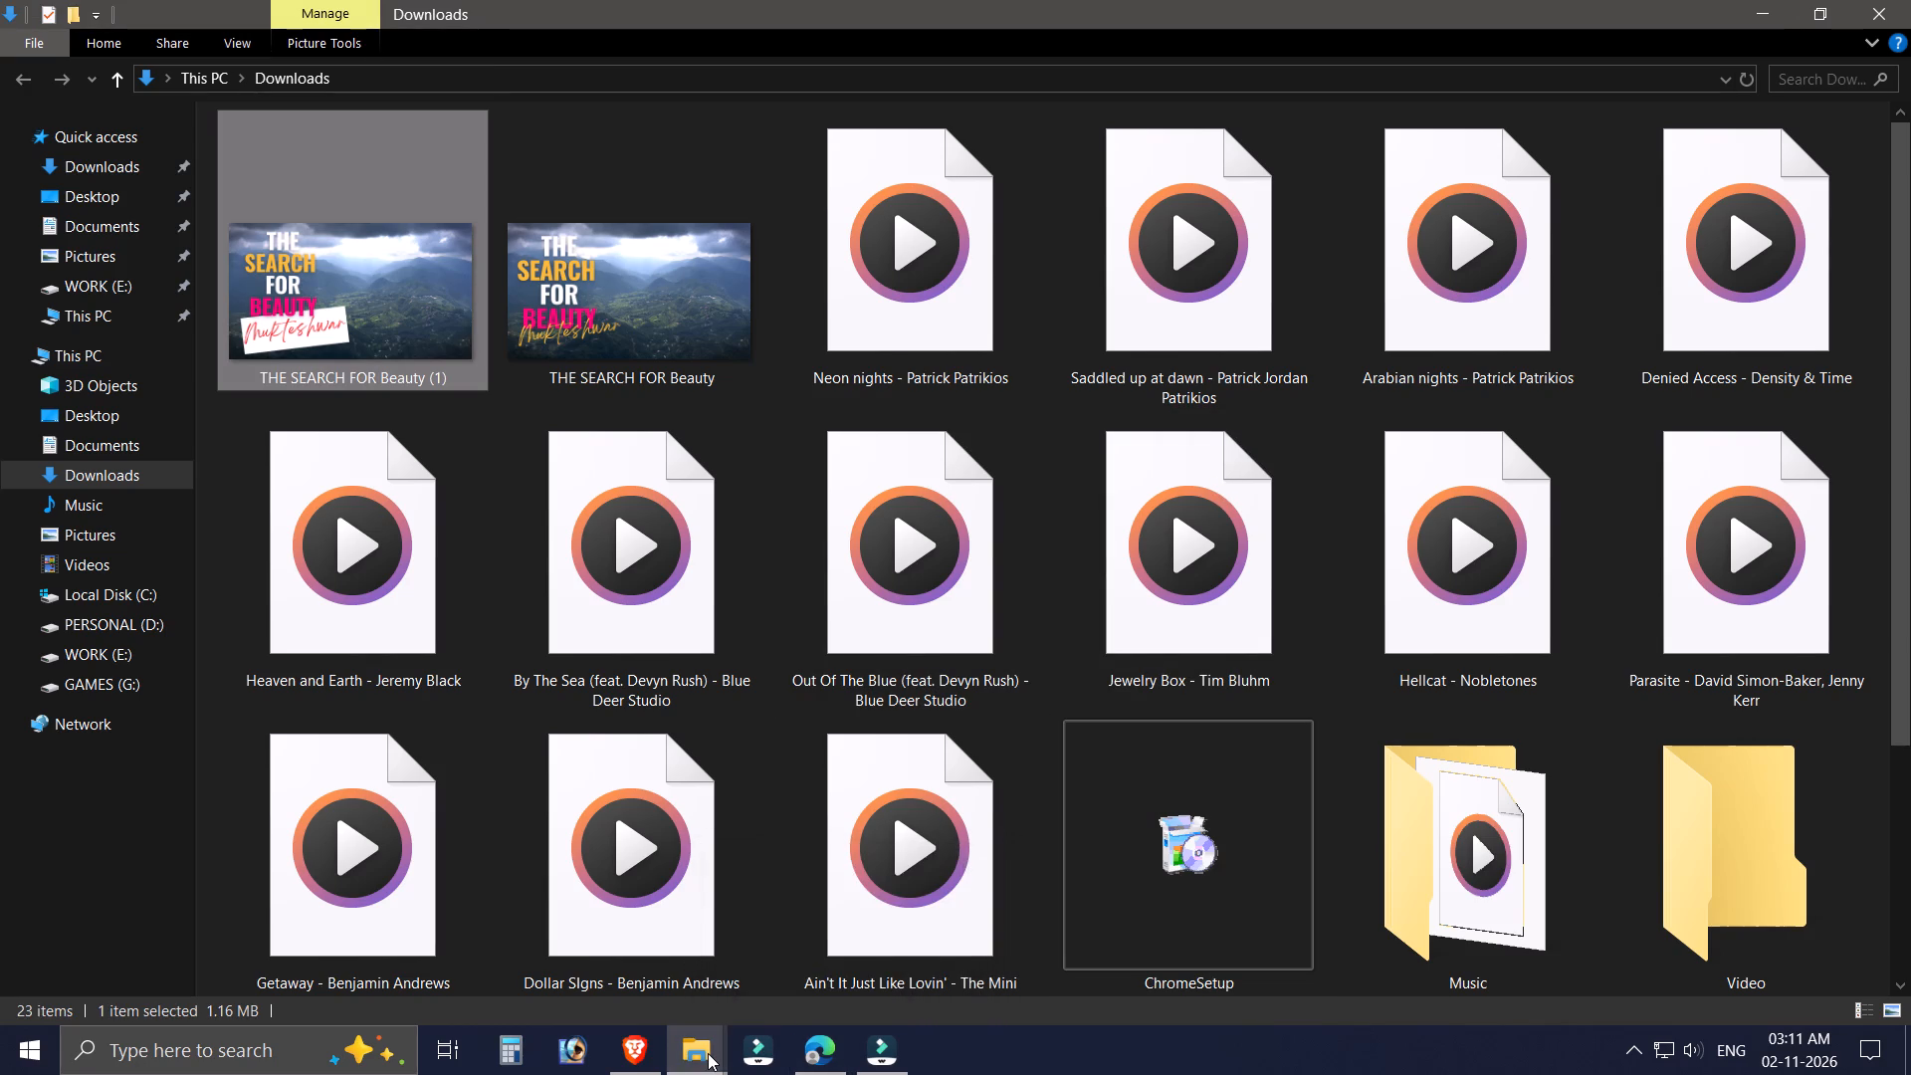
Switch back to the Canva design in Brave and select the THE SEARCH FOR BEAUTY heading.
{"action": "left_click", "coordinate": [834, 981]}
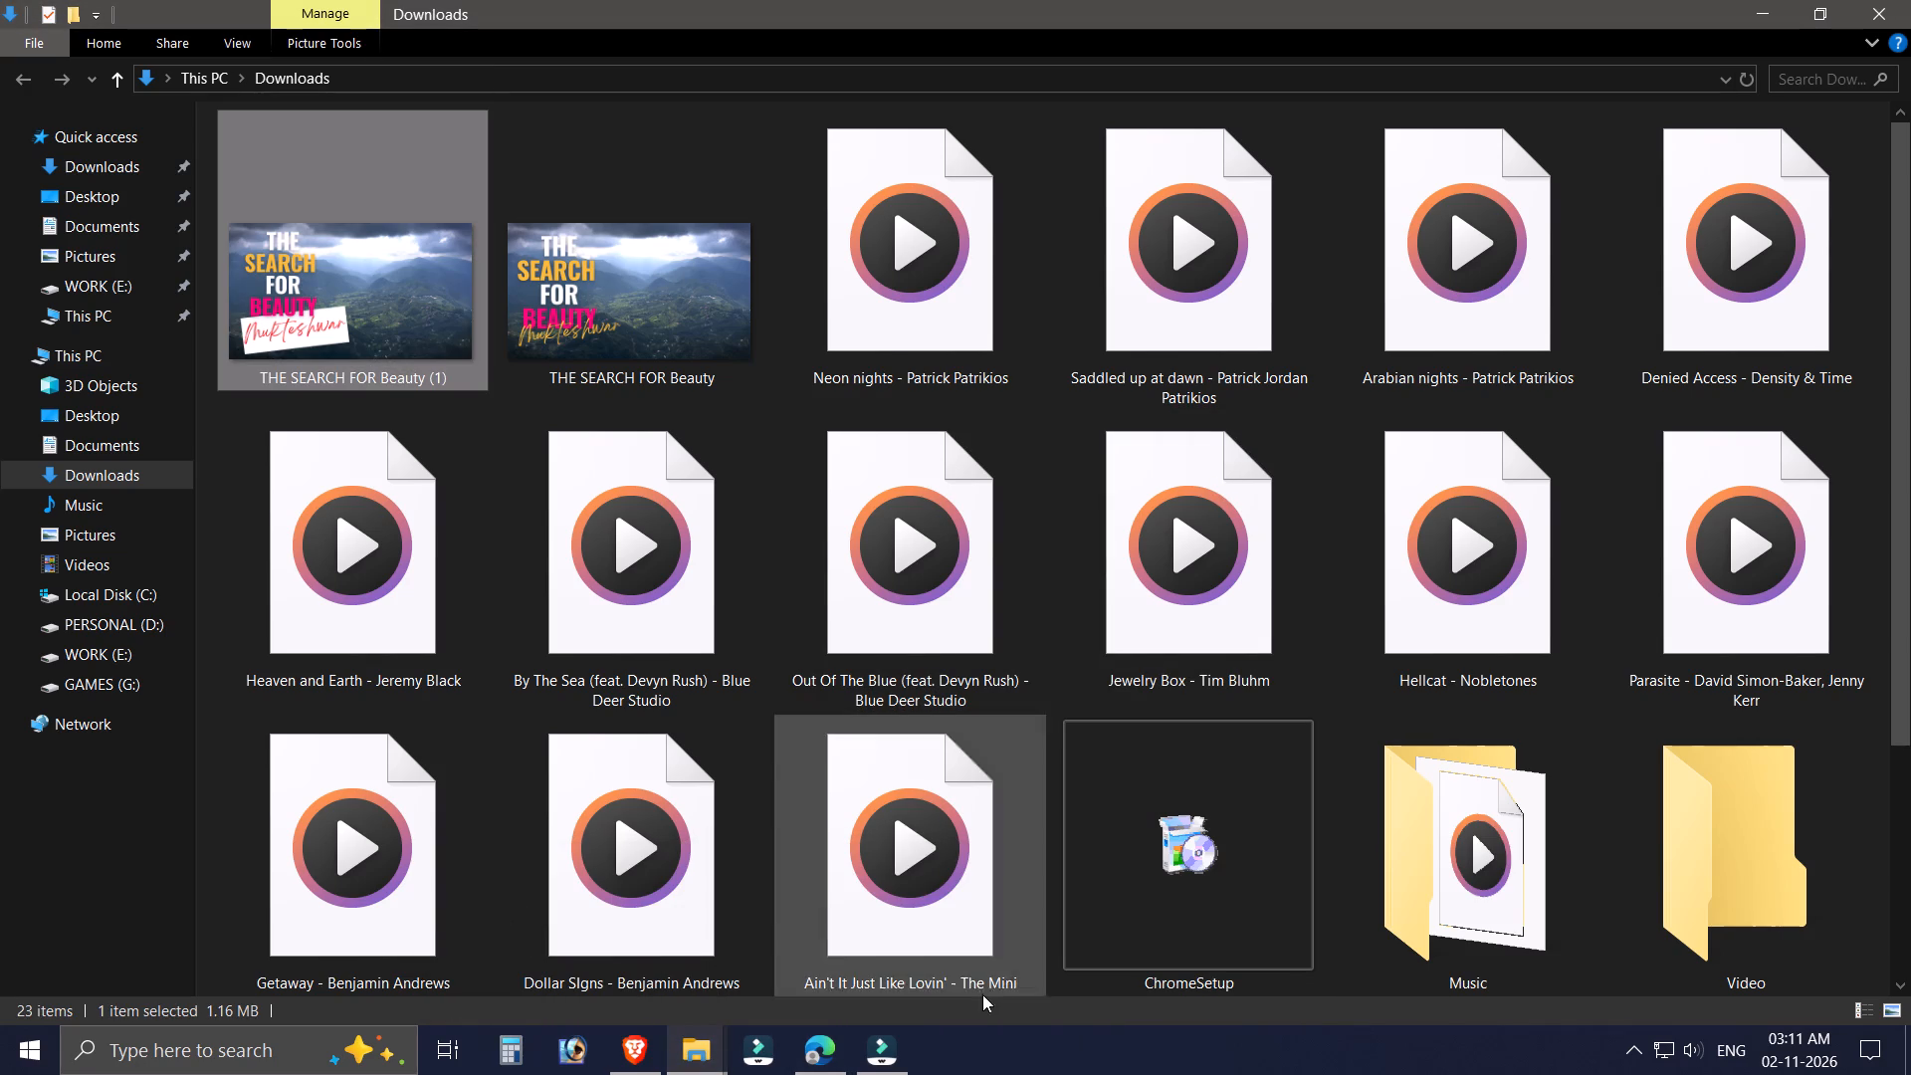
{"action": "left_click", "coordinate": [648, 1057]}
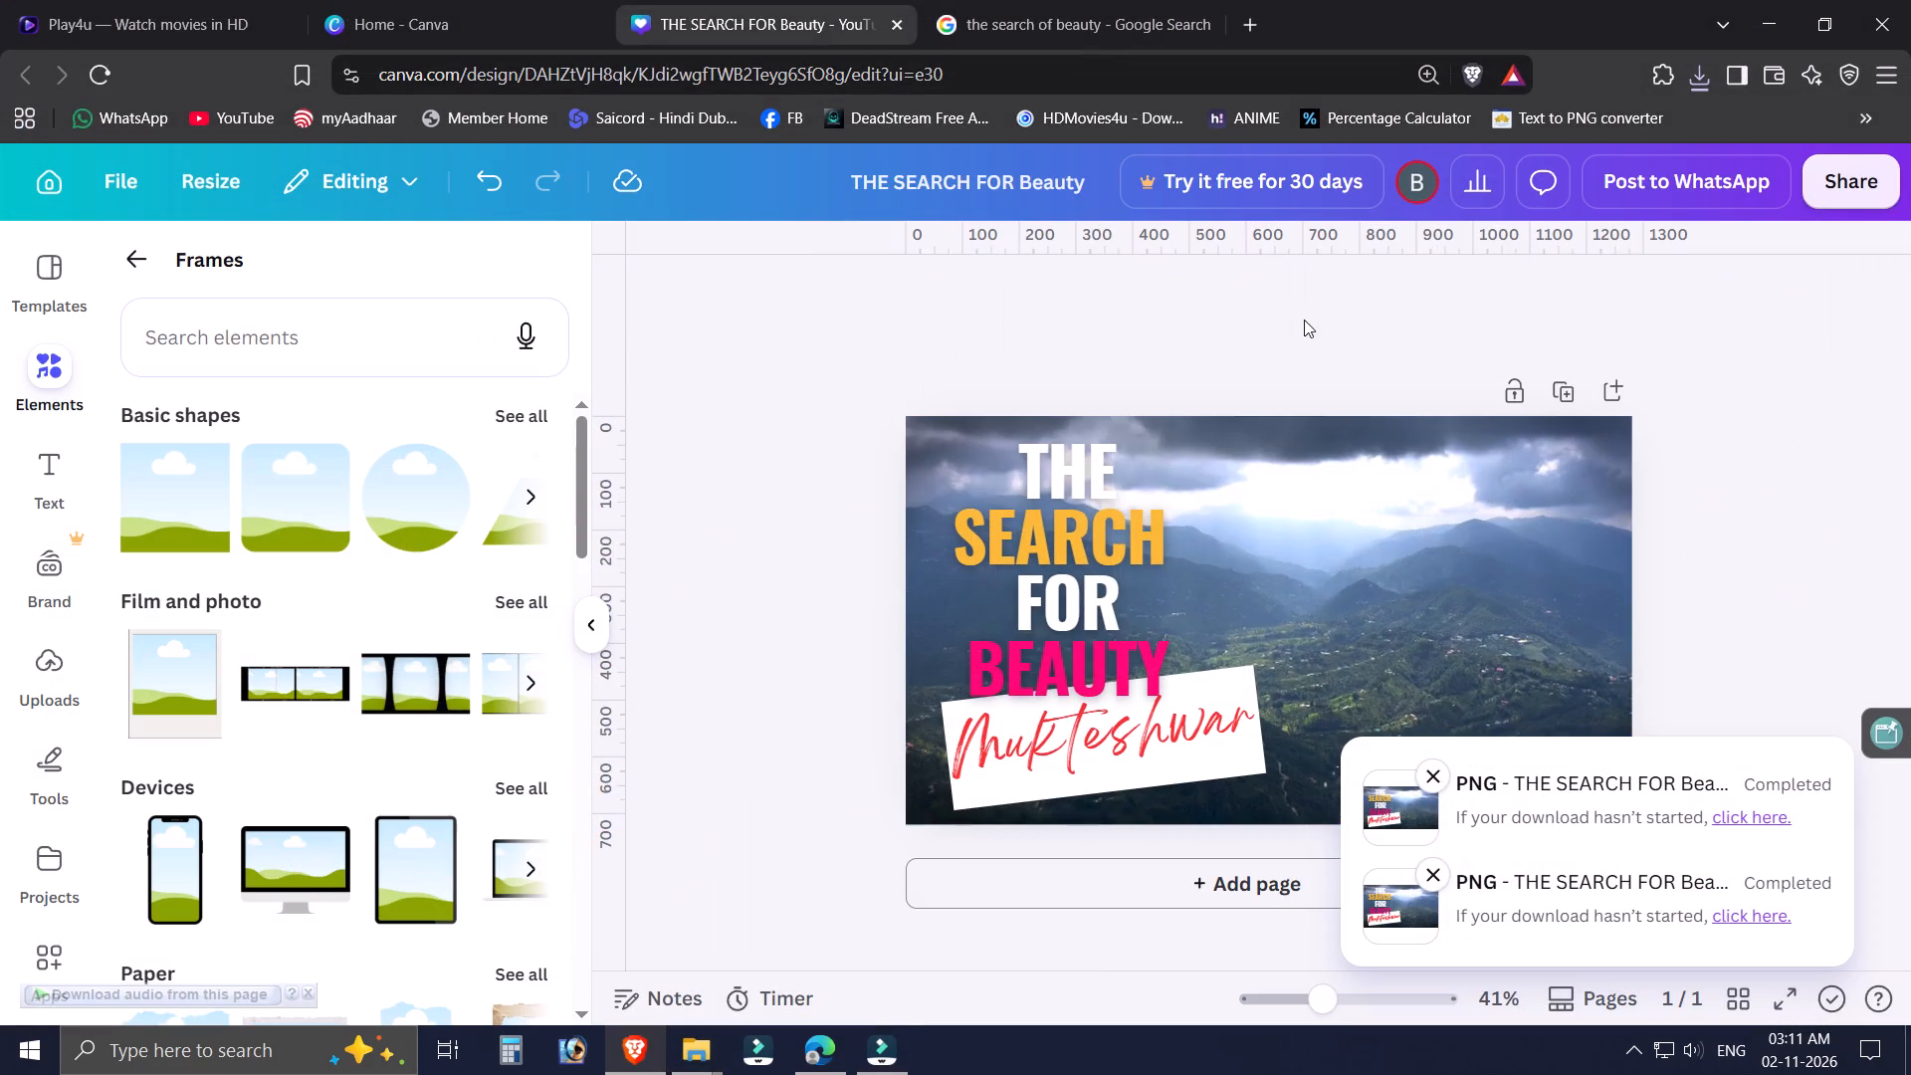
{"action": "left_click", "coordinate": [1020, 0]}
{"action": "left_click", "coordinate": [774, 0]}
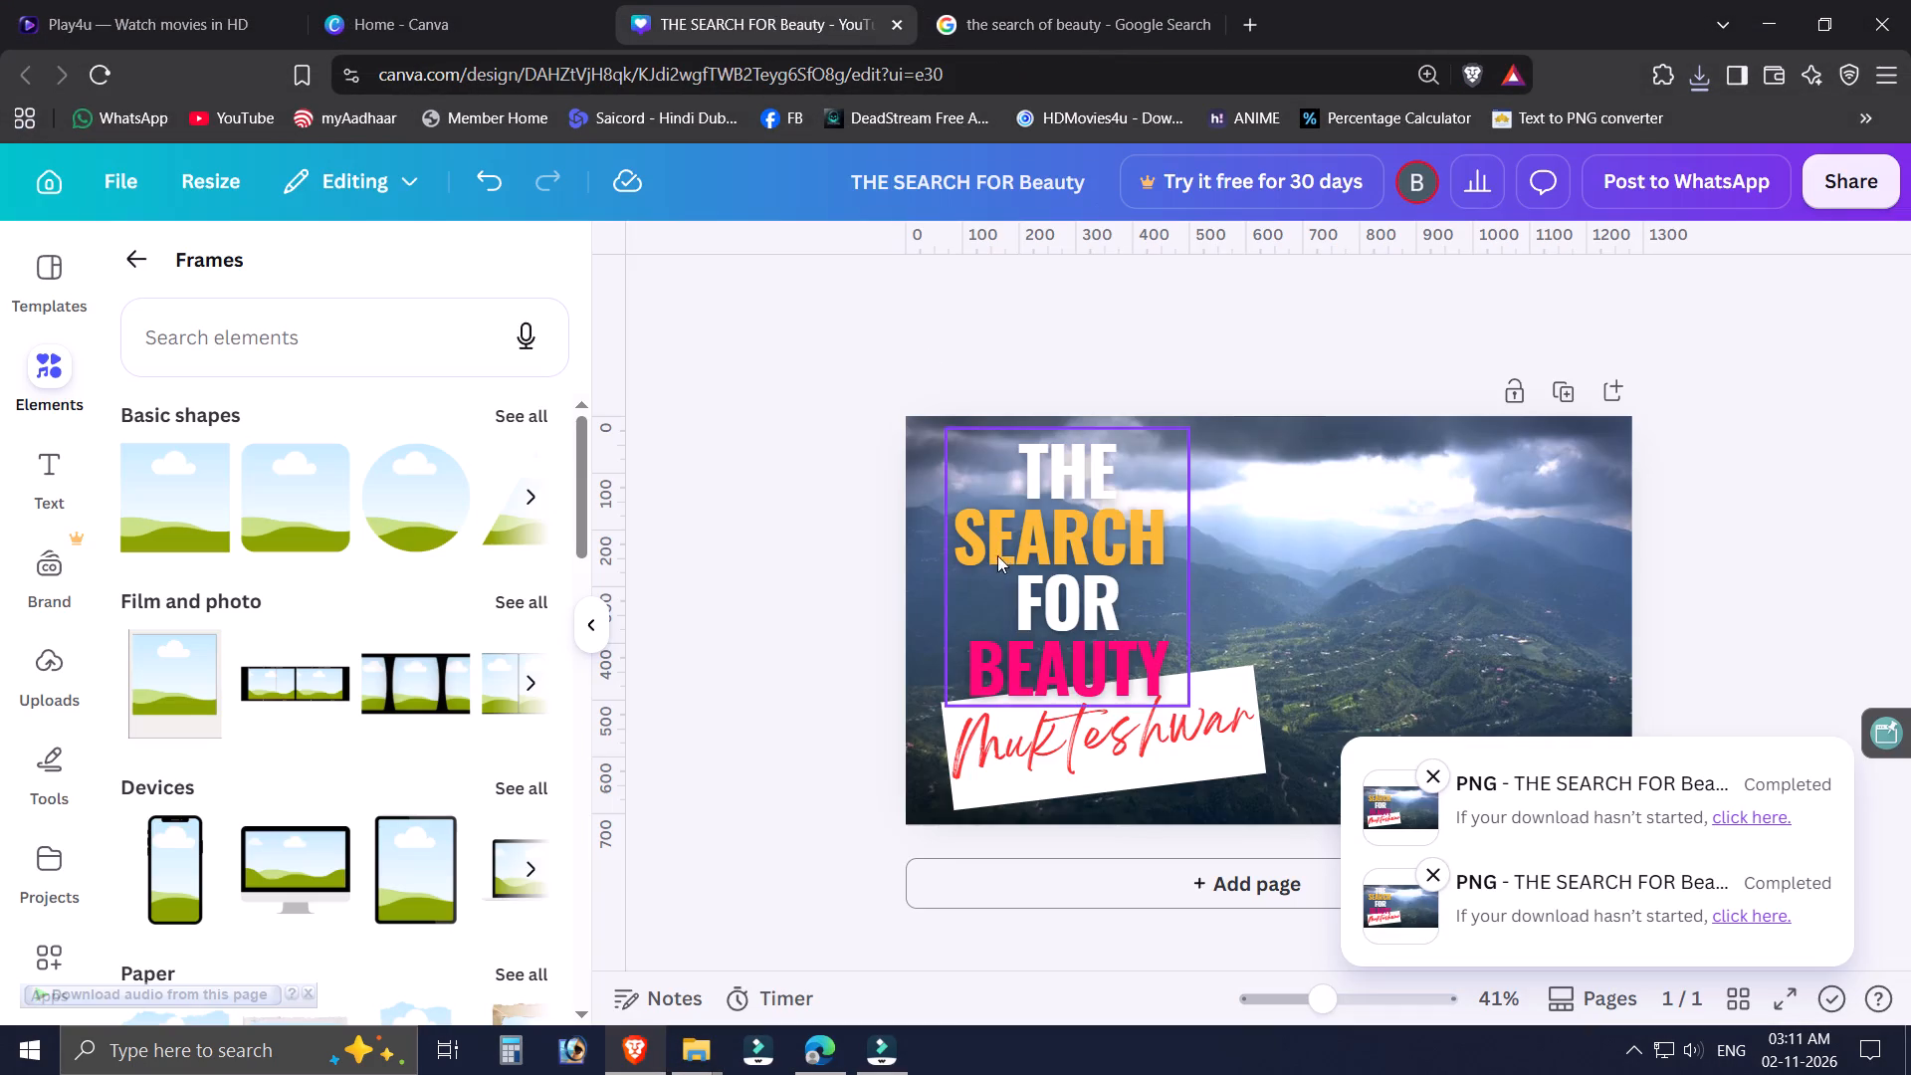
{"action": "left_click", "coordinate": [1088, 537]}
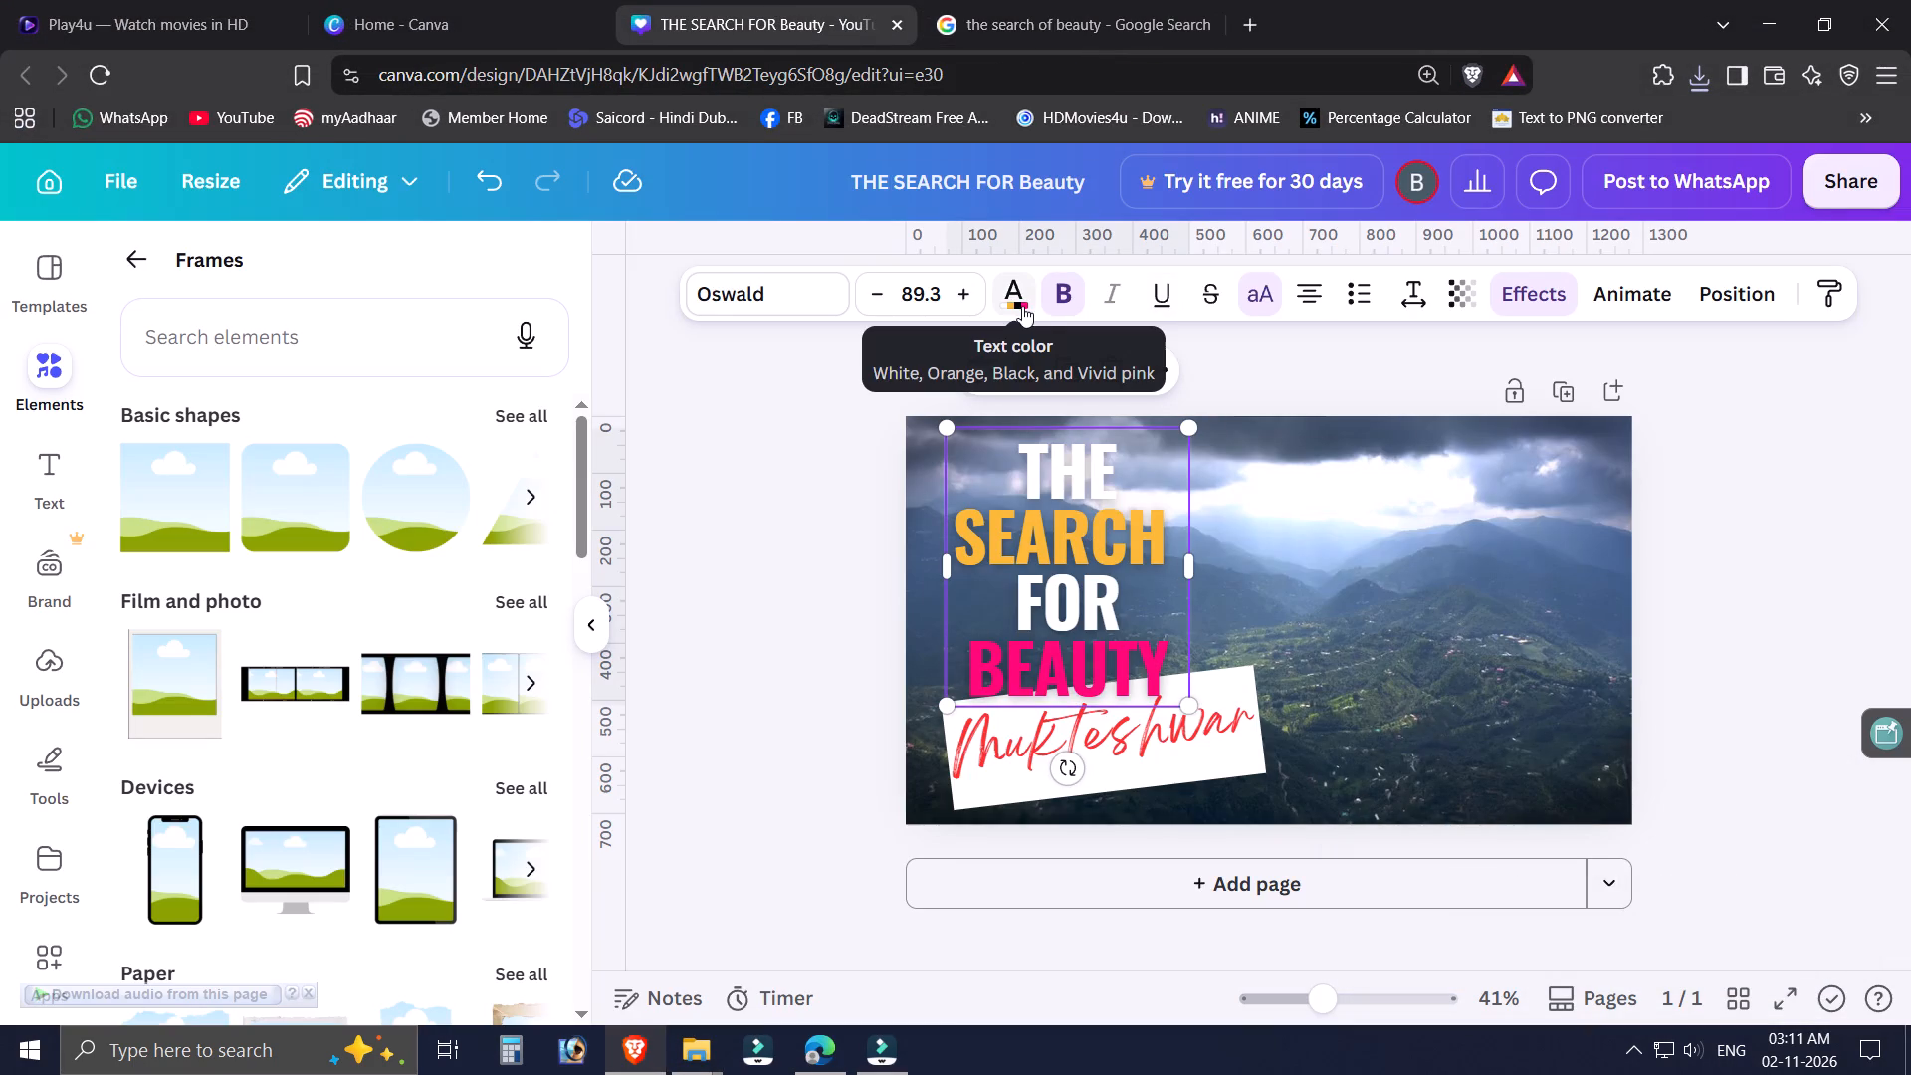
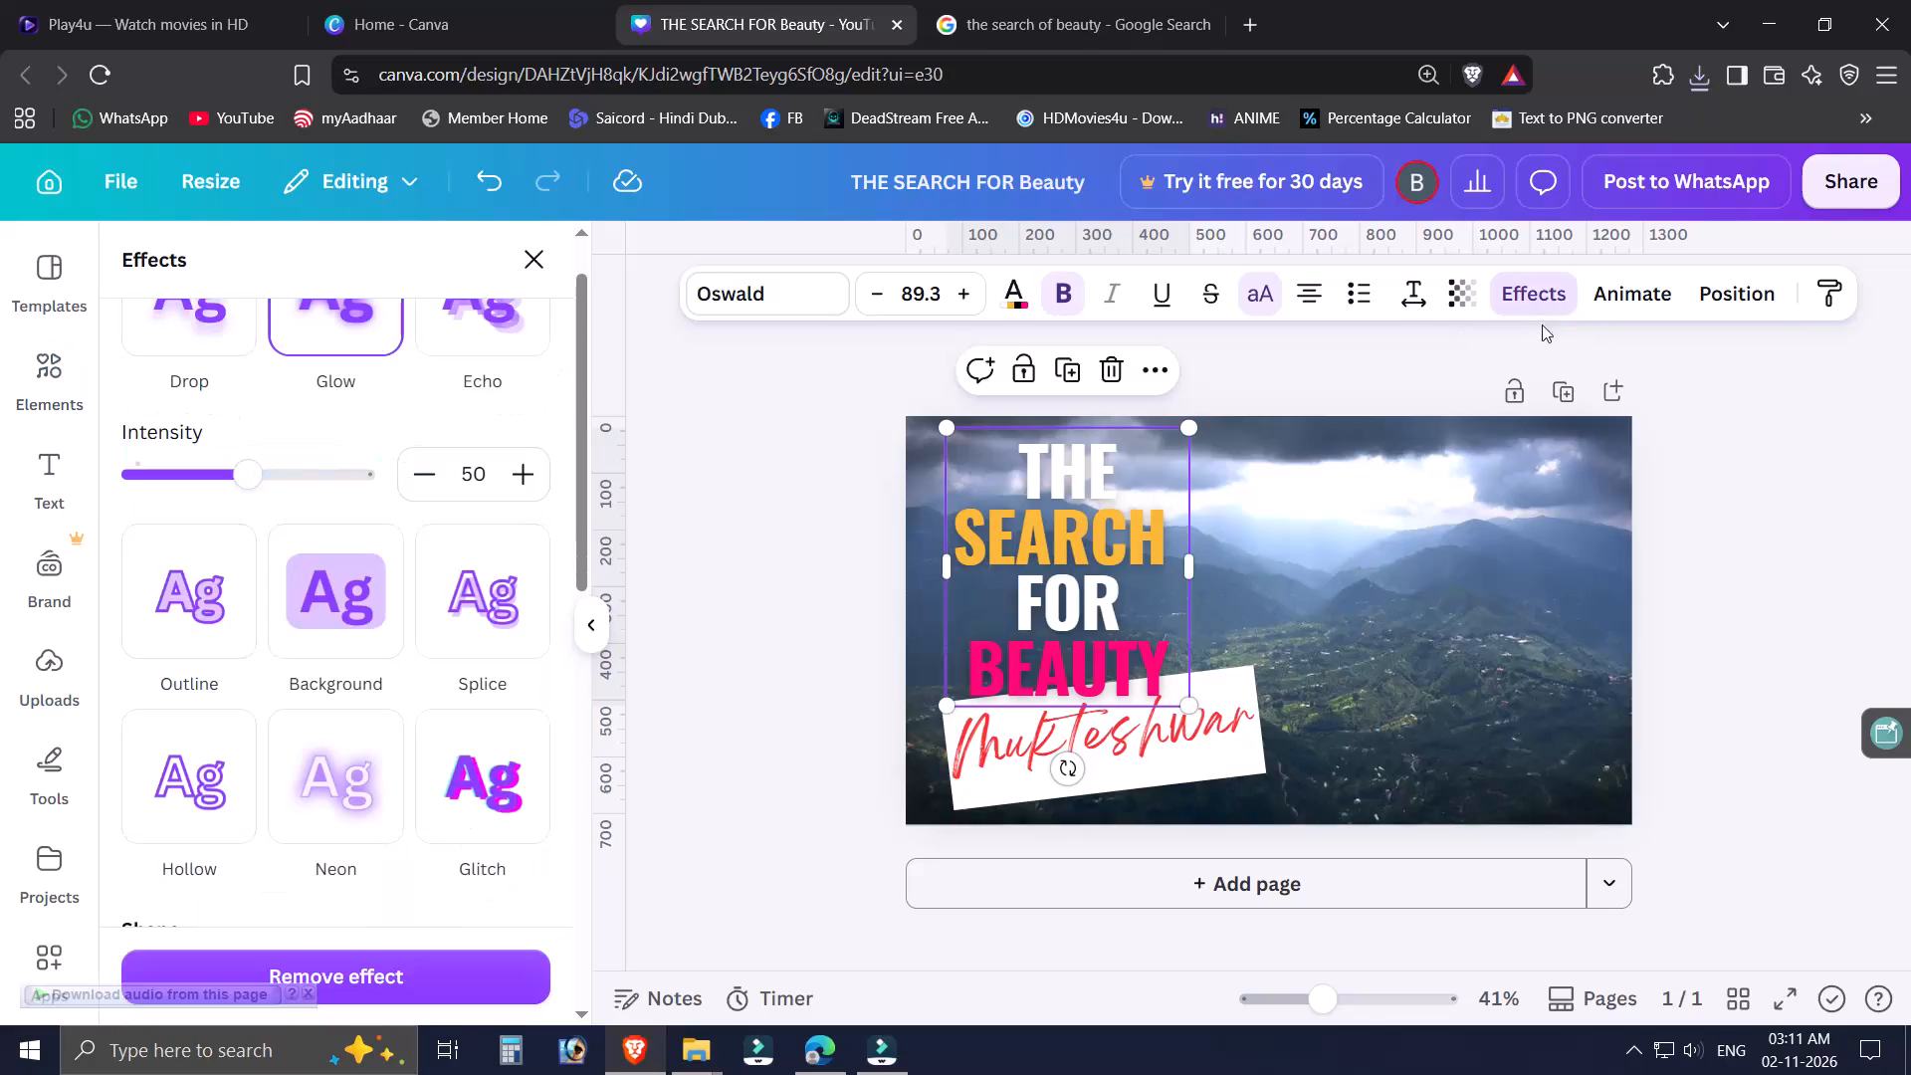
Apply the Outline text effect in black to the THE SEARCH FOR BEAUTY heading.
{"action": "left_click_drag", "start_coordinate": [584, 470], "coordinate": [587, 437]}
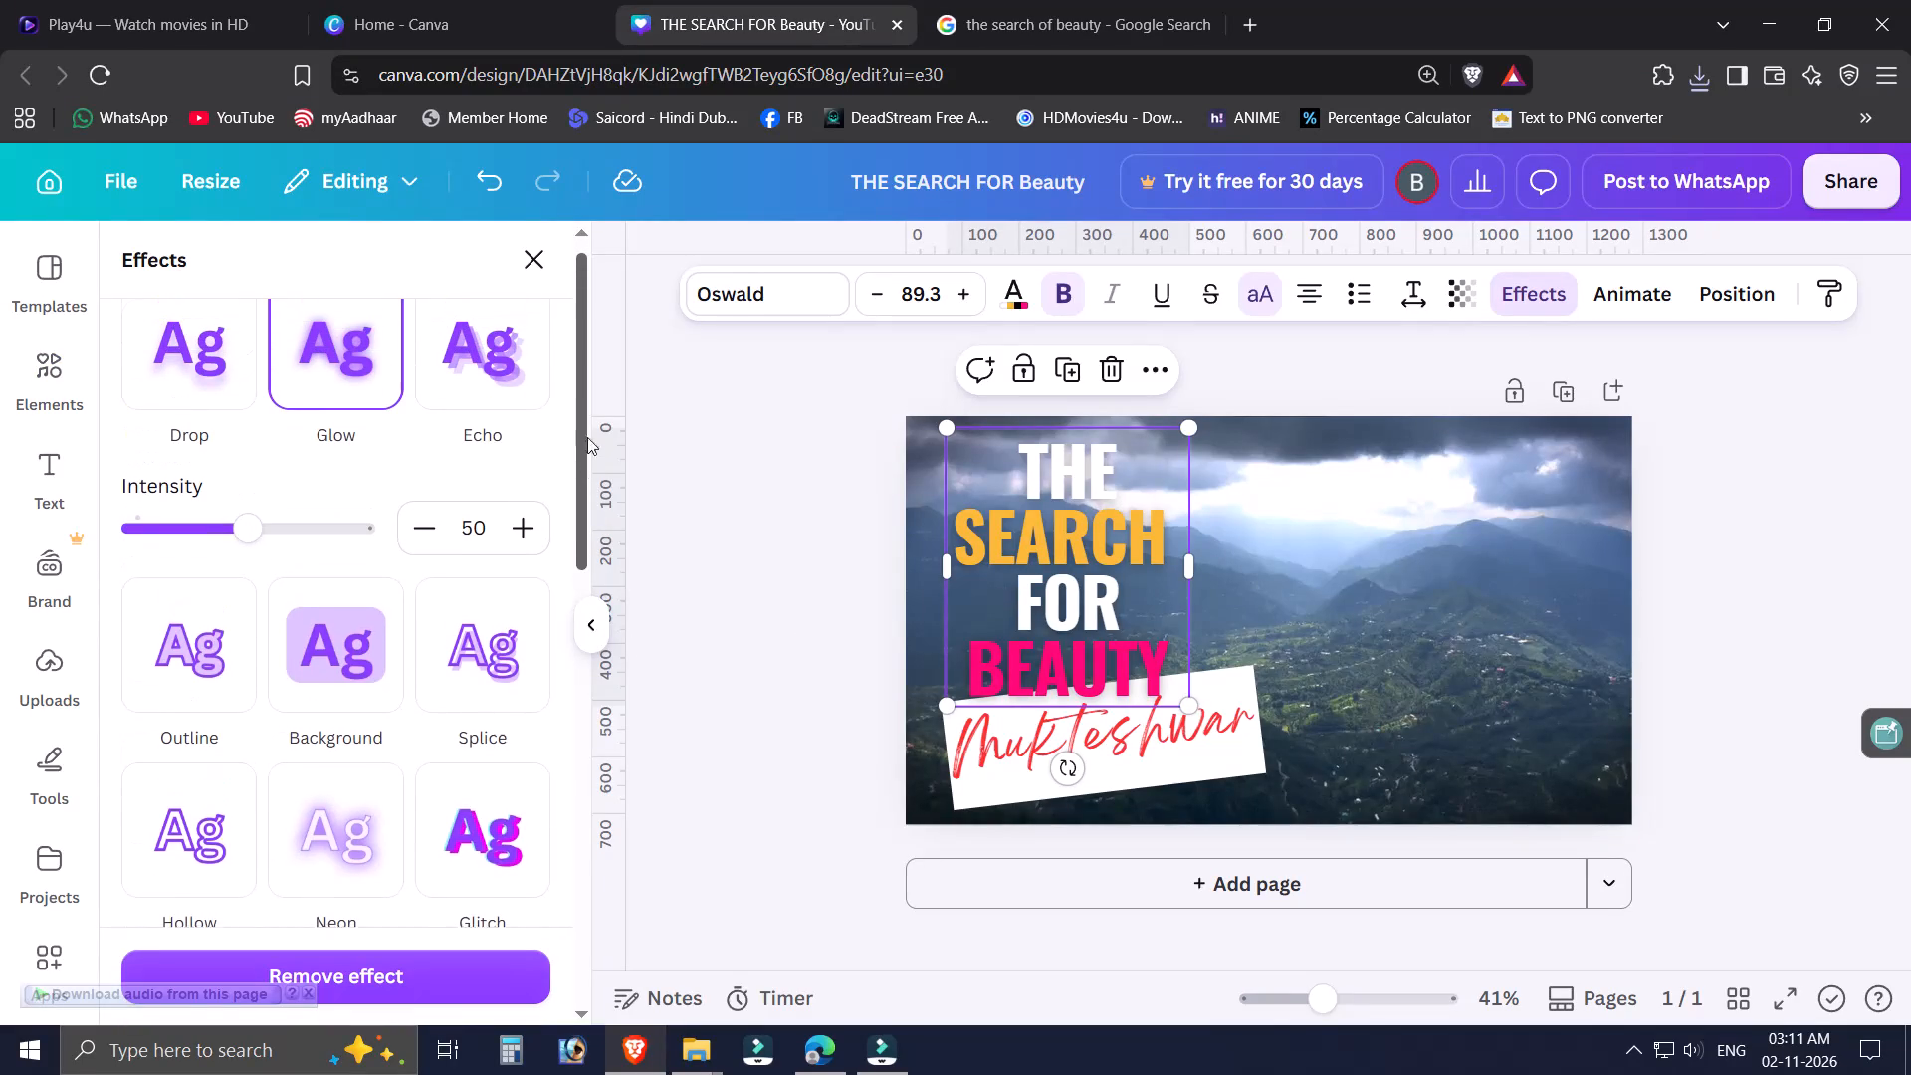
{"action": "left_click_drag", "start_coordinate": [587, 437], "coordinate": [596, 415]}
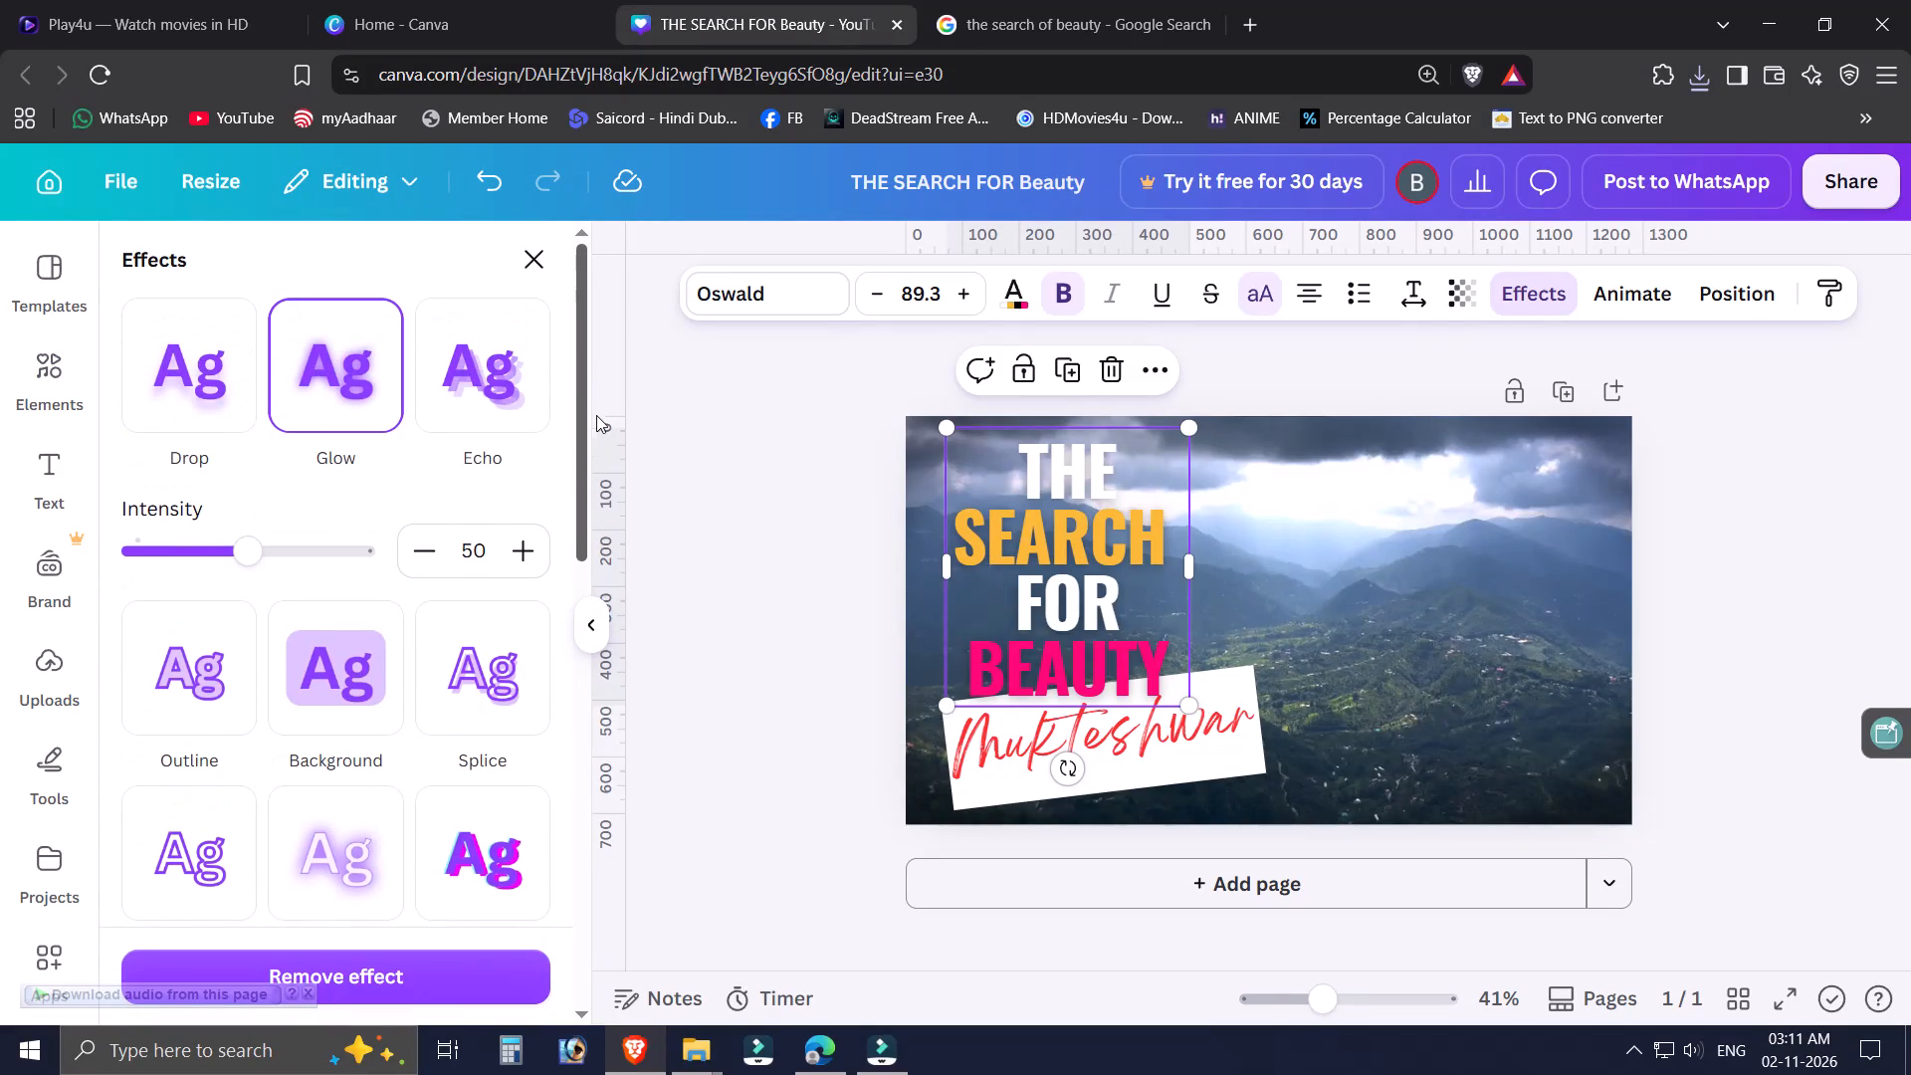
{"action": "left_click_drag", "start_coordinate": [596, 415], "coordinate": [609, 406]}
{"action": "left_click_drag", "start_coordinate": [609, 406], "coordinate": [598, 540]}
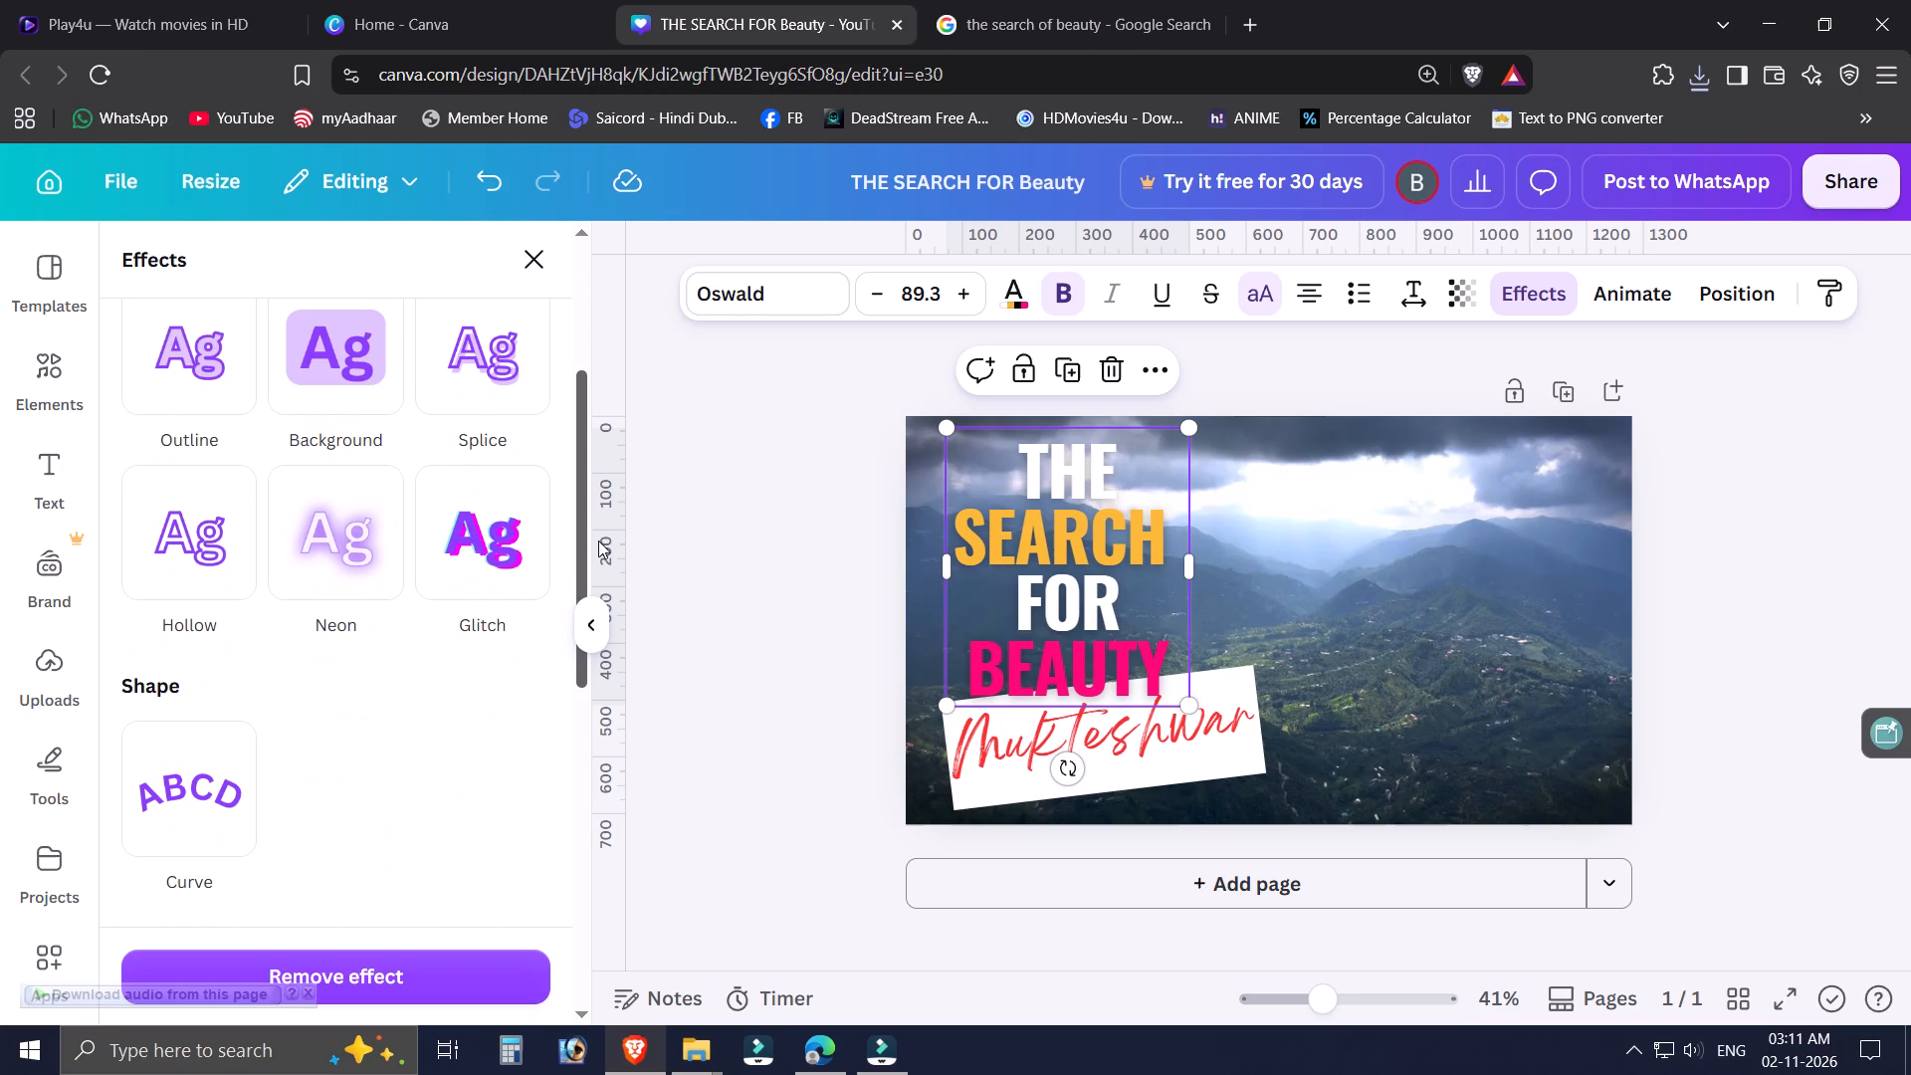
{"action": "left_click_drag", "start_coordinate": [598, 540], "coordinate": [596, 542]}
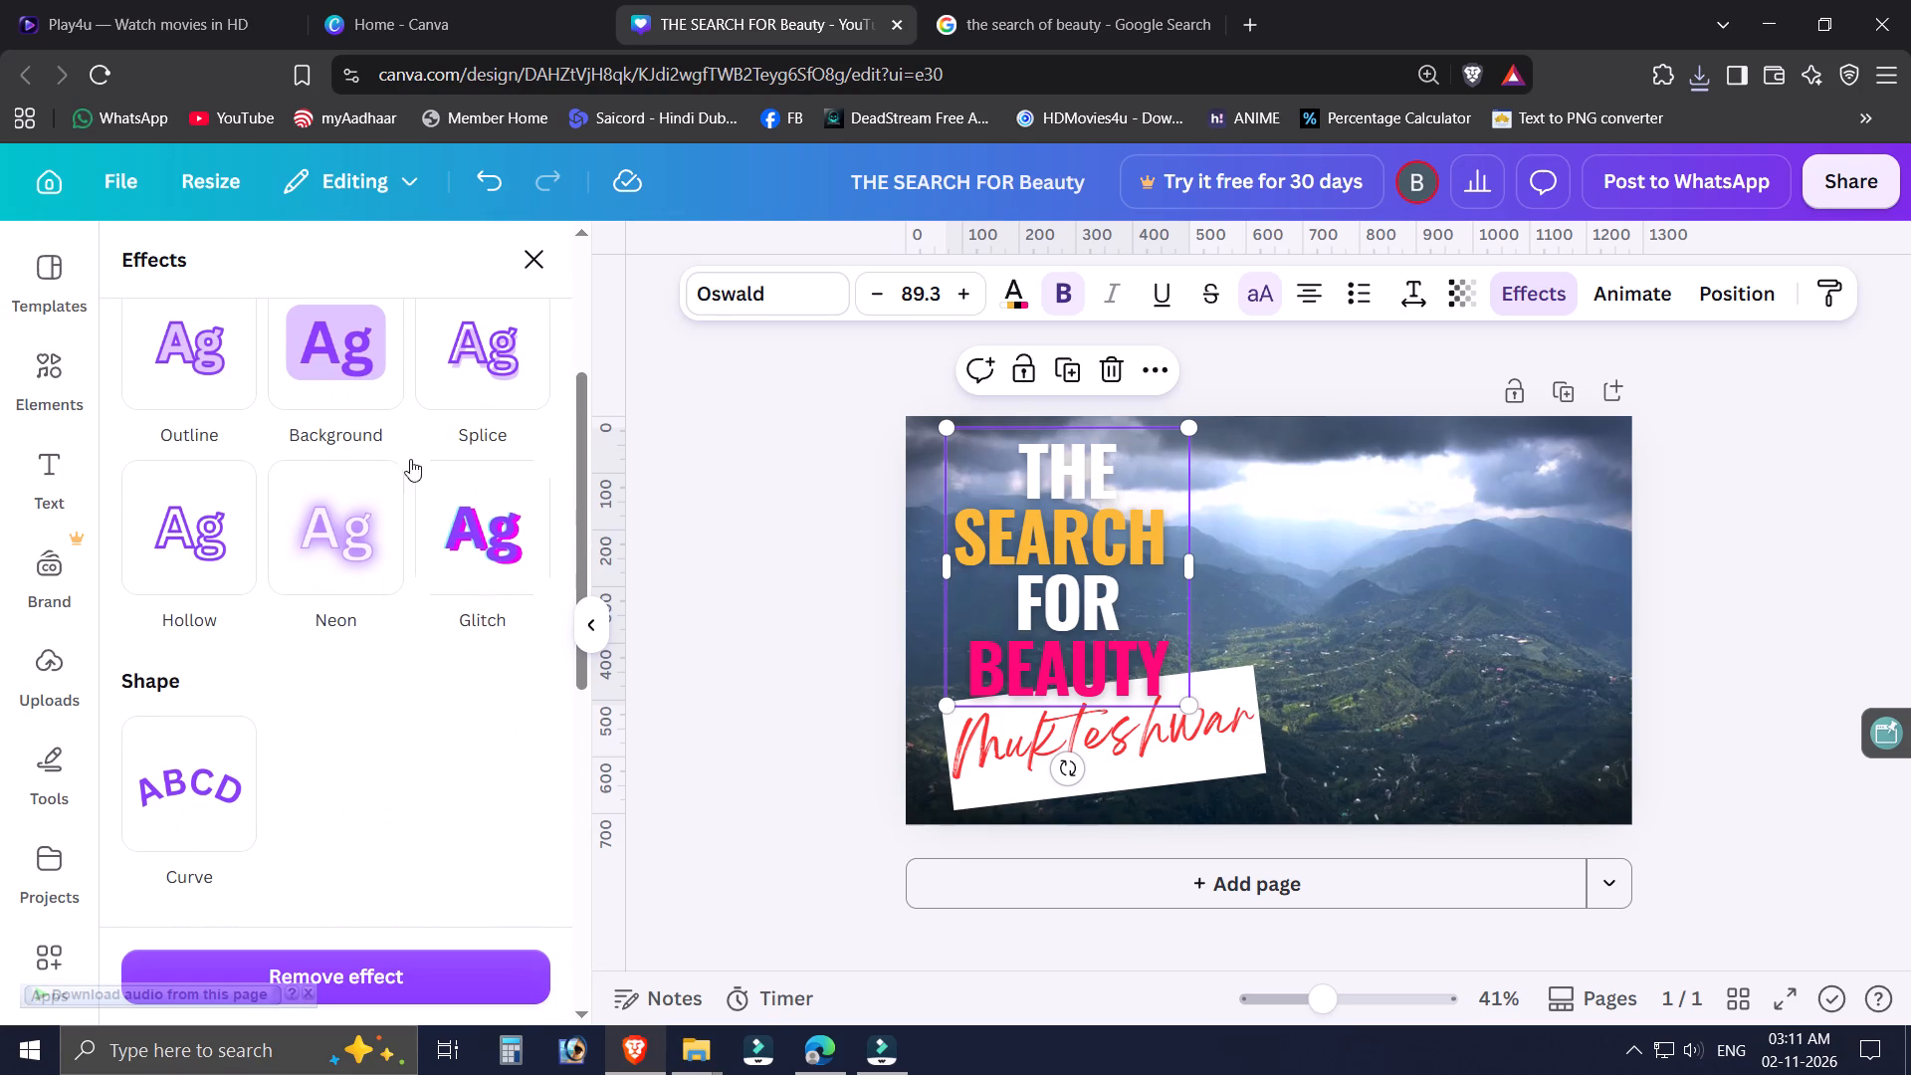
{"action": "left_click", "coordinate": [215, 367]}
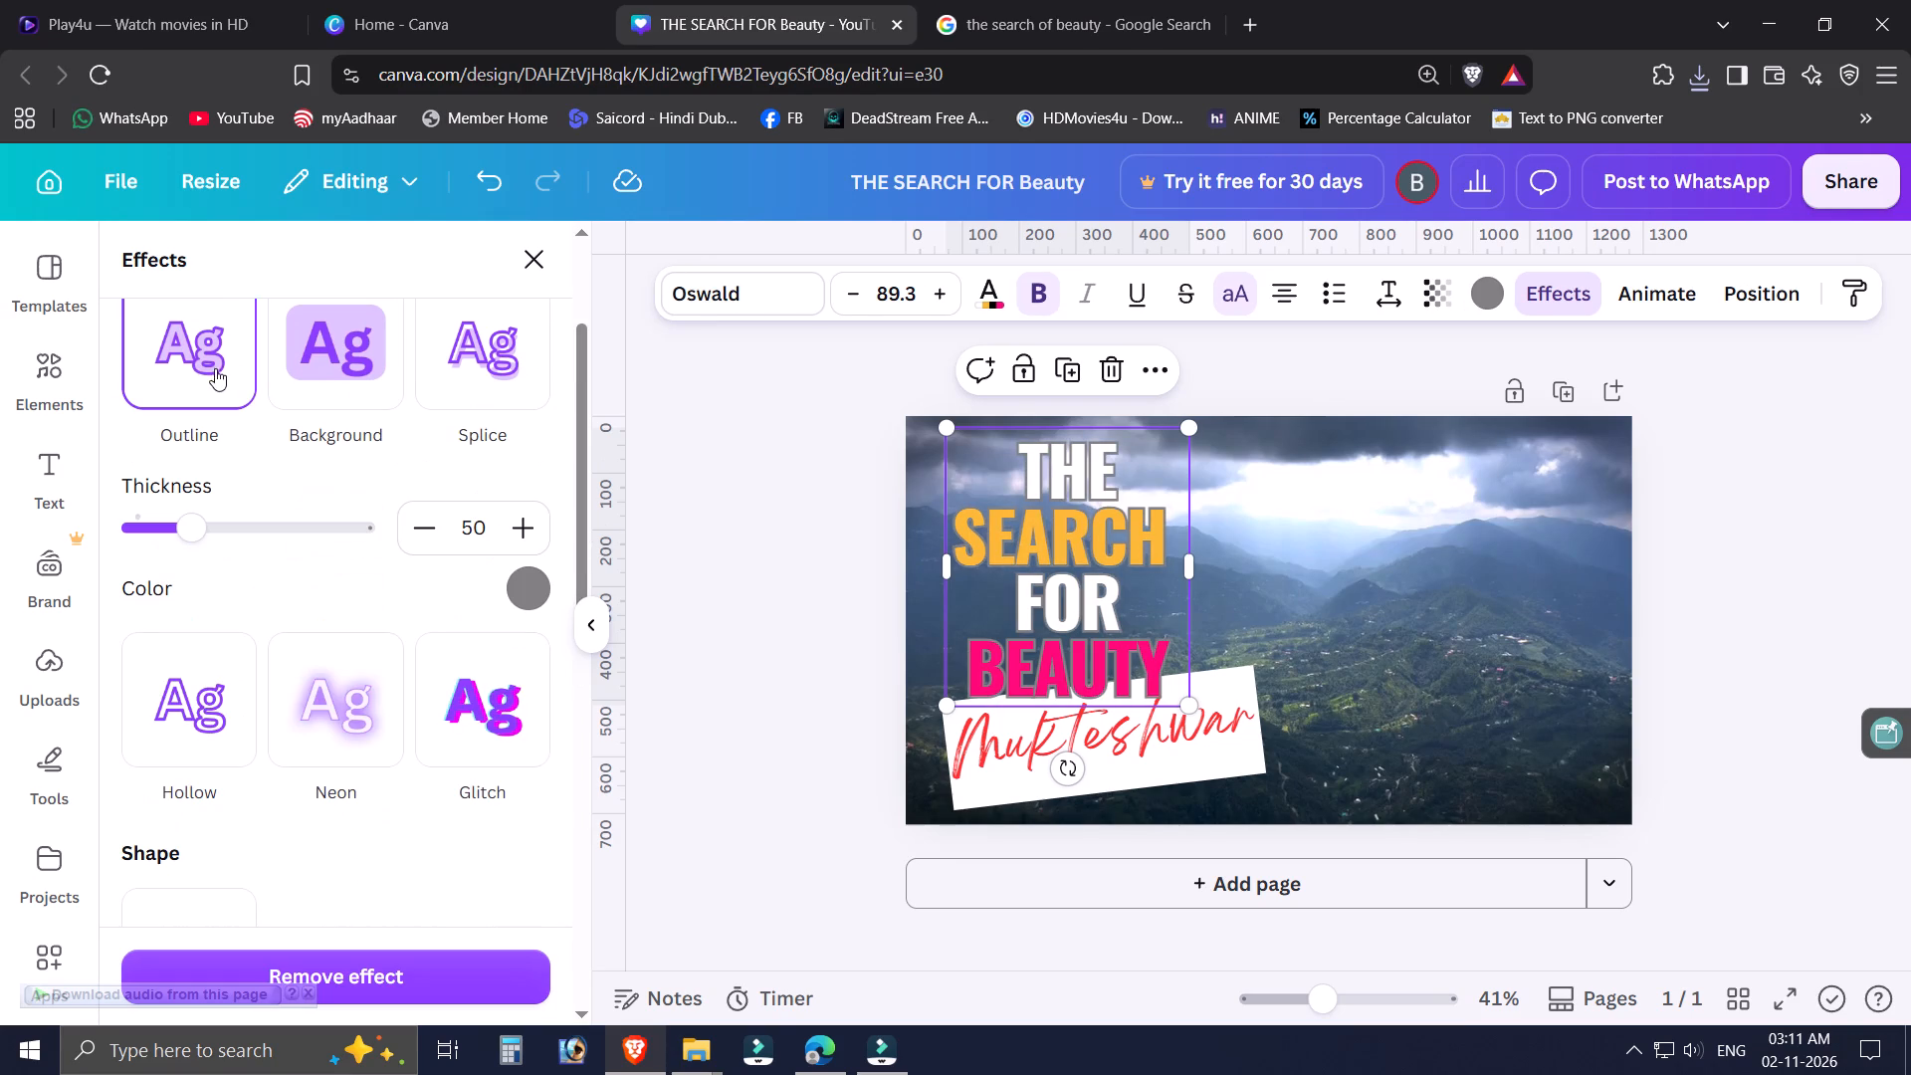
{"action": "left_click", "coordinate": [520, 596]}
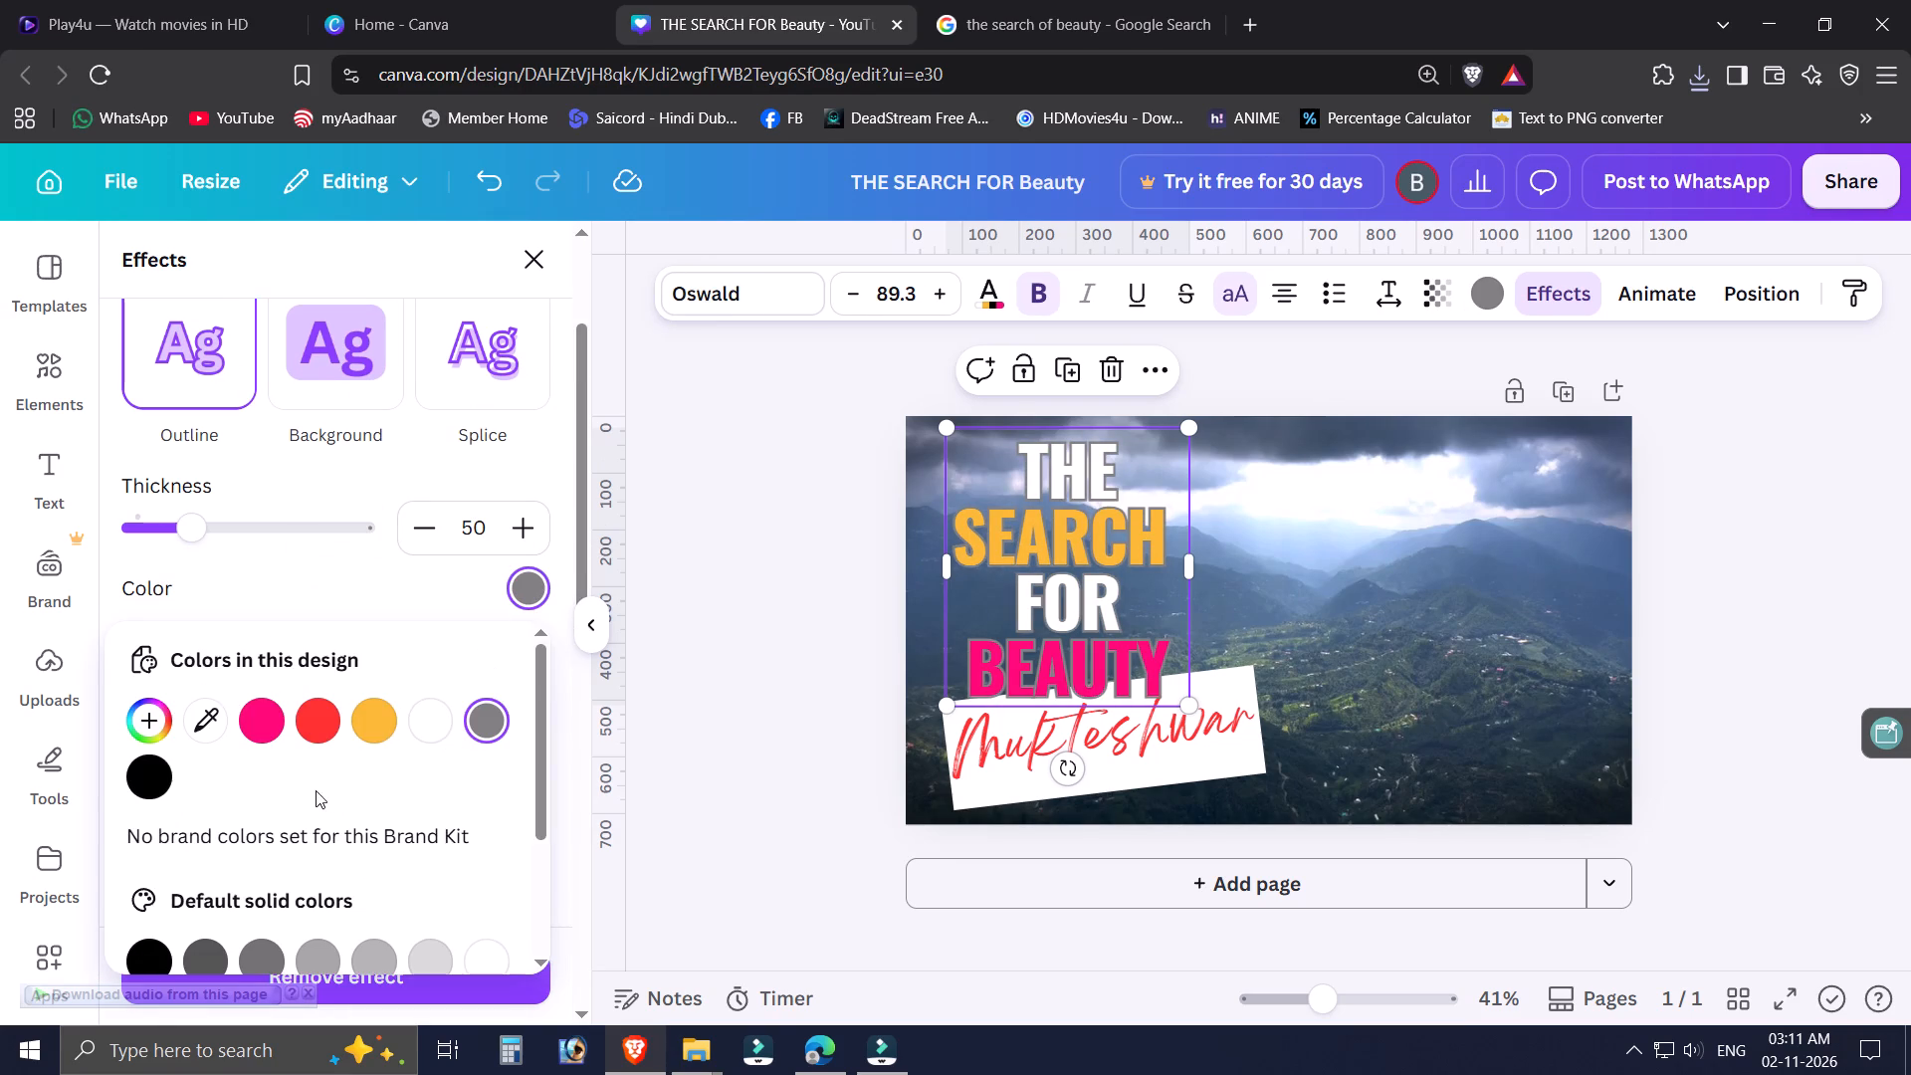
{"action": "left_click", "coordinate": [162, 777]}
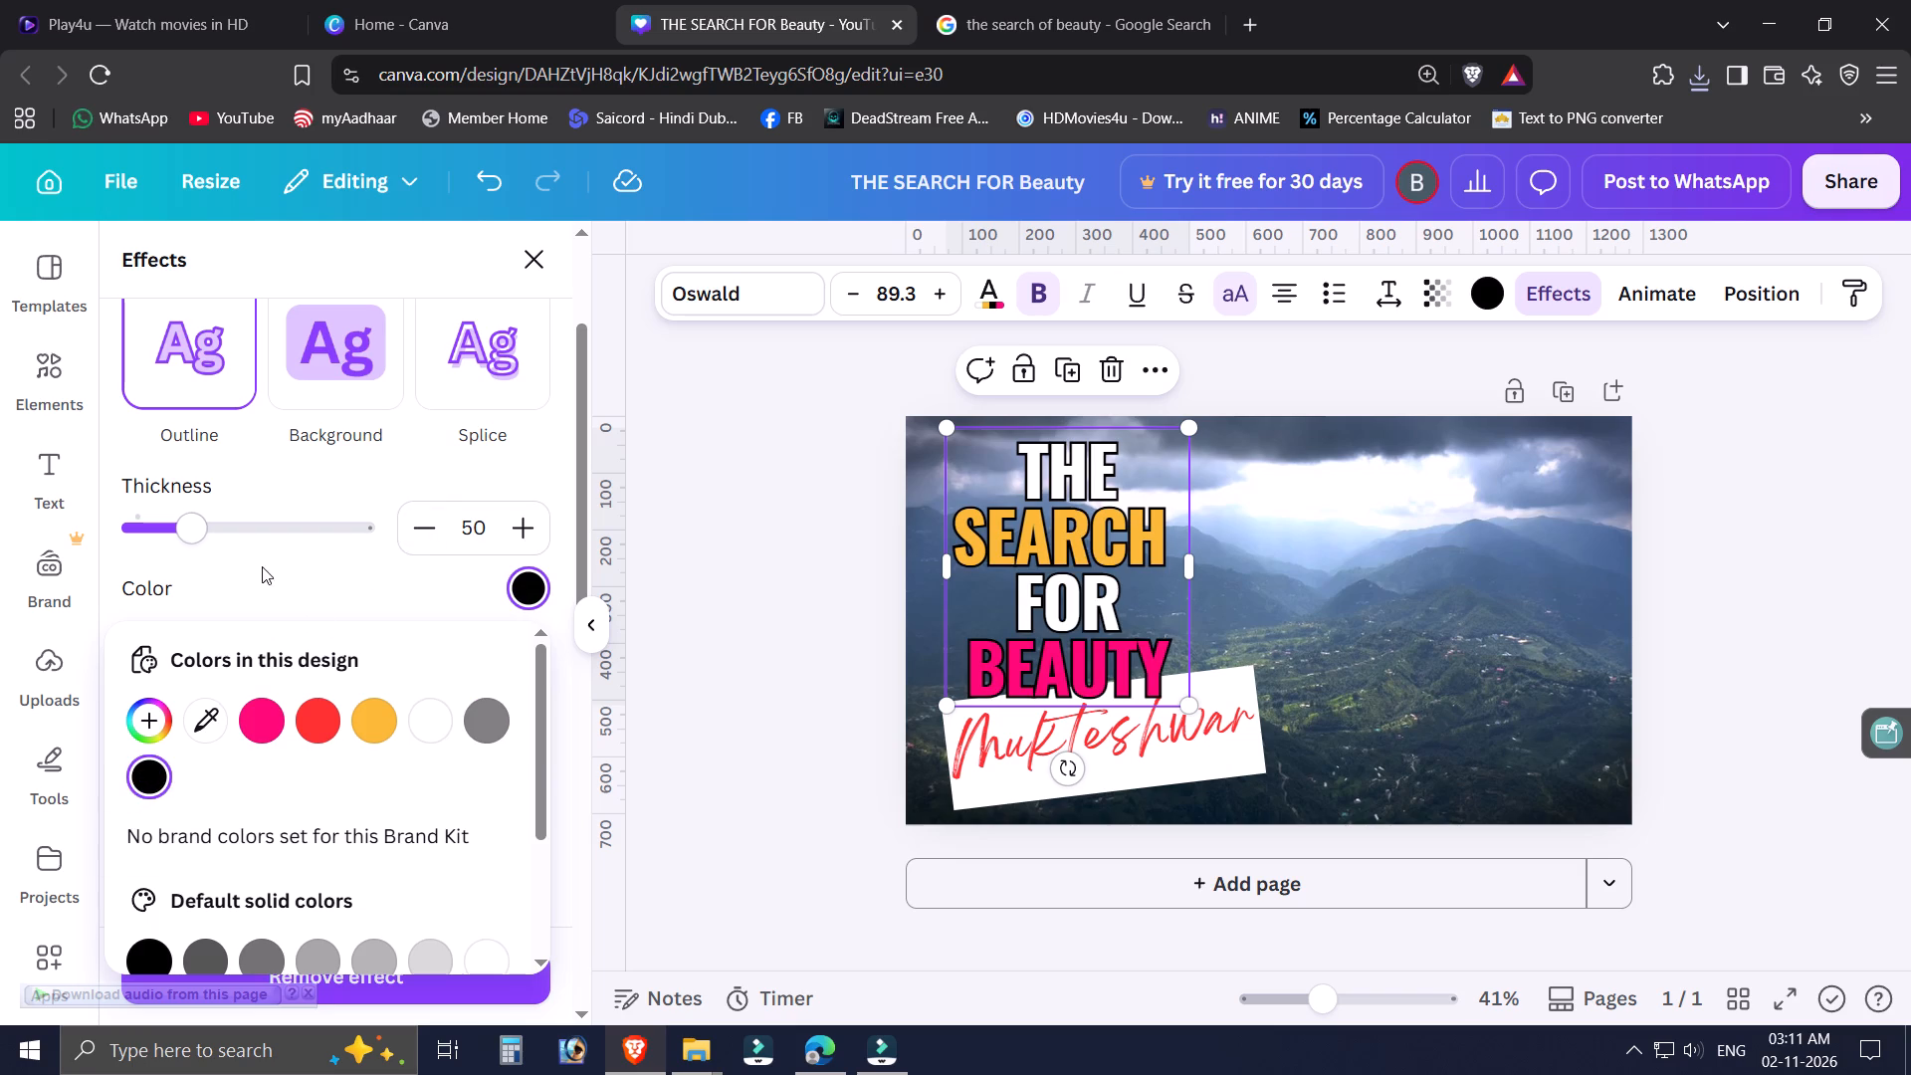
Reduce the heading's outline thickness to 0.
{"action": "left_click_drag", "start_coordinate": [198, 524], "coordinate": [150, 534]}
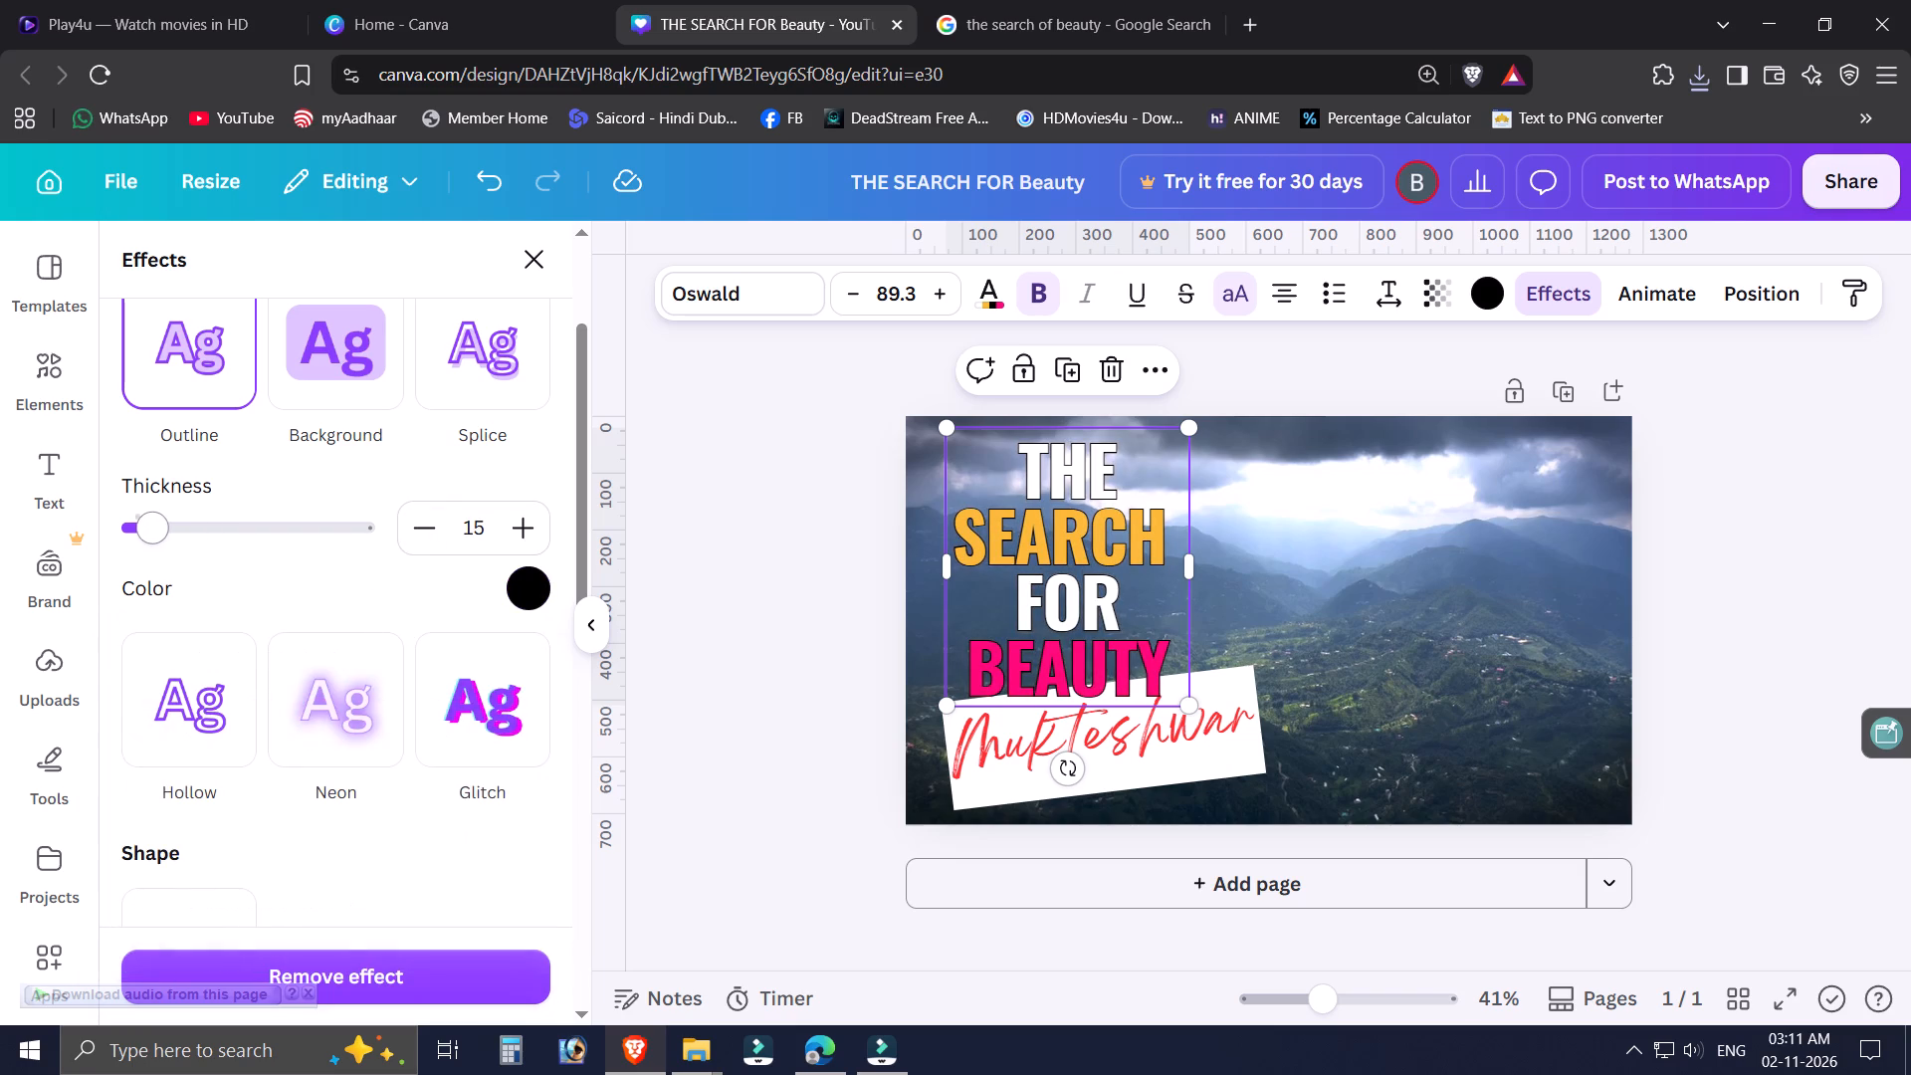
{"action": "left_click_drag", "start_coordinate": [150, 534], "coordinate": [149, 534]}
{"action": "triple_click", "coordinate": [419, 535]}
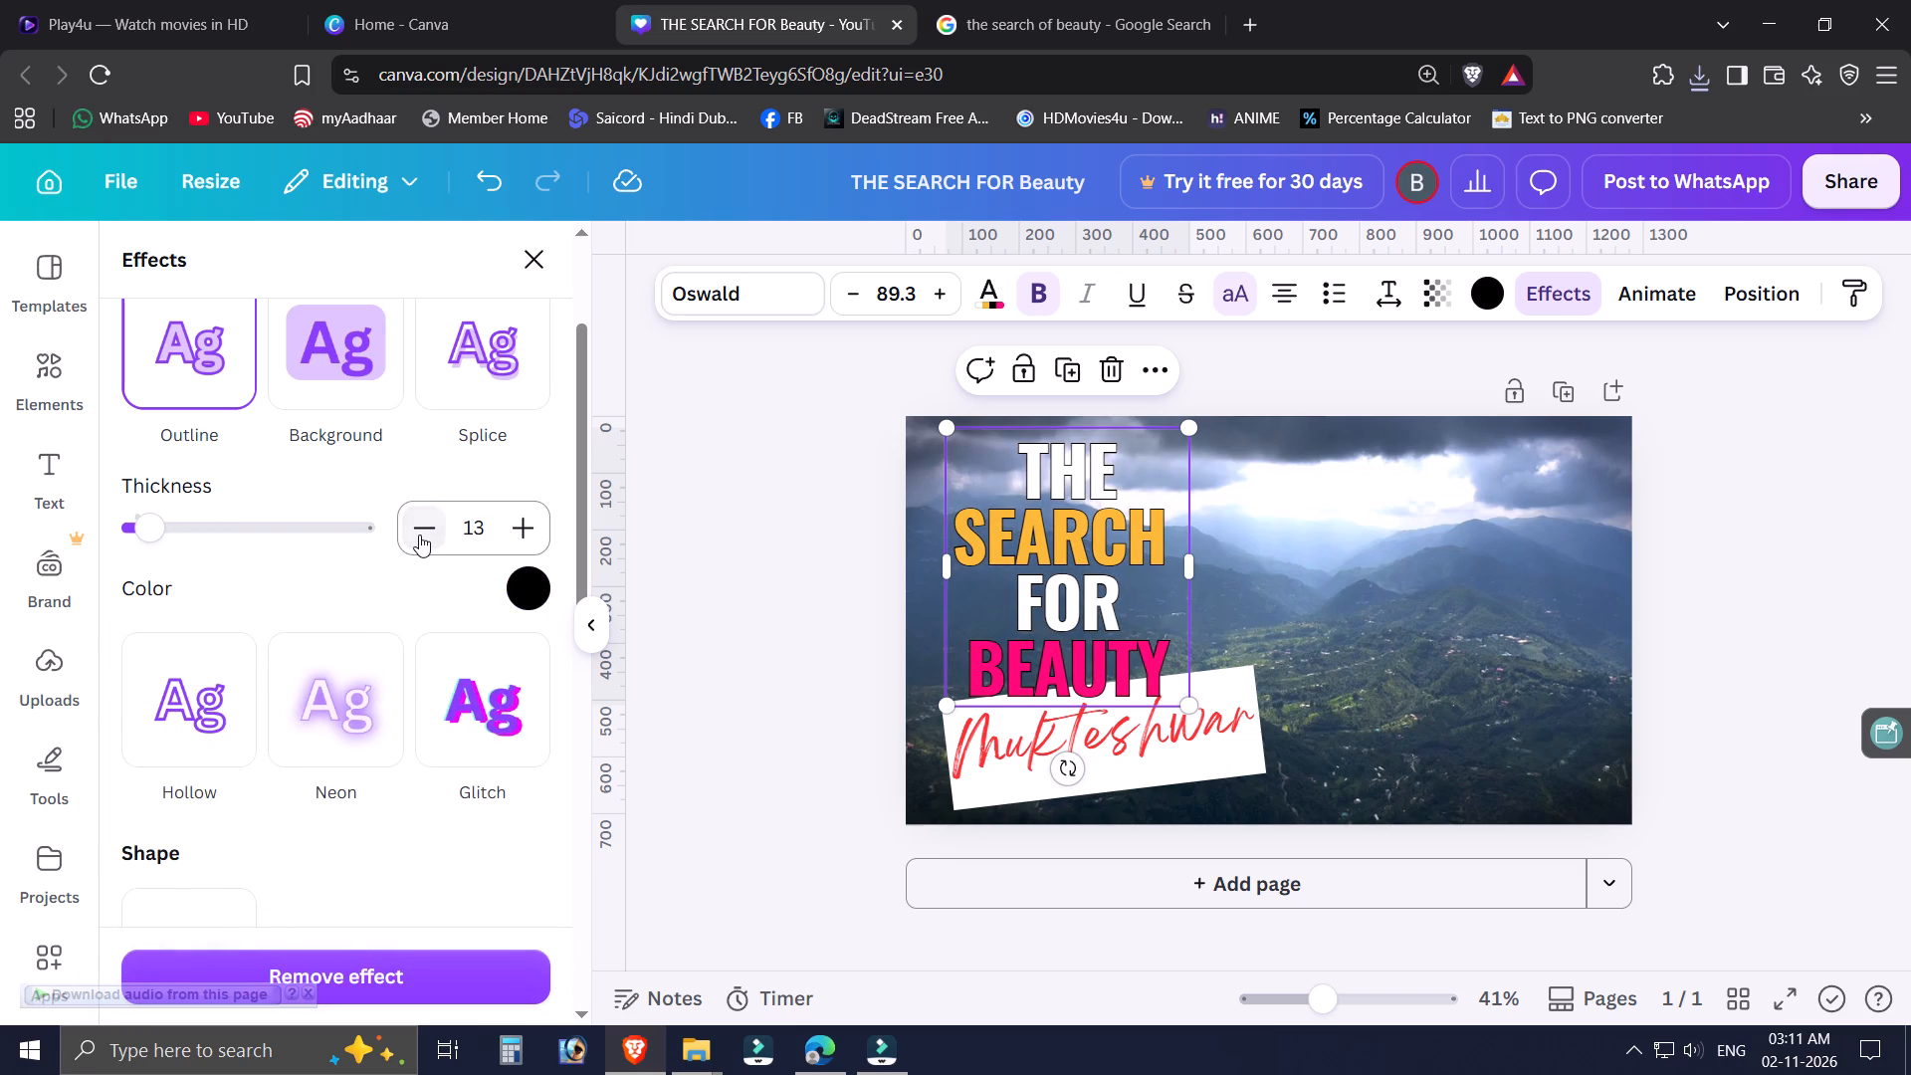
{"action": "left_click", "coordinate": [419, 535]}
{"action": "left_click", "coordinate": [419, 535]}
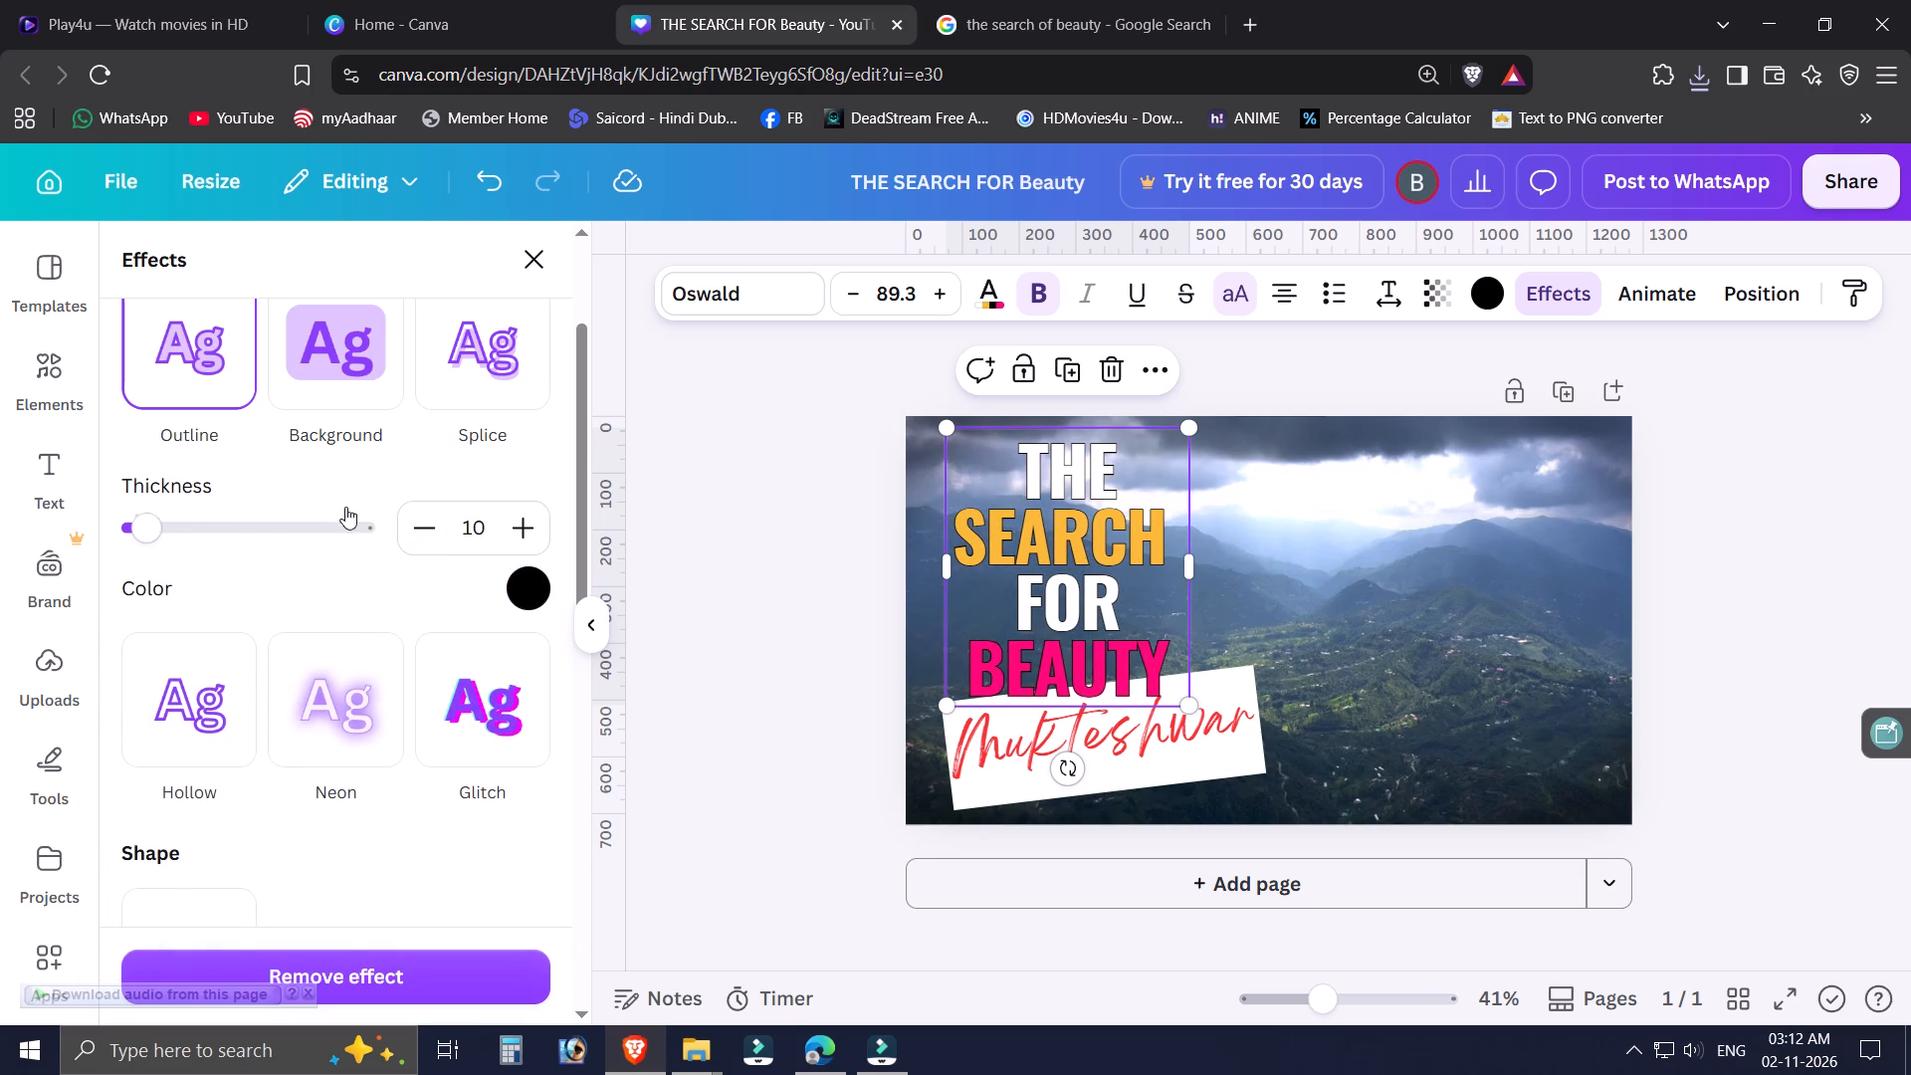
{"action": "left_click", "coordinate": [341, 580]}
{"action": "left_click_drag", "start_coordinate": [148, 533], "coordinate": [128, 528]}
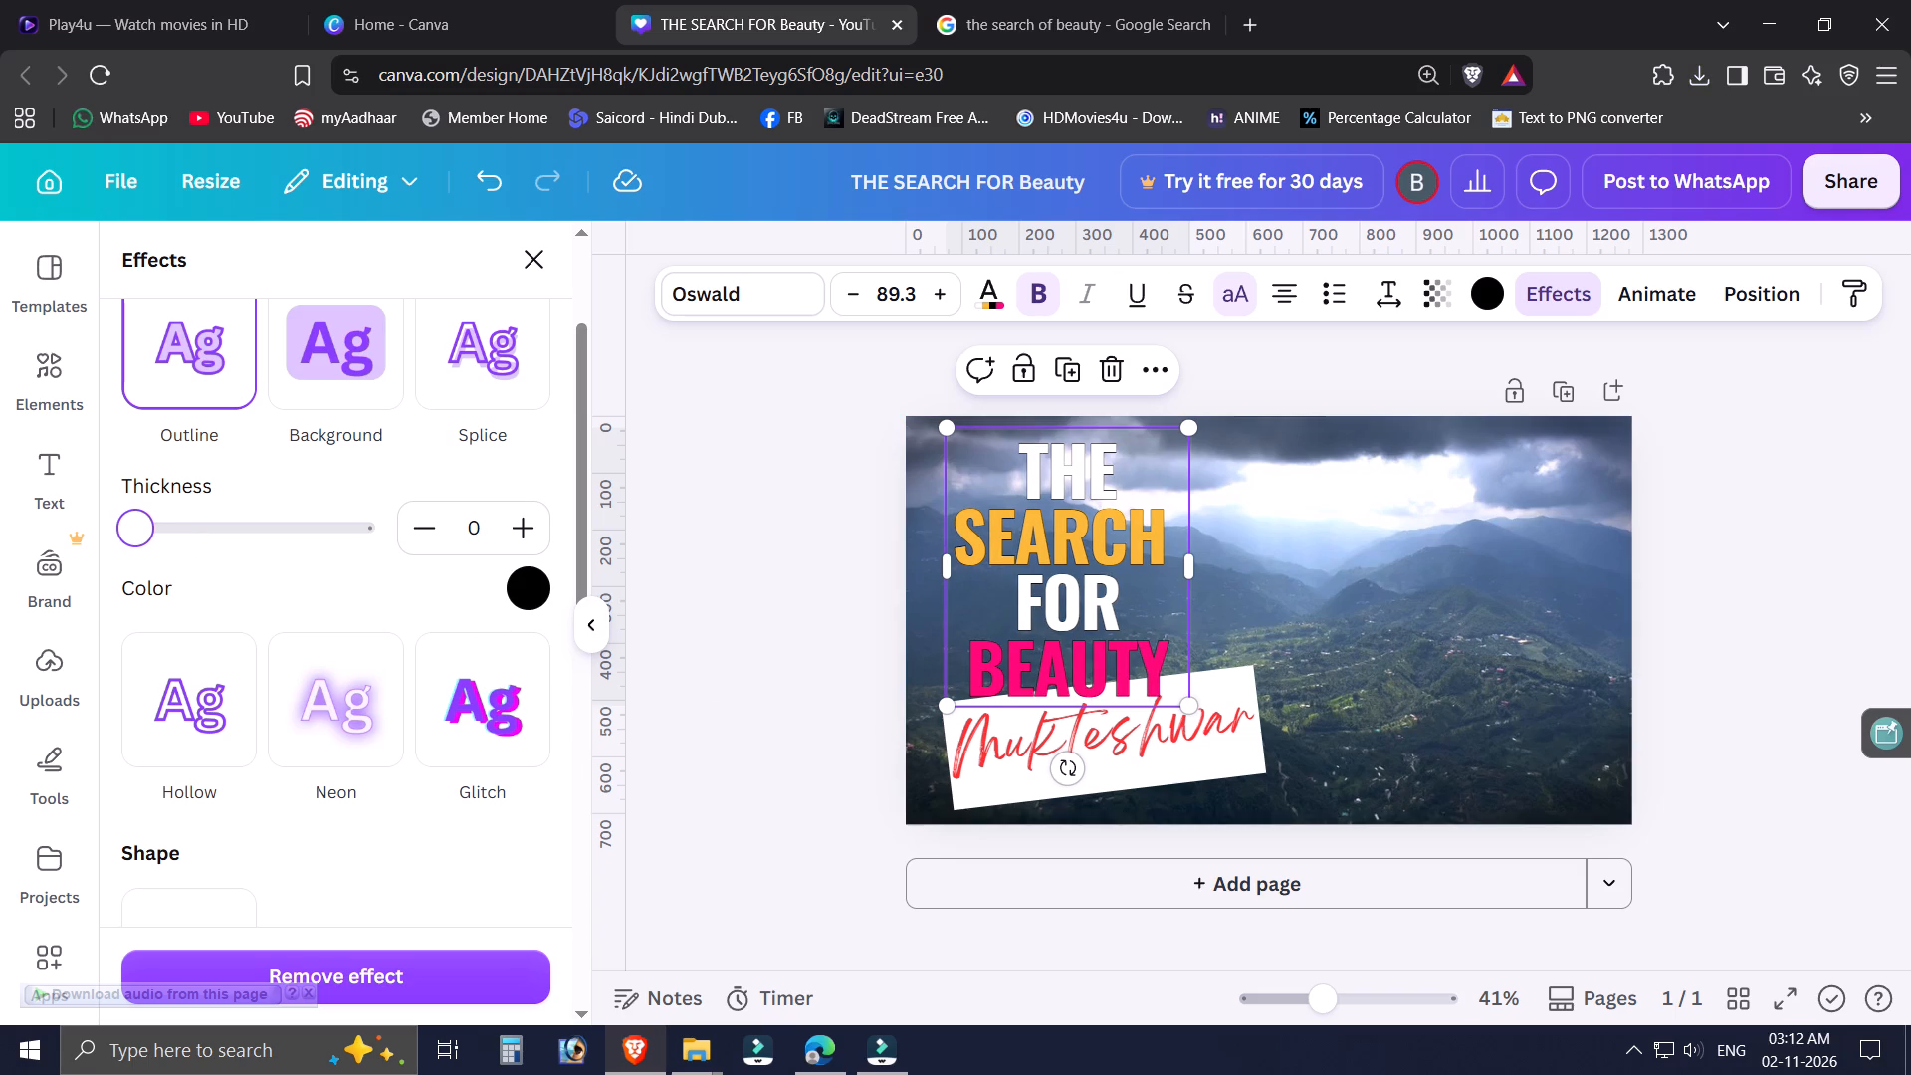
{"action": "left_click_drag", "start_coordinate": [128, 528], "coordinate": [94, 524]}
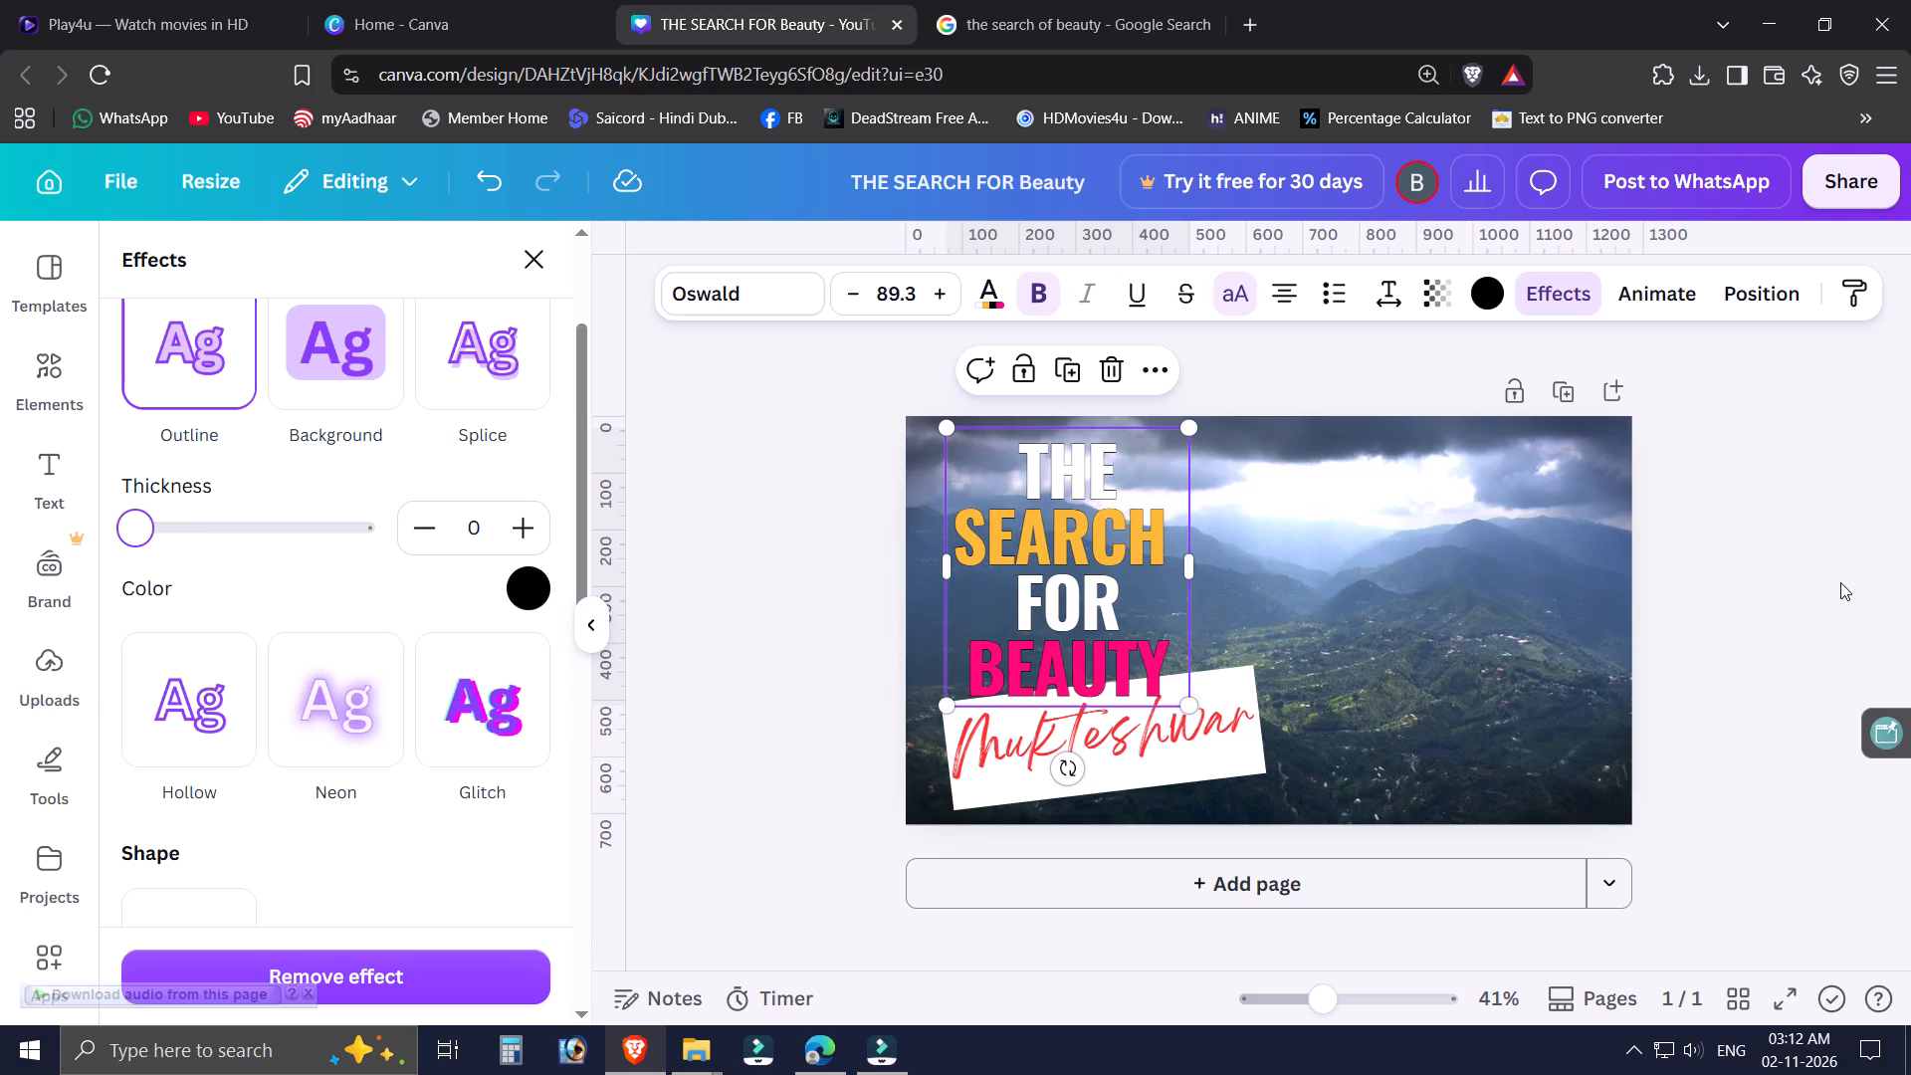
Examine the outlined heading up close and within the whole thumbnail, with the side panel collapsed.
{"action": "left_click", "coordinate": [1840, 582]}
{"action": "left_click", "coordinate": [1736, 611]}
{"action": "scroll", "coordinate": [1691, 616], "scroll_direction": "up", "scroll_amount": 6, "text": "ctrl"}
{"action": "scroll", "coordinate": [1616, 669], "scroll_direction": "up", "scroll_amount": 1, "text": "ctrl"}
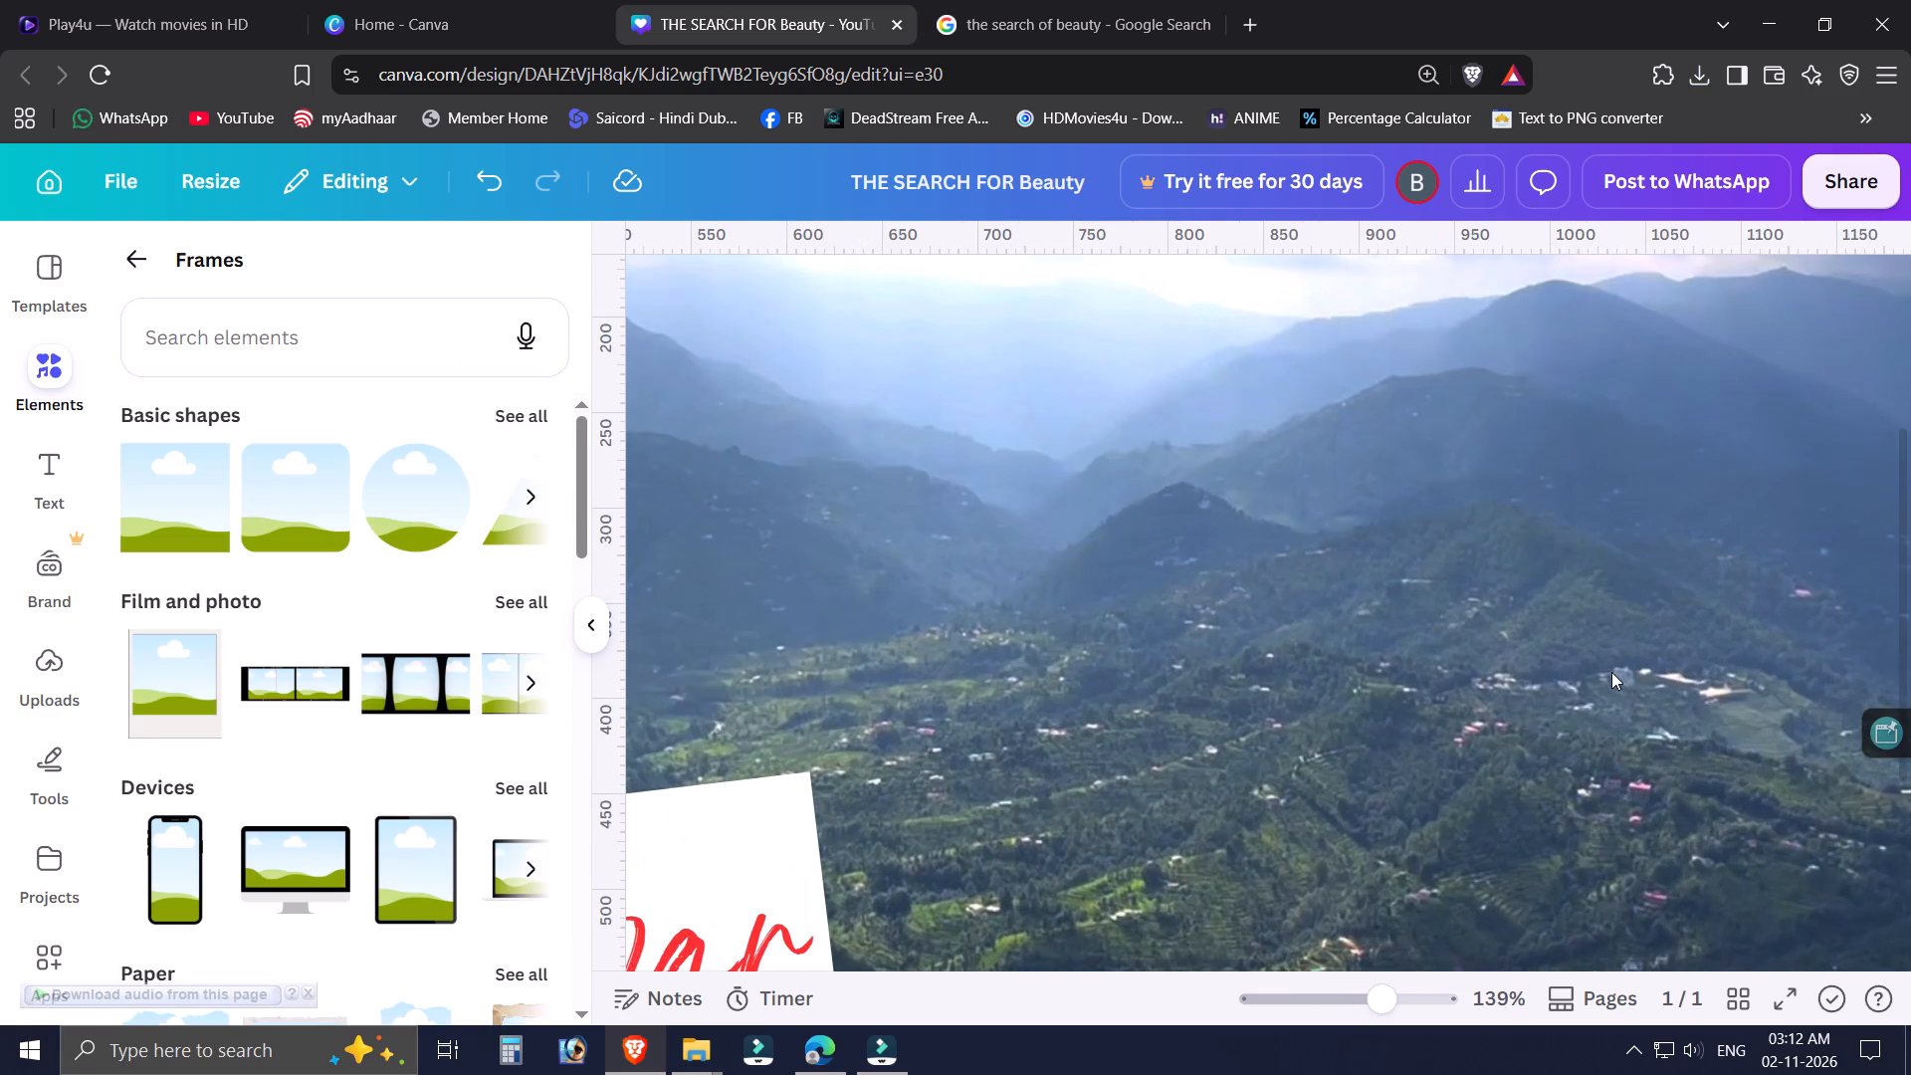
{"action": "key", "text": "space"}
{"action": "left_click_drag", "start_coordinate": [1172, 659], "coordinate": [1255, 656]}
{"action": "left_click_drag", "start_coordinate": [1364, 1002], "coordinate": [1347, 998]}
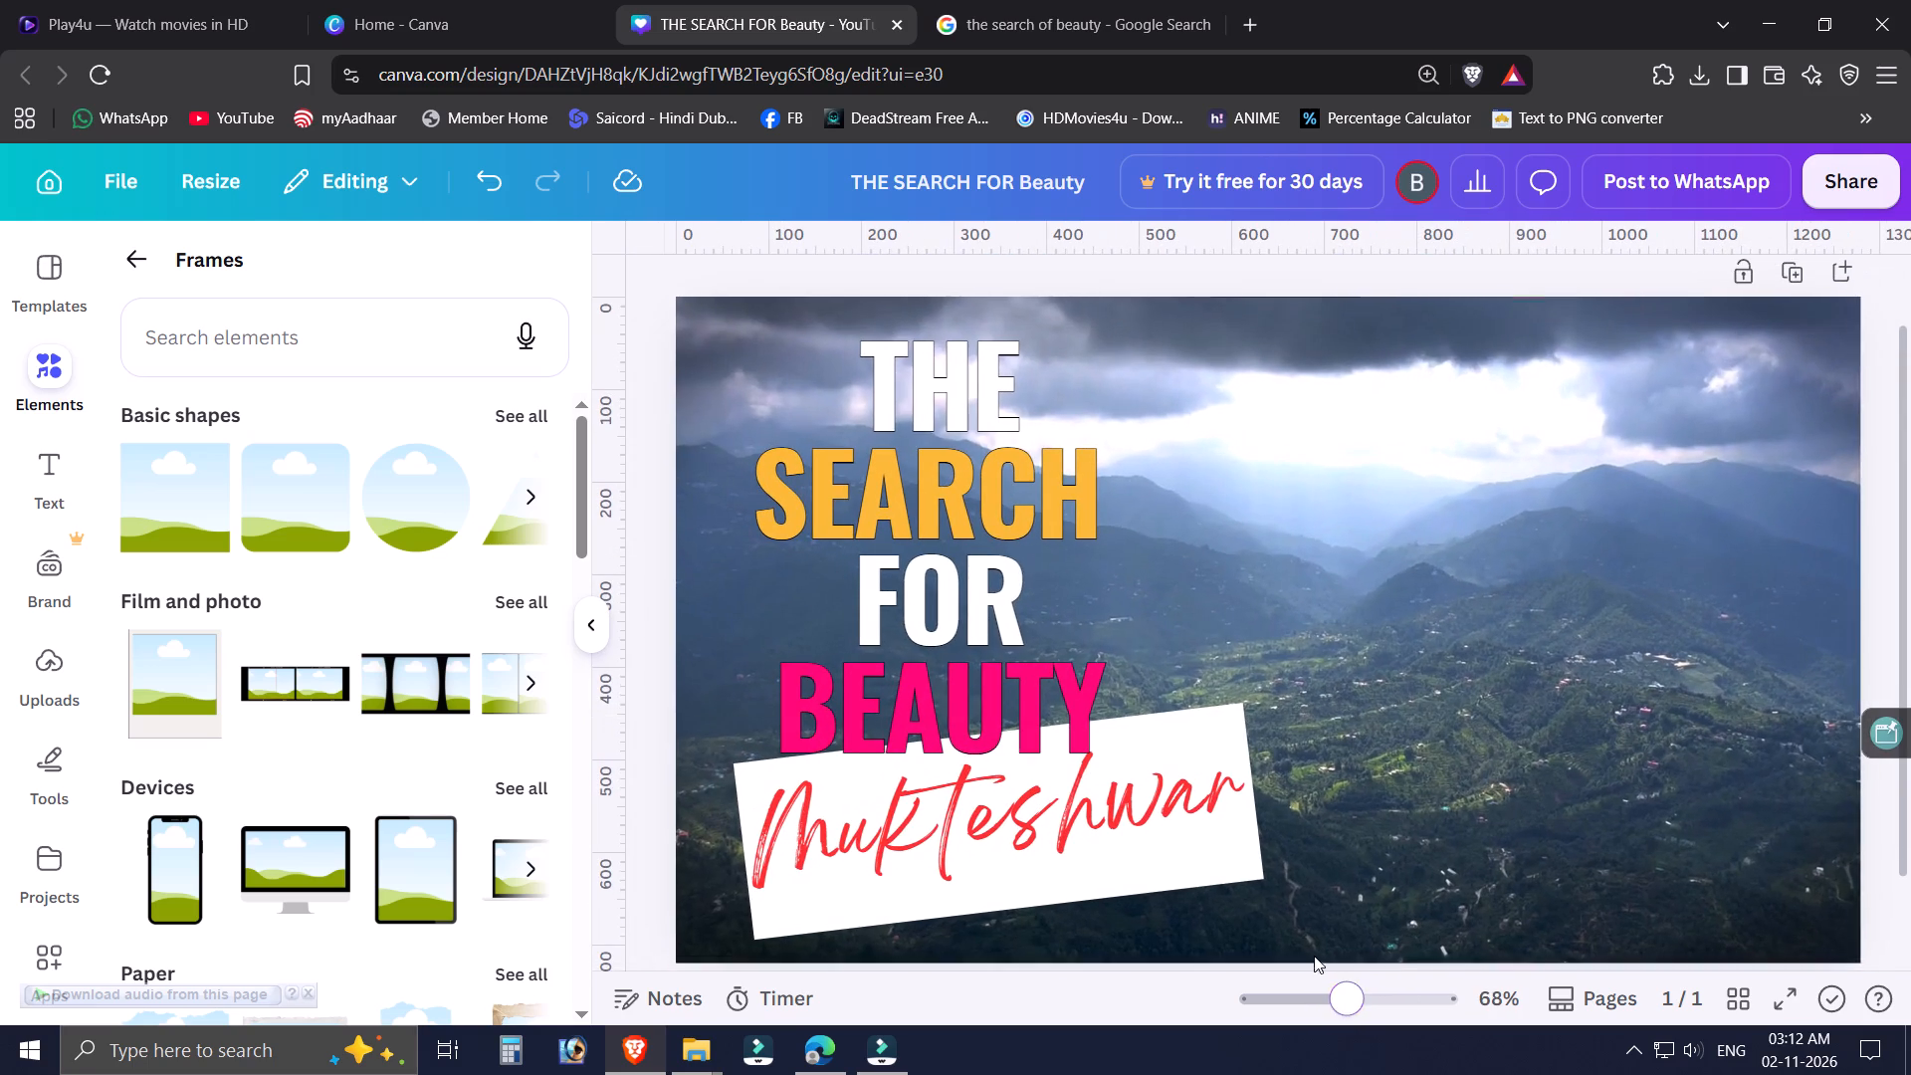
{"action": "left_click", "coordinate": [770, 564]}
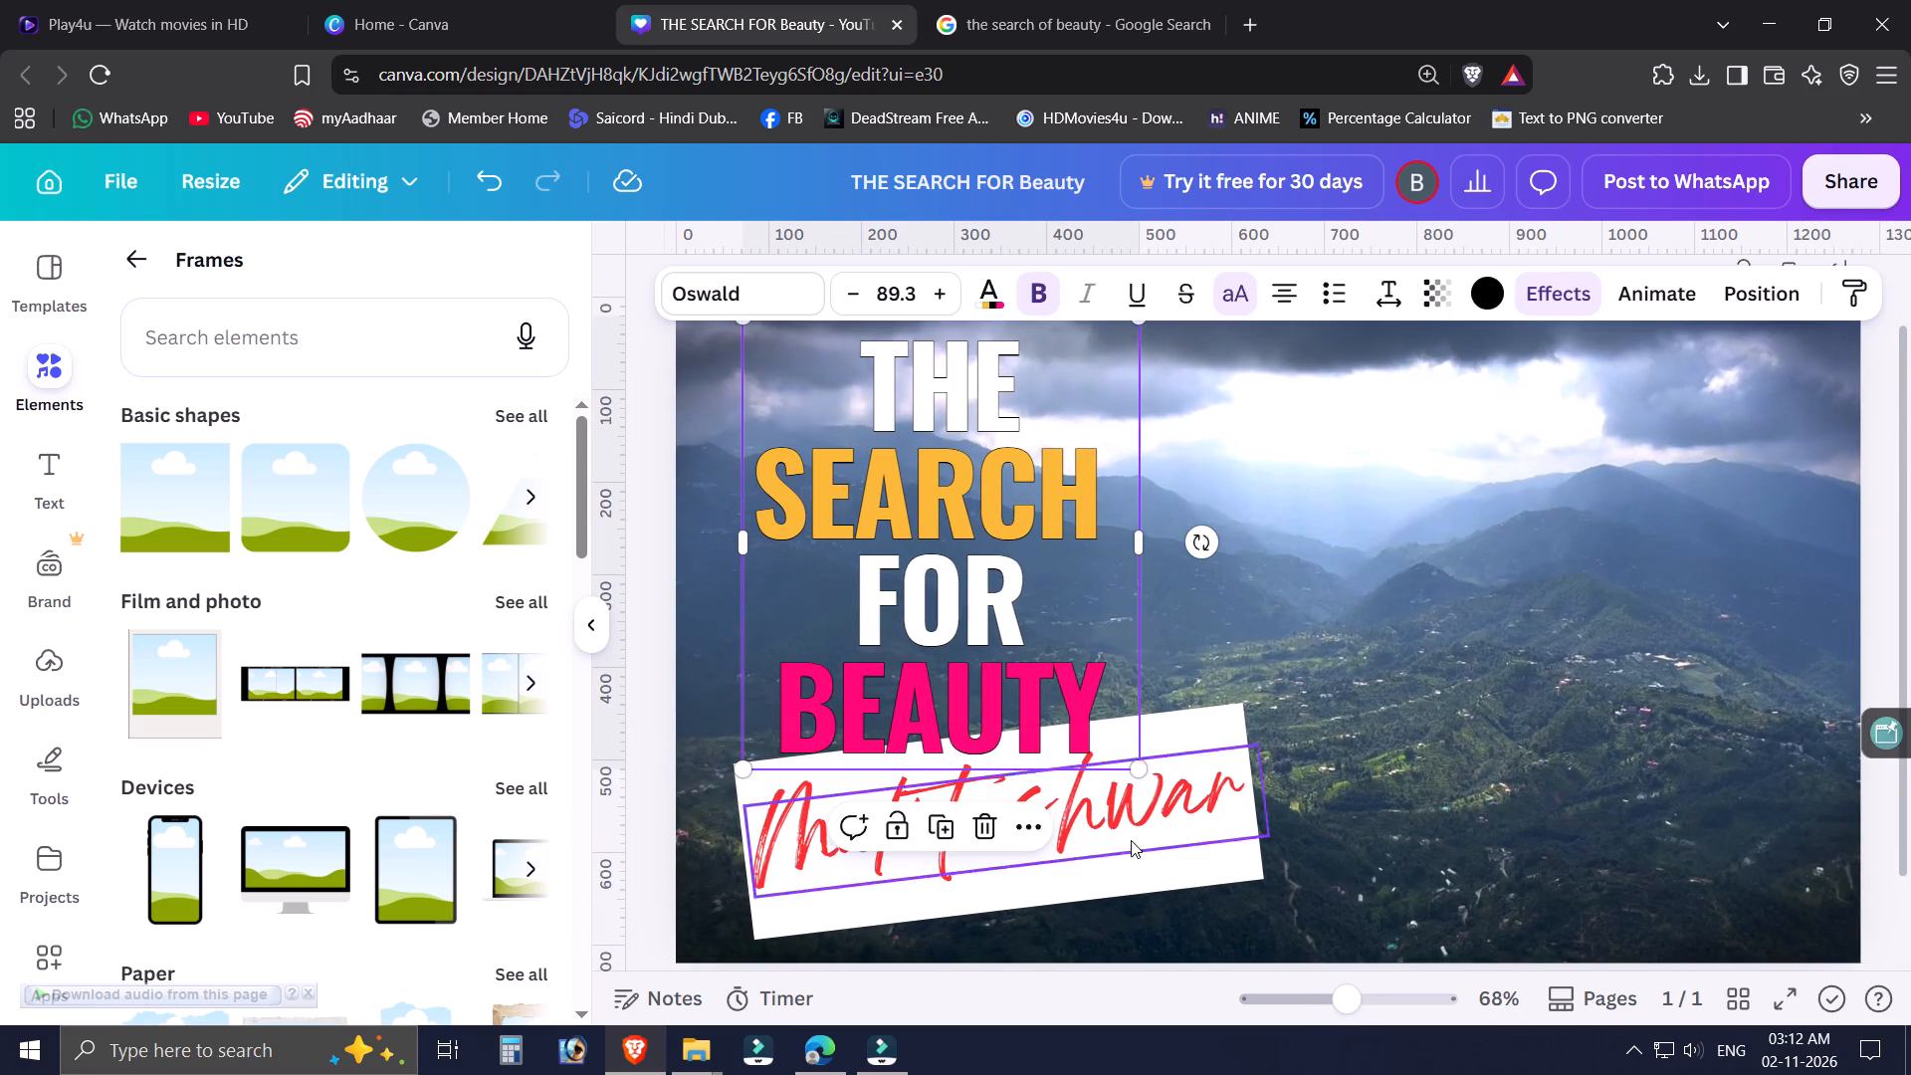
{"action": "scroll", "coordinate": [922, 651], "scroll_direction": "up", "scroll_amount": 8, "text": "ctrl"}
{"action": "scroll", "coordinate": [924, 653], "scroll_direction": "down", "scroll_amount": 1, "text": "ctrl"}
{"action": "scroll", "coordinate": [924, 653], "scroll_direction": "up", "scroll_amount": 1, "text": "ctrl"}
{"action": "scroll", "coordinate": [924, 653], "scroll_direction": "down", "scroll_amount": 4, "text": "ctrl"}
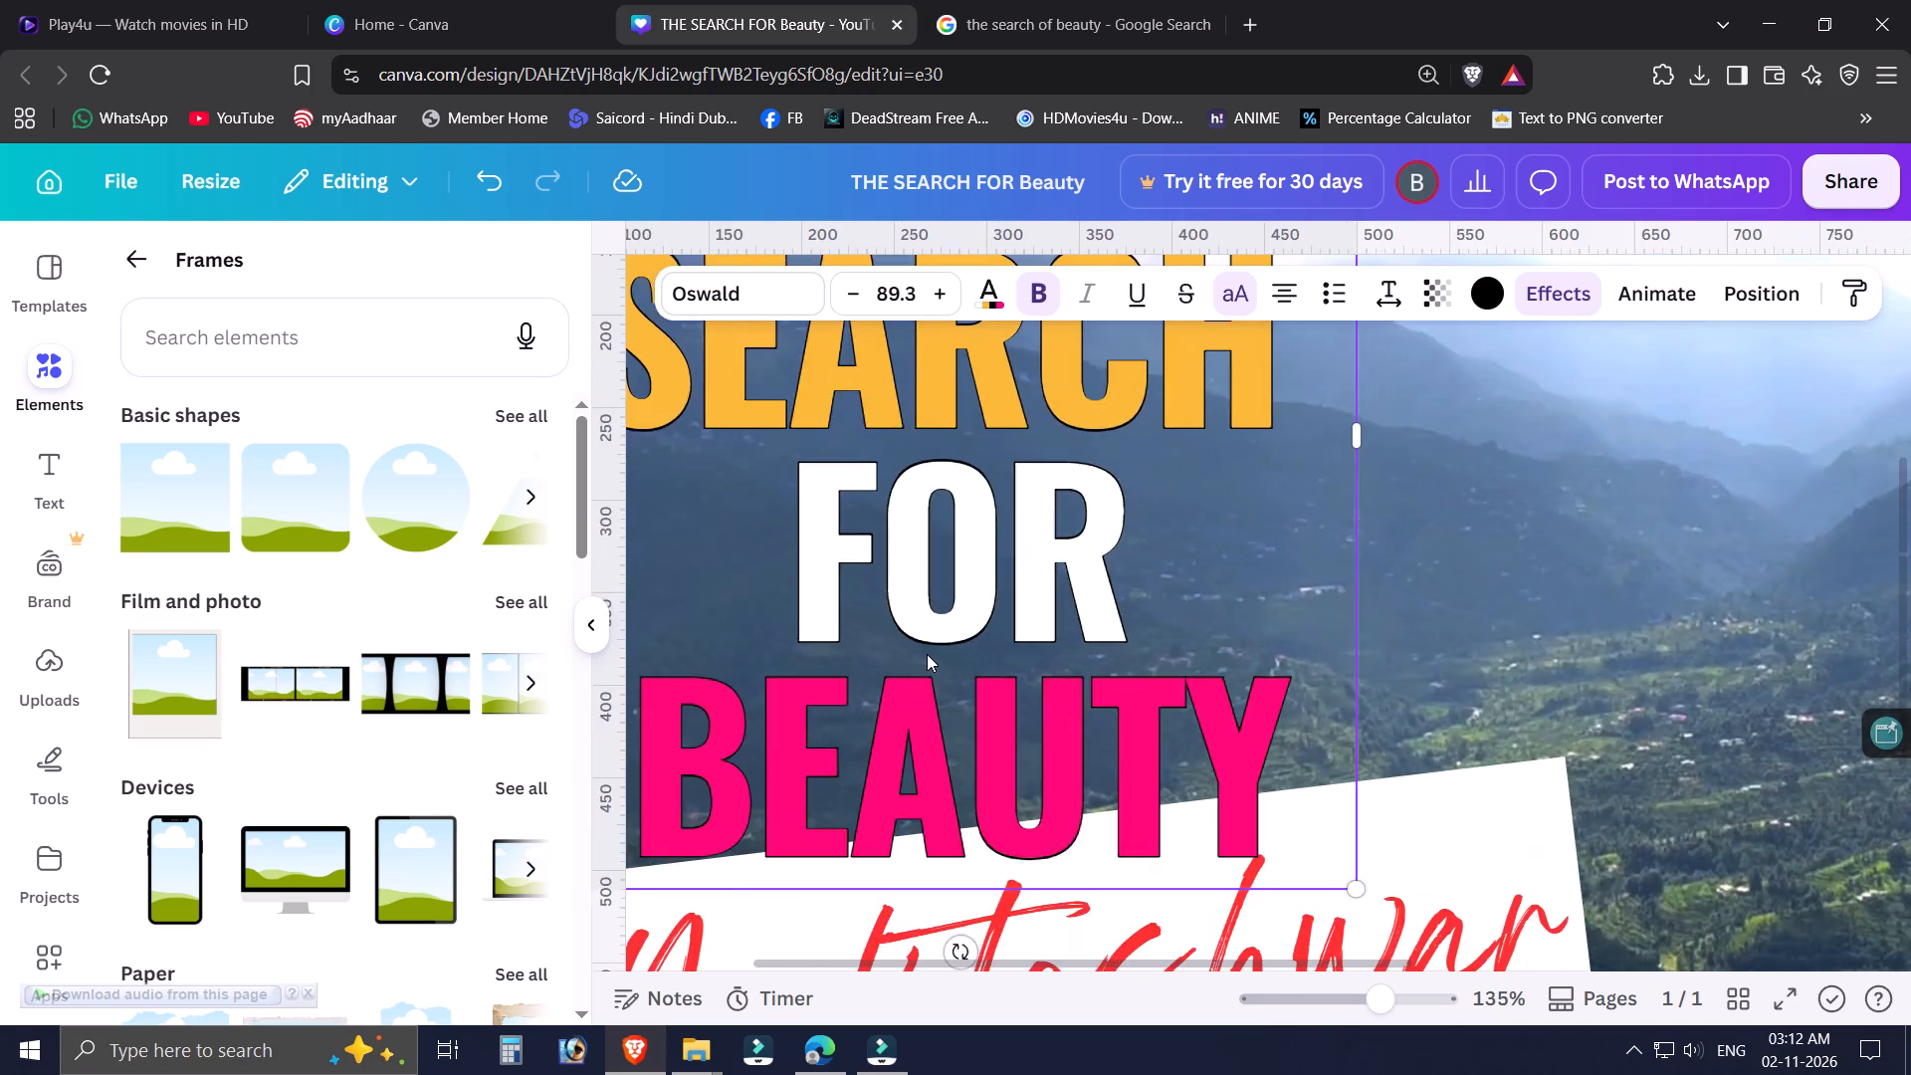
{"action": "scroll", "coordinate": [939, 659], "scroll_direction": "down", "scroll_amount": 8, "text": "ctrl"}
{"action": "left_click", "coordinate": [1685, 594]}
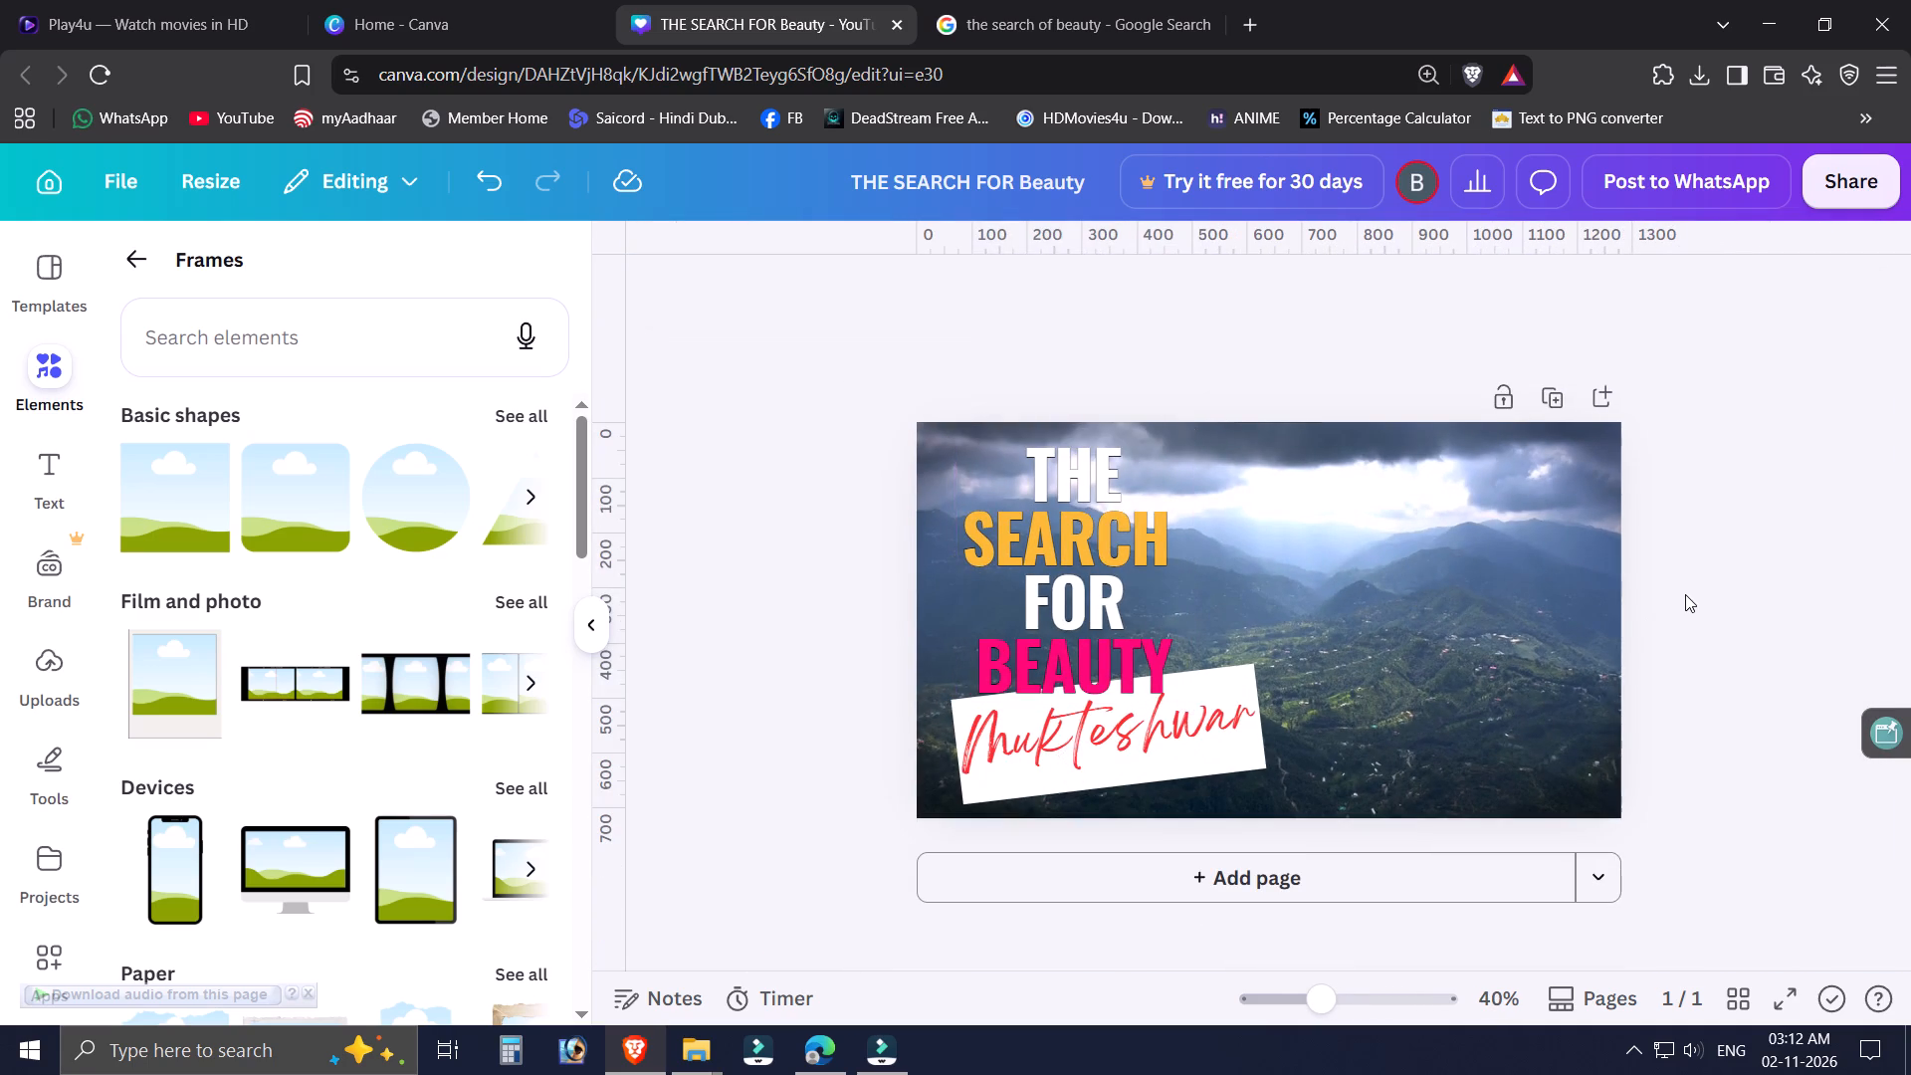
{"action": "scroll", "coordinate": [1683, 596], "scroll_direction": "up", "scroll_amount": 2, "text": "ctrl"}
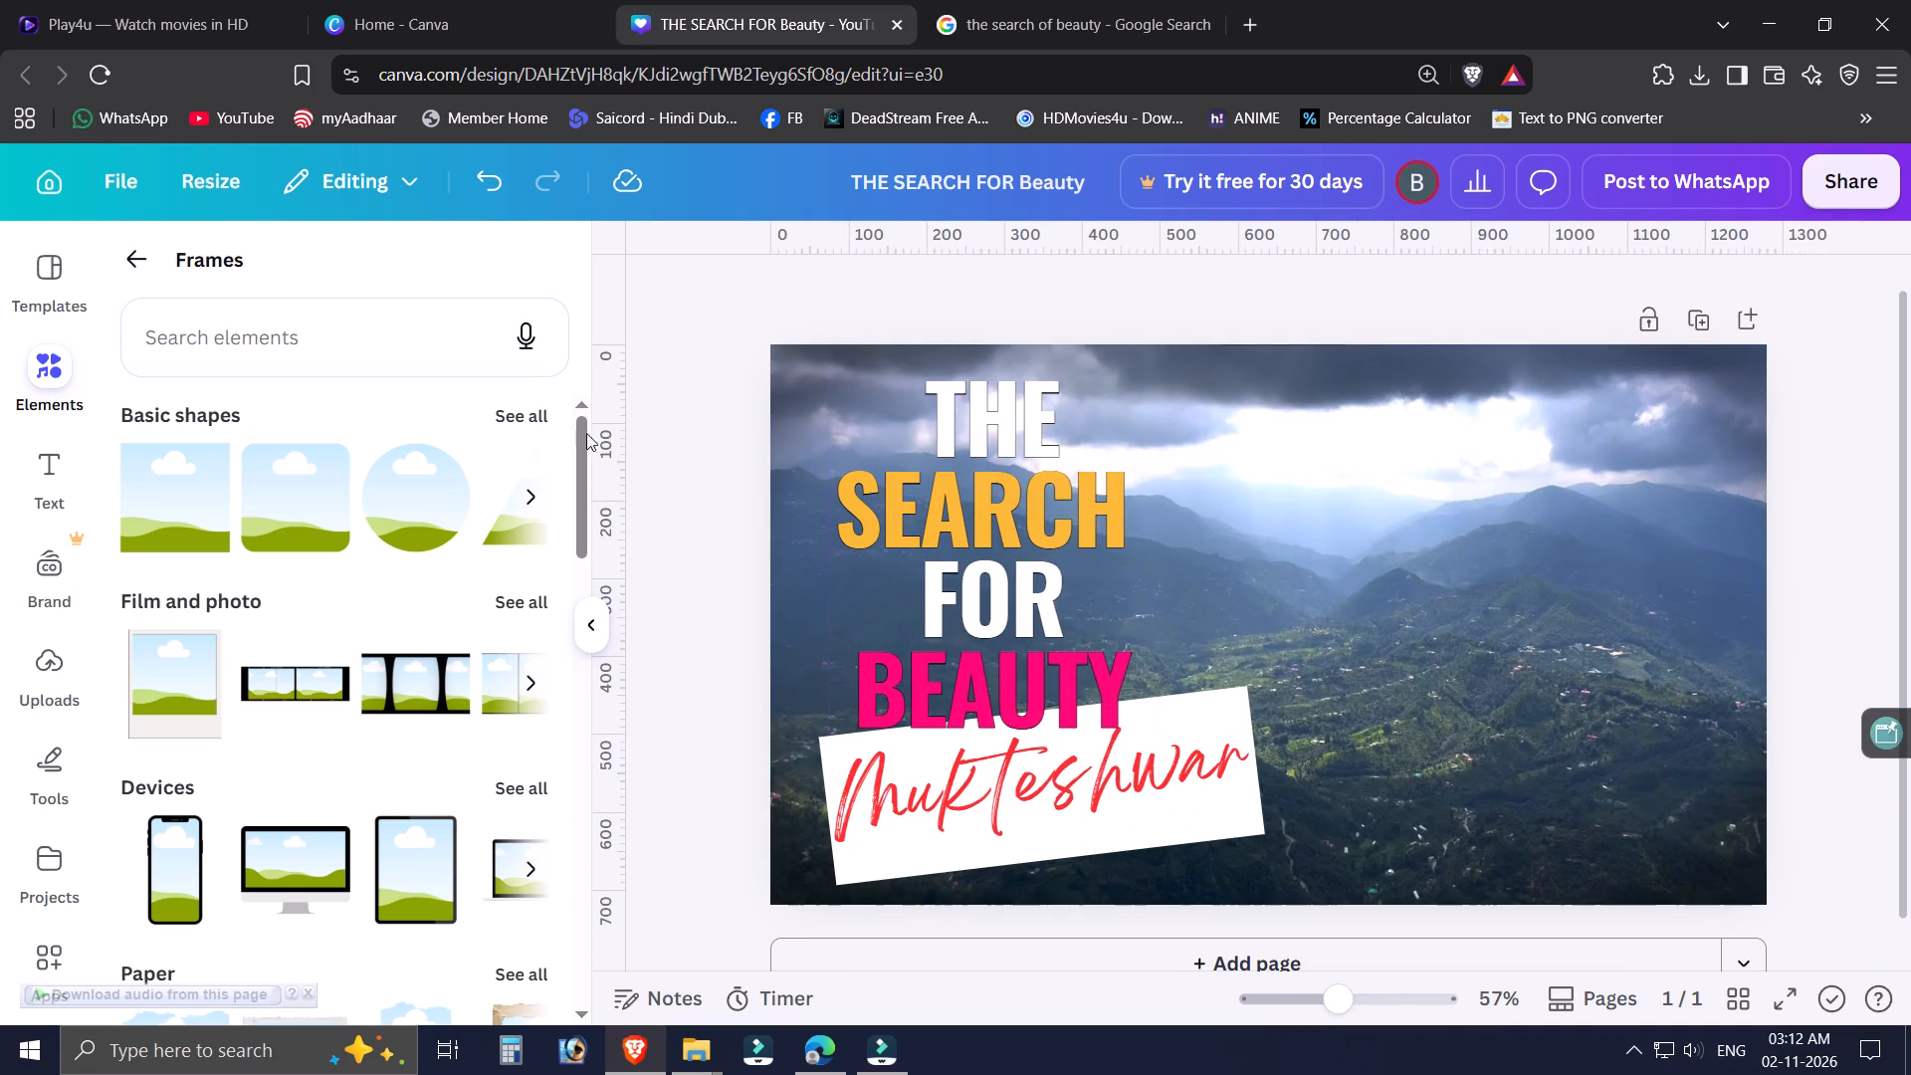
{"action": "left_click", "coordinate": [589, 643]}
{"action": "left_click", "coordinate": [1604, 519]}
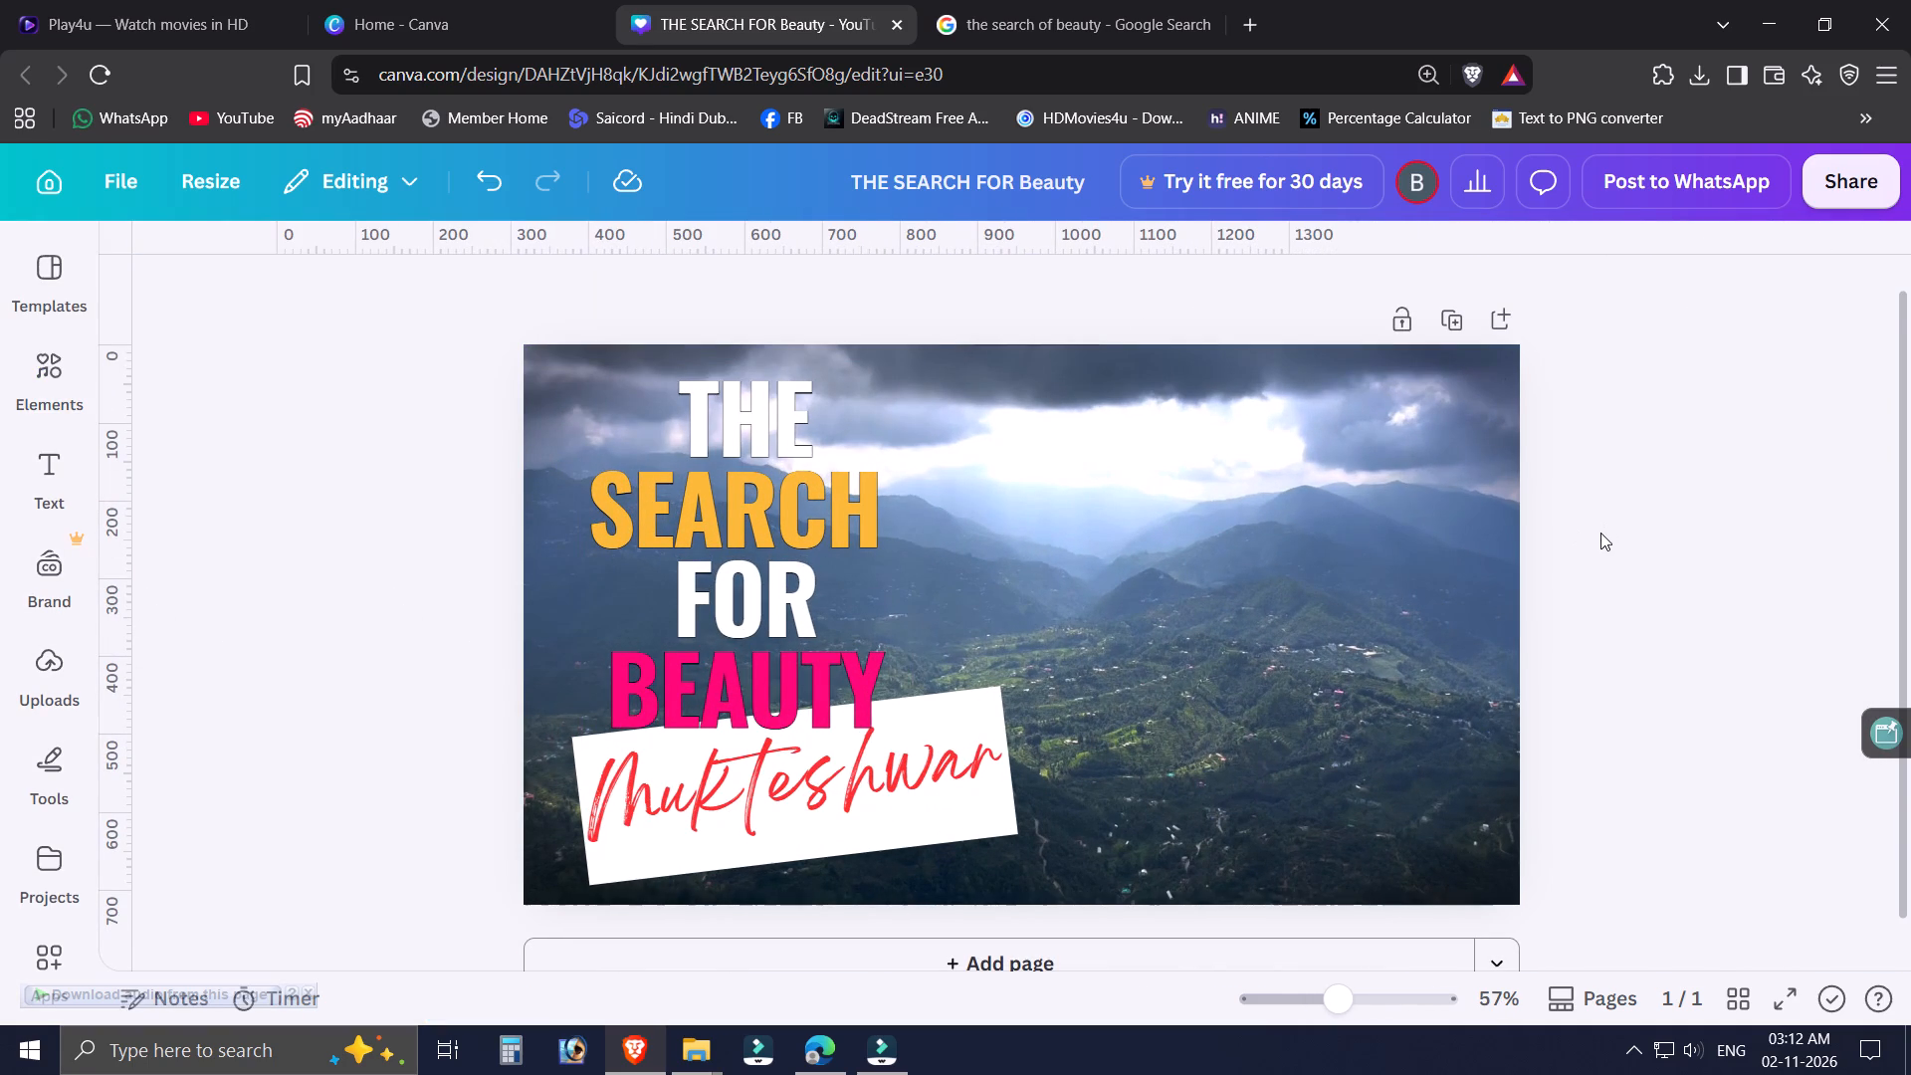
{"action": "scroll", "coordinate": [1600, 540], "scroll_direction": "up", "scroll_amount": 4, "text": "ctrl"}
{"action": "scroll", "coordinate": [1513, 557], "scroll_direction": "down", "scroll_amount": 4, "text": "ctrl"}
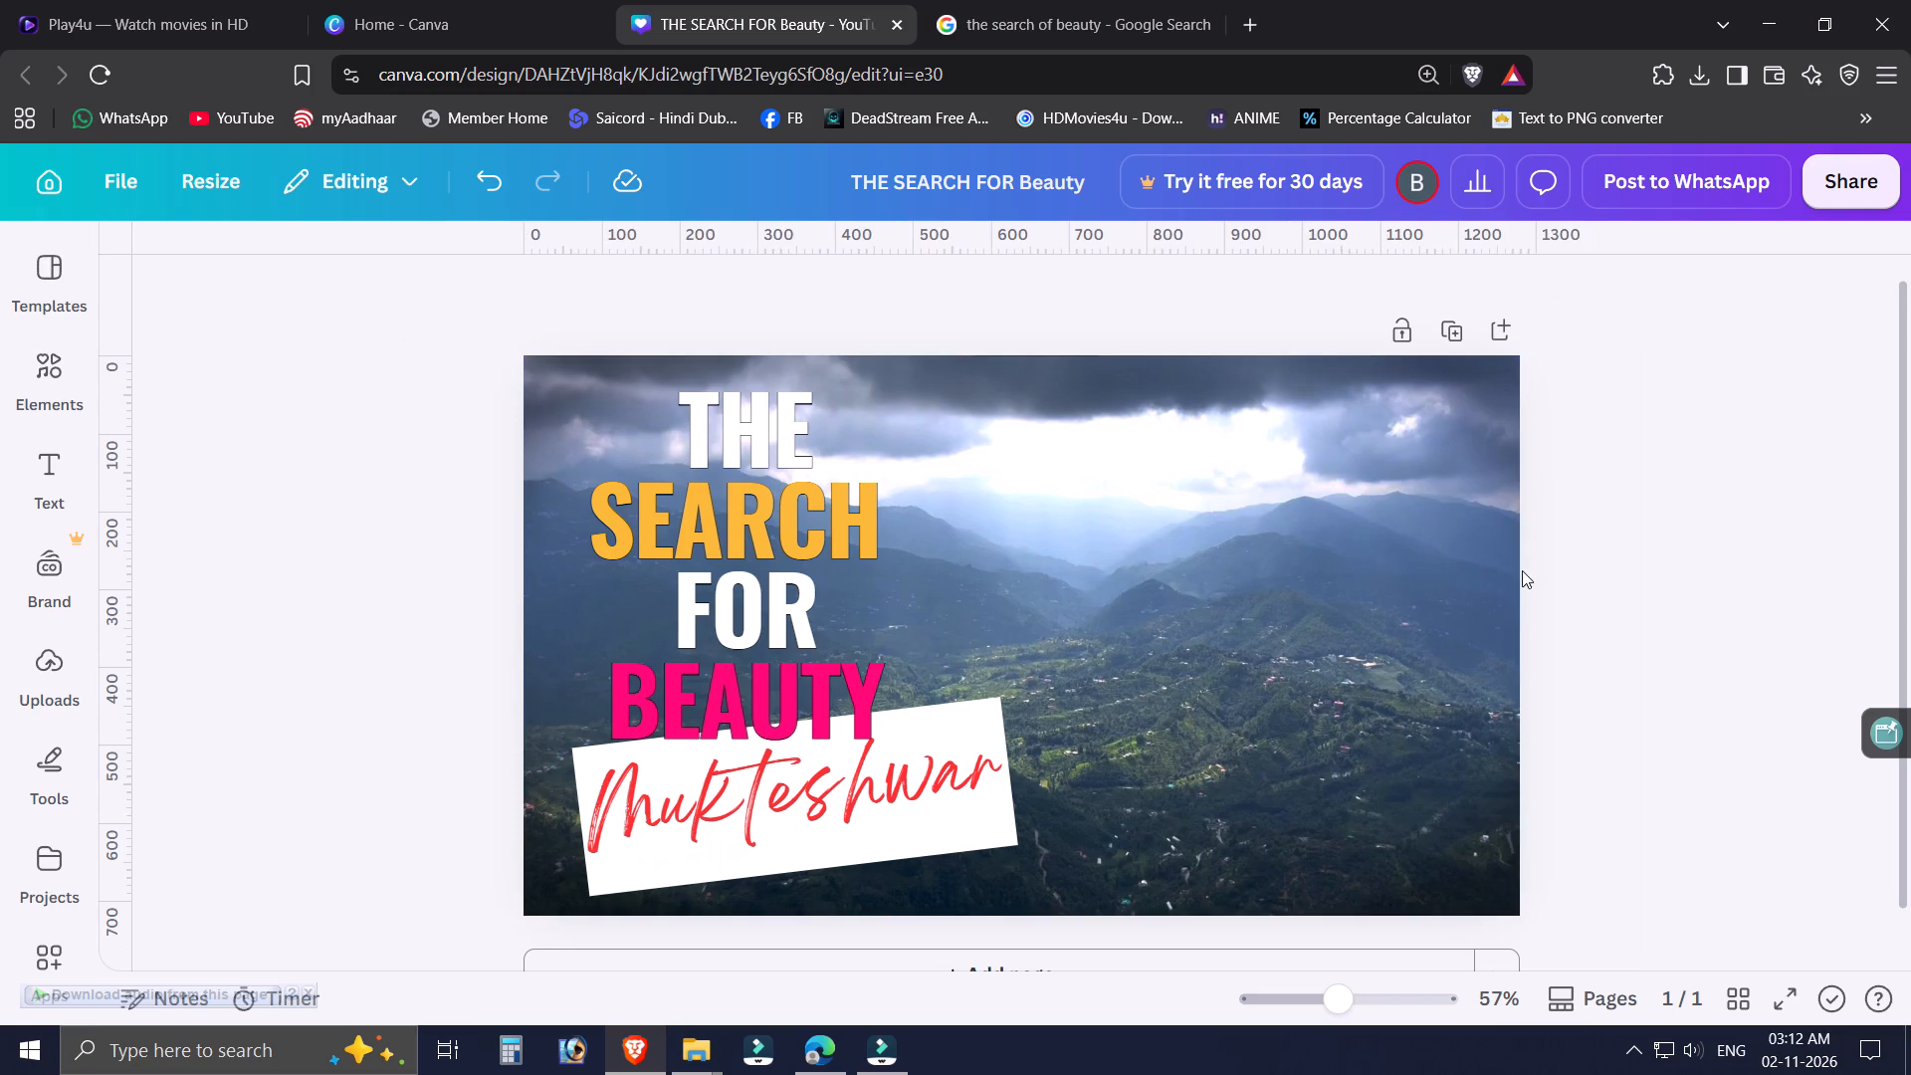
Download the restyled thumbnail as a high-quality PNG at 1,280 × 720 px.
{"action": "left_click", "coordinate": [1866, 190]}
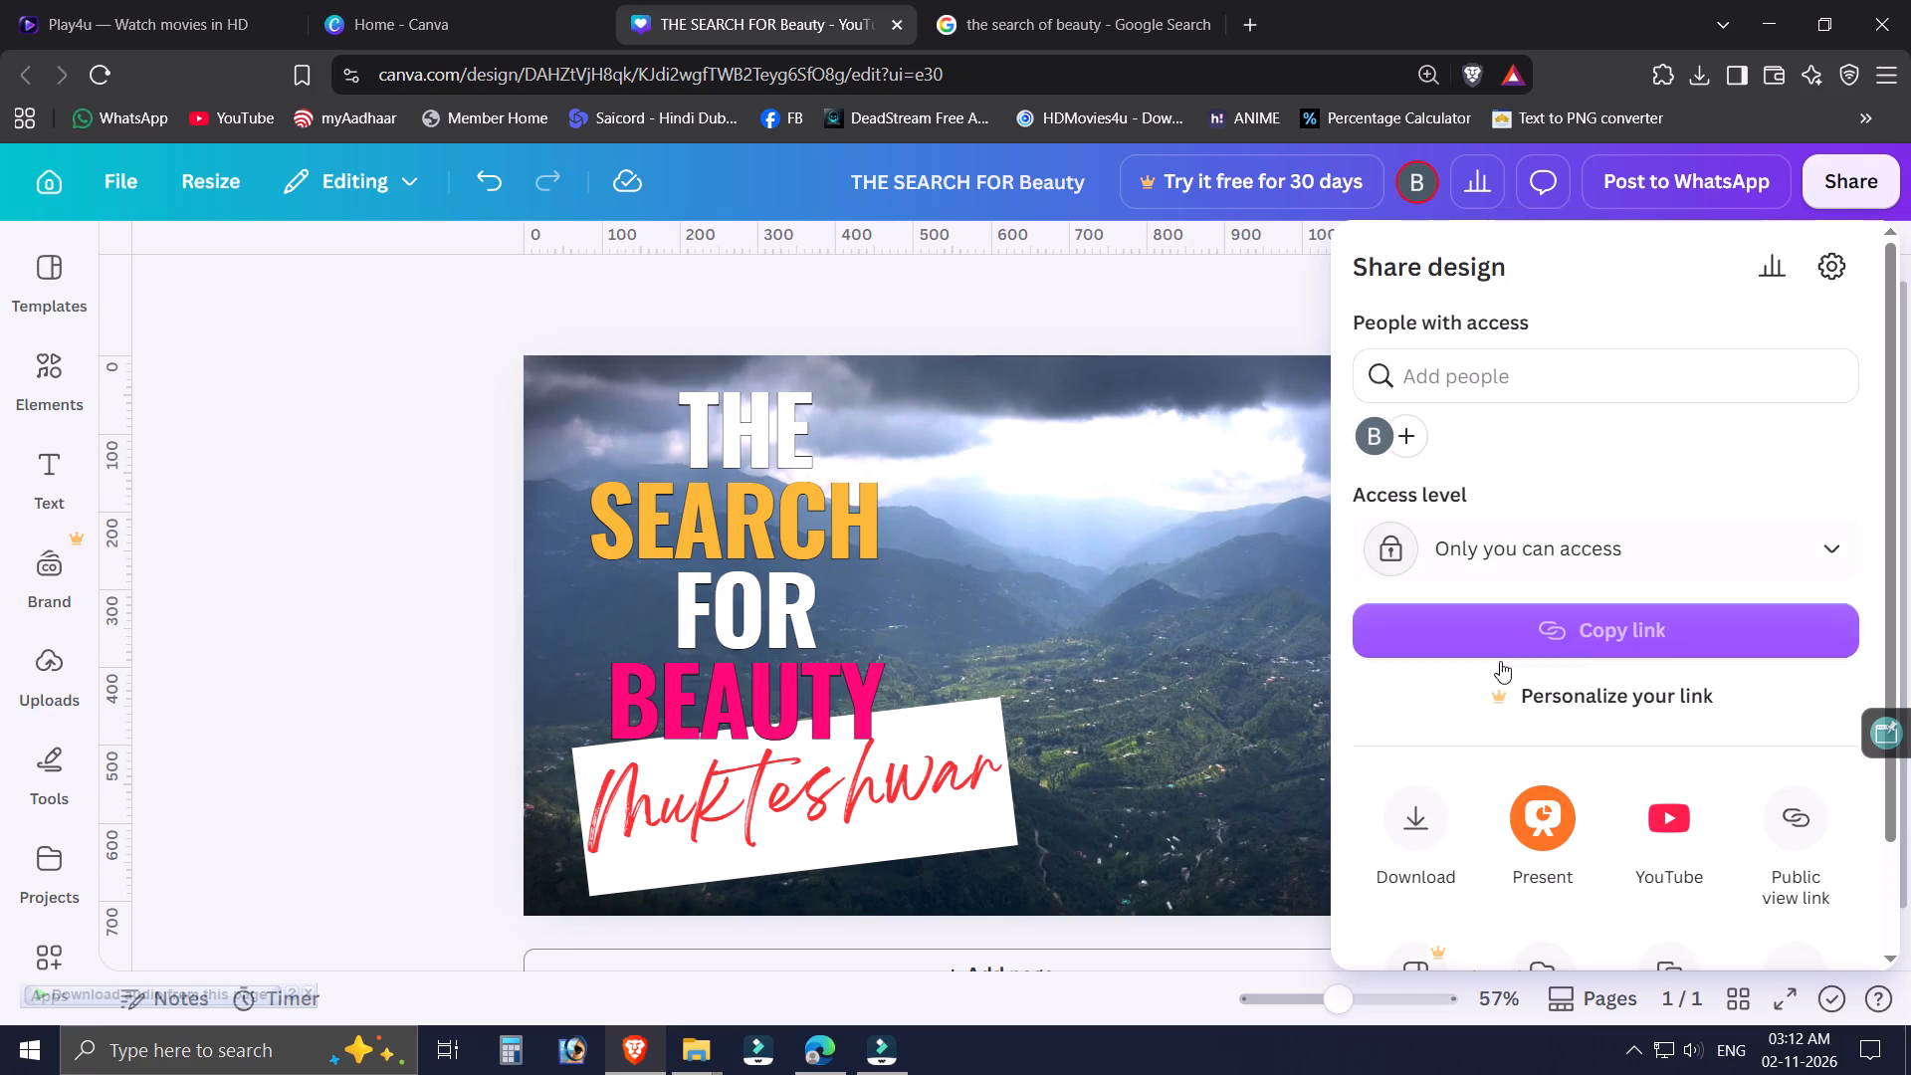
{"action": "left_click", "coordinate": [1410, 858]}
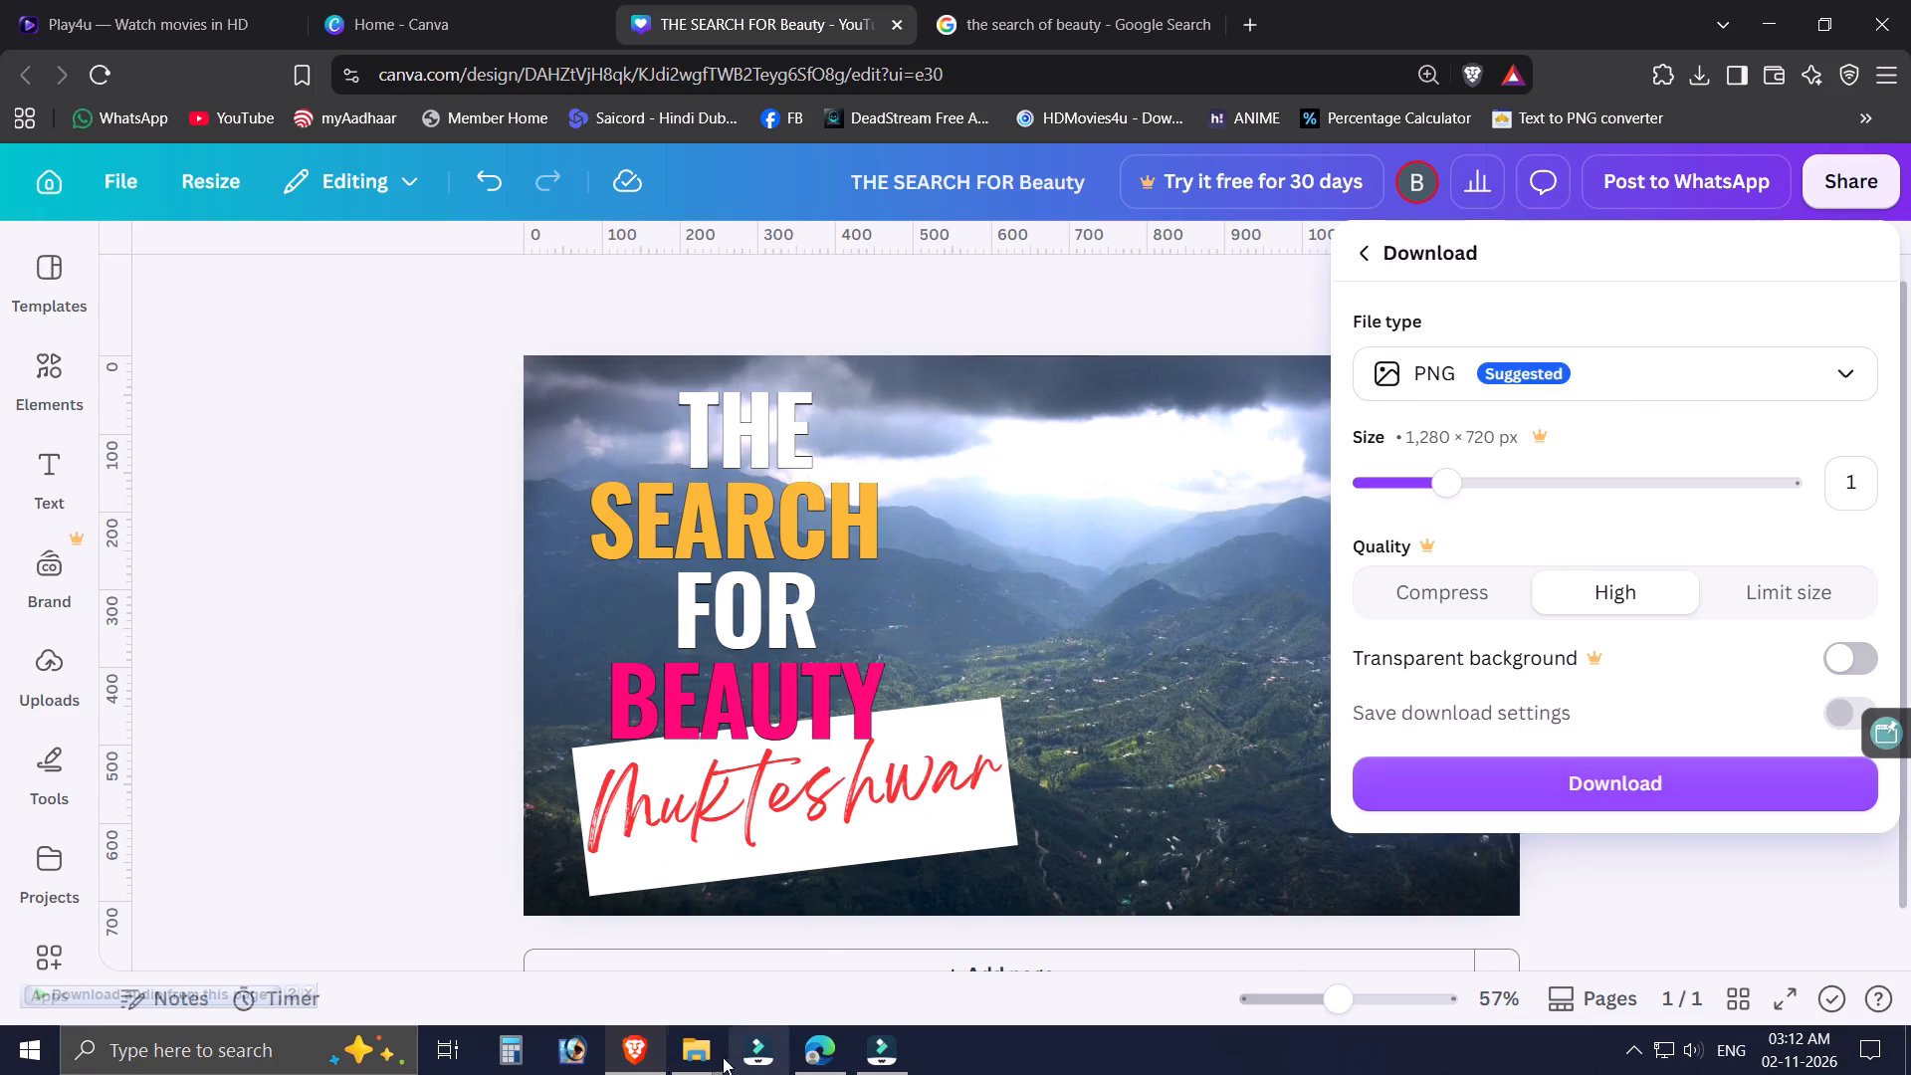
{"action": "left_click", "coordinate": [688, 1057]}
{"action": "left_click", "coordinate": [1521, 816]}
{"action": "left_click", "coordinate": [1542, 803]}
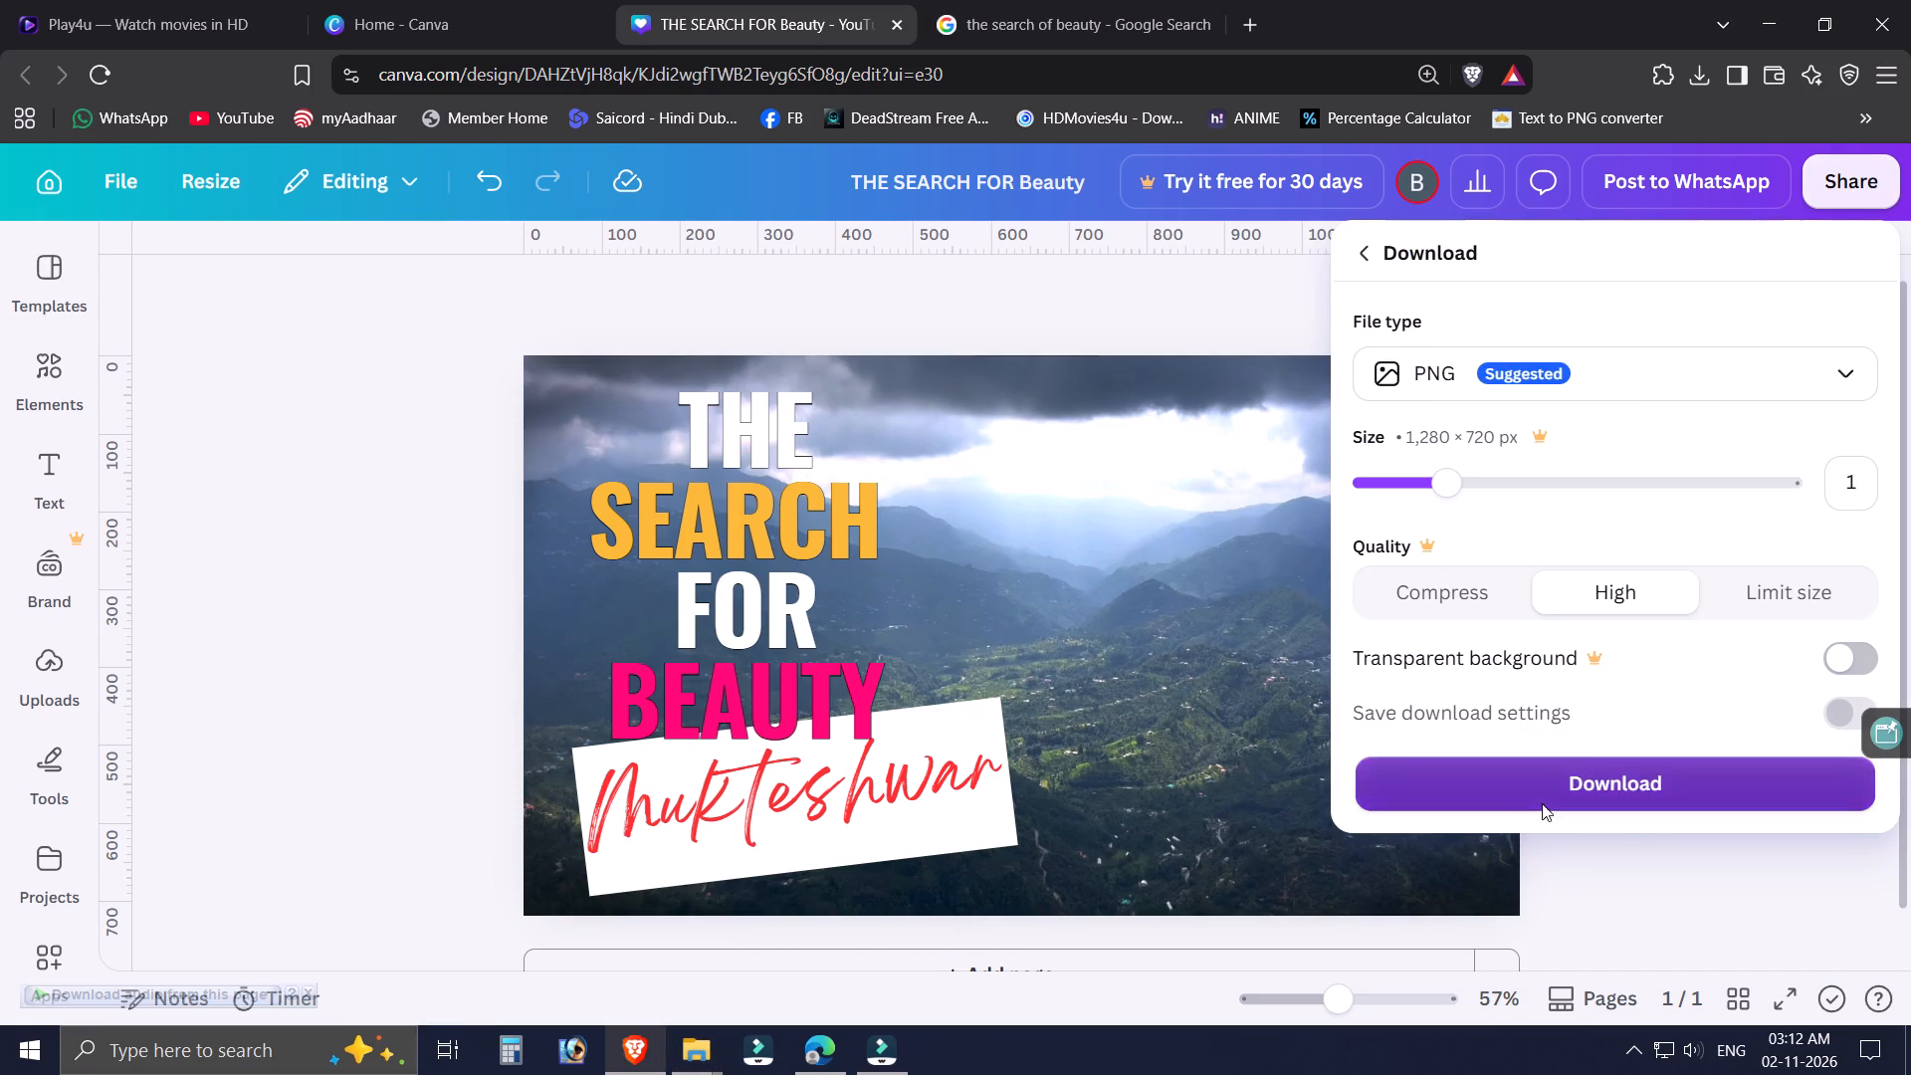
Refresh the Downloads folder, open THE SEARCH FOR Beauty (2), and compare it with the previous thumbnail version.
{"action": "left_click", "coordinate": [692, 1048]}
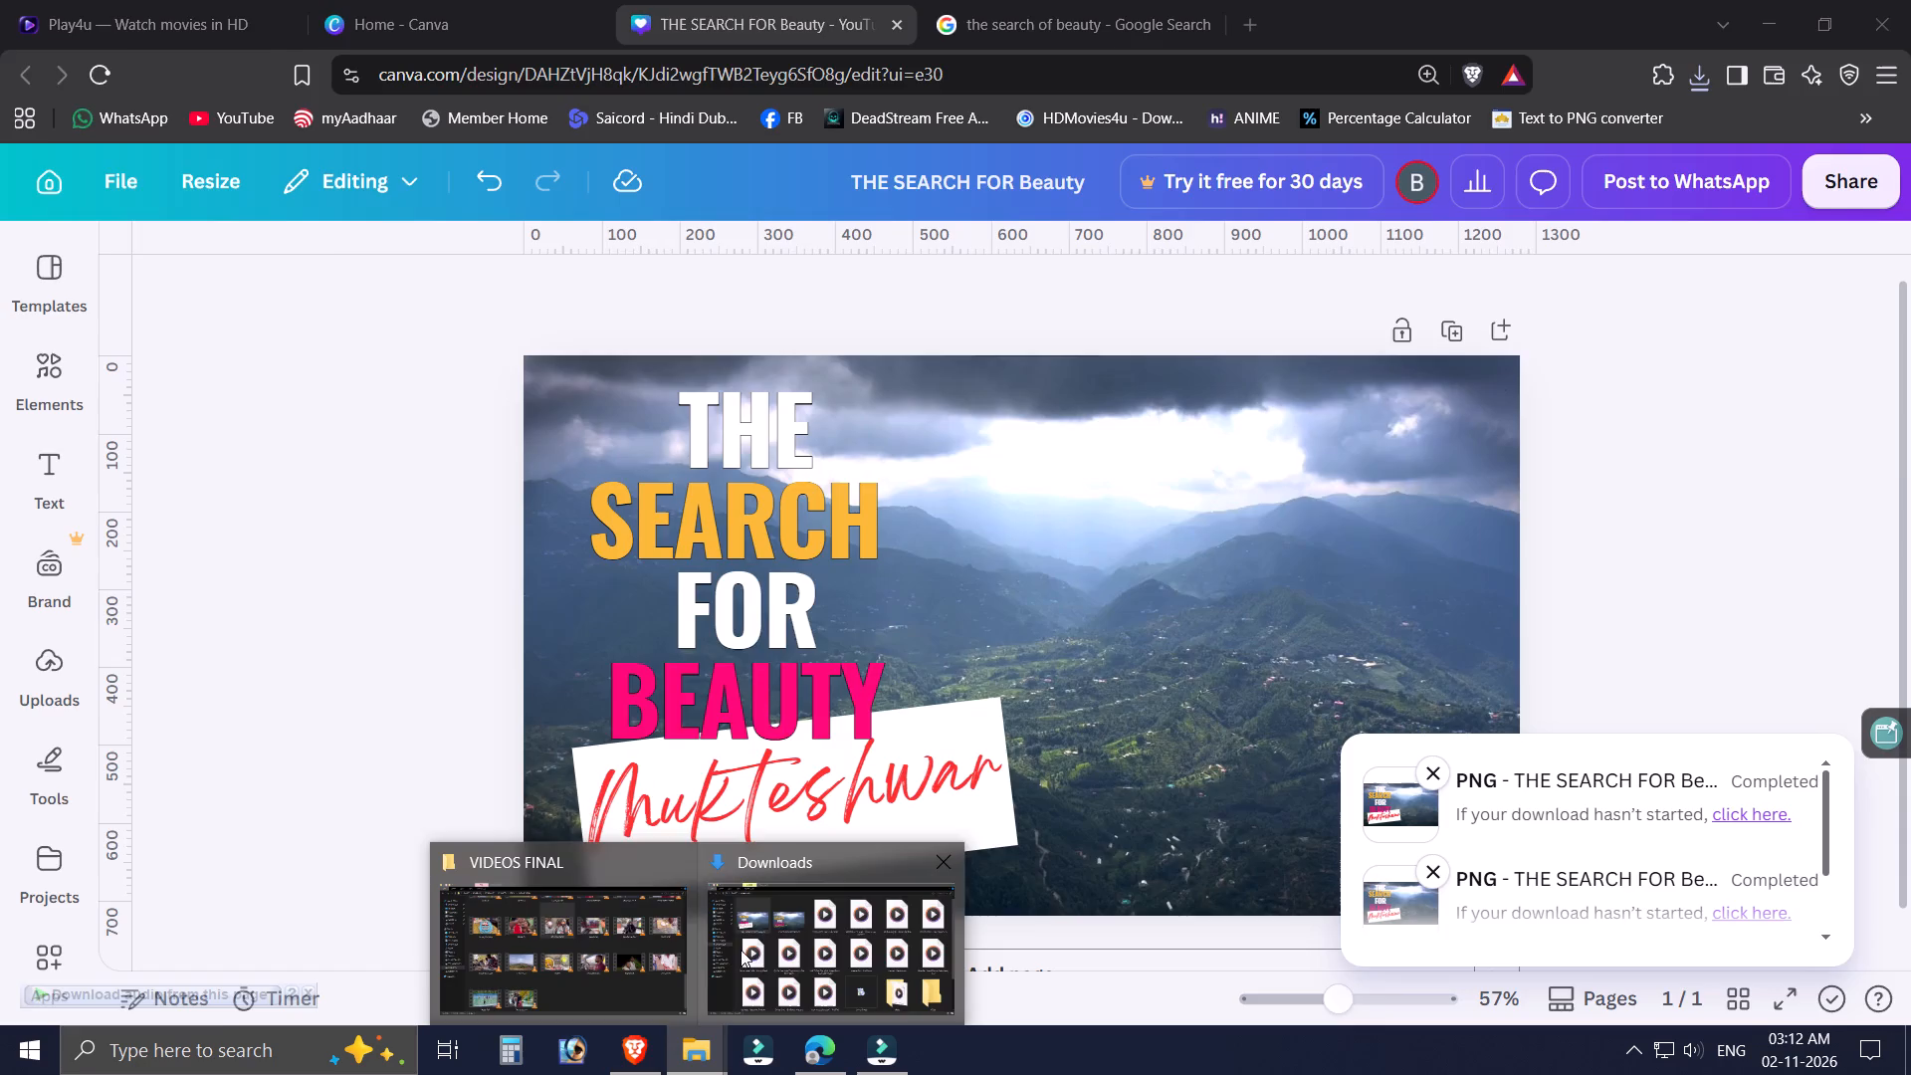
{"action": "left_click", "coordinate": [766, 944]}
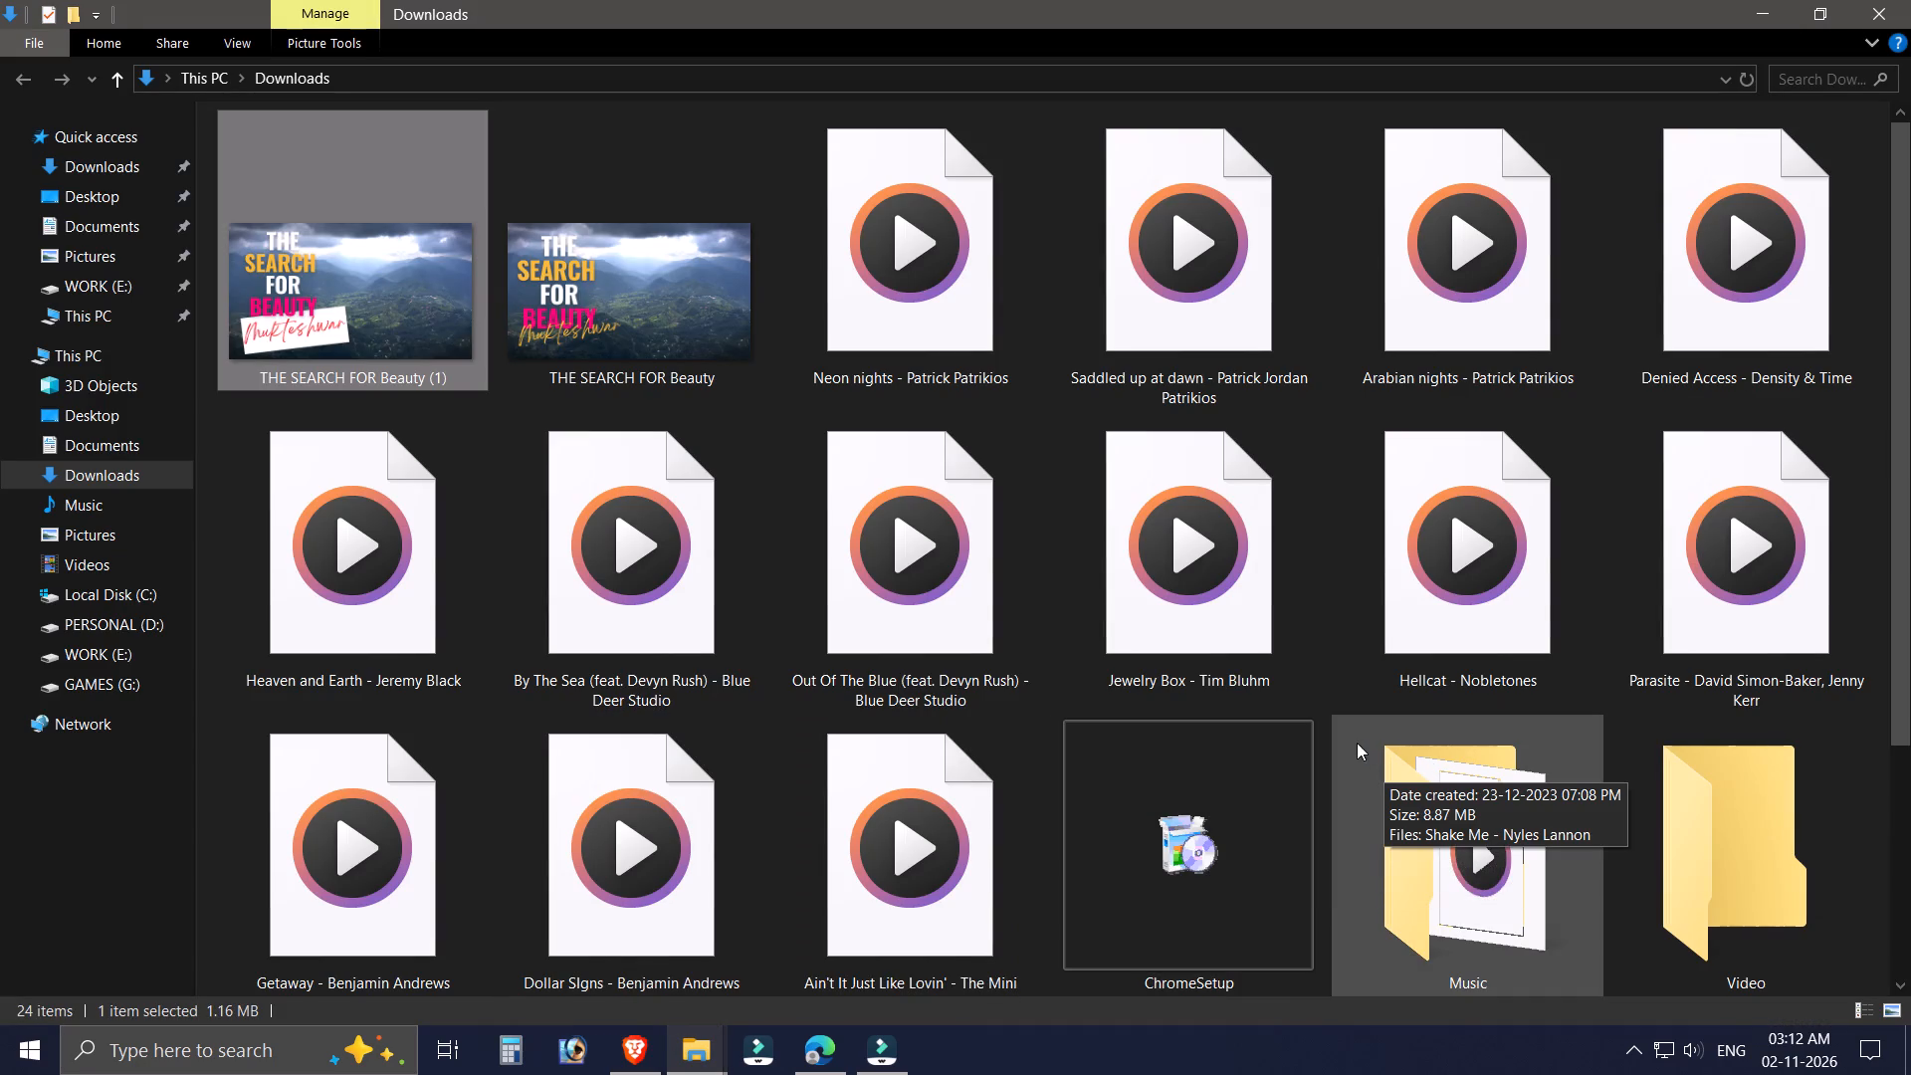
{"action": "scroll", "coordinate": [1874, 796], "scroll_direction": "down", "scroll_amount": 3}
{"action": "scroll", "coordinate": [1820, 867], "scroll_direction": "up", "scroll_amount": 1}
{"action": "scroll", "coordinate": [1820, 867], "scroll_direction": "down", "scroll_amount": 1}
{"action": "scroll", "coordinate": [1820, 867], "scroll_direction": "up", "scroll_amount": 3}
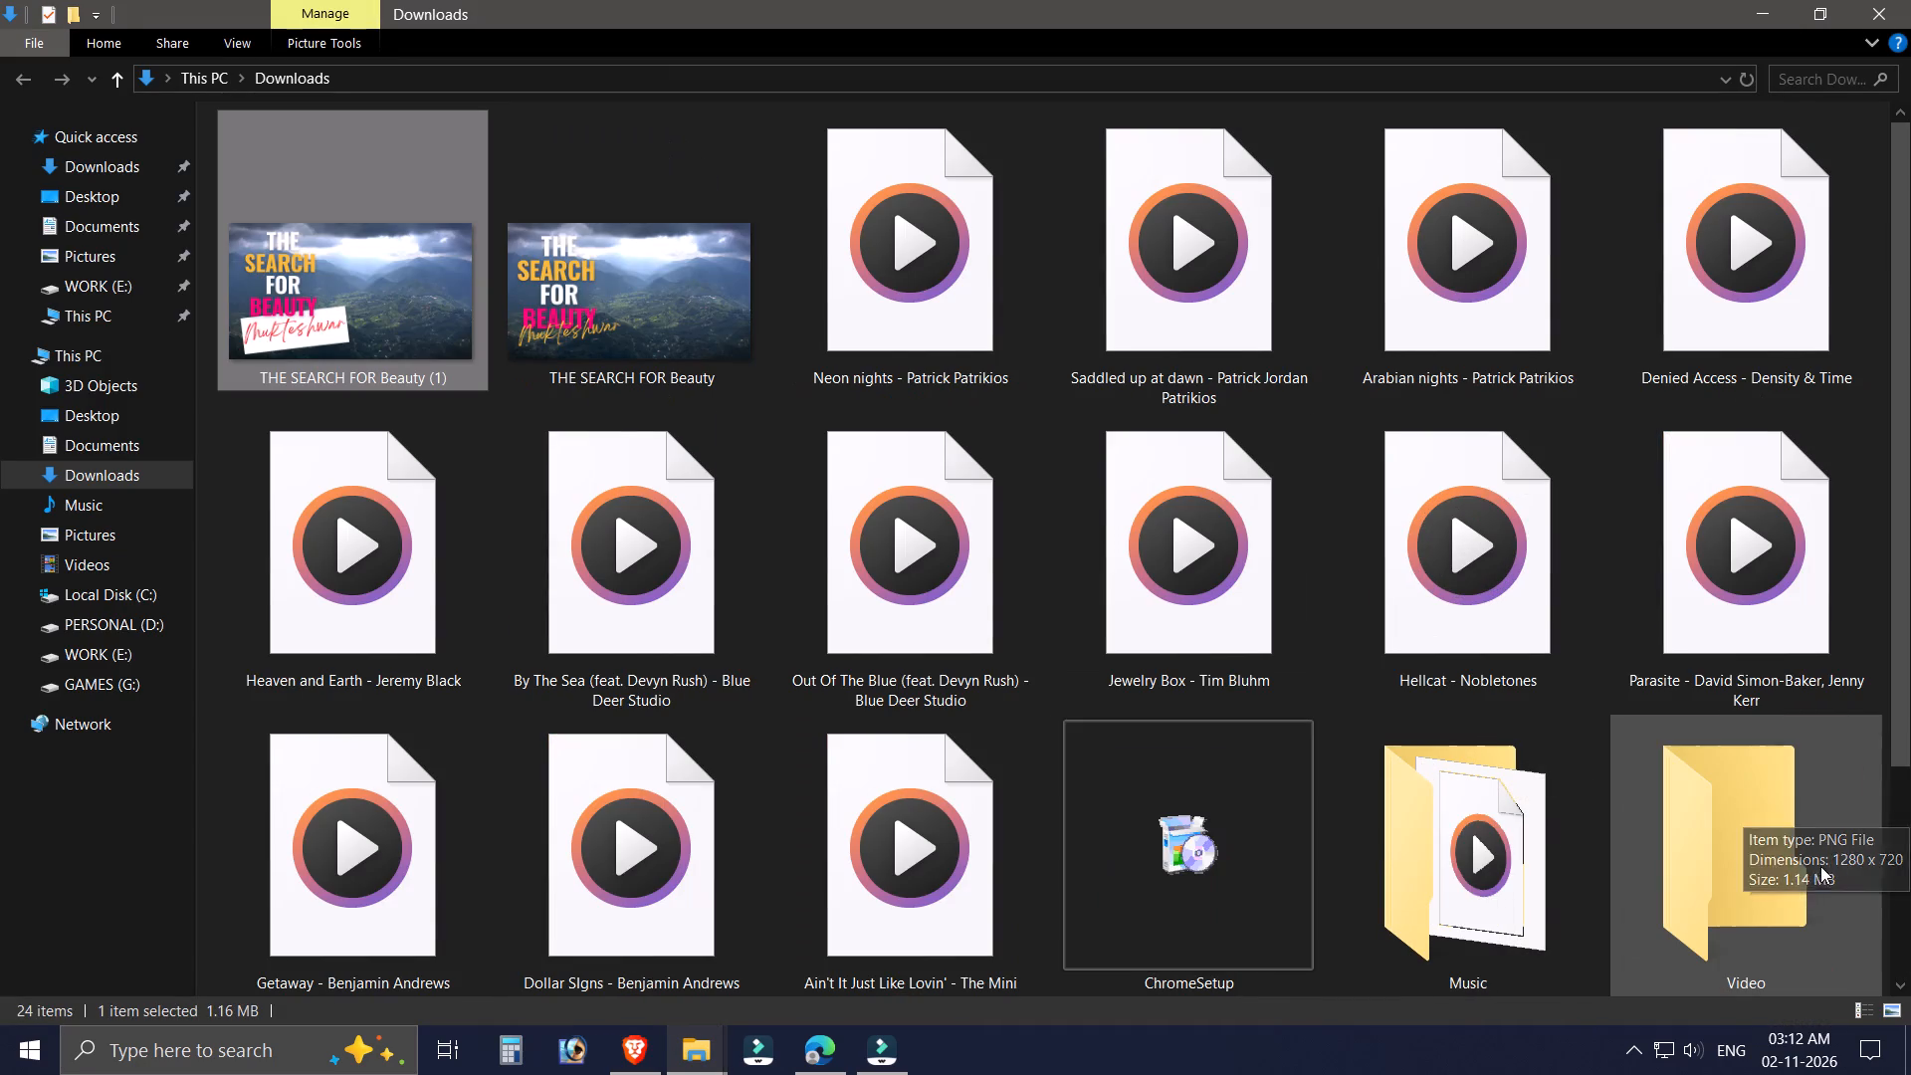
{"action": "key", "text": "ctrl+r"}
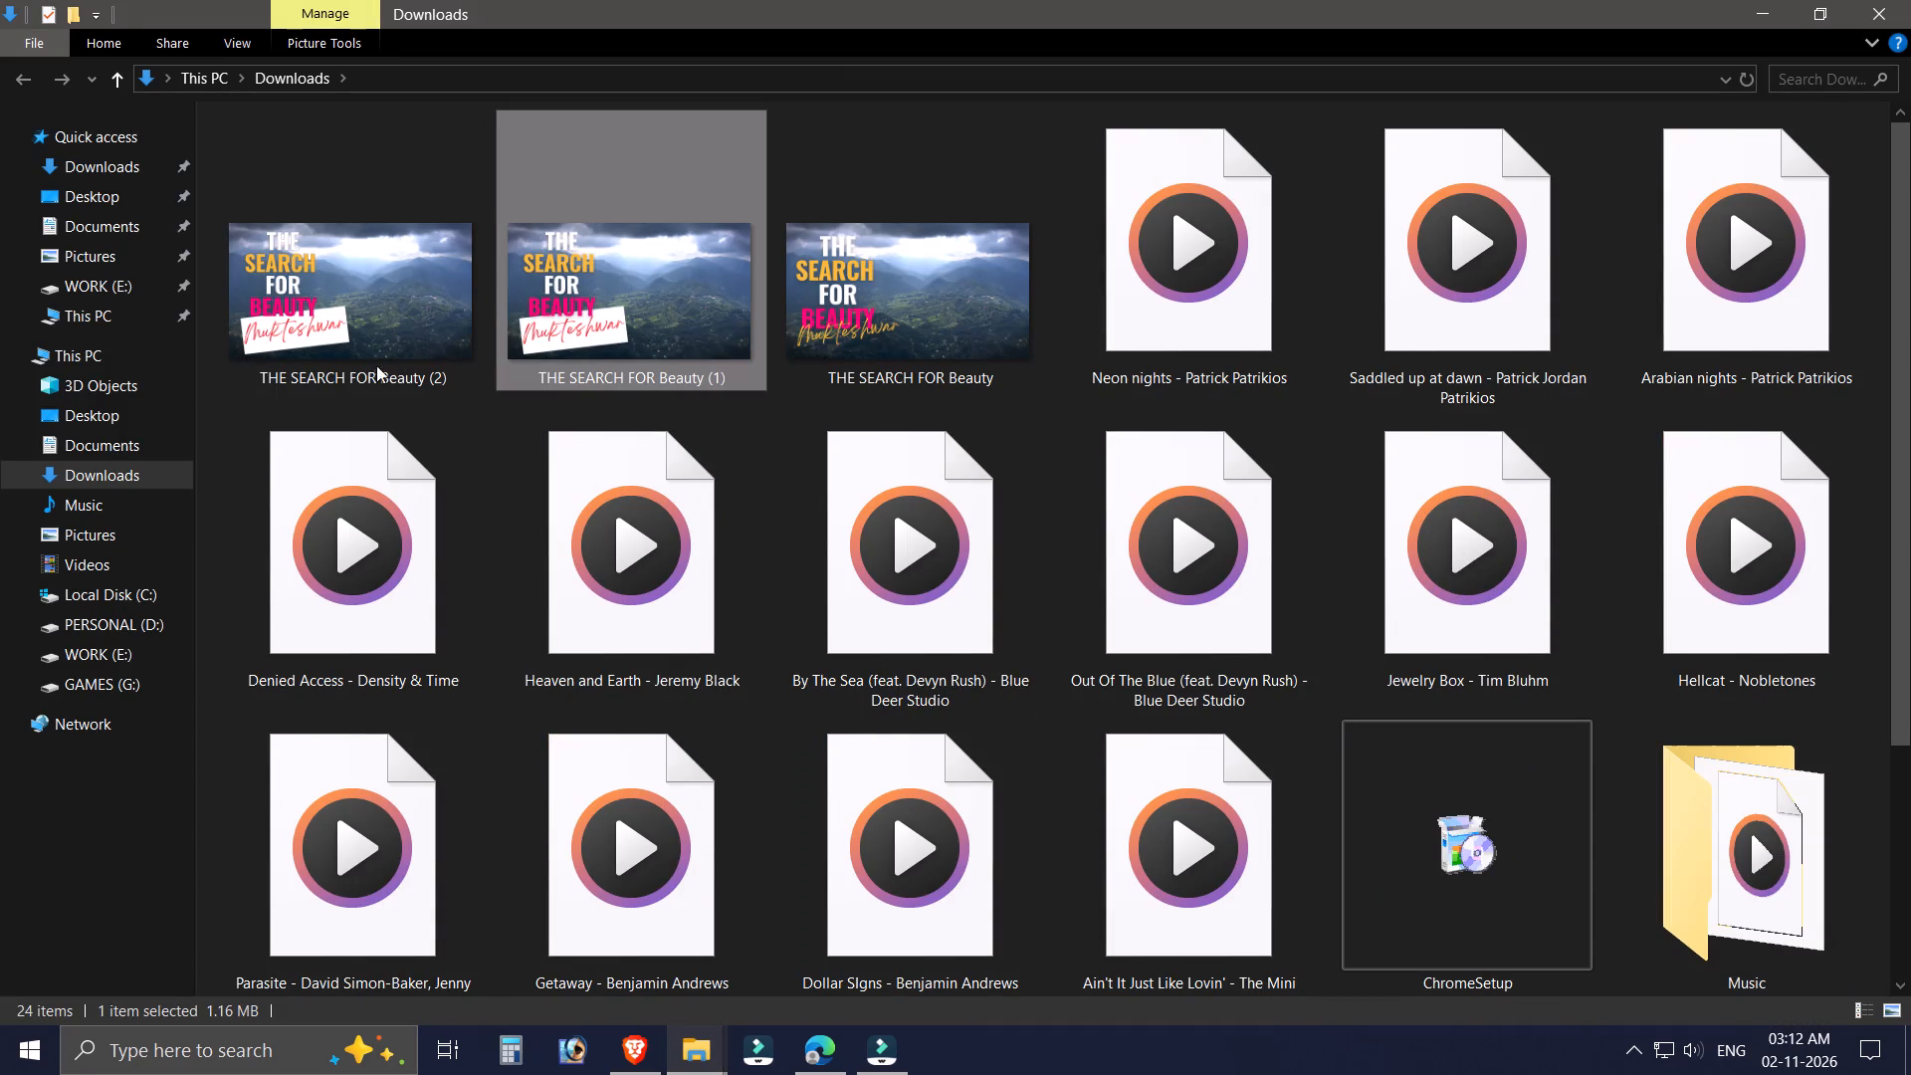
{"action": "left_click", "coordinate": [397, 288]}
{"action": "double_click", "coordinate": [398, 284]}
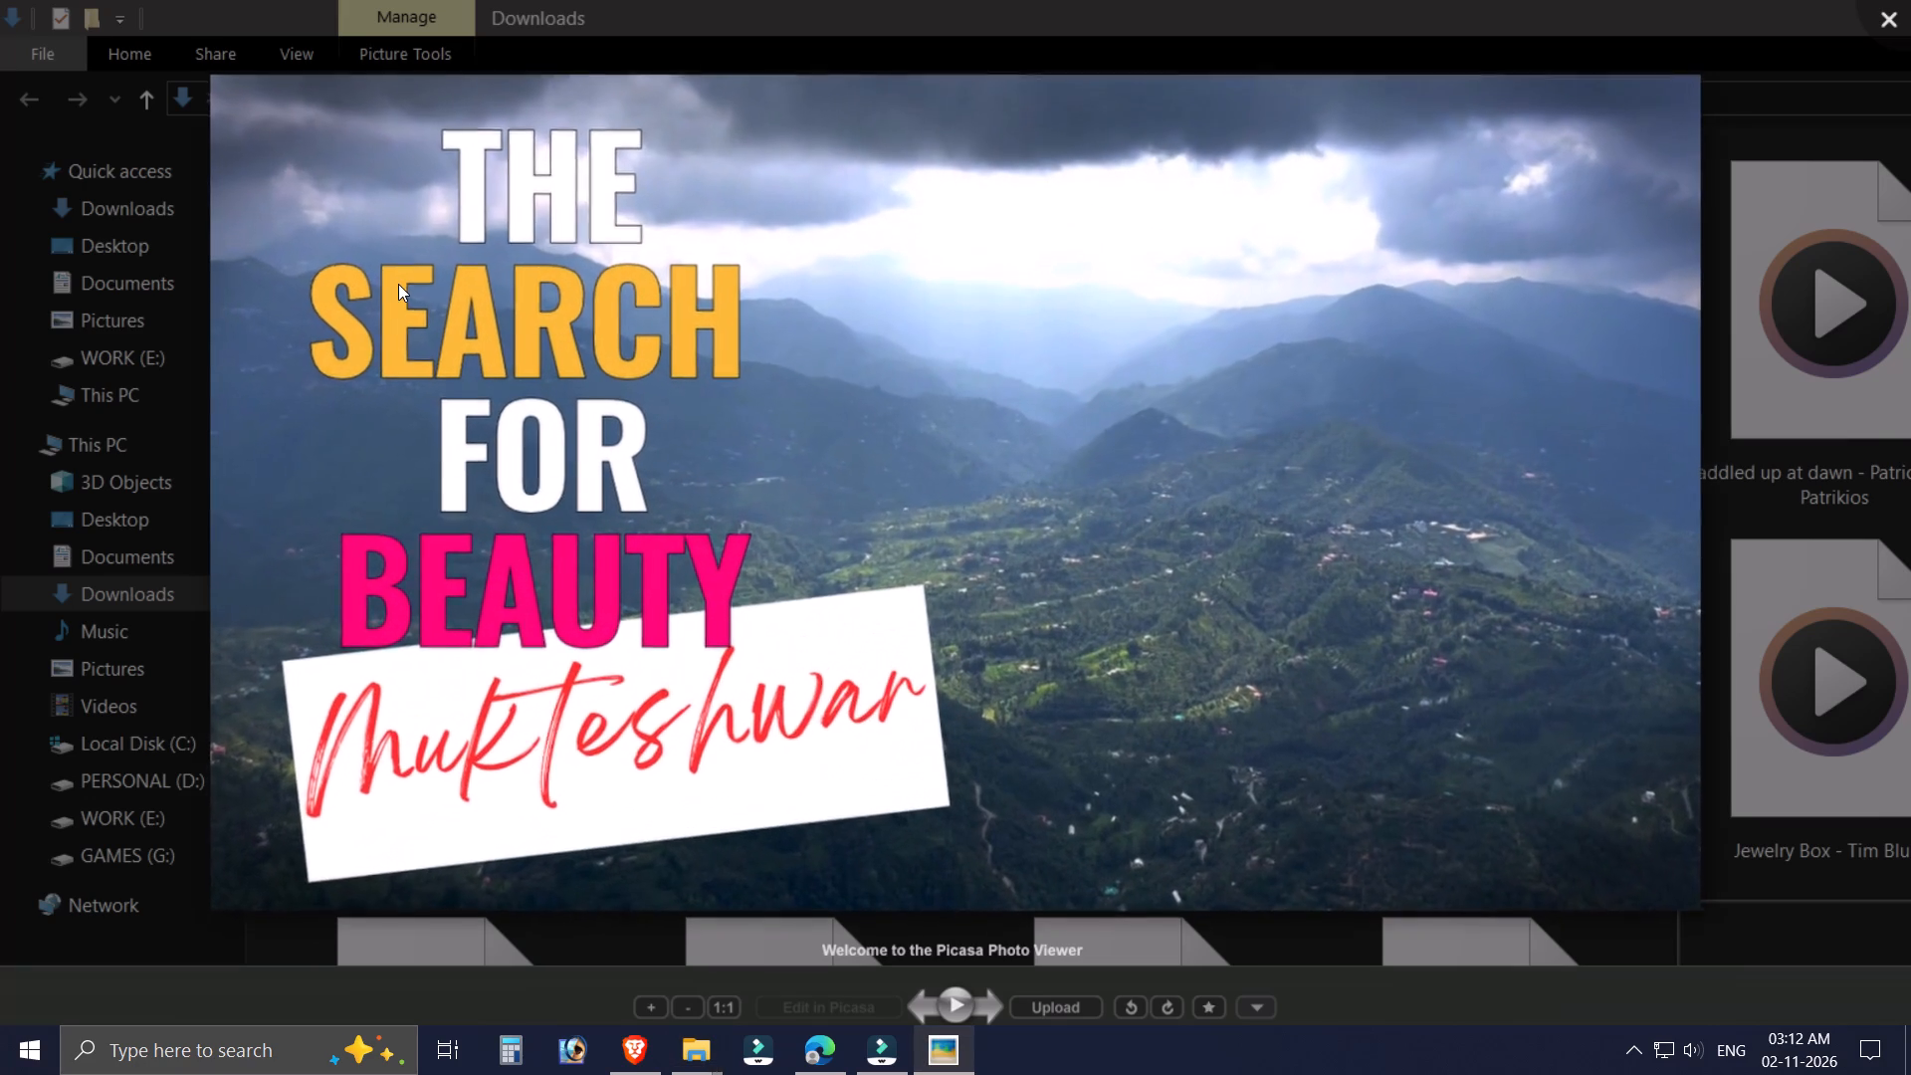
{"action": "key", "text": "Right"}
{"action": "key", "text": "Left"}
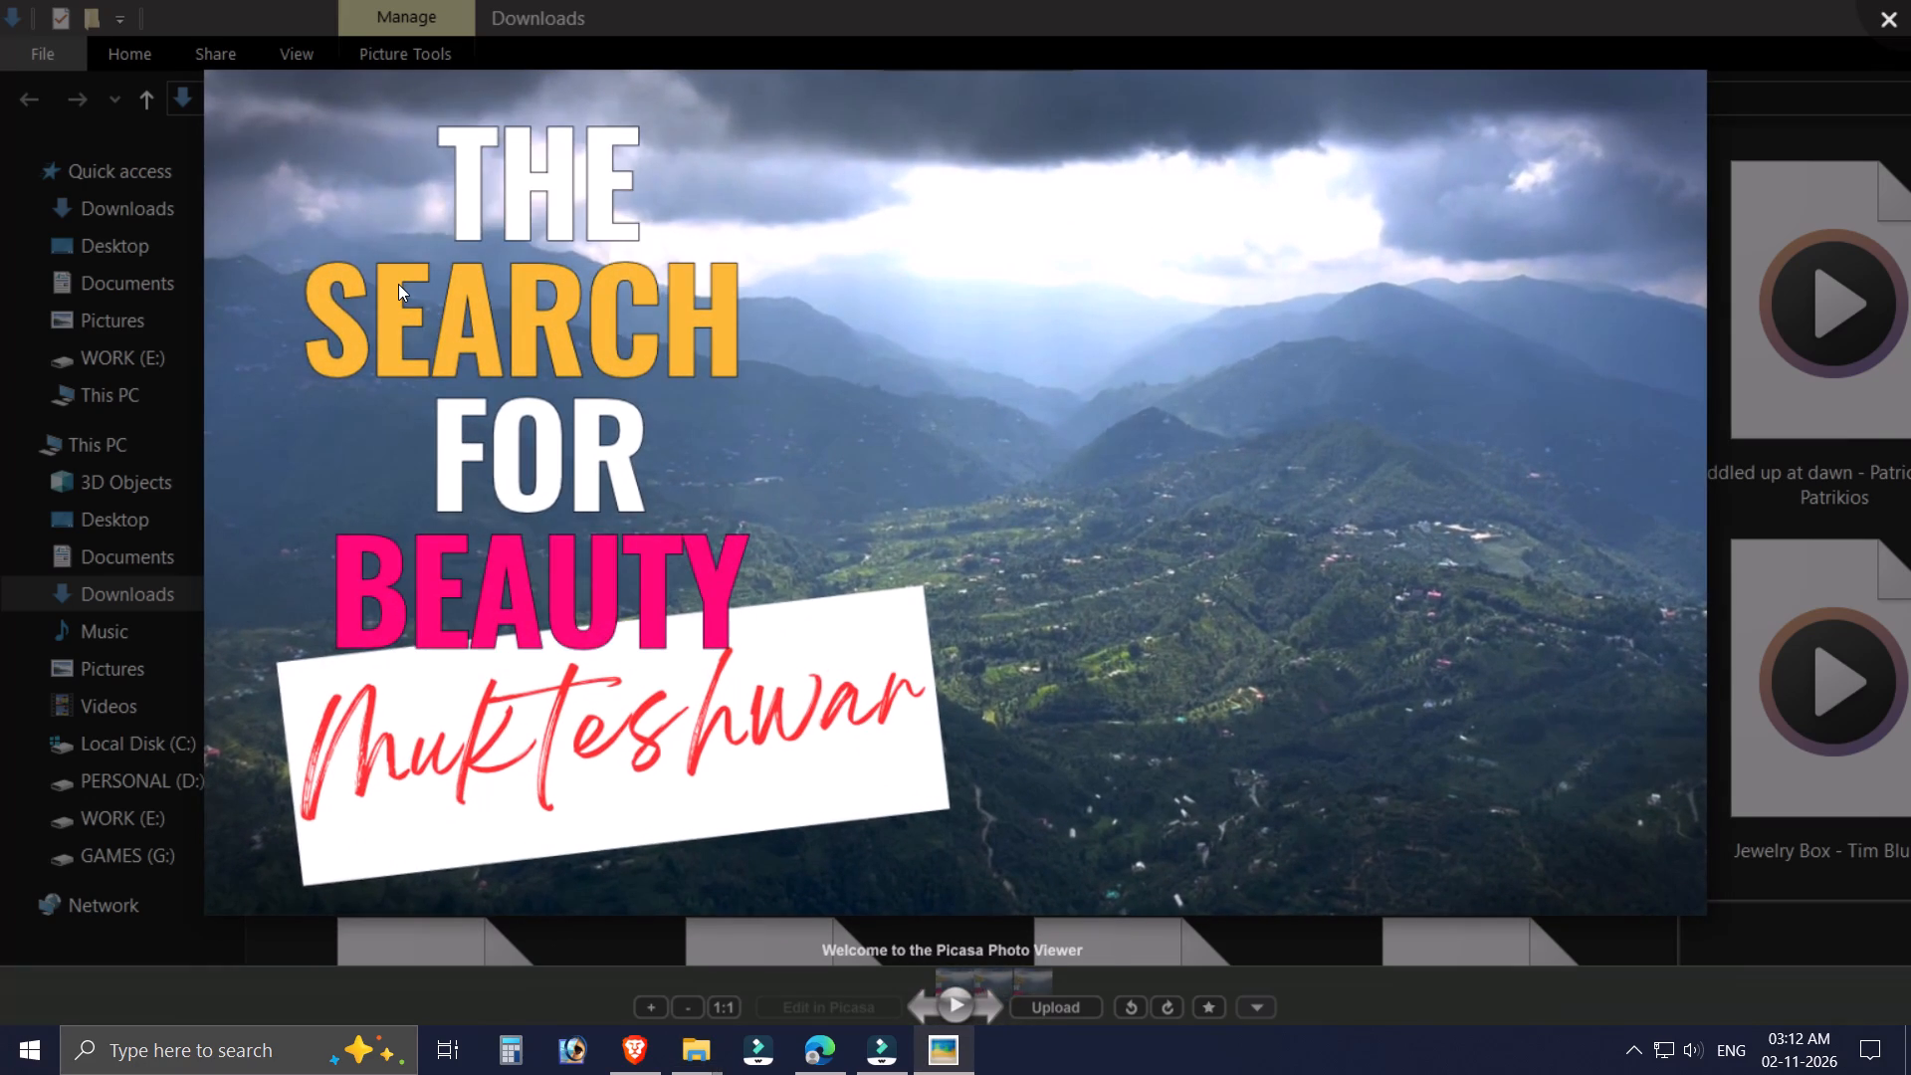
{"action": "key", "text": "Right"}
{"action": "key", "text": "Left"}
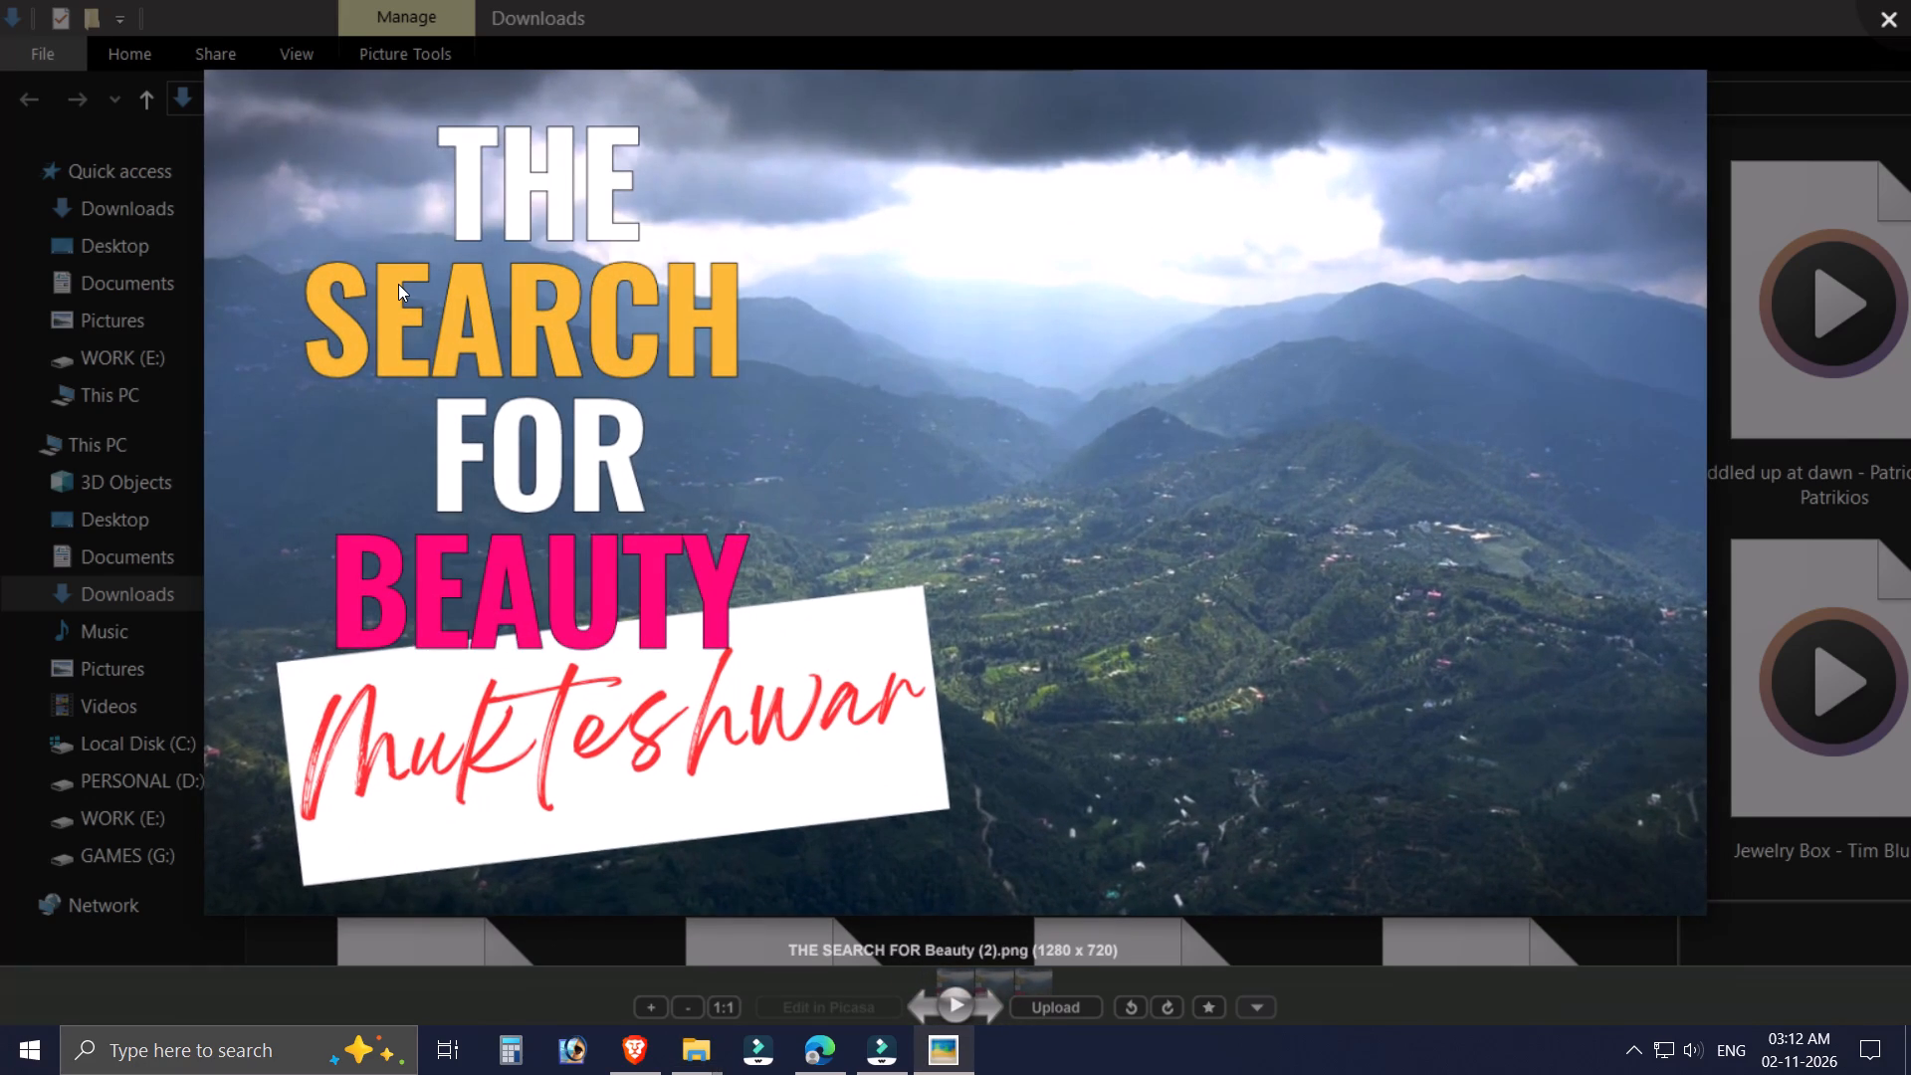
{"action": "key", "text": "Escape"}
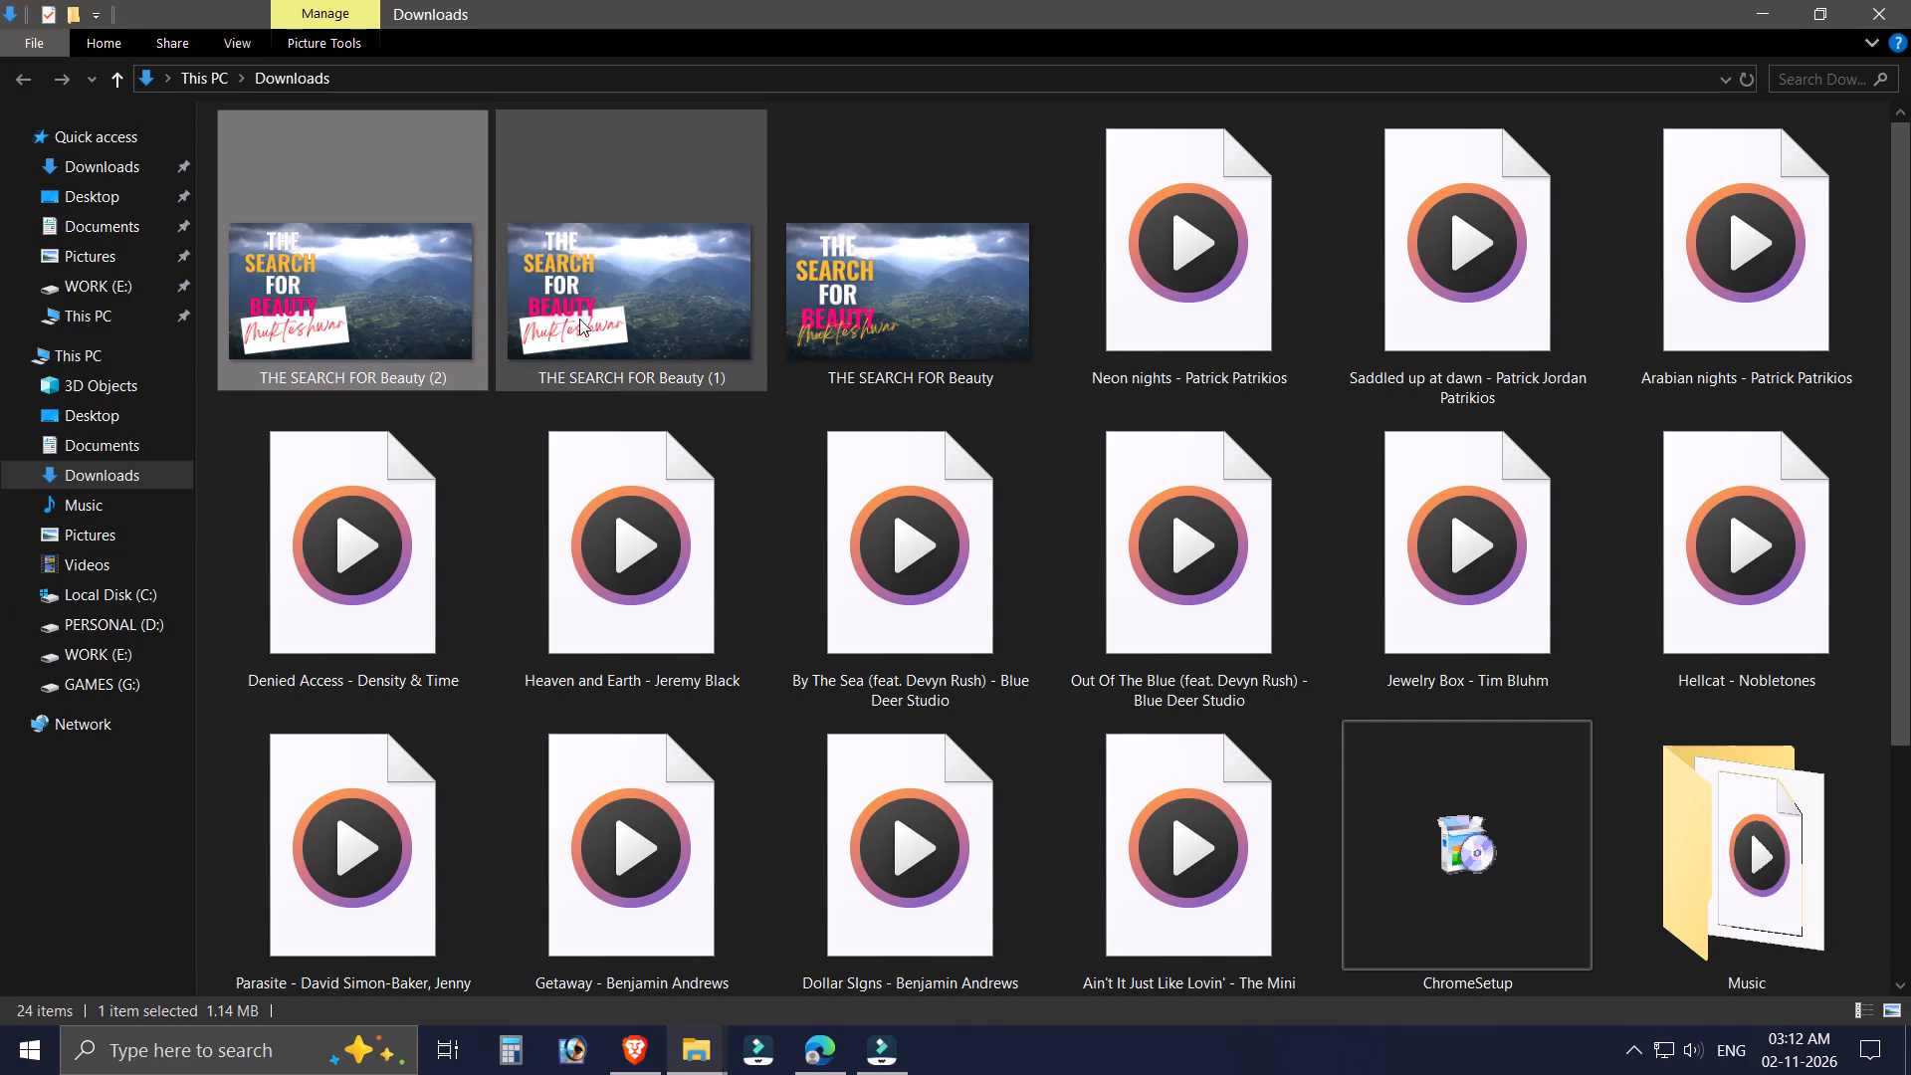
Open THE SEARCH FOR Beauty (2) from Downloads, compare it with the neighbouring thumbnail version, and view it at a reduced size.
{"action": "left_click", "coordinate": [612, 323]}
{"action": "double_click", "coordinate": [366, 258]}
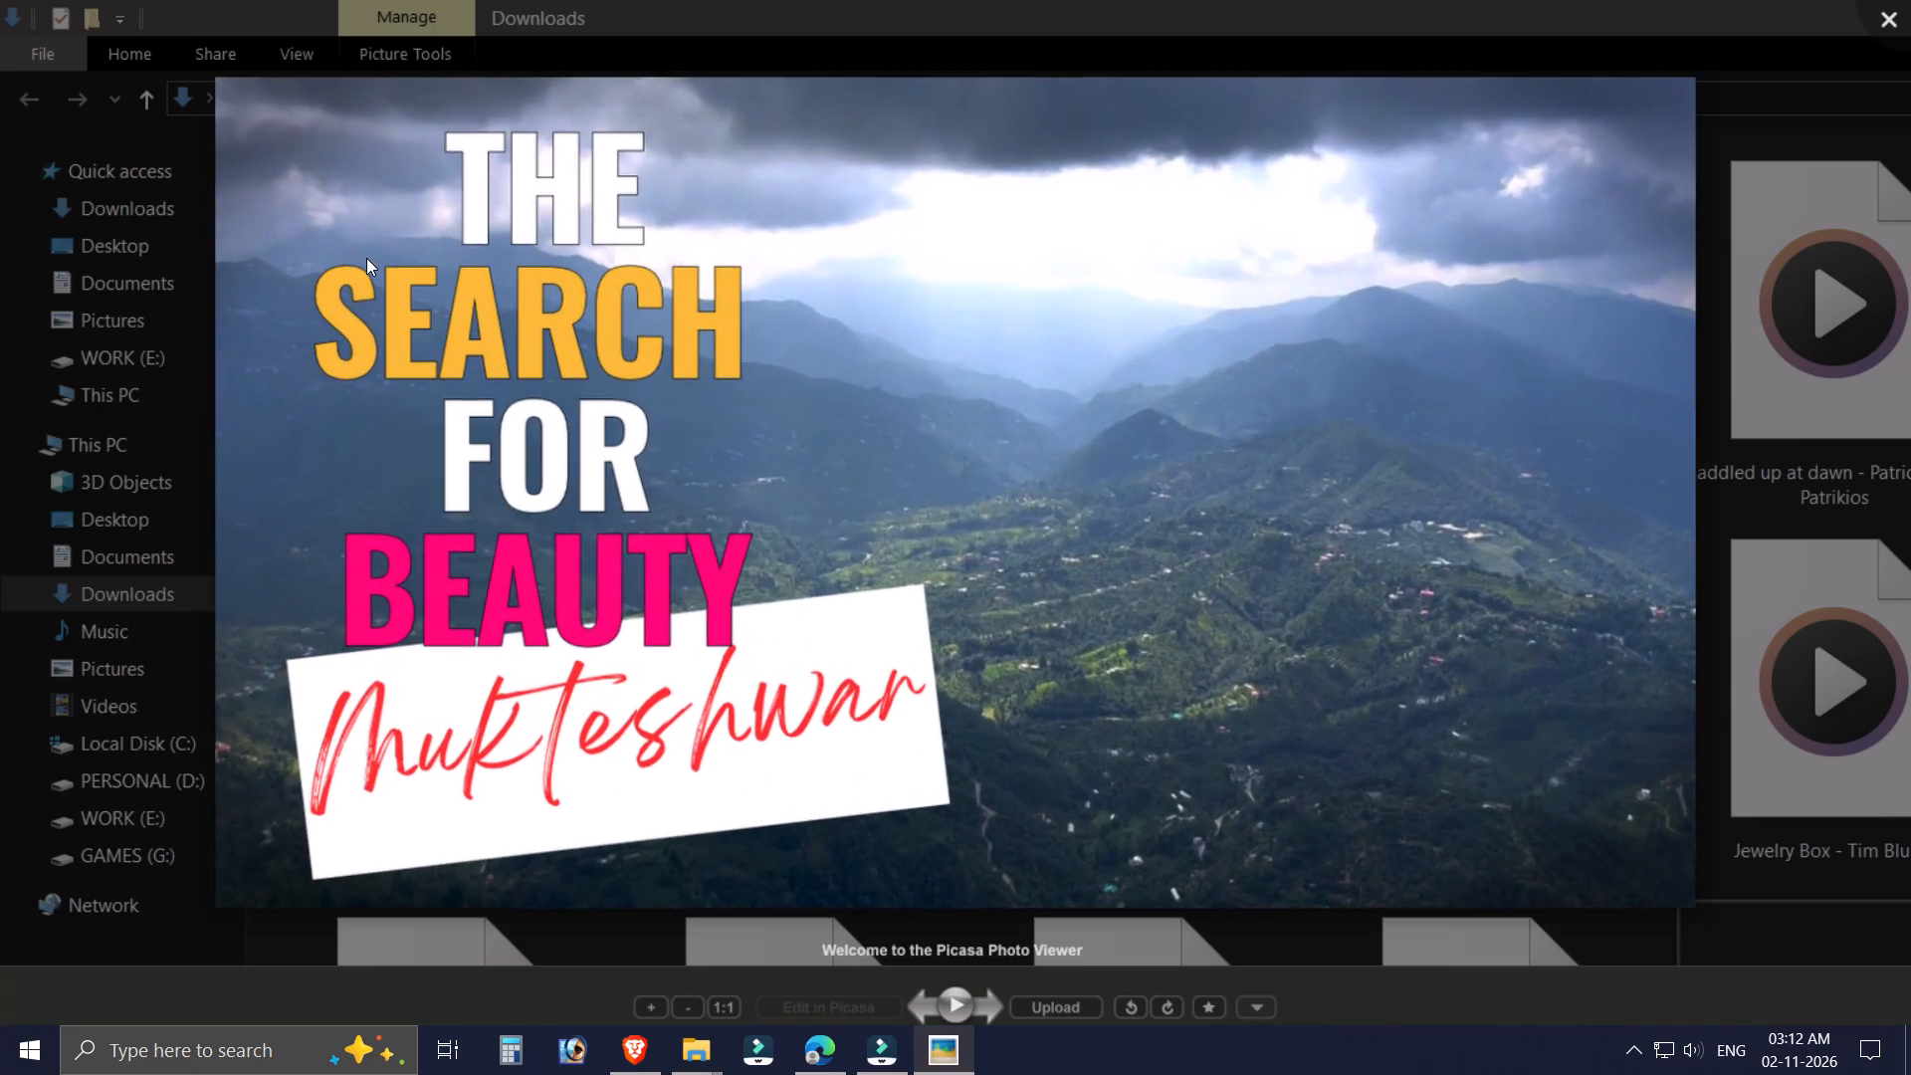
{"action": "key", "text": "Right"}
{"action": "key", "text": "Left"}
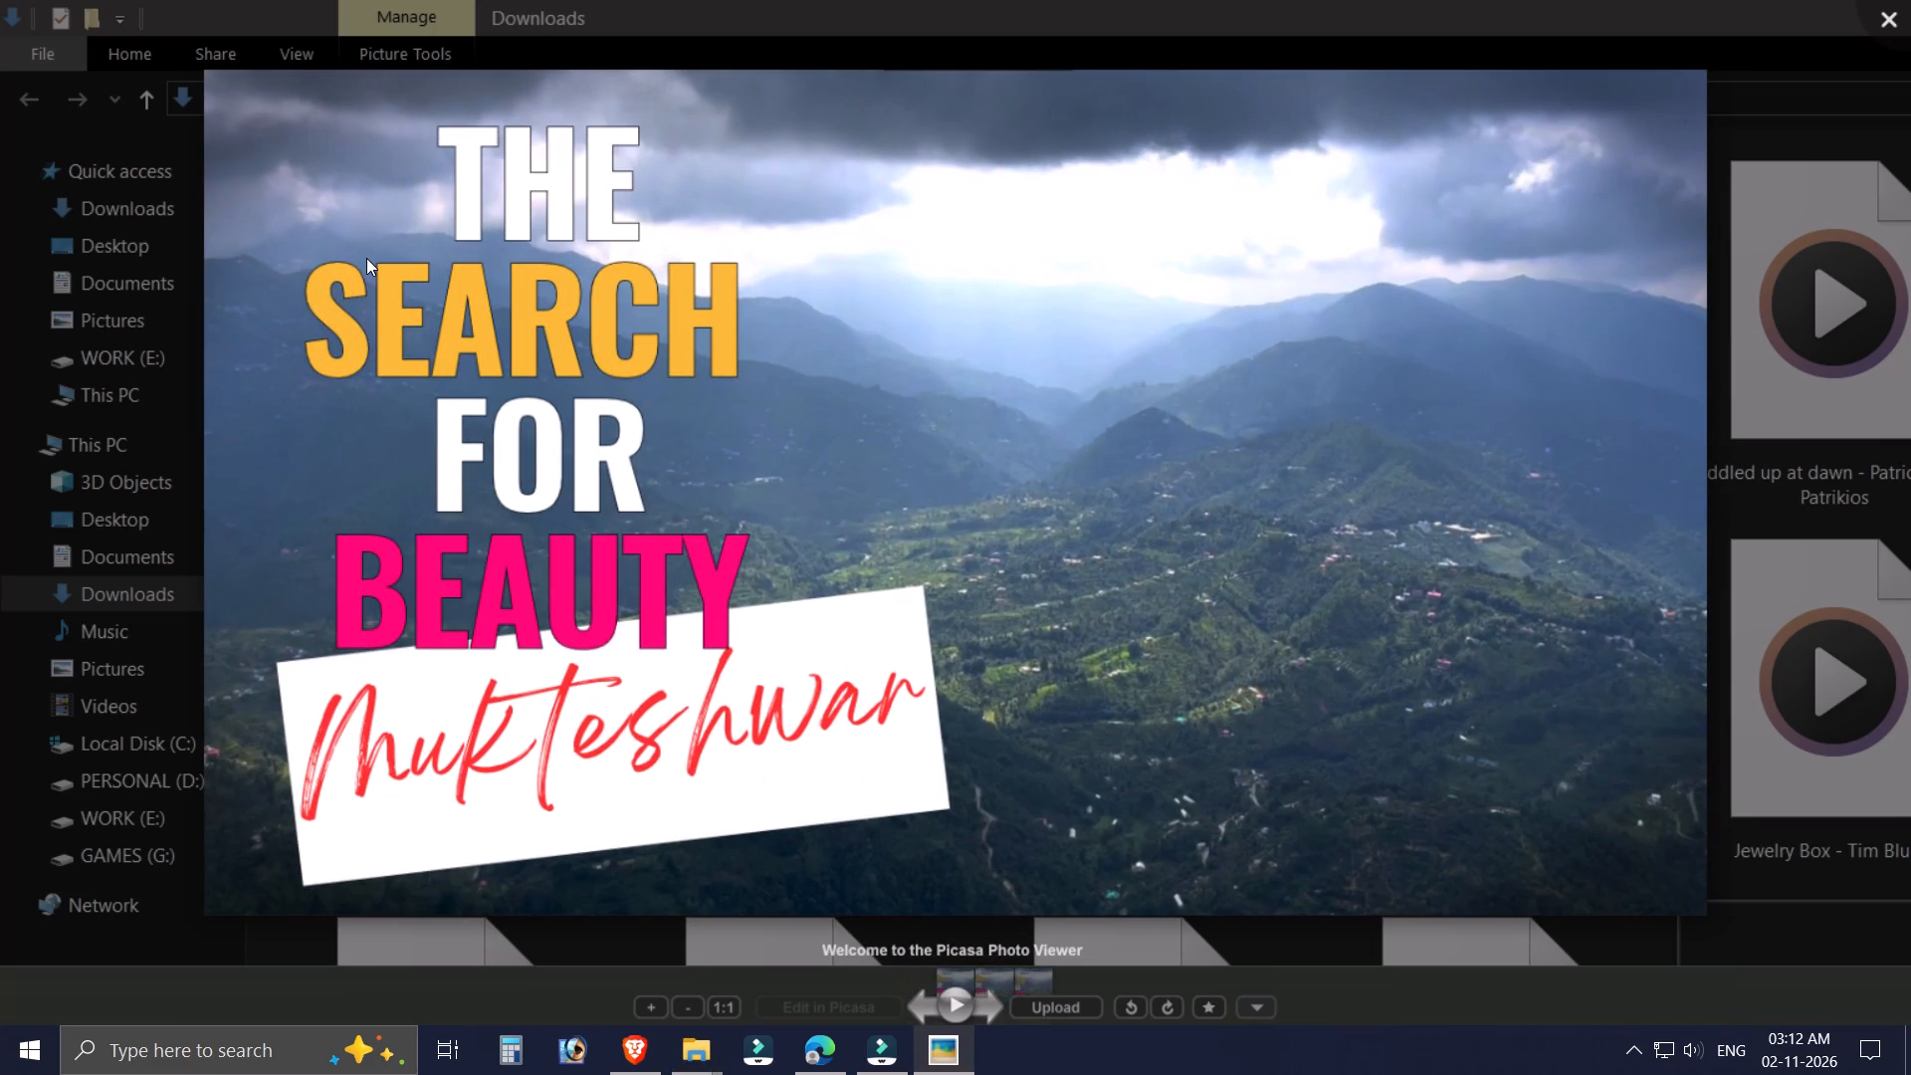
{"action": "scroll", "coordinate": [1352, 543], "scroll_direction": "down", "scroll_amount": 6}
{"action": "left_click_drag", "start_coordinate": [1280, 564], "coordinate": [1021, 545]}
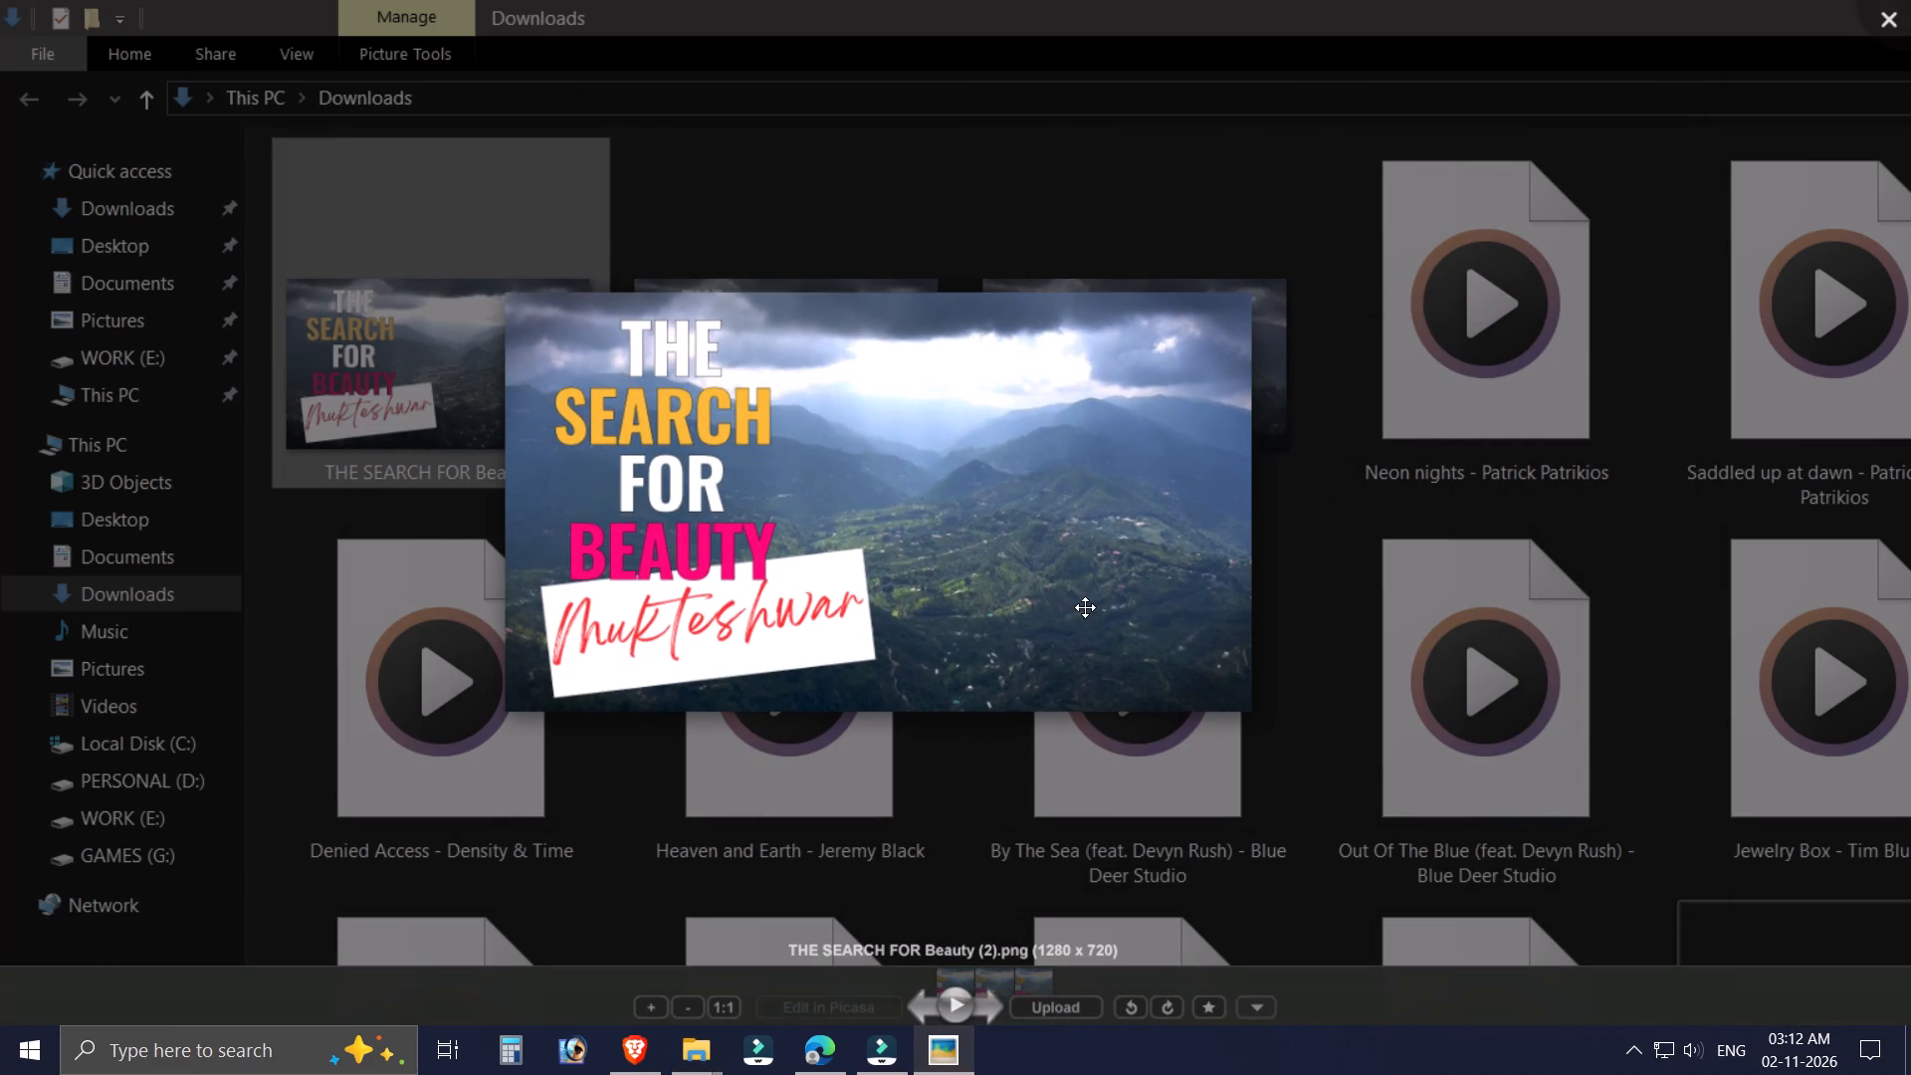
{"action": "key", "text": "Escape"}
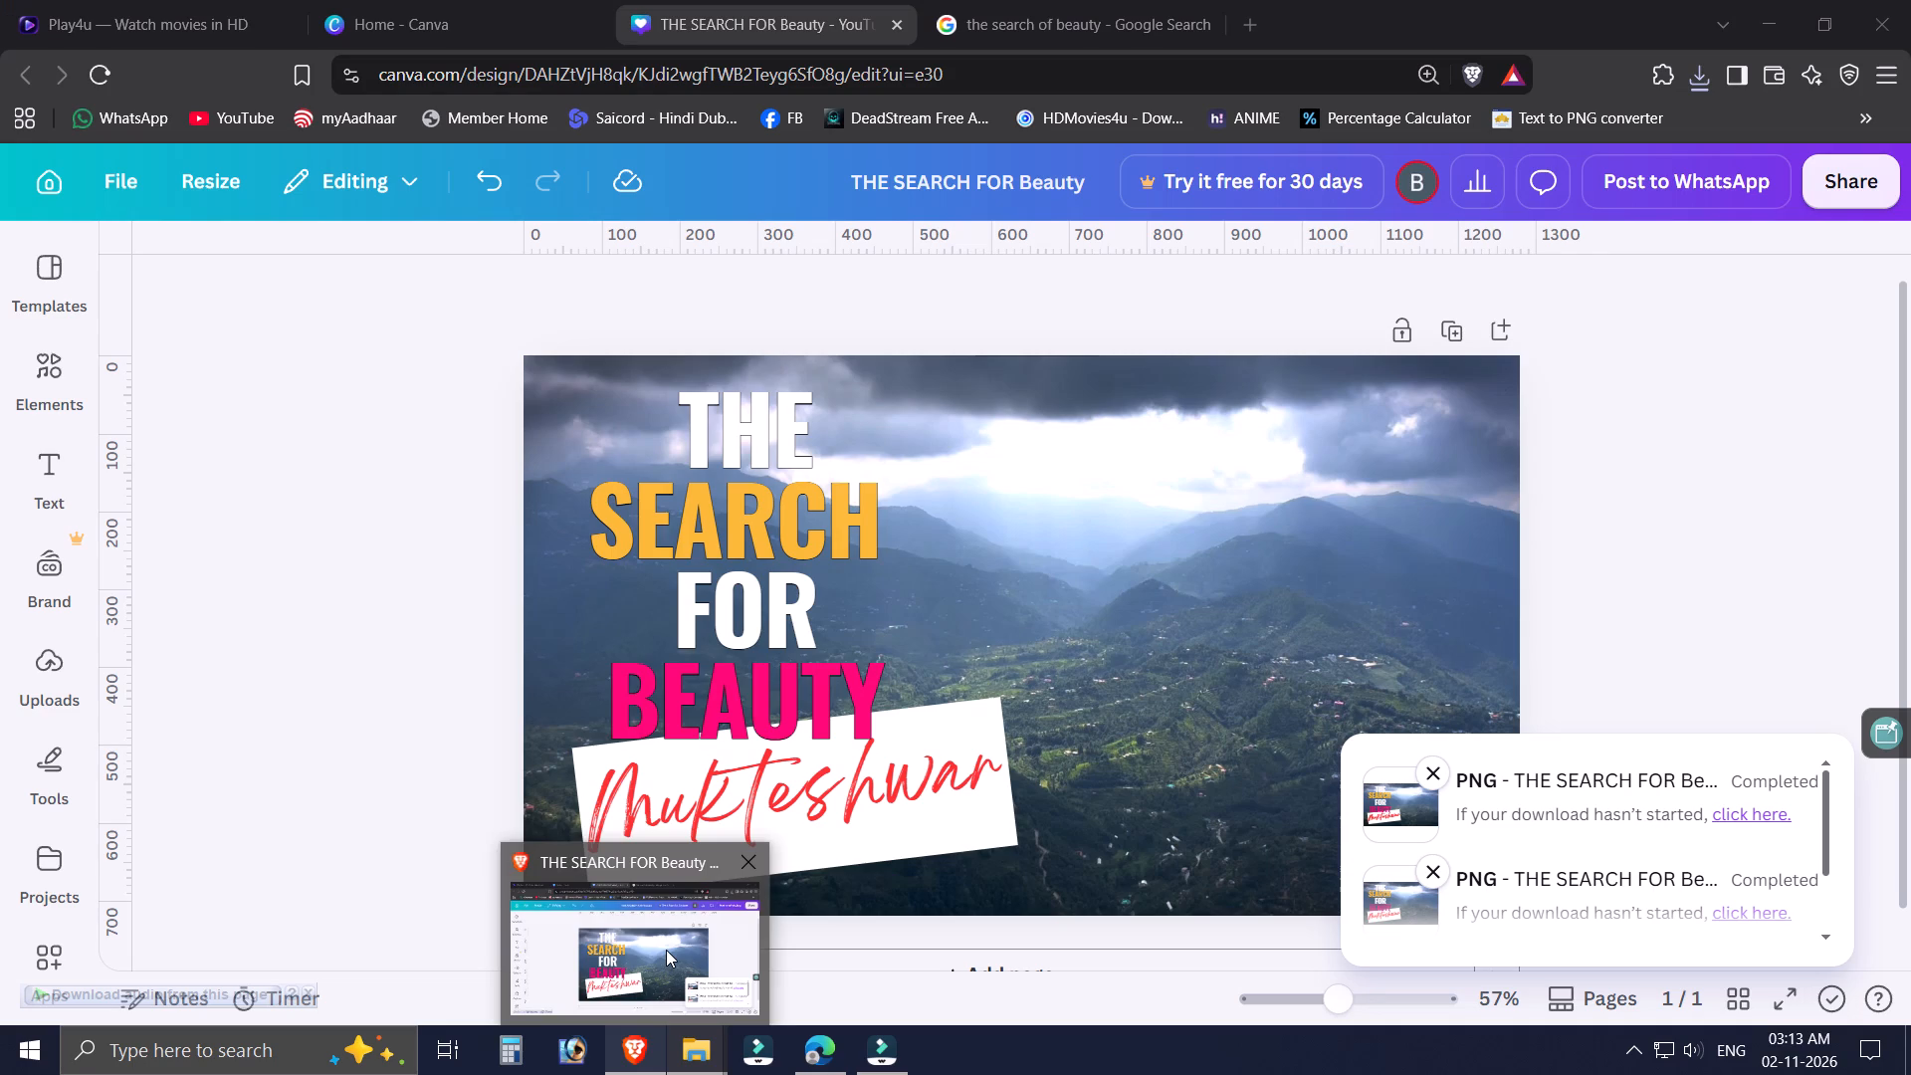
Switch to the YouTube Studio upload in Edge and open A/B testing for the video's current thumbnail.
{"action": "left_click", "coordinate": [666, 950]}
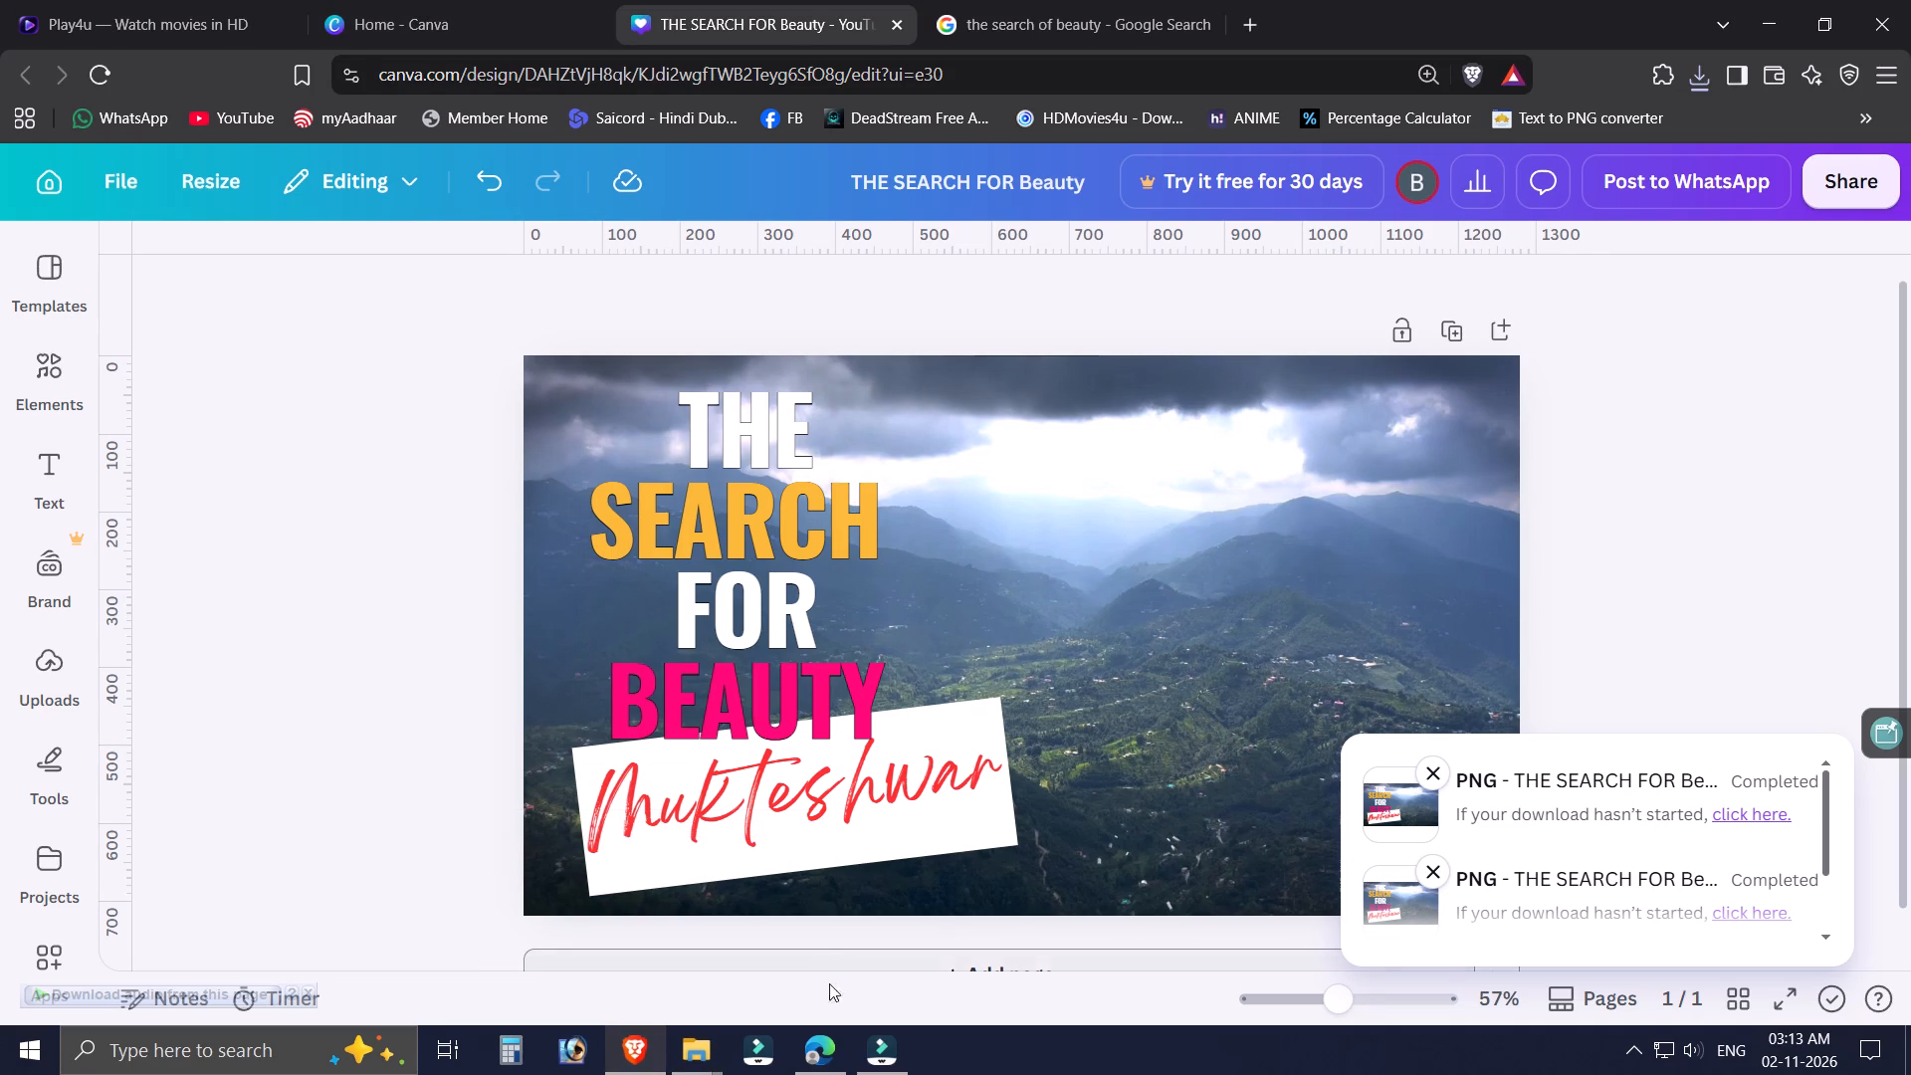
{"action": "left_click", "coordinate": [827, 1052]}
{"action": "scroll", "coordinate": [904, 701], "scroll_direction": "up", "scroll_amount": 1}
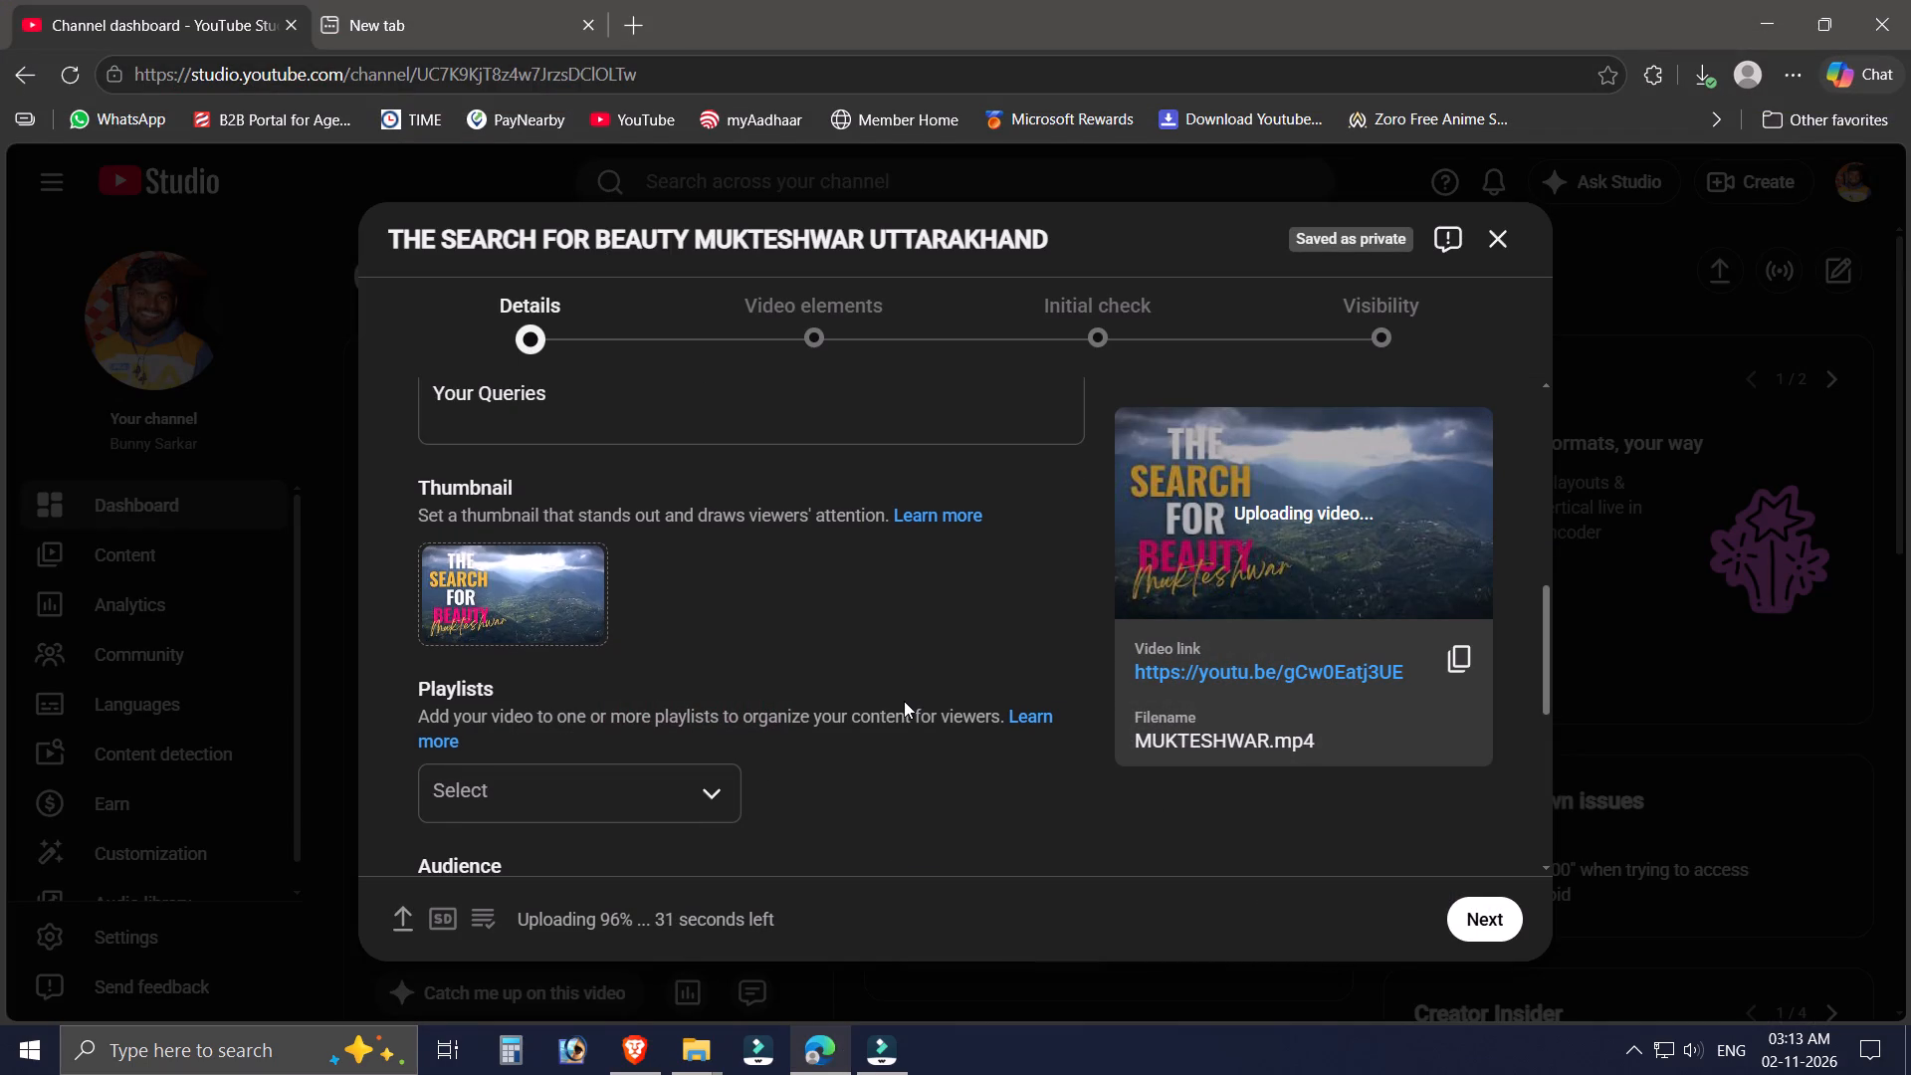
{"action": "scroll", "coordinate": [779, 656], "scroll_direction": "down", "scroll_amount": 1}
{"action": "left_click", "coordinate": [507, 597]}
{"action": "left_click", "coordinate": [579, 569]}
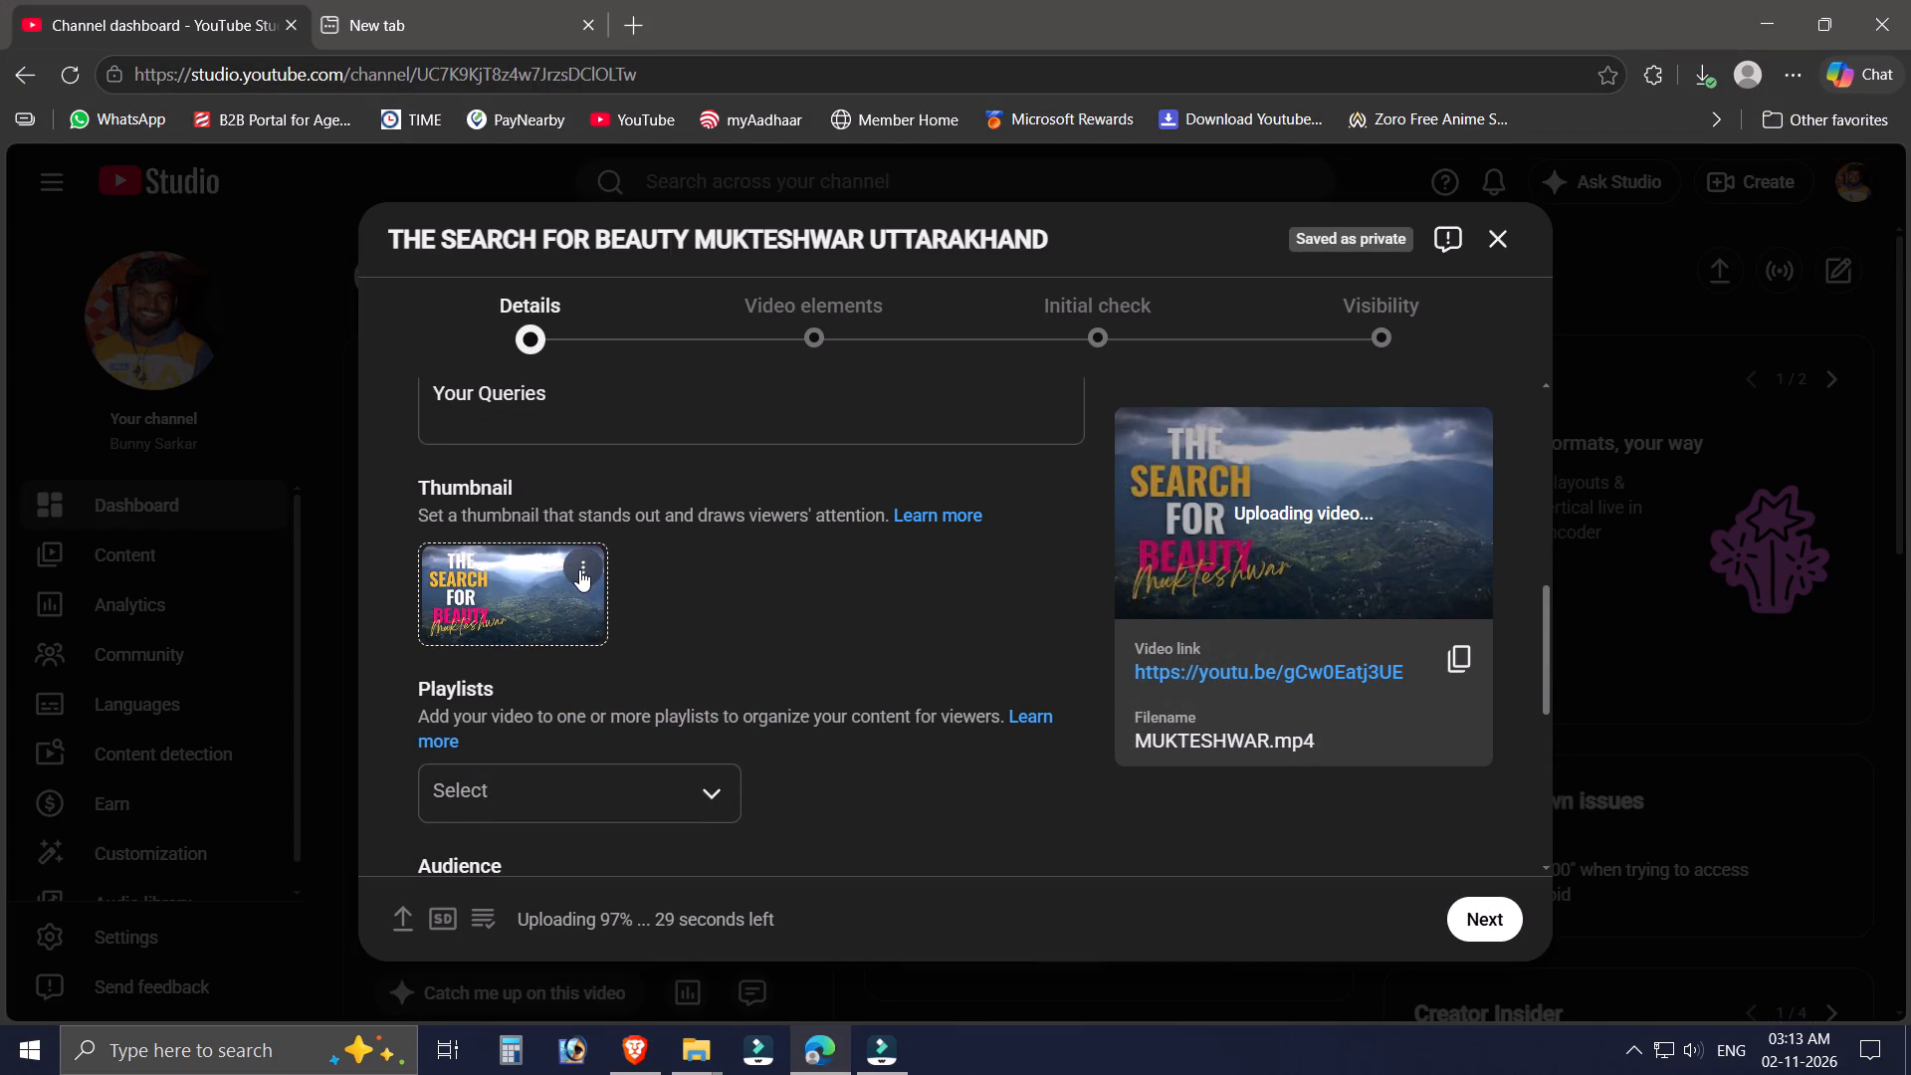
{"action": "left_click", "coordinate": [686, 711]}
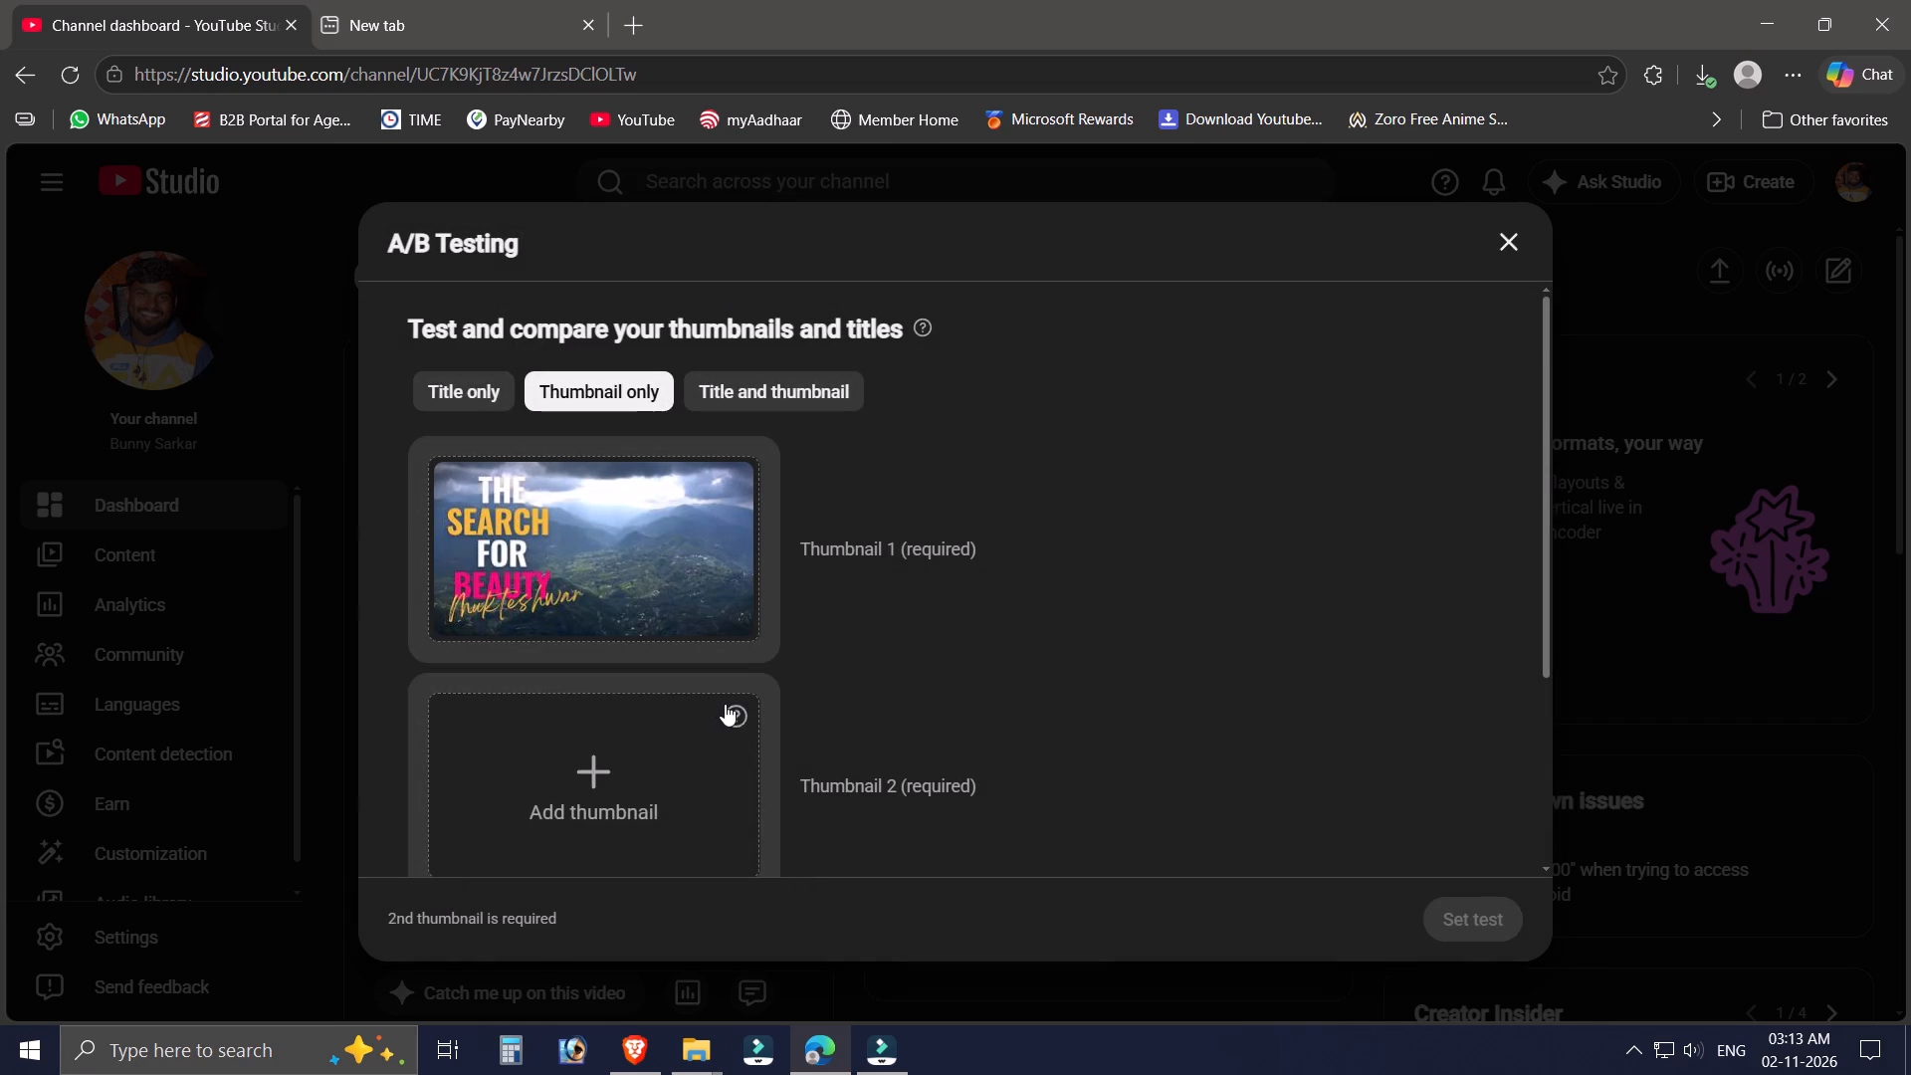
Add THE SEARCH FOR Beauty (2) from Downloads as Thumbnail 2 of the A/B test.
{"action": "scroll", "coordinate": [873, 740], "scroll_direction": "down", "scroll_amount": 2}
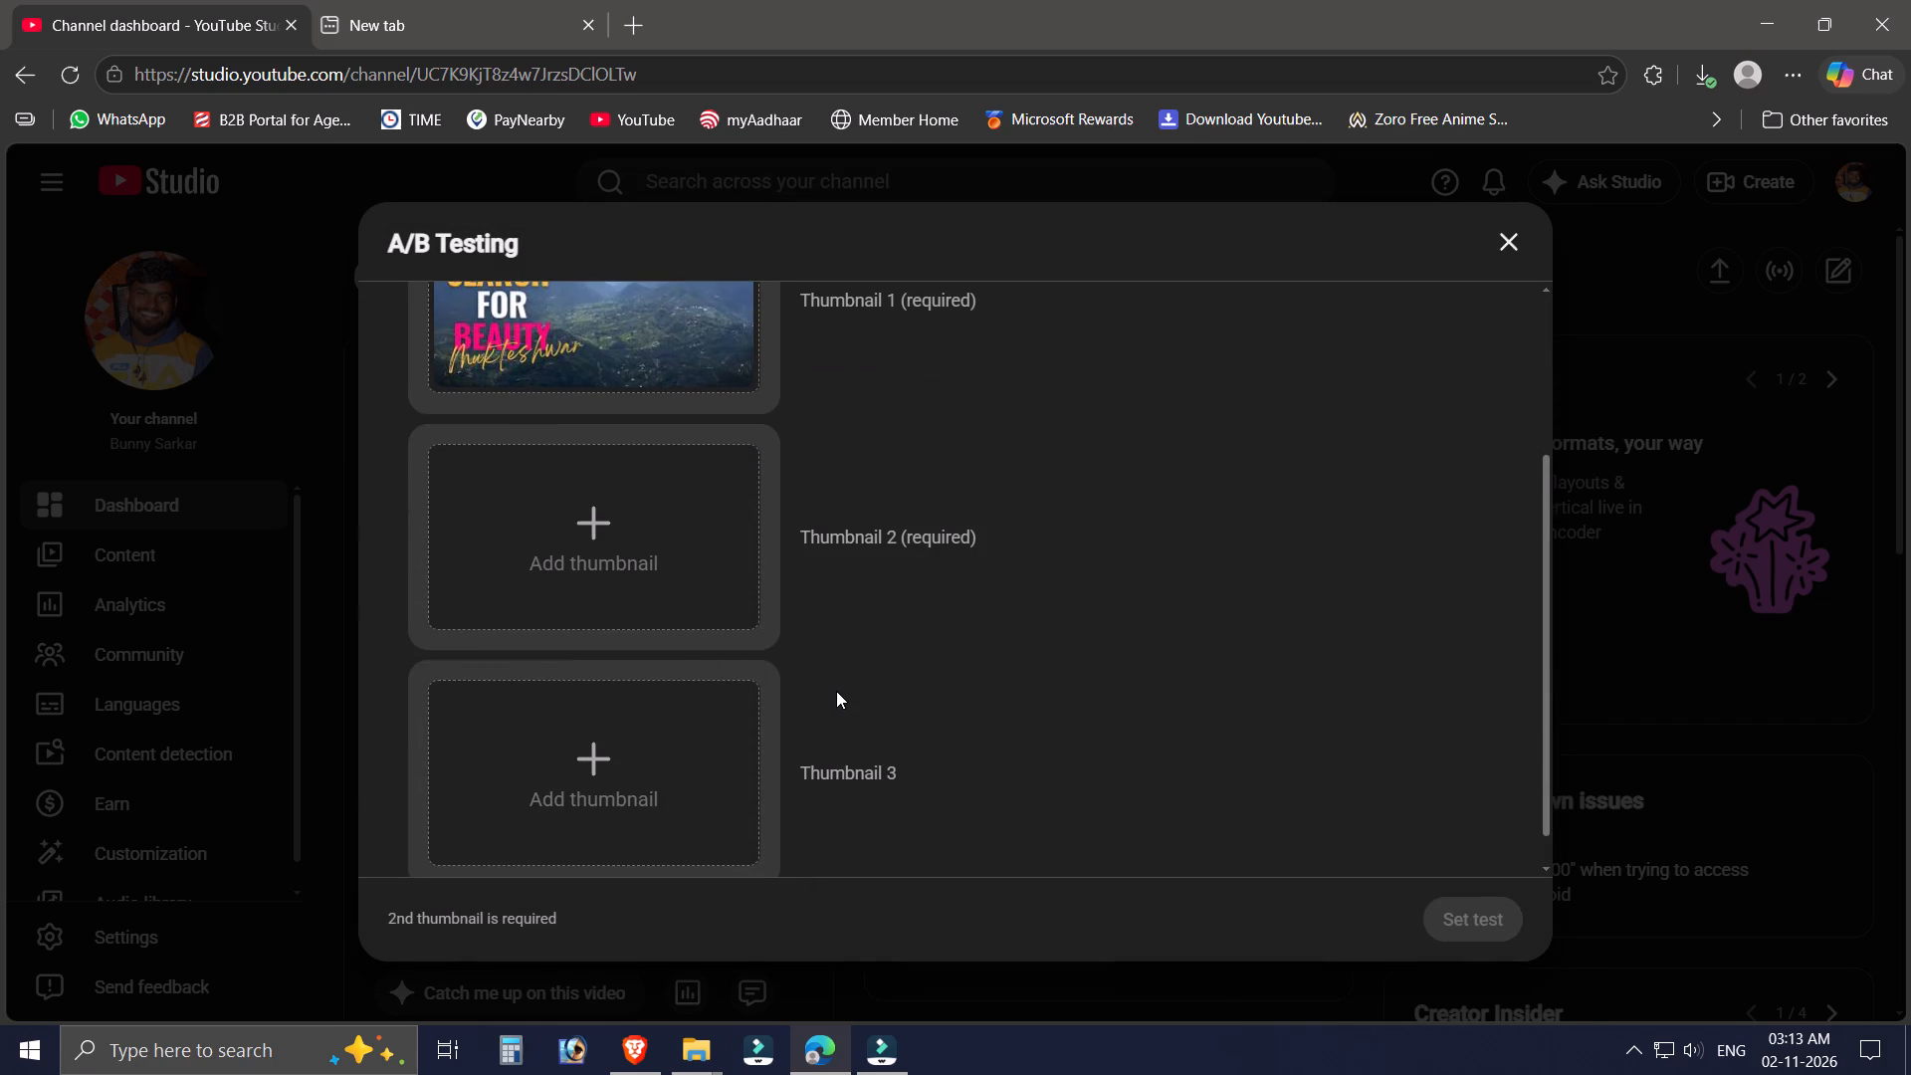
{"action": "scroll", "coordinate": [836, 691], "scroll_direction": "down", "scroll_amount": 2}
{"action": "scroll", "coordinate": [836, 694], "scroll_direction": "up", "scroll_amount": 4}
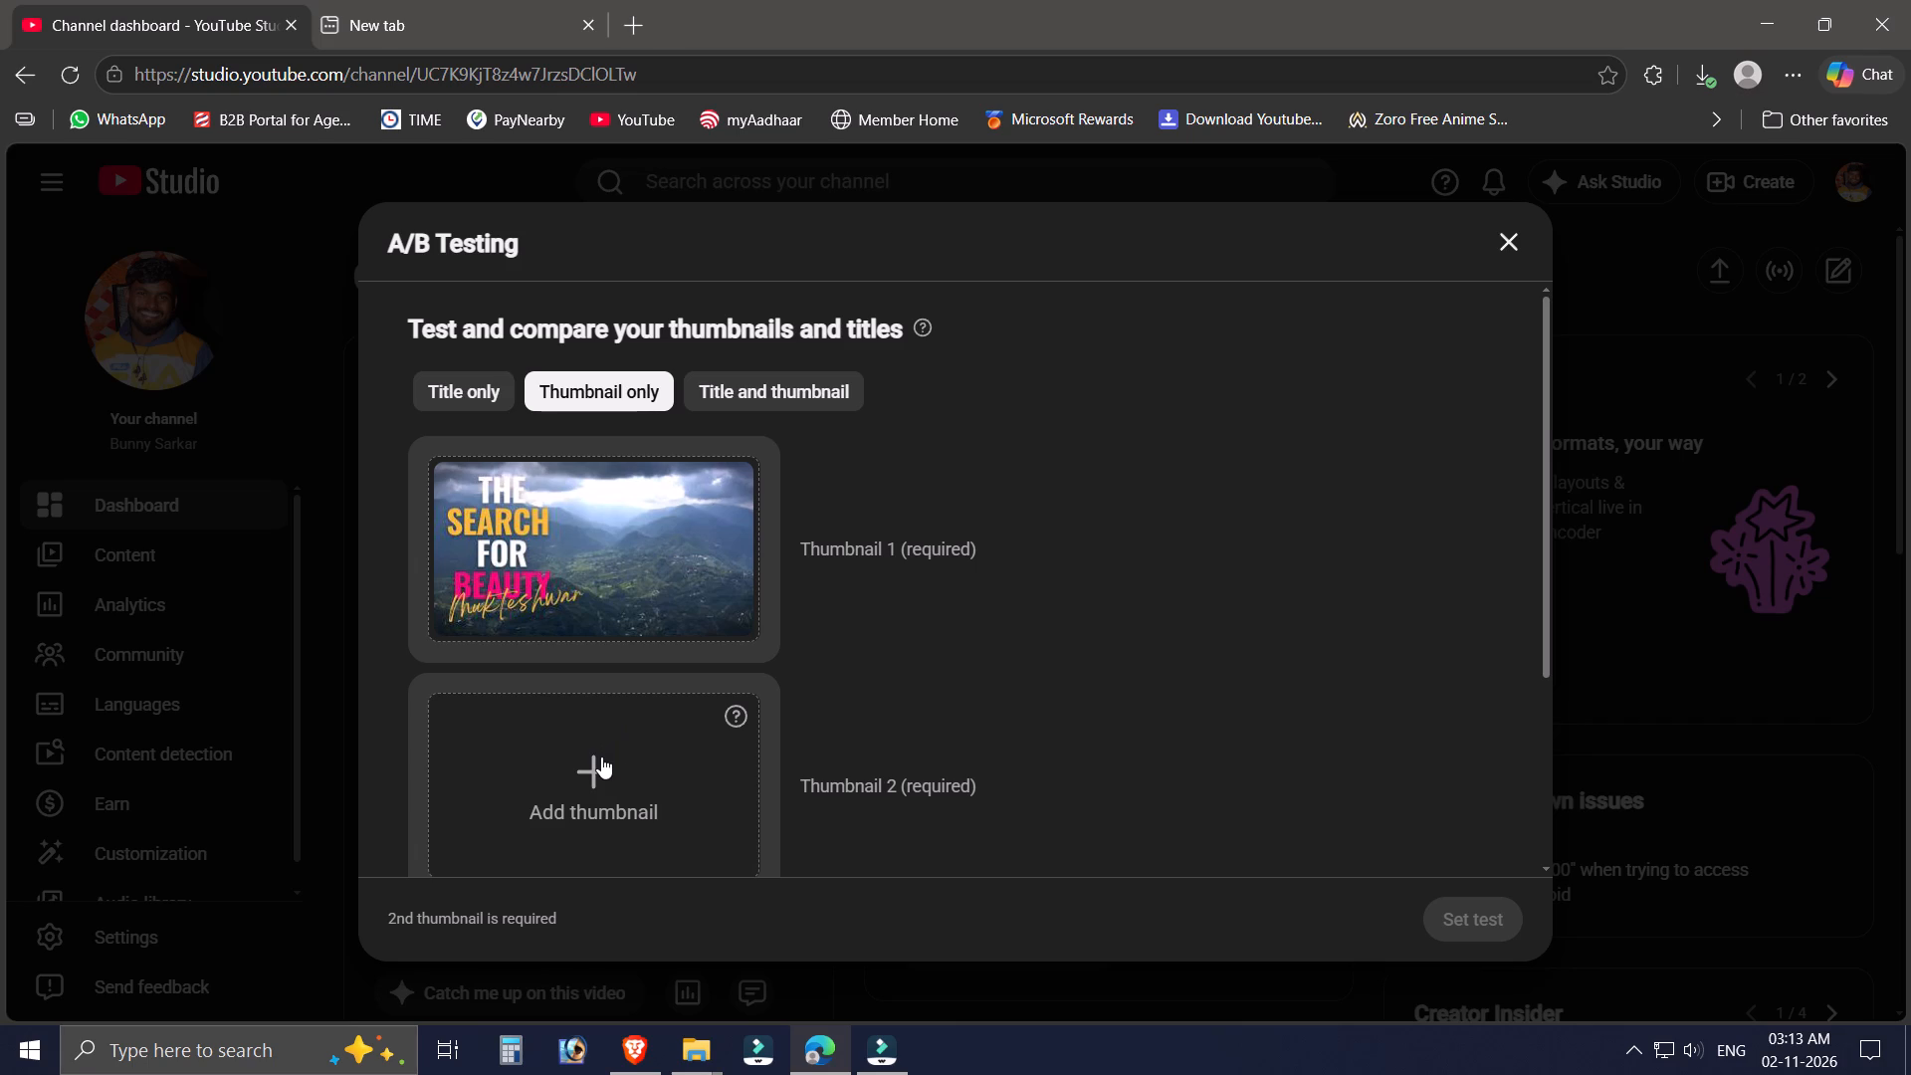
{"action": "left_click", "coordinate": [601, 756]}
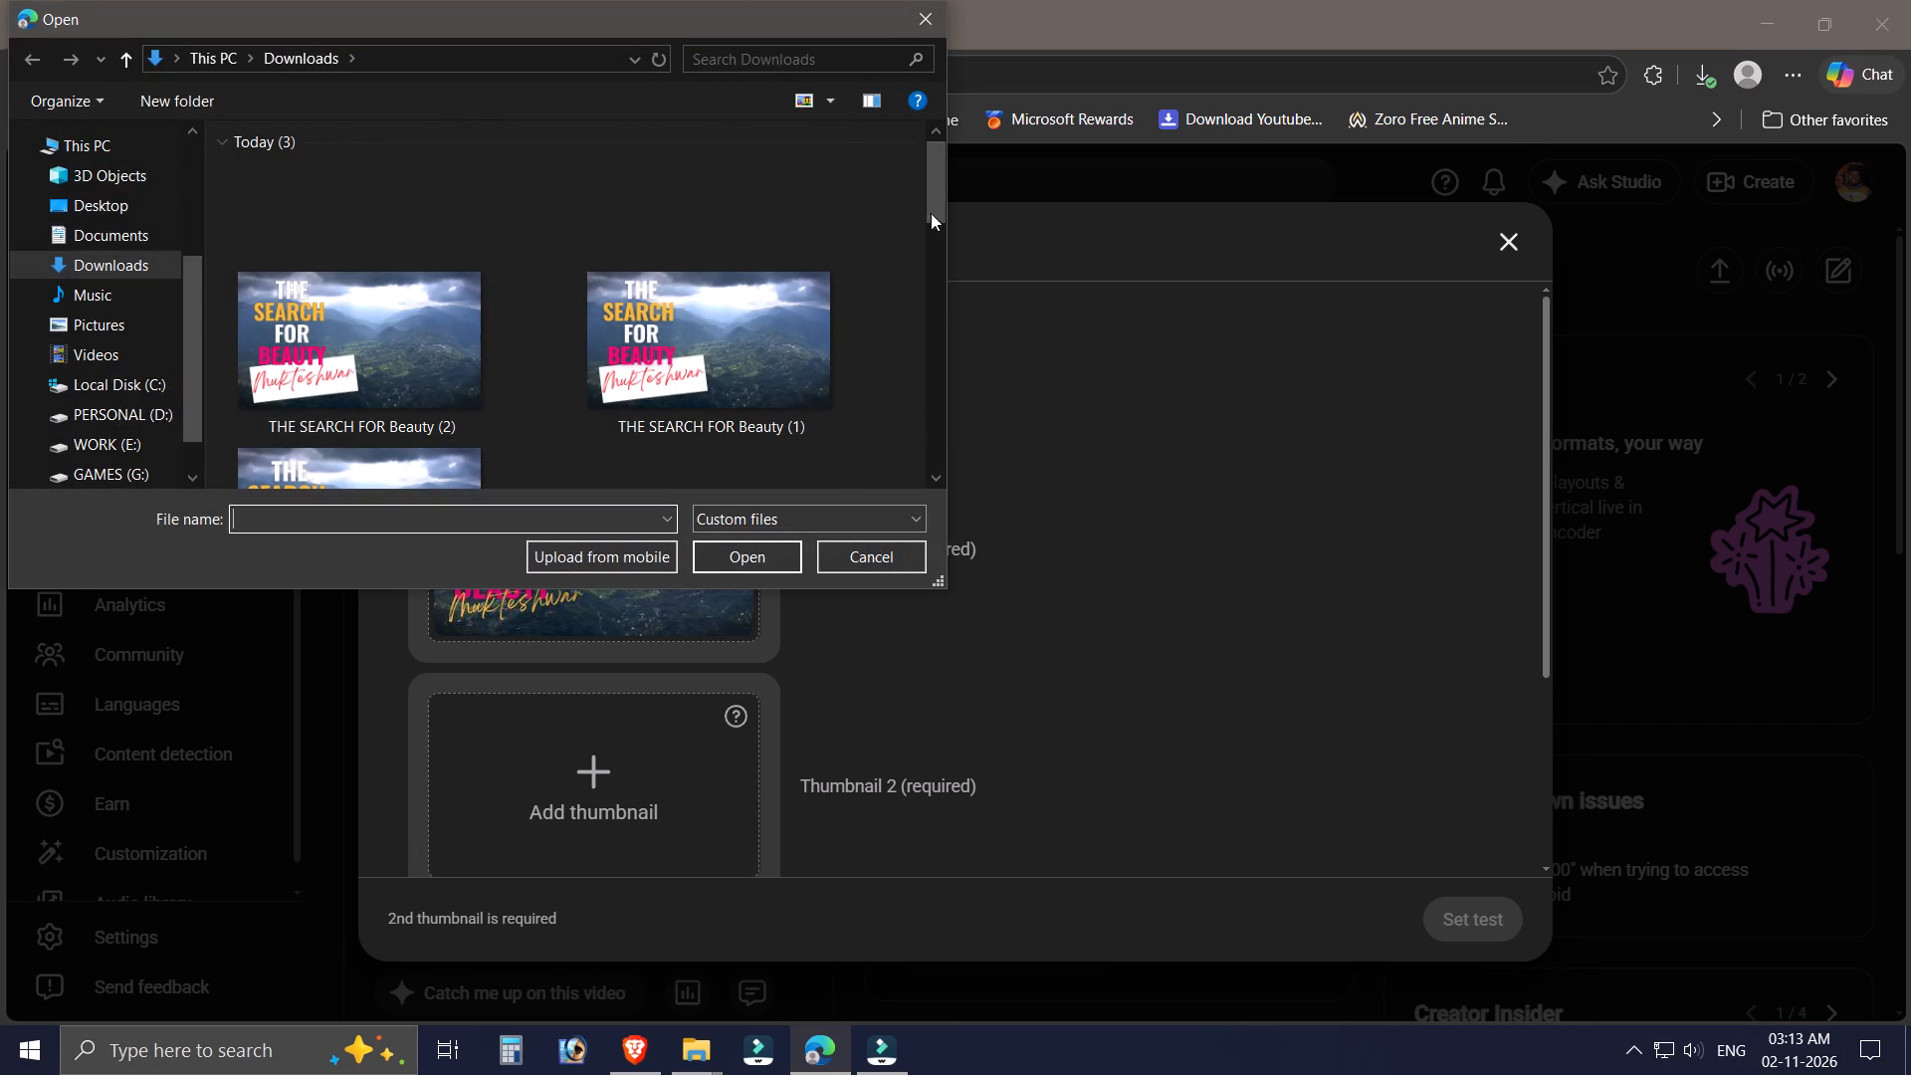
{"action": "left_click_drag", "start_coordinate": [930, 204], "coordinate": [938, 212]}
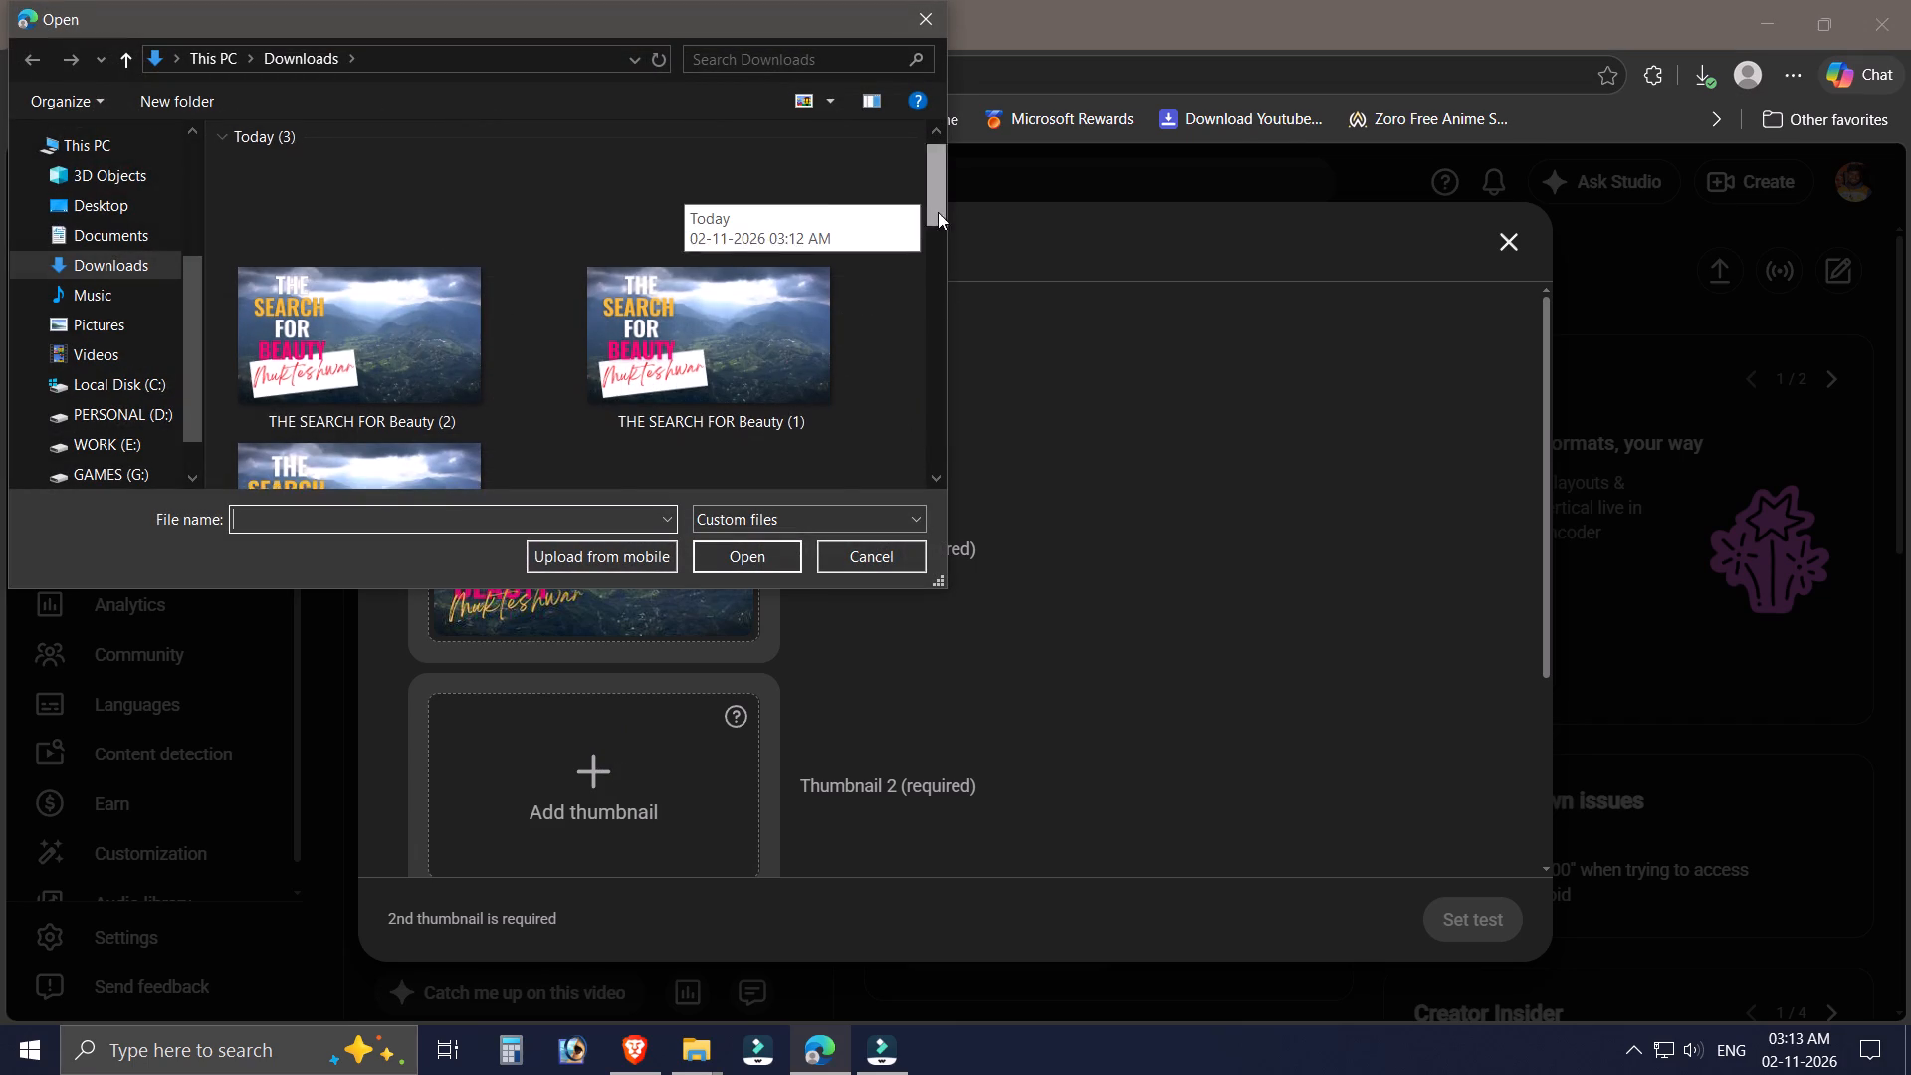
{"action": "left_click_drag", "start_coordinate": [938, 212], "coordinate": [944, 167]}
{"action": "double_click", "coordinate": [491, 288]}
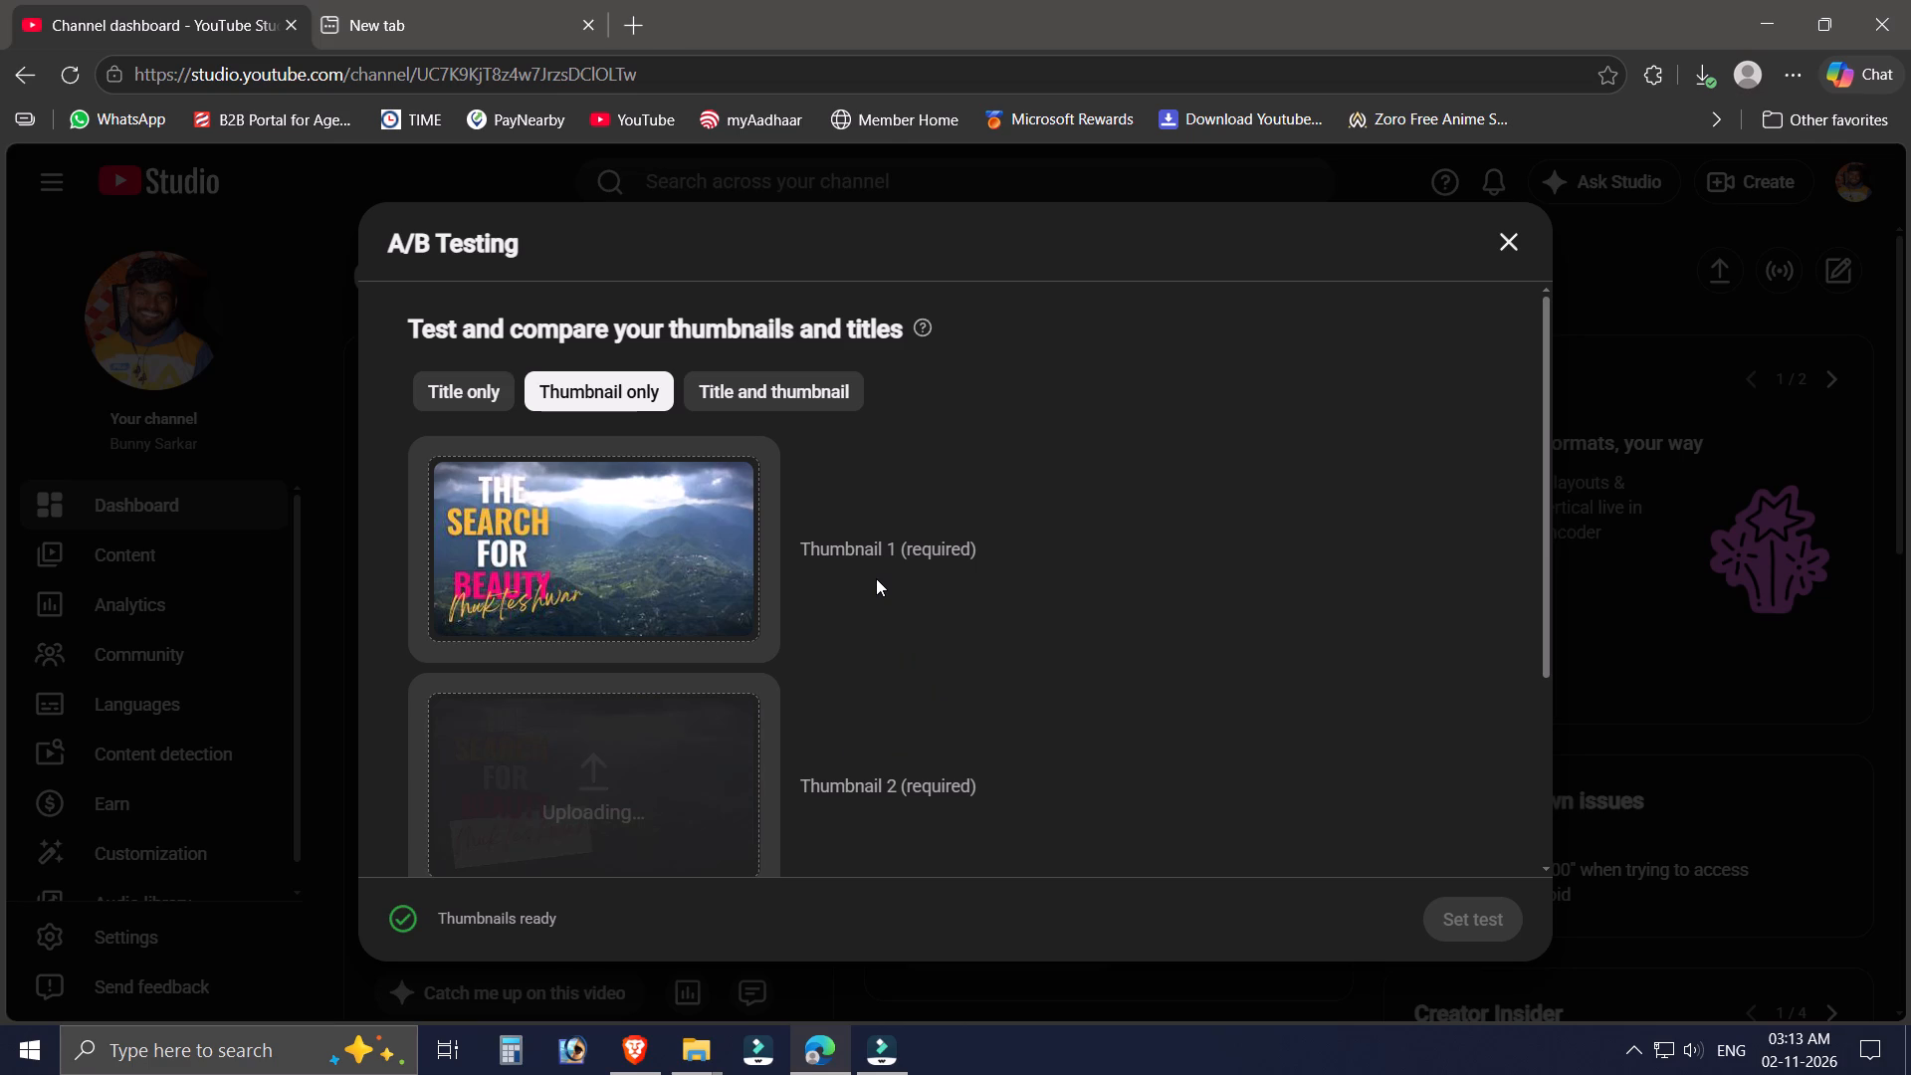
{"action": "scroll", "coordinate": [876, 578], "scroll_direction": "down", "scroll_amount": 1}
{"action": "scroll", "coordinate": [876, 581], "scroll_direction": "up", "scroll_amount": 2}
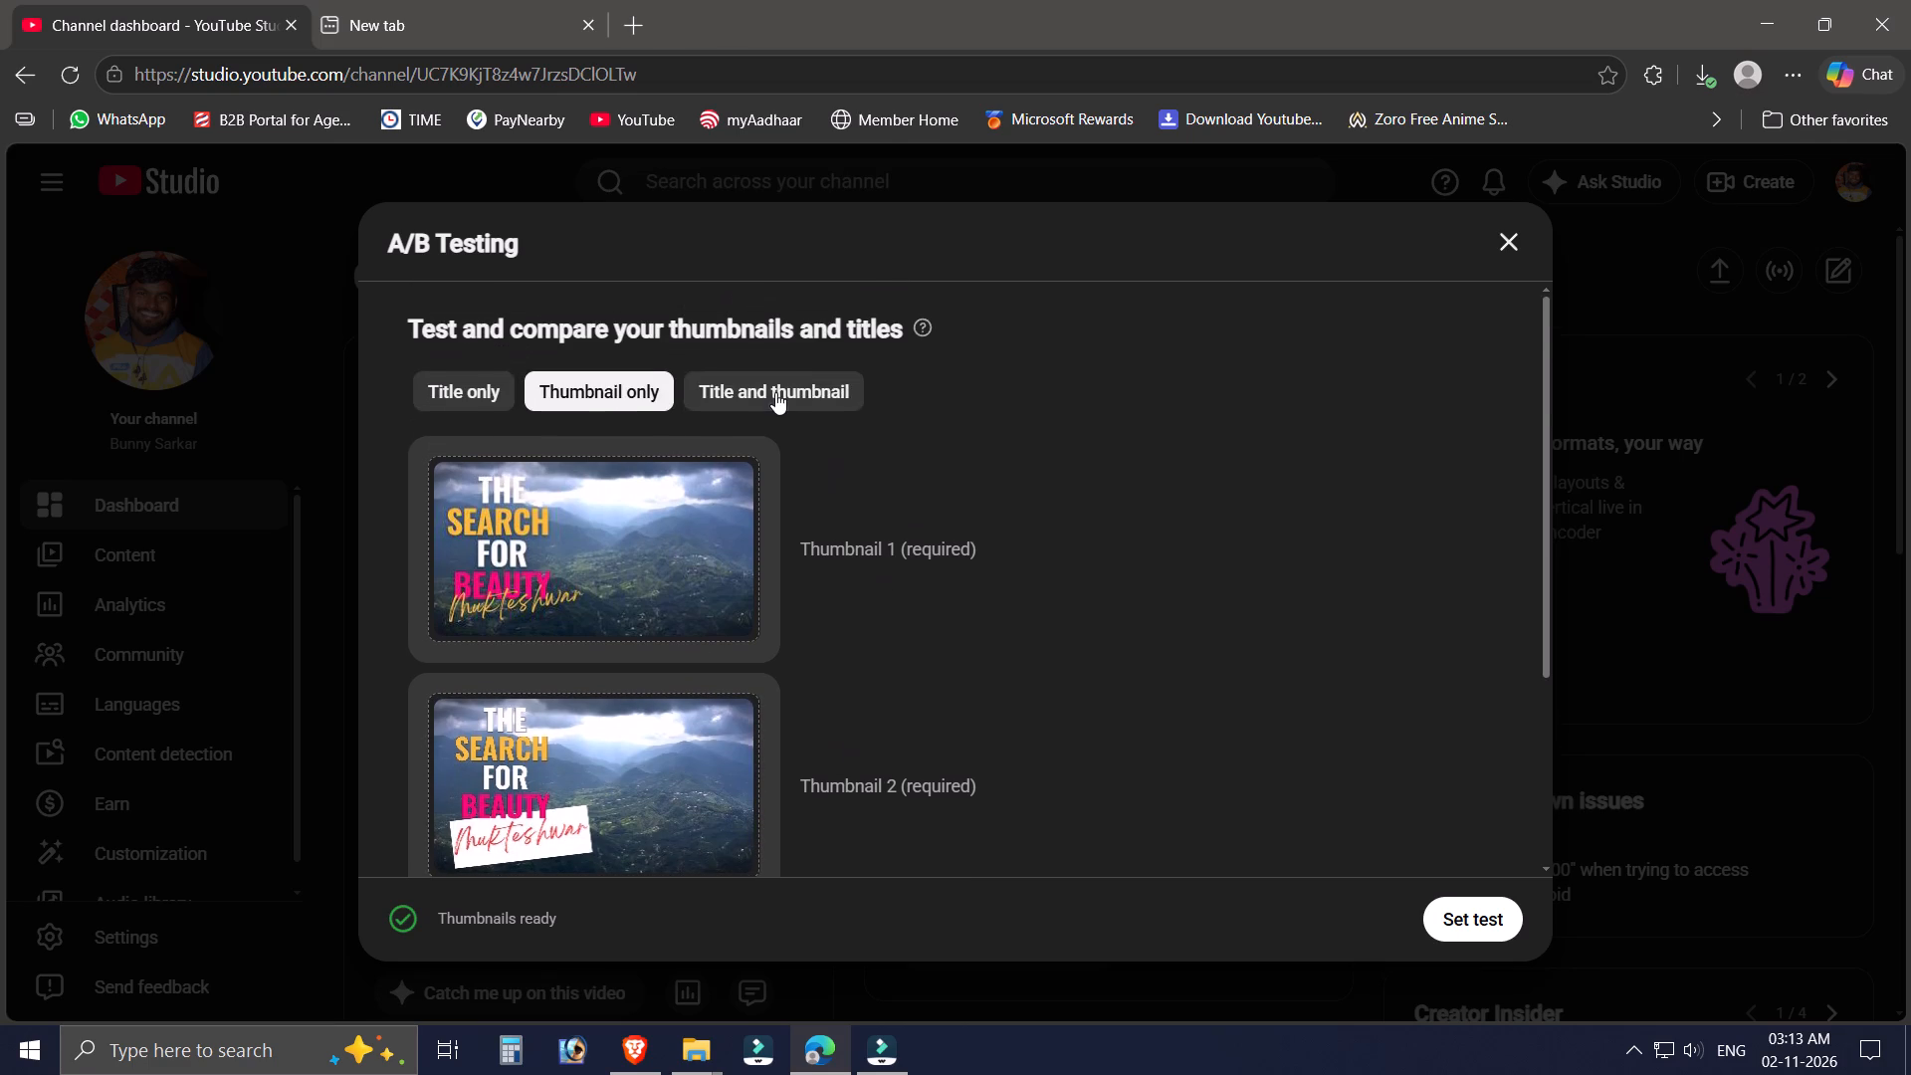
Switch the A/B test to title and thumbnail, and enter MUKTESHWAR, copied from the first title, as title 2.
{"action": "left_click", "coordinate": [775, 392]}
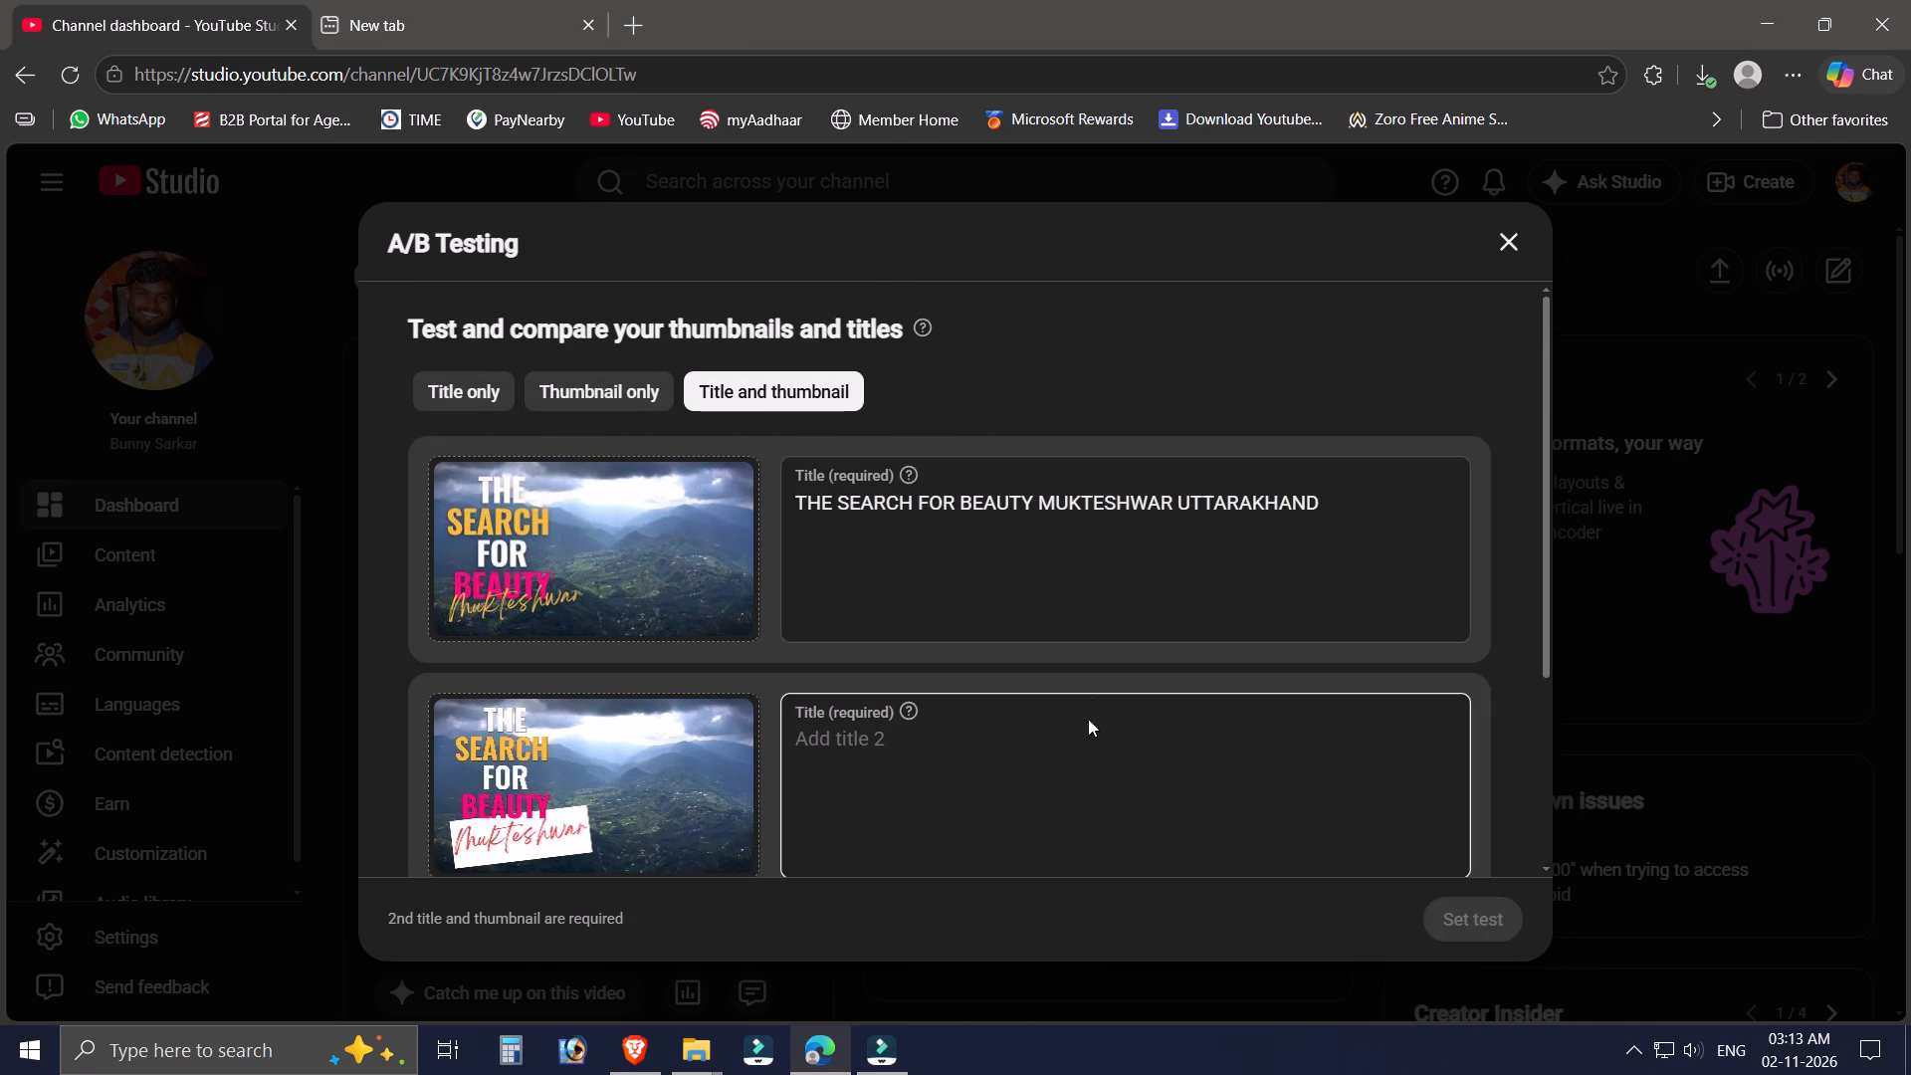
{"action": "left_click", "coordinate": [1040, 768]}
{"action": "left_click_drag", "start_coordinate": [1044, 499], "coordinate": [1167, 515]}
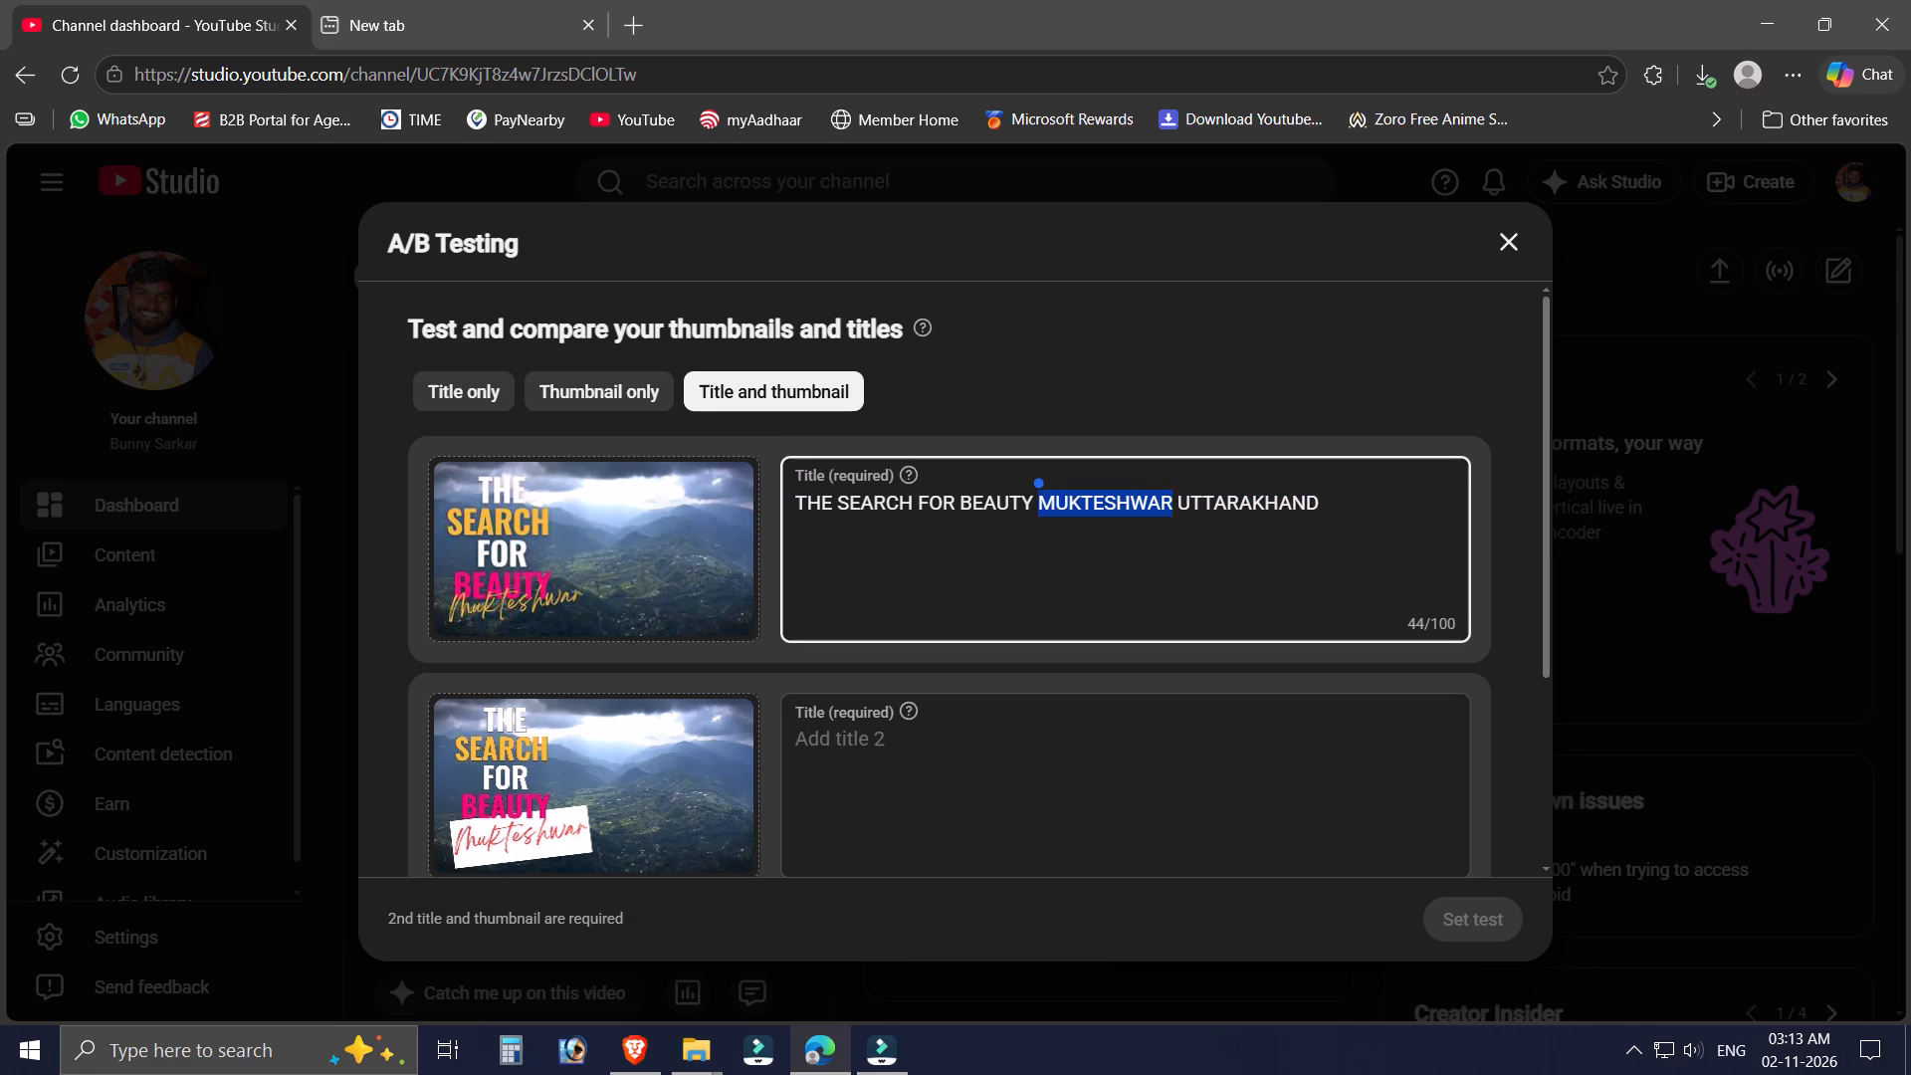
{"action": "left_click_drag", "start_coordinate": [1167, 515], "coordinate": [1172, 525]}
{"action": "key", "text": "ctrl+c"}
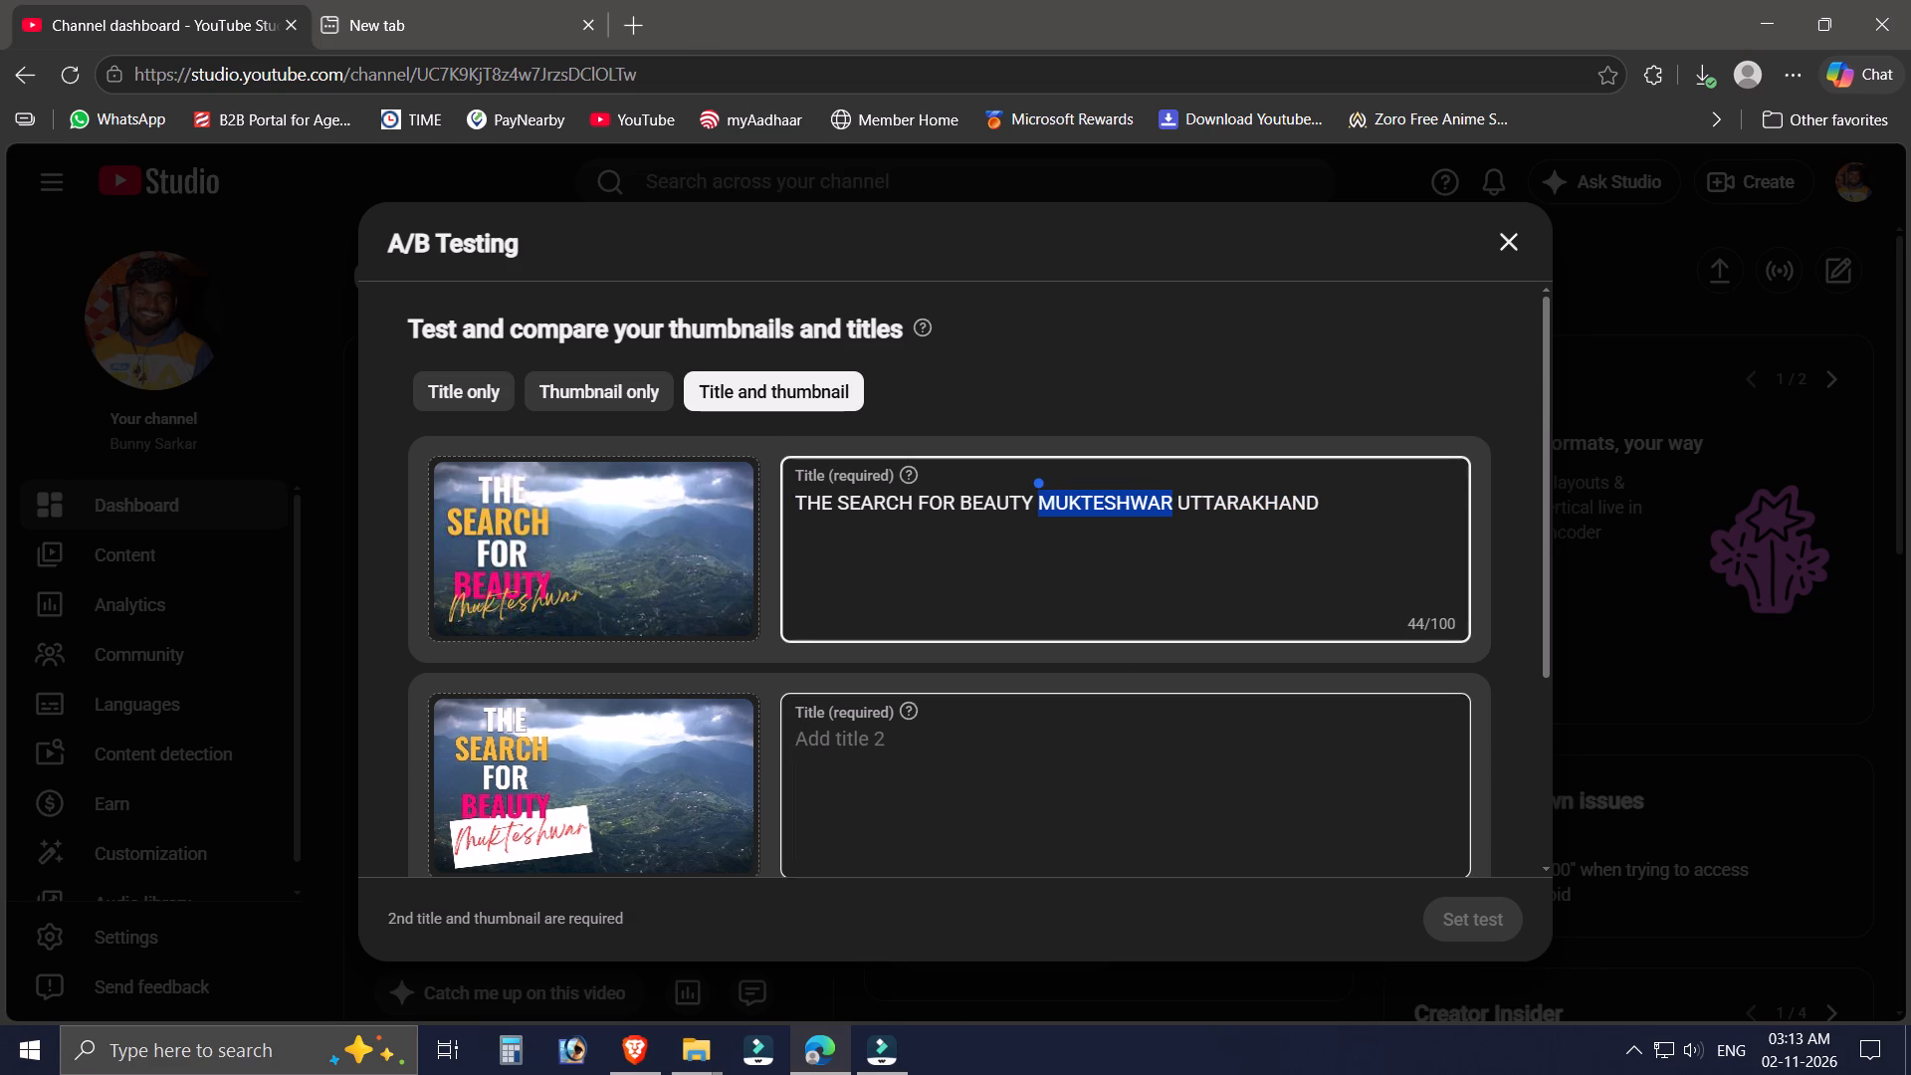
{"action": "left_click", "coordinate": [944, 776]}
{"action": "key", "text": "ctrl+v"}
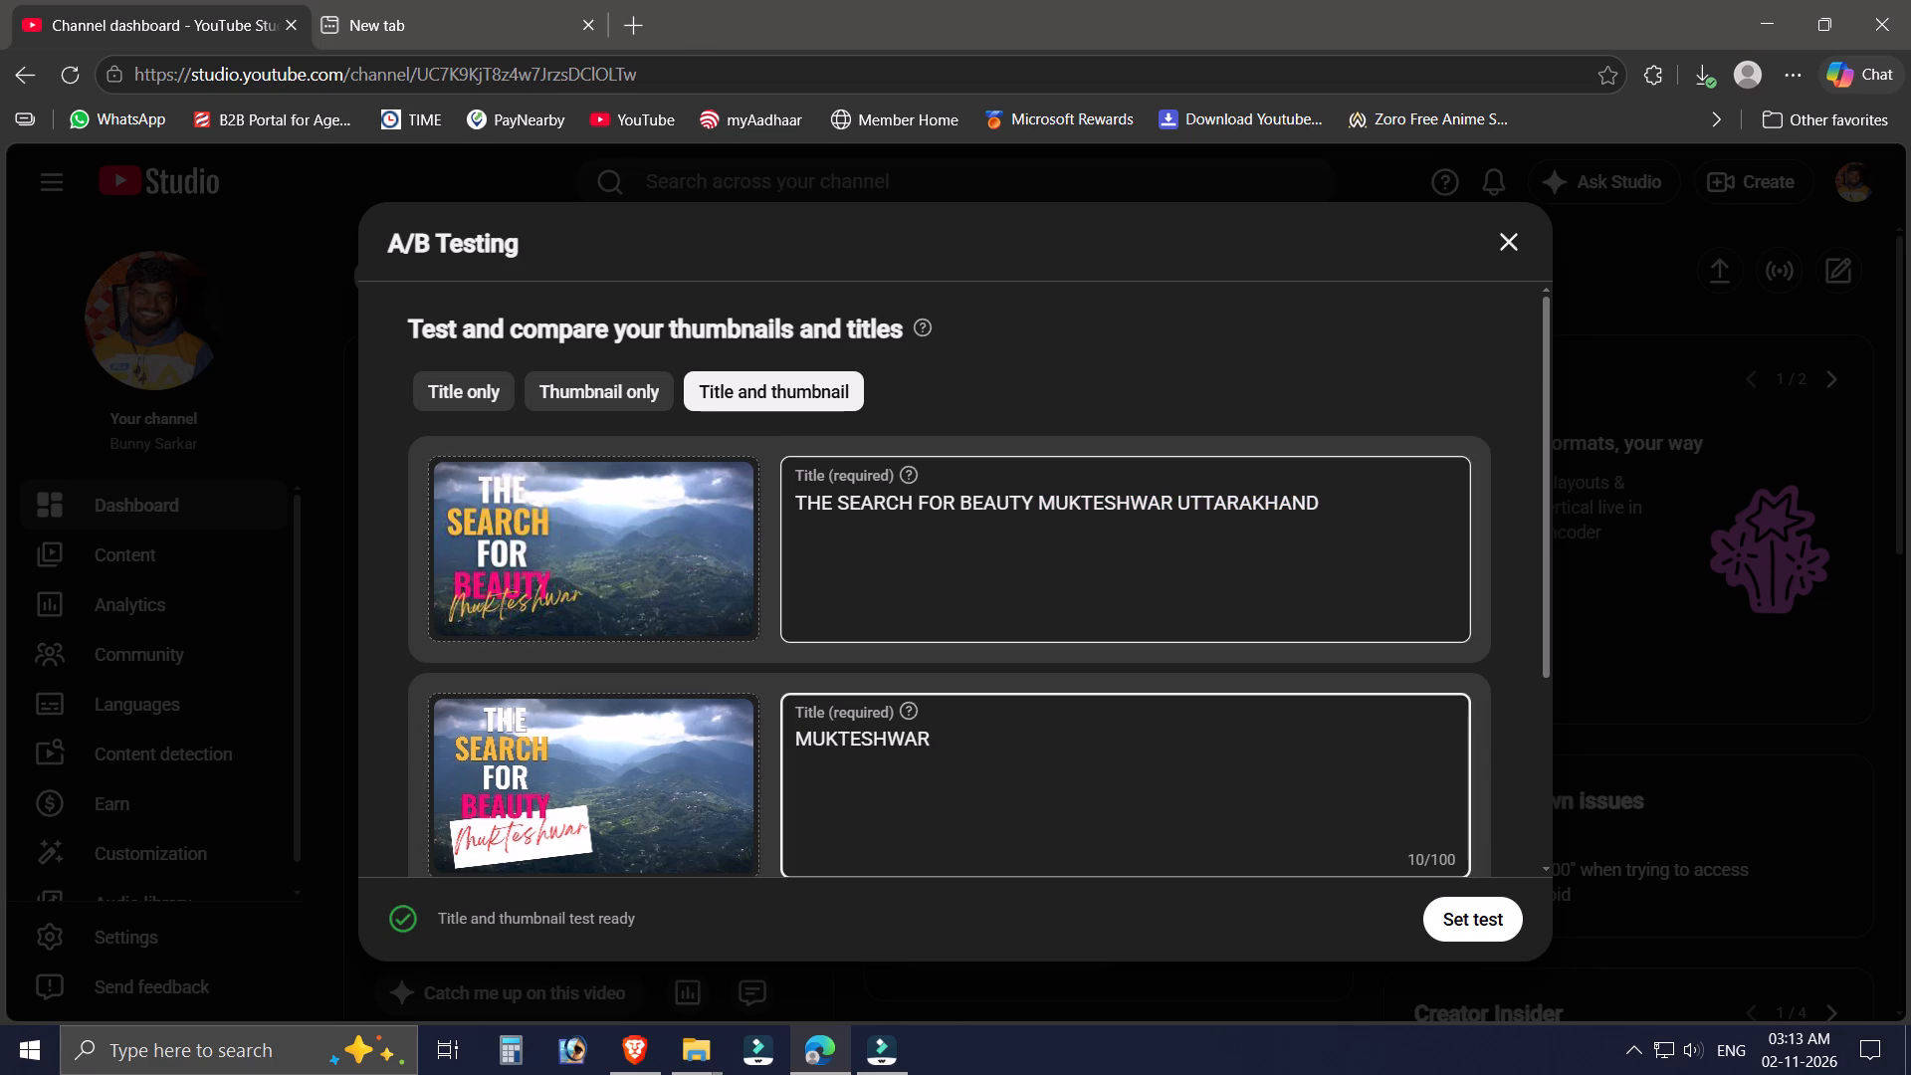
Copy the words THE SEARCH FOR BEAUTY from the first title.
{"action": "left_click", "coordinate": [835, 508]}
{"action": "key", "text": "ctrl+Left"}
{"action": "key", "text": "ctrl+shift+Right"}
{"action": "key", "text": "shift+Right"}
{"action": "key", "text": "shift+Right"}
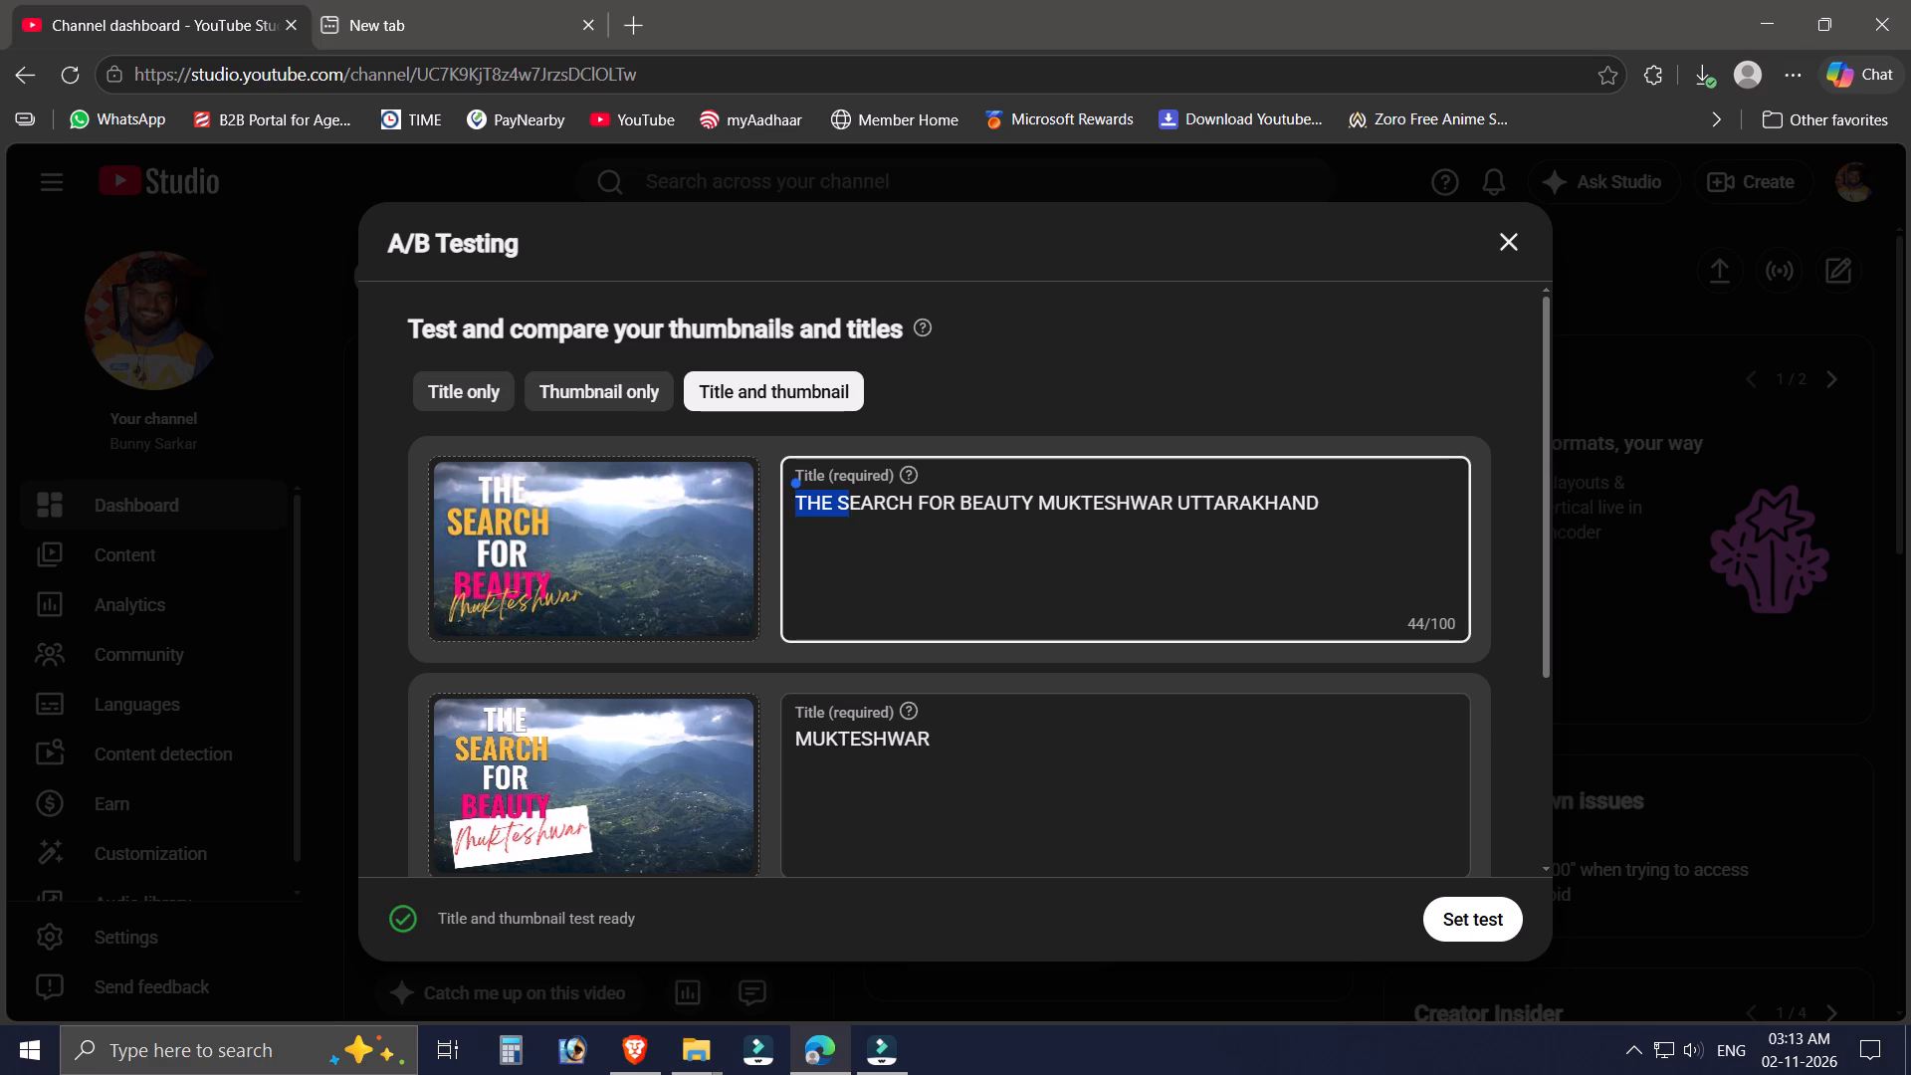
{"action": "key", "text": "shift+Right"}
{"action": "key", "text": "shift+Right"}
{"action": "key", "text": "shift+Right"}
{"action": "key", "text": "shift+Right"}
{"action": "key", "text": "shift+Right"}
{"action": "key", "text": "shift+Right"}
{"action": "key", "text": "shift+Right"}
{"action": "key", "text": "shift+Right"}
{"action": "key", "text": "shift+Right"}
{"action": "key", "text": "shift+Right"}
{"action": "key", "text": "shift+Right"}
{"action": "key", "text": "shift+Right"}
{"action": "key", "text": "shift+Right"}
{"action": "key", "text": "shift+Right"}
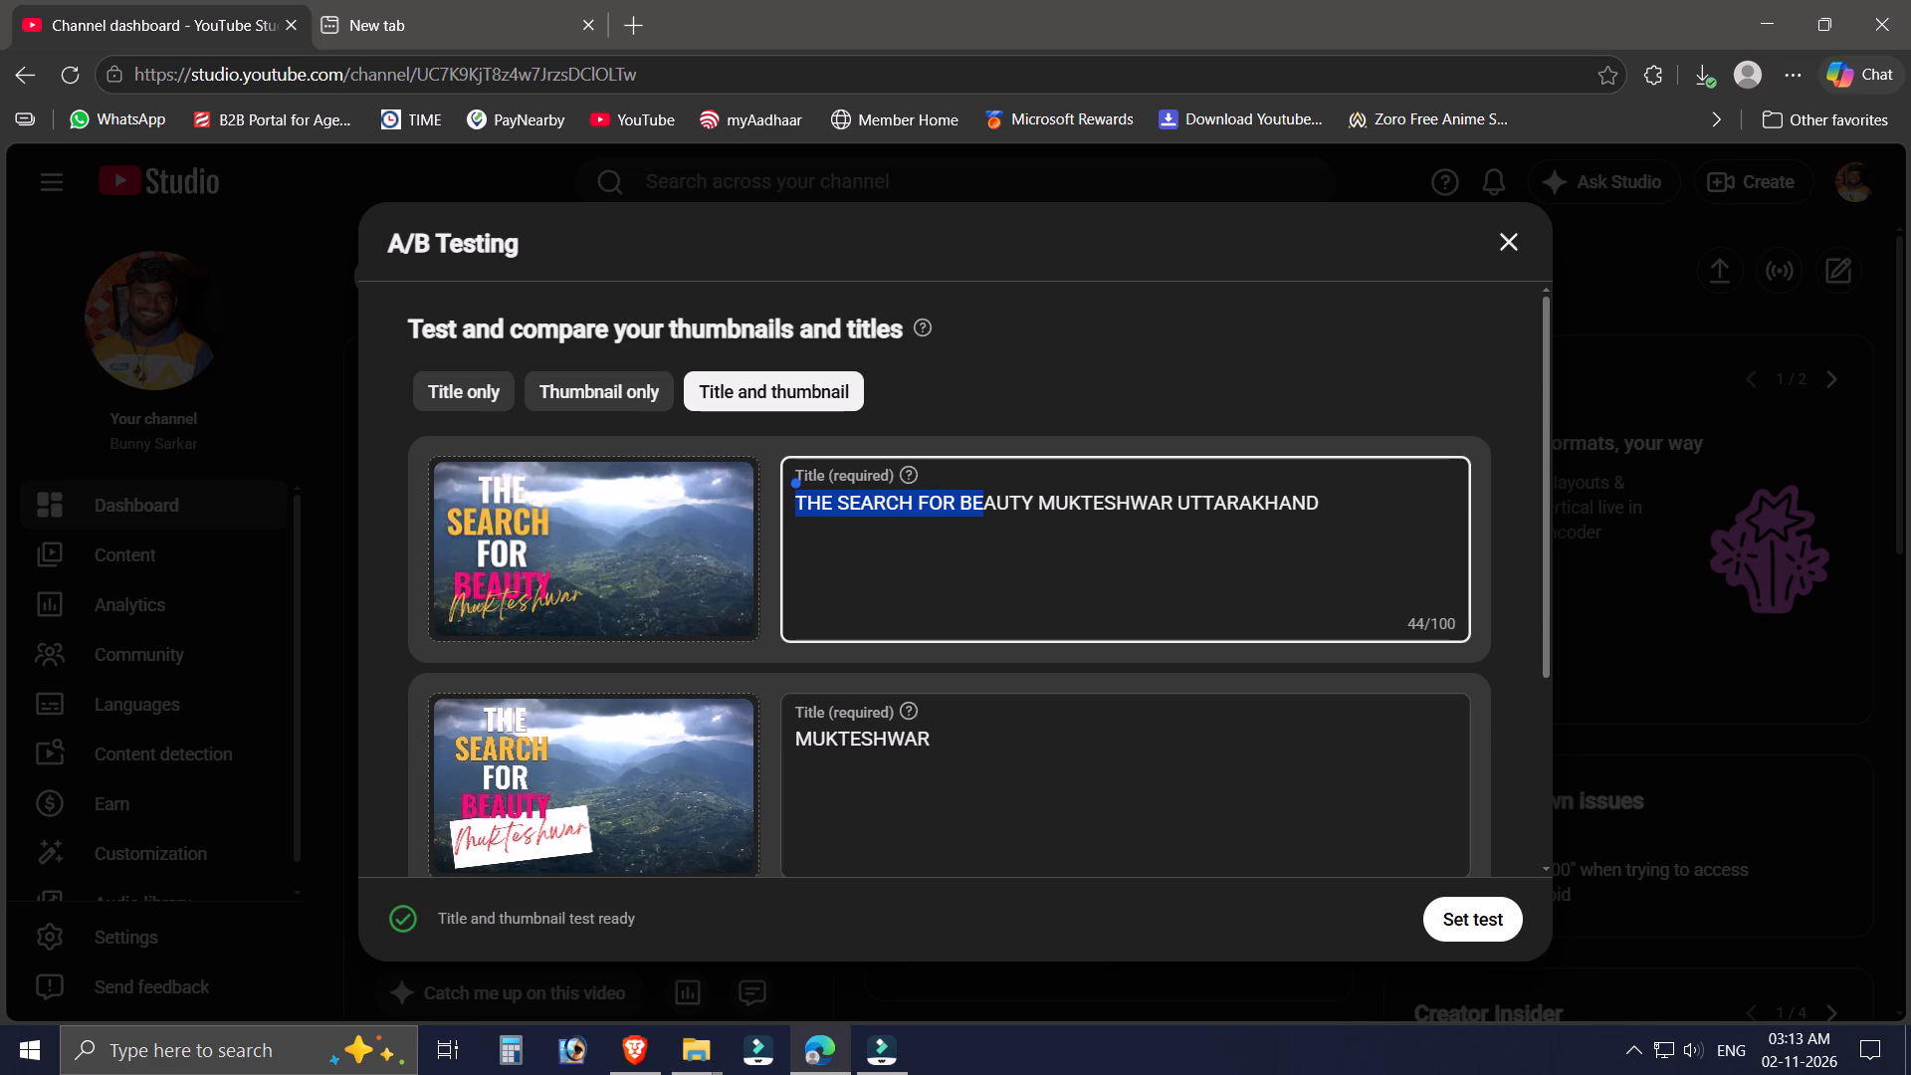
{"action": "key", "text": "shift+Right"}
{"action": "key", "text": "shift+Right"}
{"action": "key", "text": "shift+Left"}
{"action": "key", "text": "ctrl+c"}
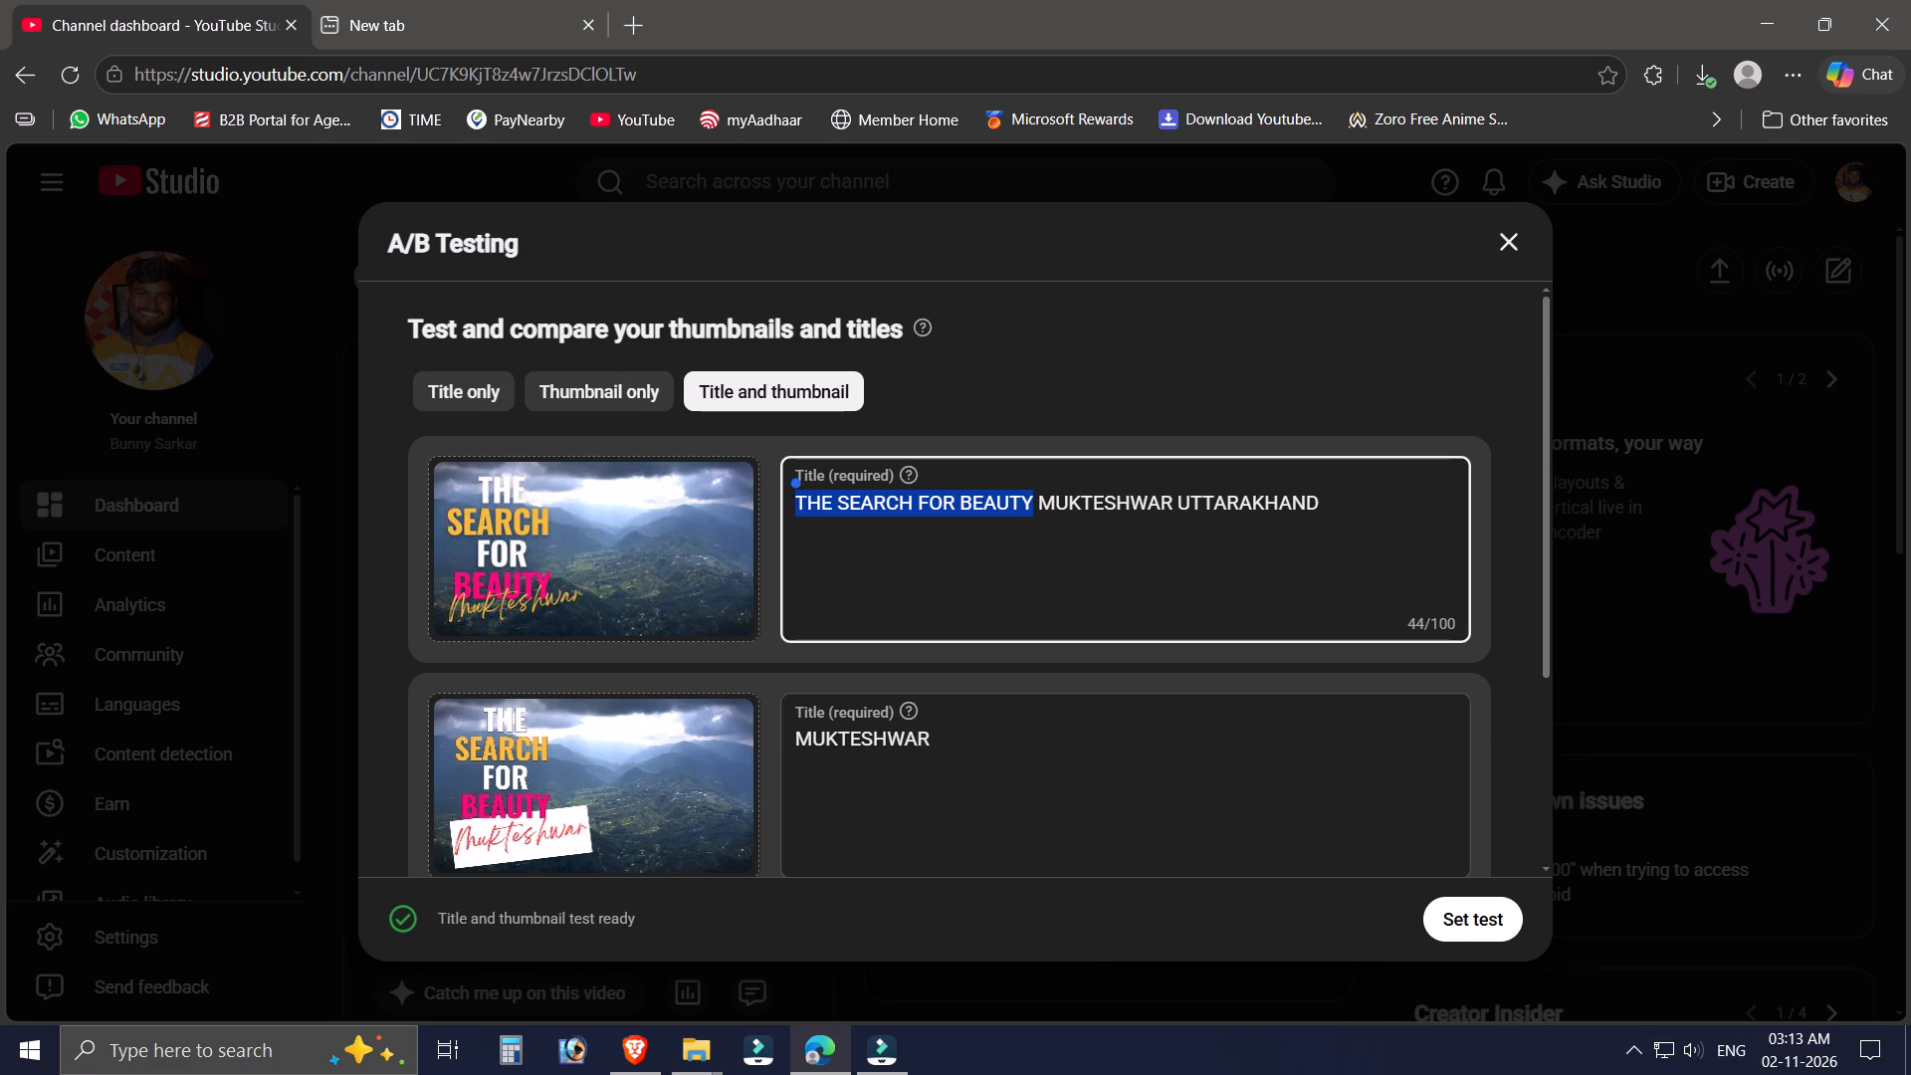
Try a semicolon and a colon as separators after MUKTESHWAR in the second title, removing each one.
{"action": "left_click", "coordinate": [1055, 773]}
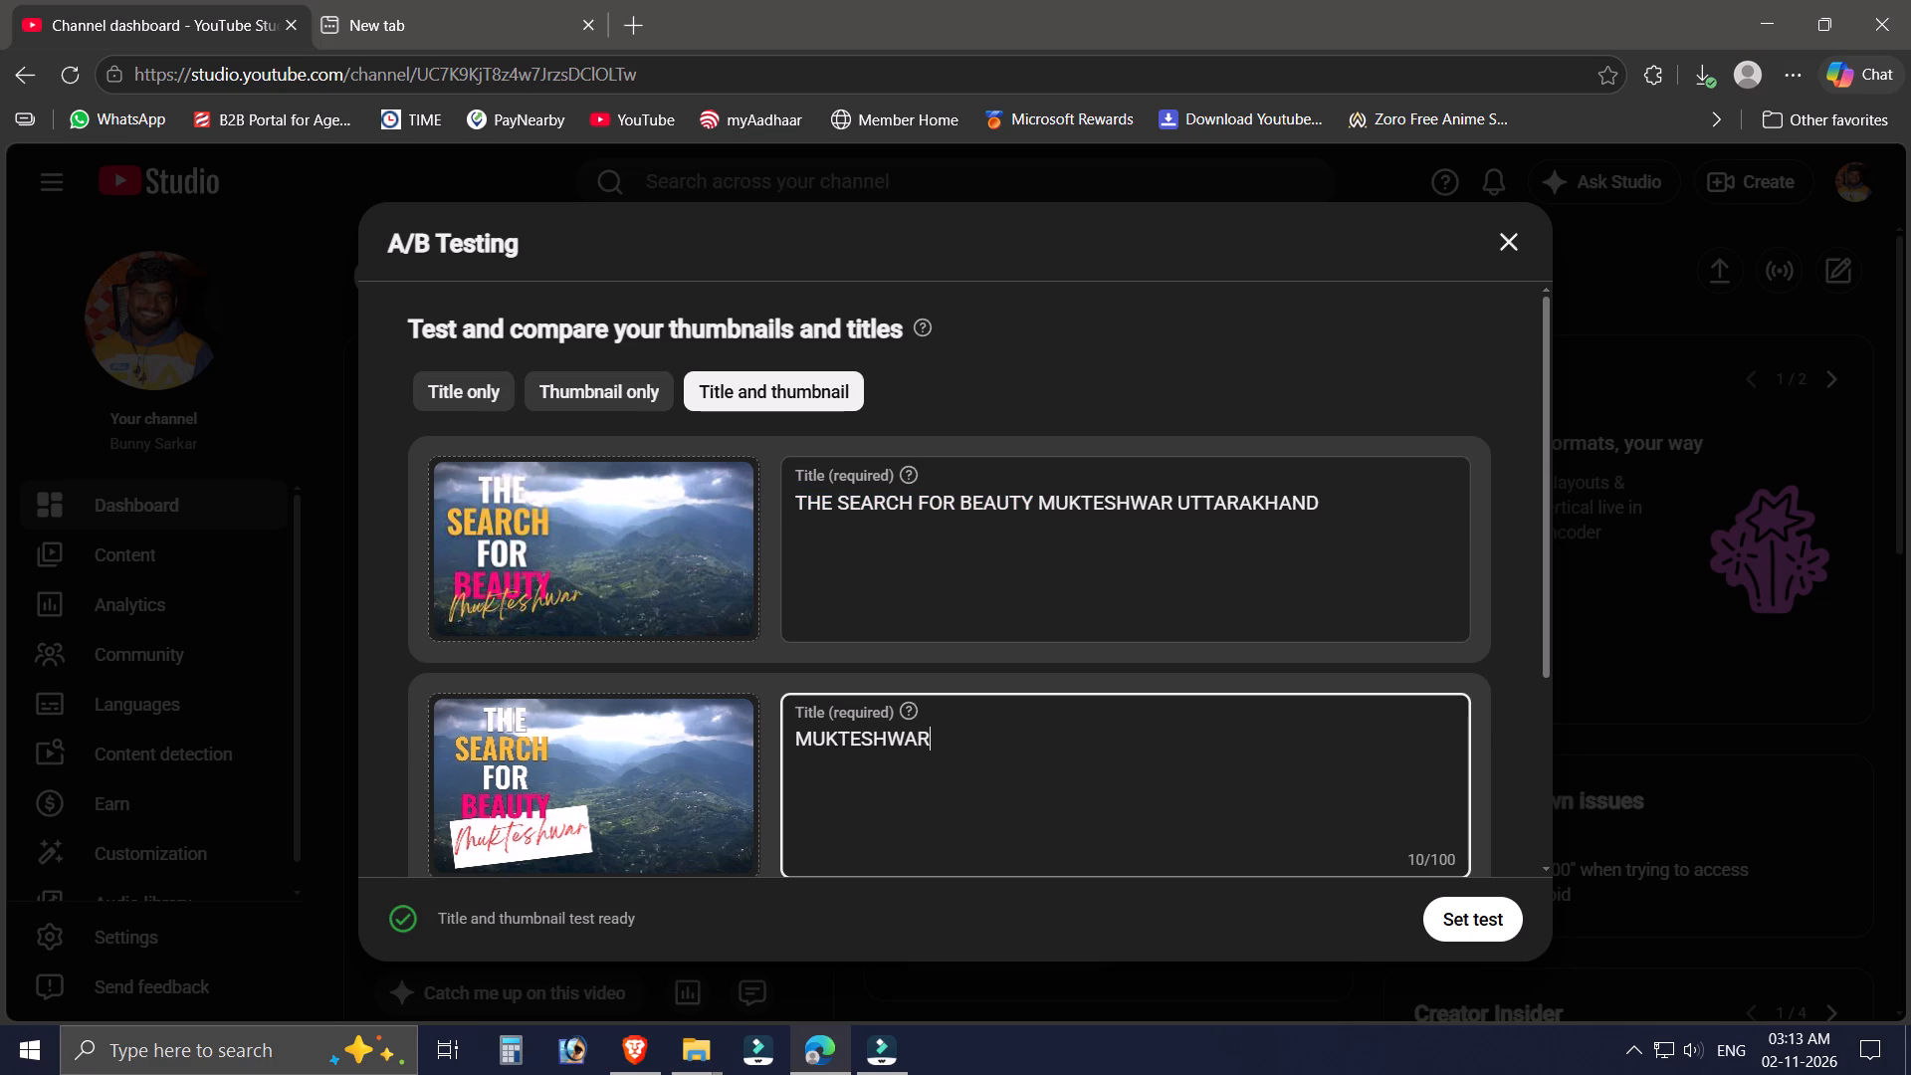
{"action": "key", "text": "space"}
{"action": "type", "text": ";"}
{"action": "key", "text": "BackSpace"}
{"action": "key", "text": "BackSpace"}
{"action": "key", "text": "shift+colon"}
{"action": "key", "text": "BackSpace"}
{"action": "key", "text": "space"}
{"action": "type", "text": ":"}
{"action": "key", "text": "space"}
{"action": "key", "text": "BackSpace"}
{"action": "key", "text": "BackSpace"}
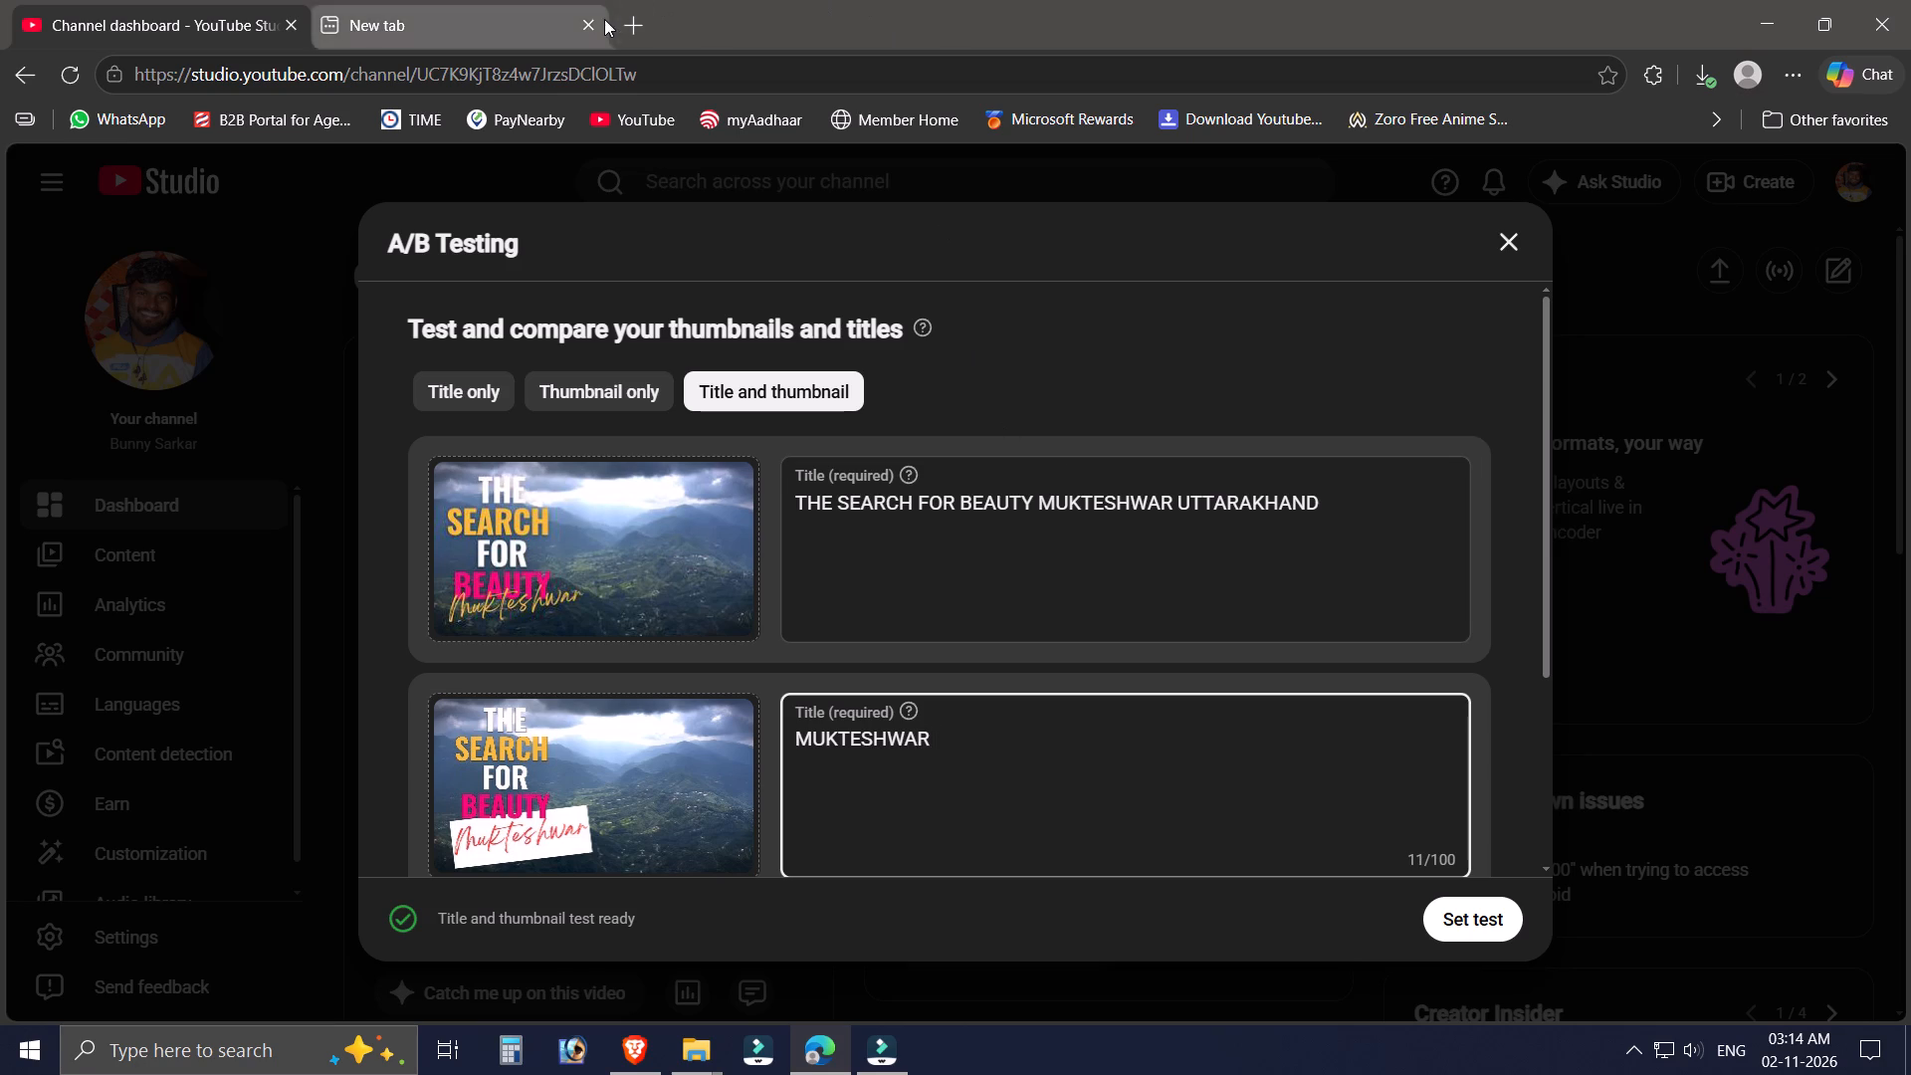
Search the web for odyssey in the spare browser tab and look through the film's results and cast list.
{"action": "left_click", "coordinate": [556, 0]}
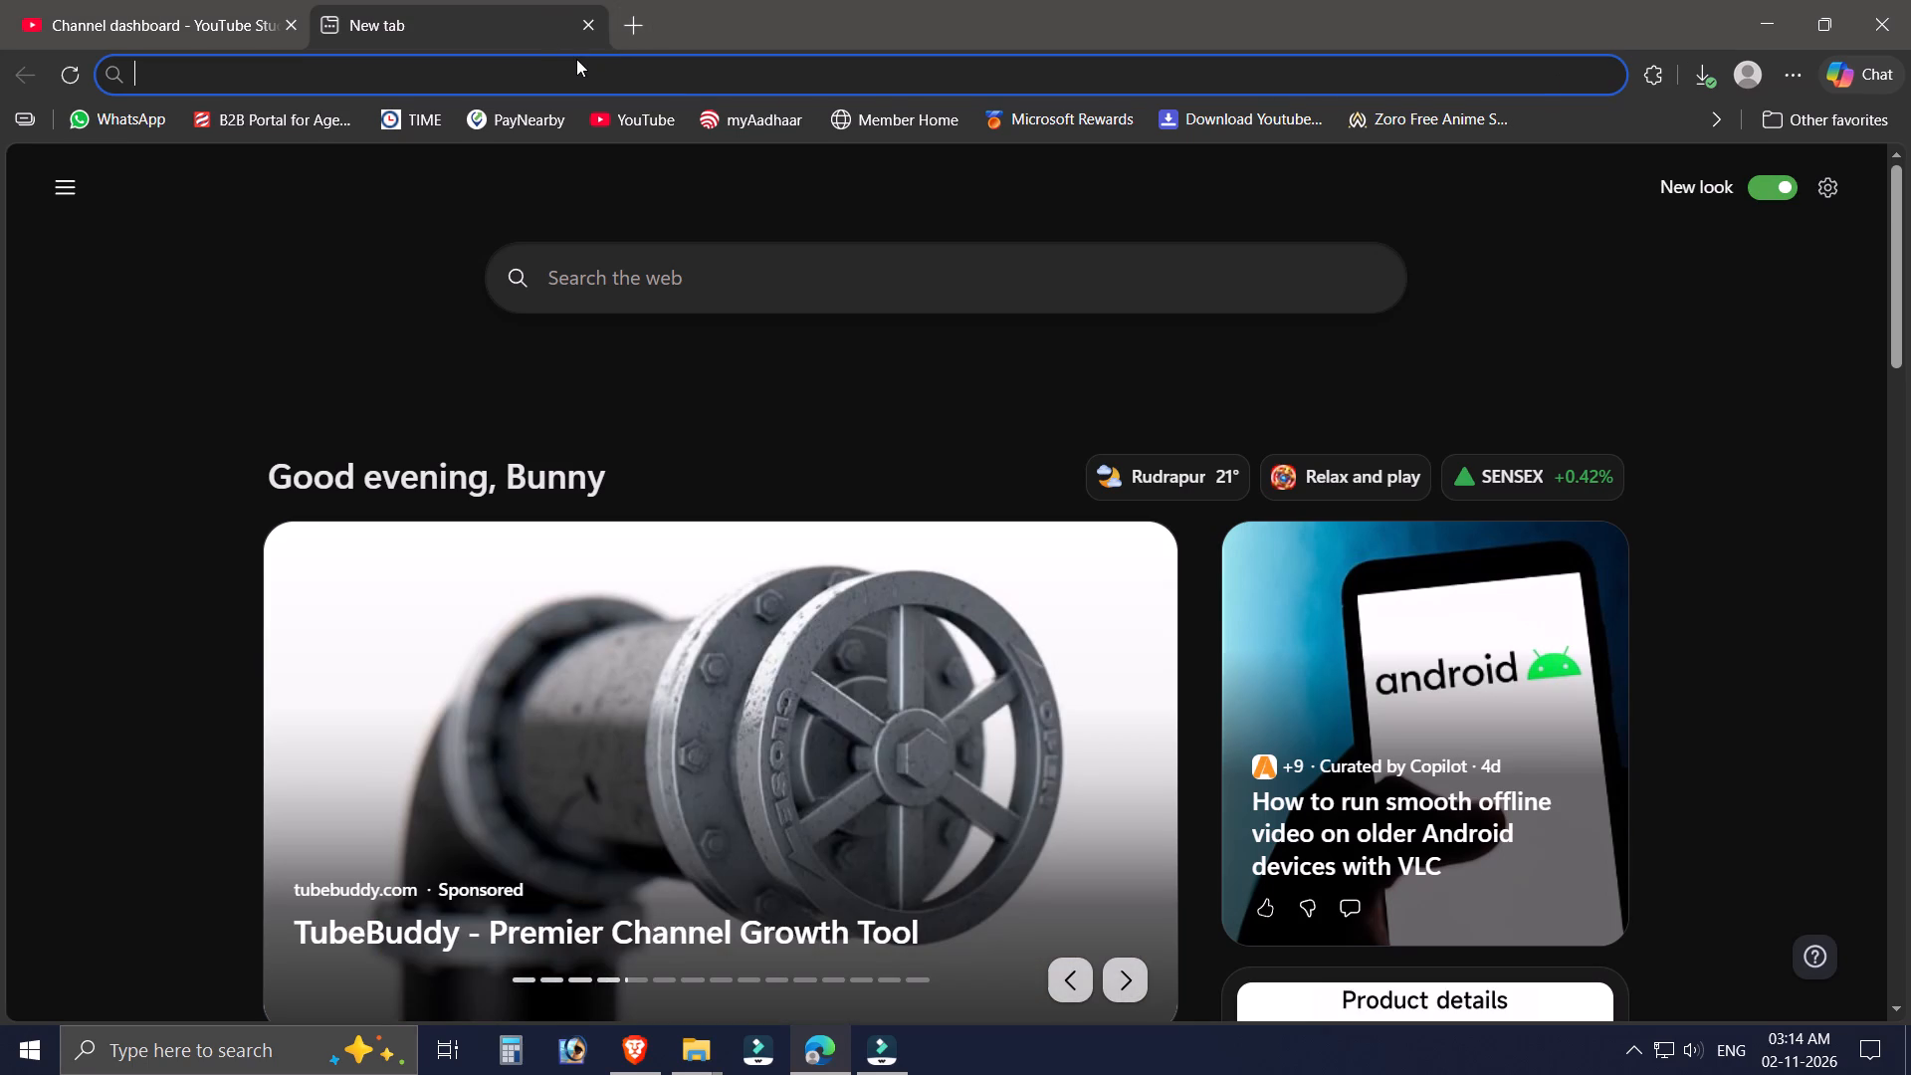
{"action": "type", "text": "Ode"}
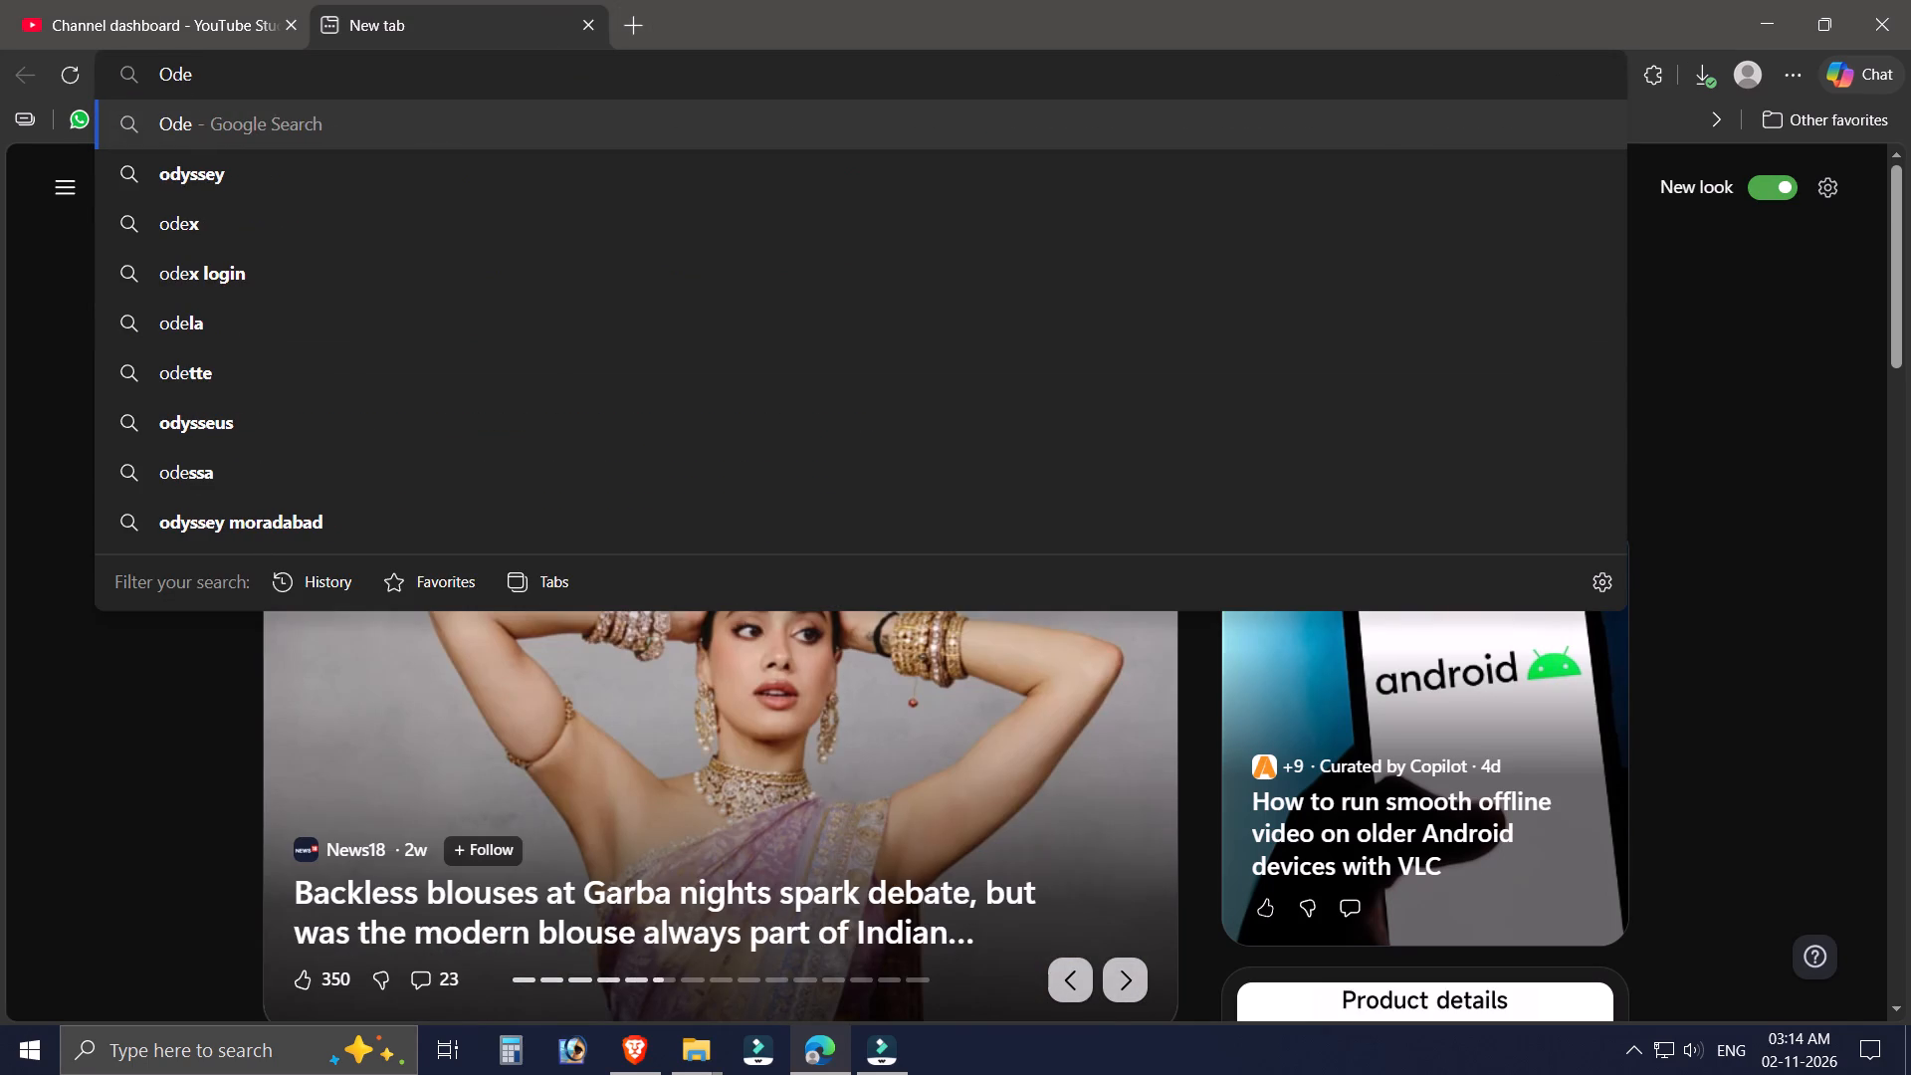
{"action": "key", "text": "Down"}
{"action": "key", "text": "Return"}
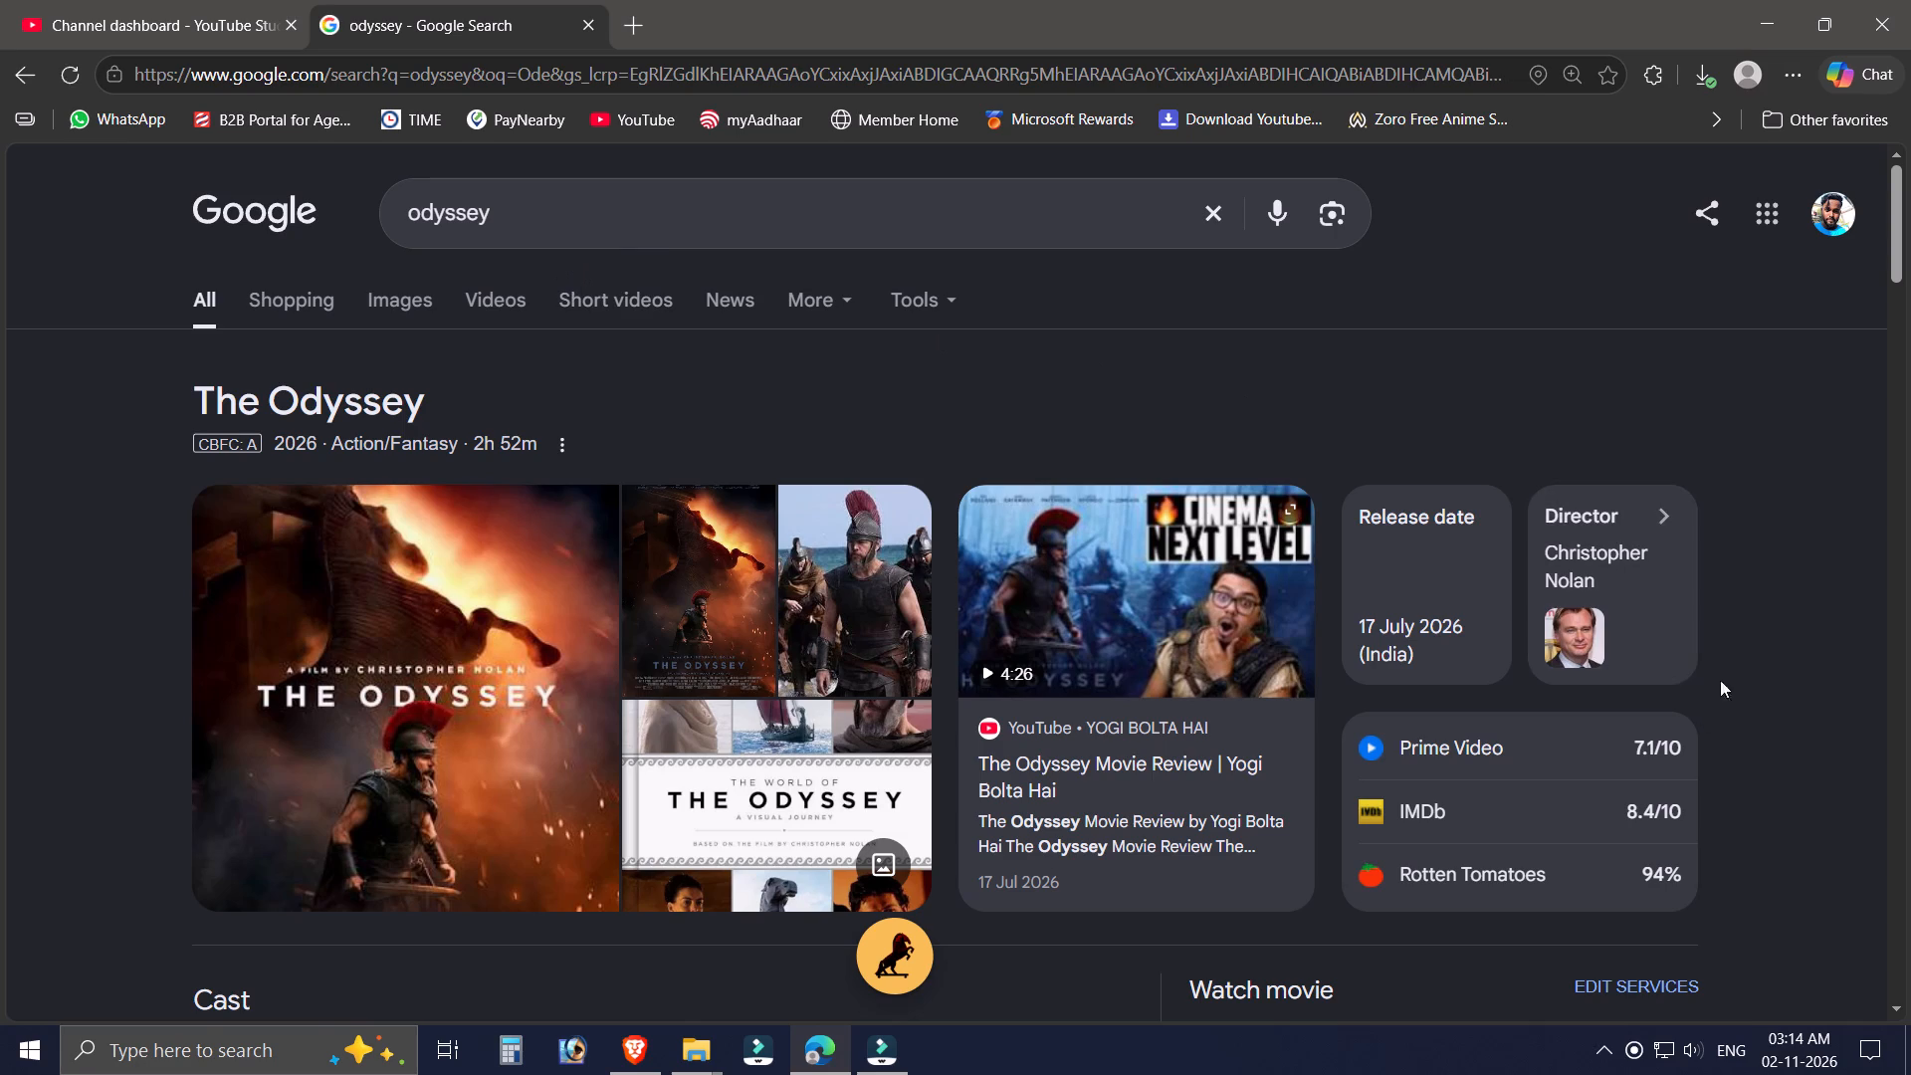
{"action": "scroll", "coordinate": [1745, 609], "scroll_direction": "down", "scroll_amount": 3}
{"action": "scroll", "coordinate": [1752, 641], "scroll_direction": "up", "scroll_amount": 4}
{"action": "scroll", "coordinate": [1752, 641], "scroll_direction": "down", "scroll_amount": 5}
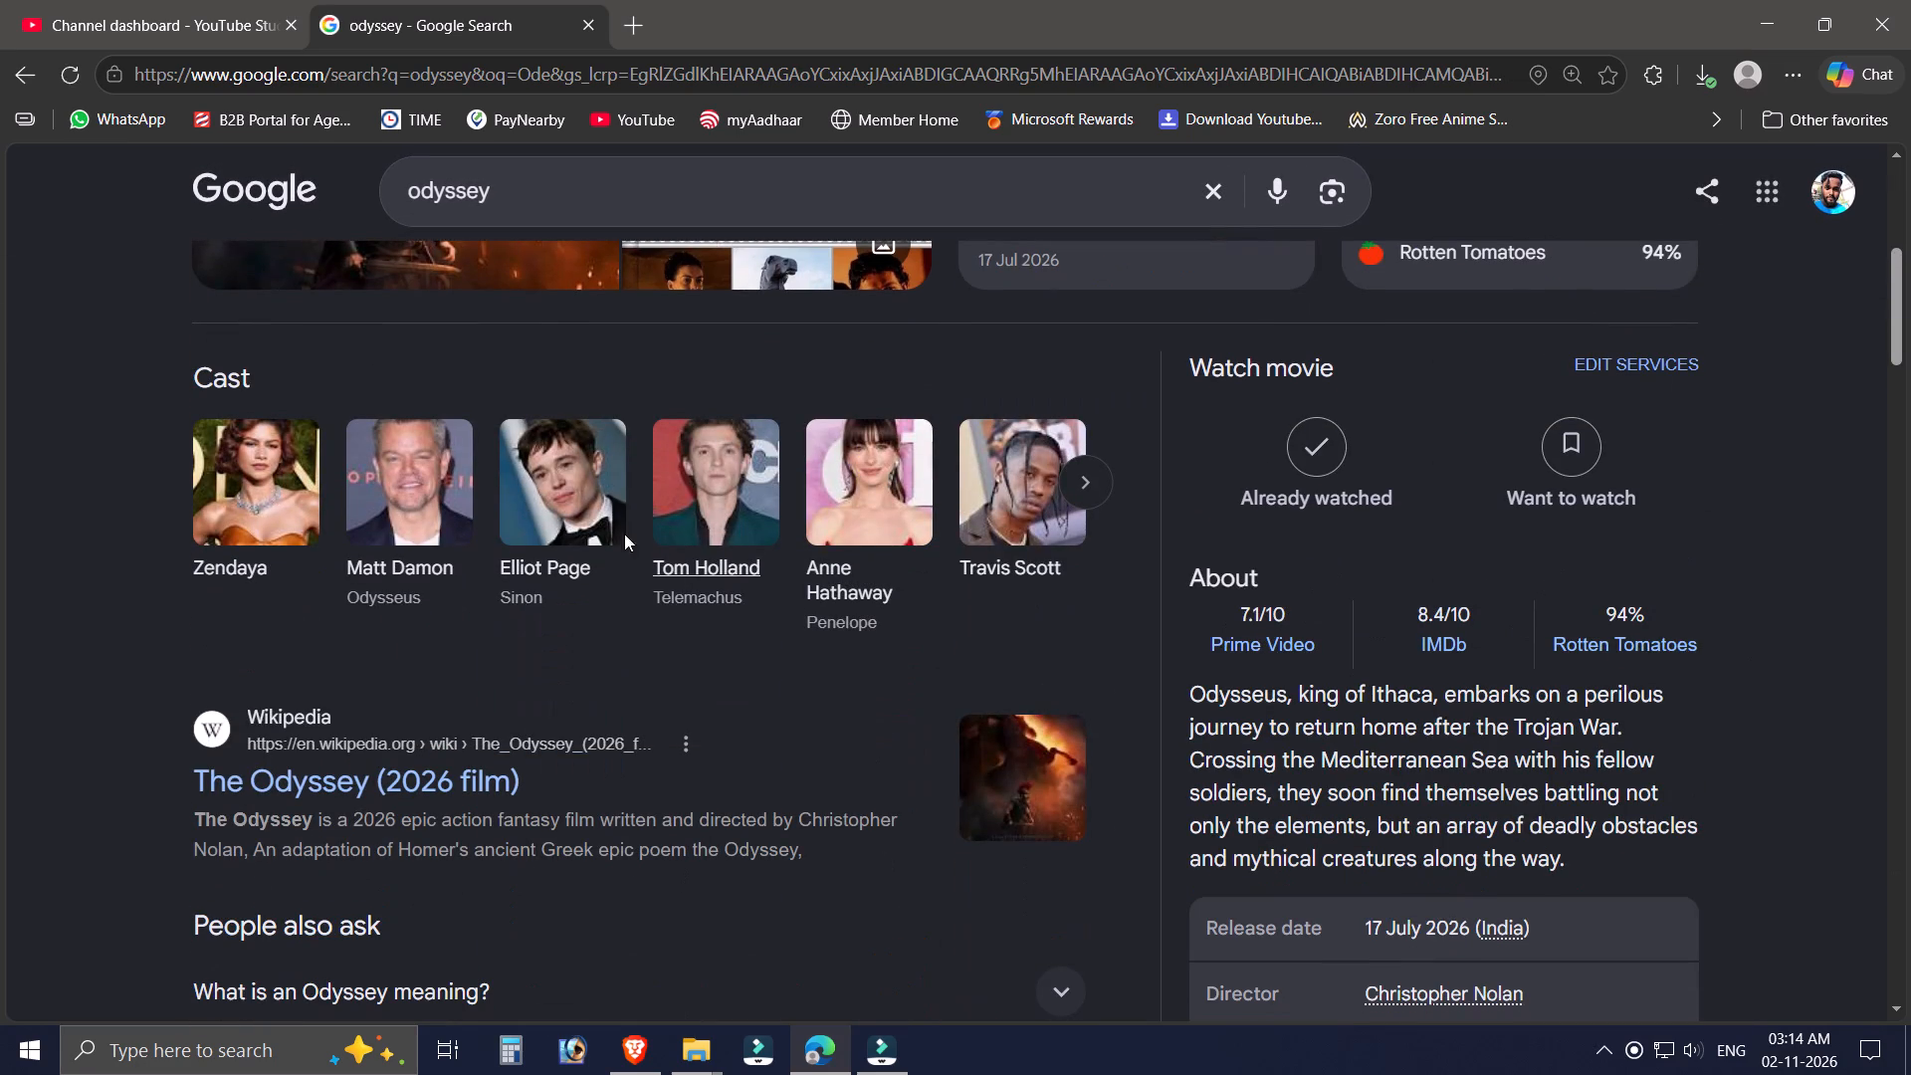
{"action": "scroll", "coordinate": [1003, 626], "scroll_direction": "up", "scroll_amount": 4}
{"action": "scroll", "coordinate": [1501, 739], "scroll_direction": "down", "scroll_amount": 2}
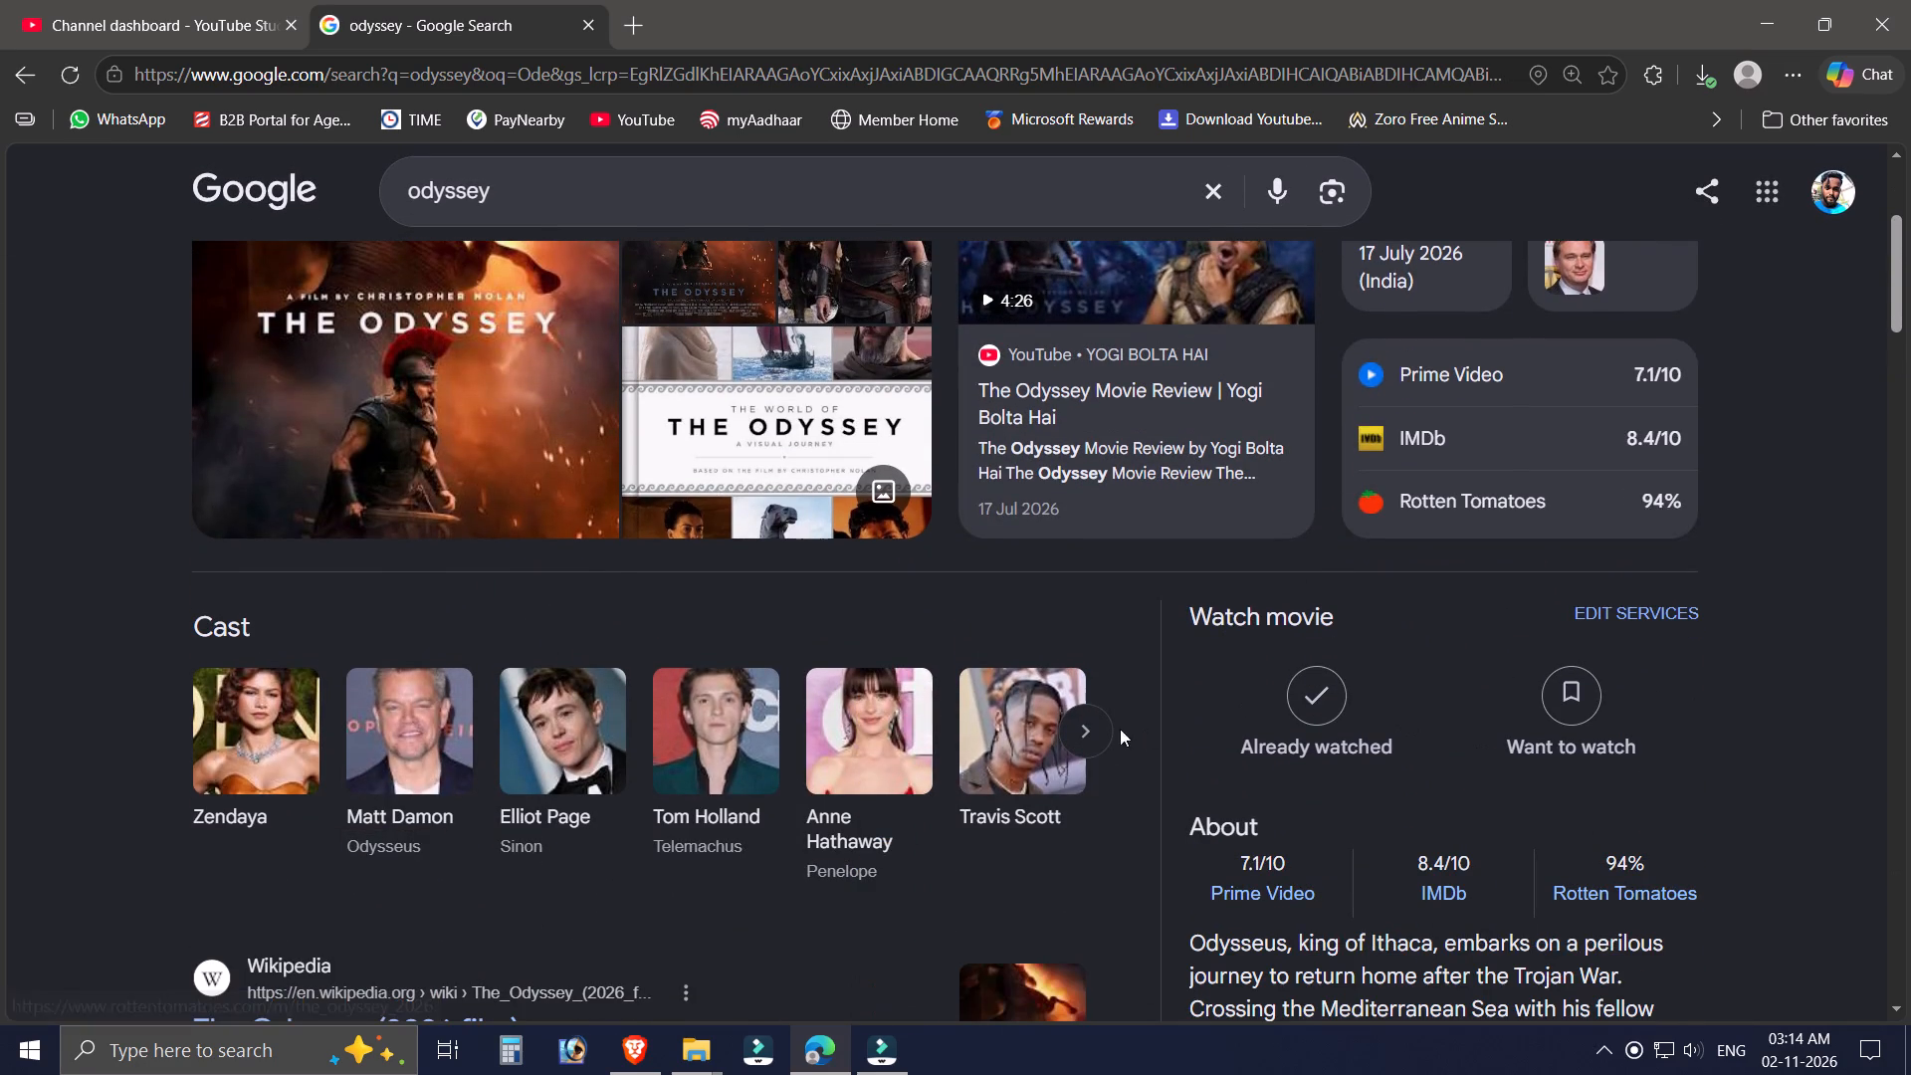
{"action": "left_click", "coordinate": [1099, 729]}
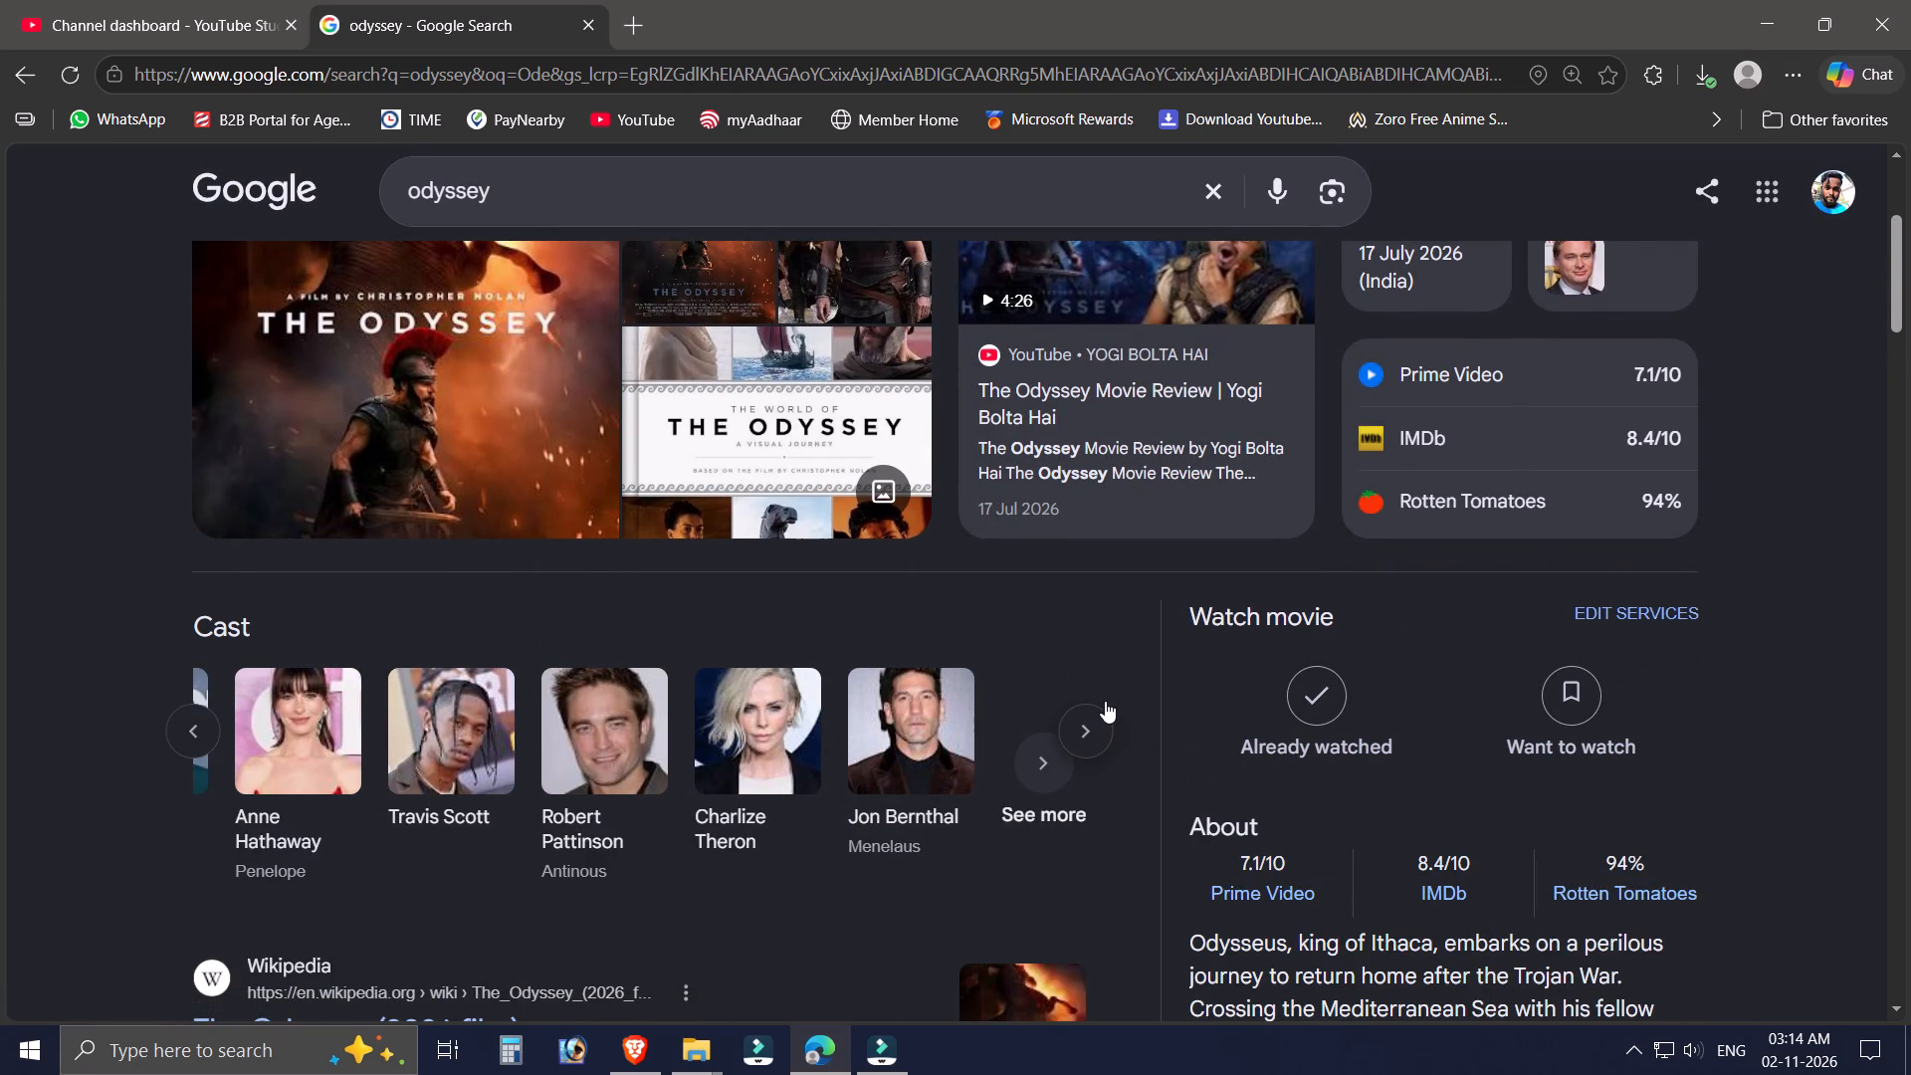
{"action": "left_click", "coordinate": [1085, 736]}
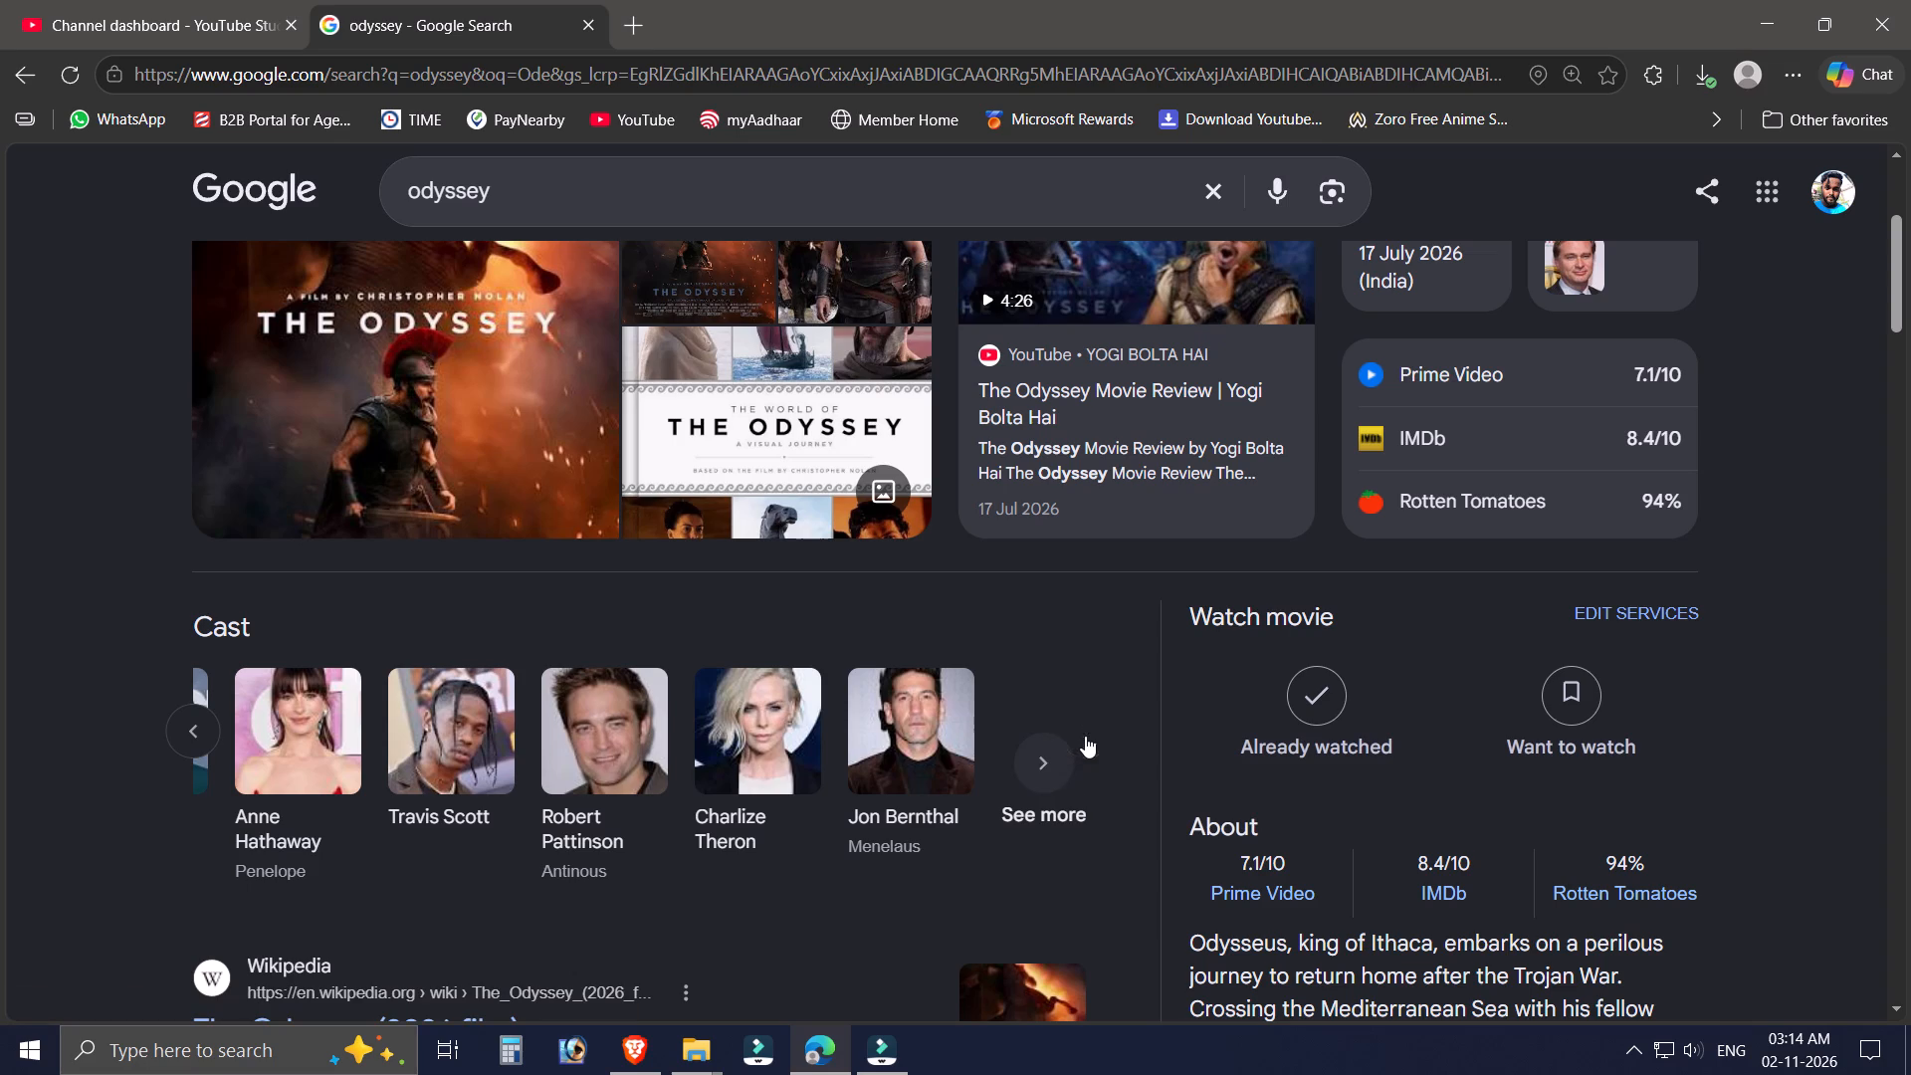
Open the full cast list of The Odyssey and look through its actors and the related search results.
{"action": "left_click", "coordinate": [1061, 784]}
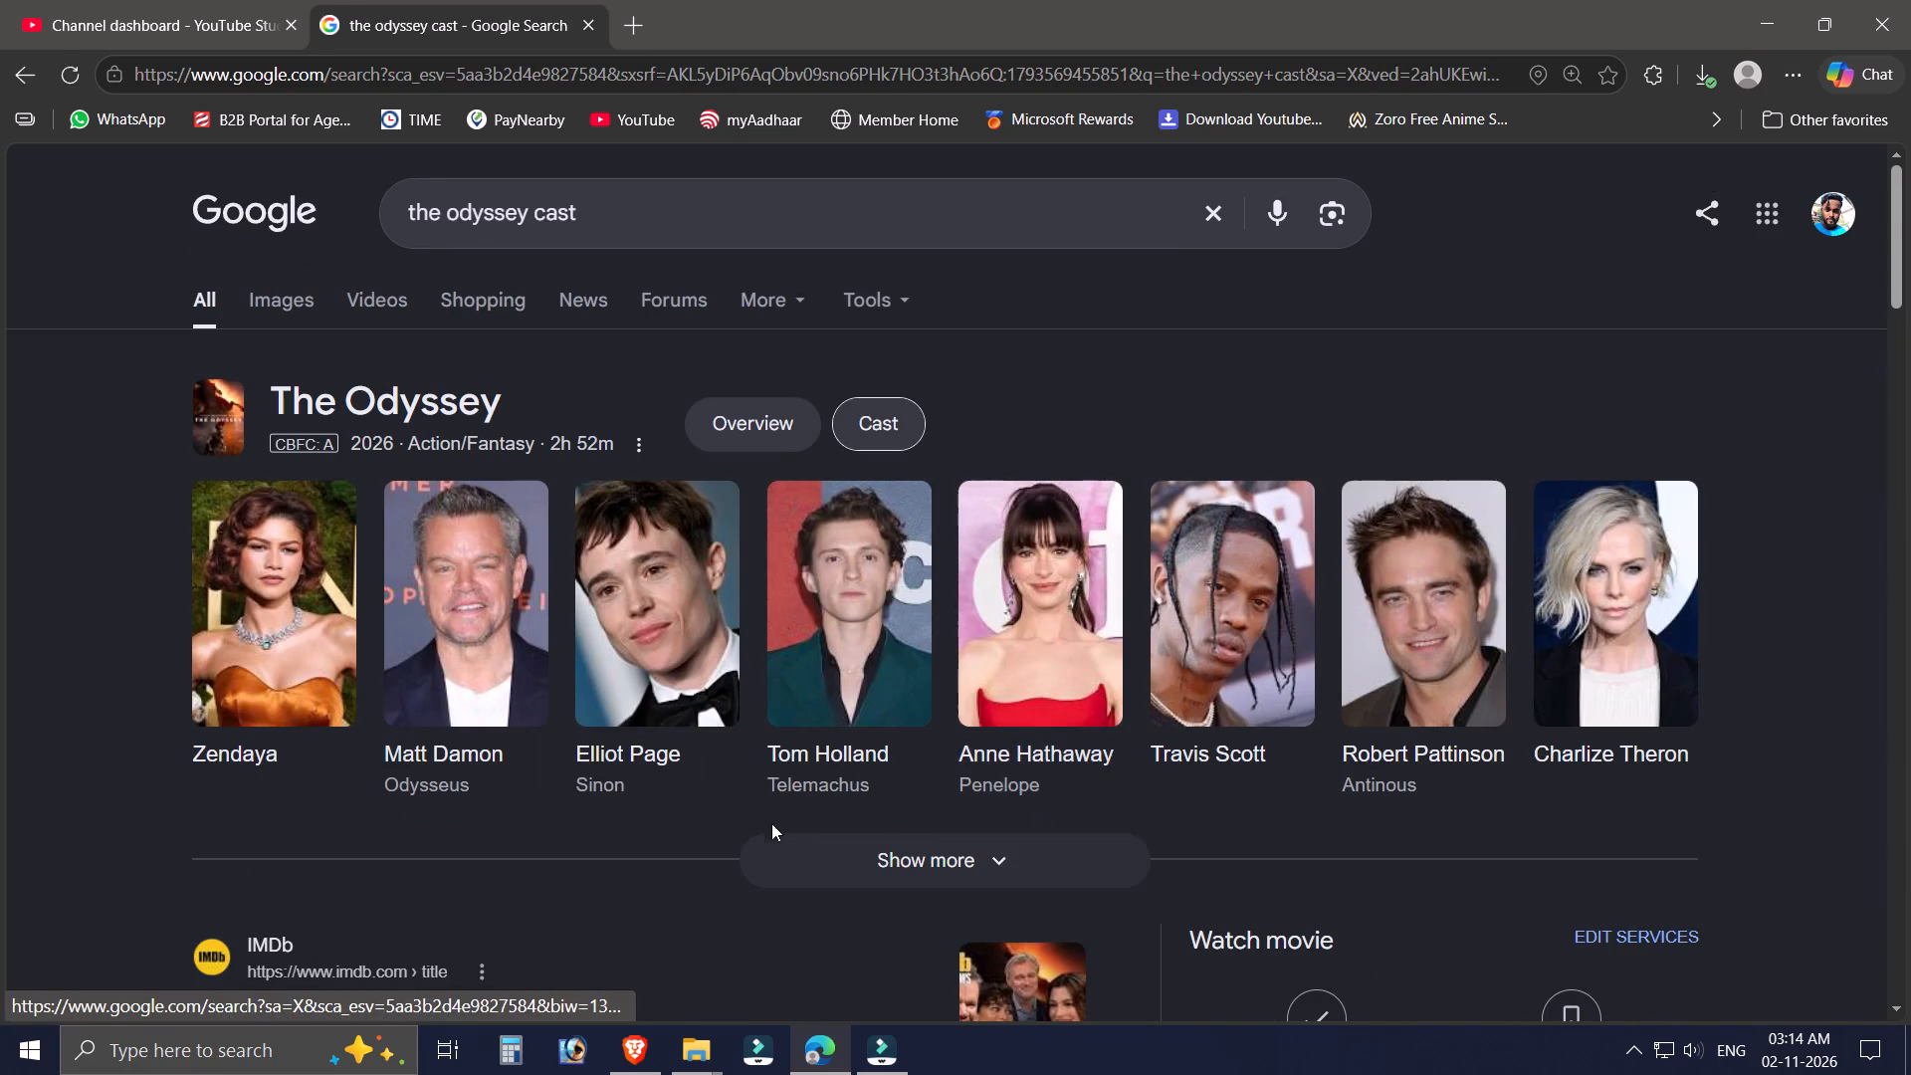
{"action": "left_click", "coordinate": [1037, 857]}
{"action": "scroll", "coordinate": [1095, 844], "scroll_direction": "down", "scroll_amount": 3}
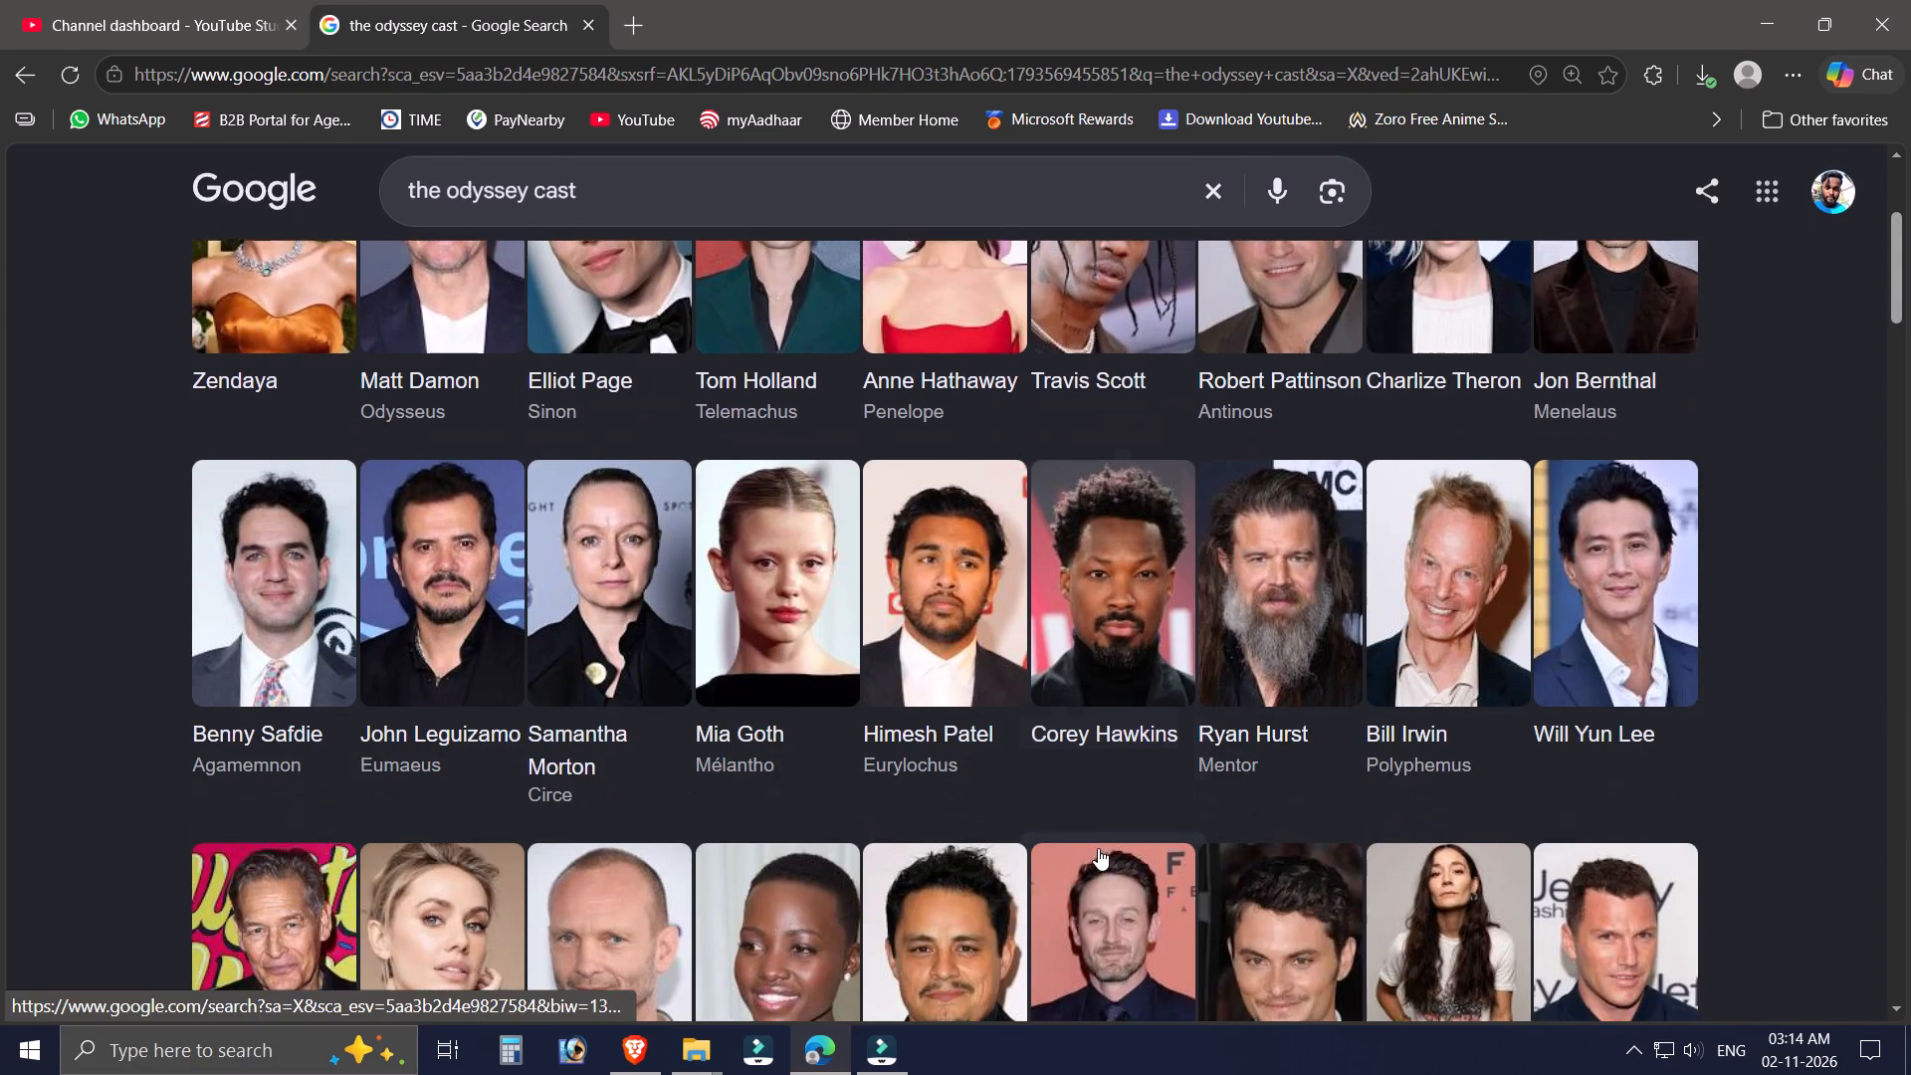
{"action": "scroll", "coordinate": [1098, 850], "scroll_direction": "down", "scroll_amount": 2}
{"action": "scroll", "coordinate": [1098, 847], "scroll_direction": "up", "scroll_amount": 1}
{"action": "scroll", "coordinate": [1098, 847], "scroll_direction": "down", "scroll_amount": 12}
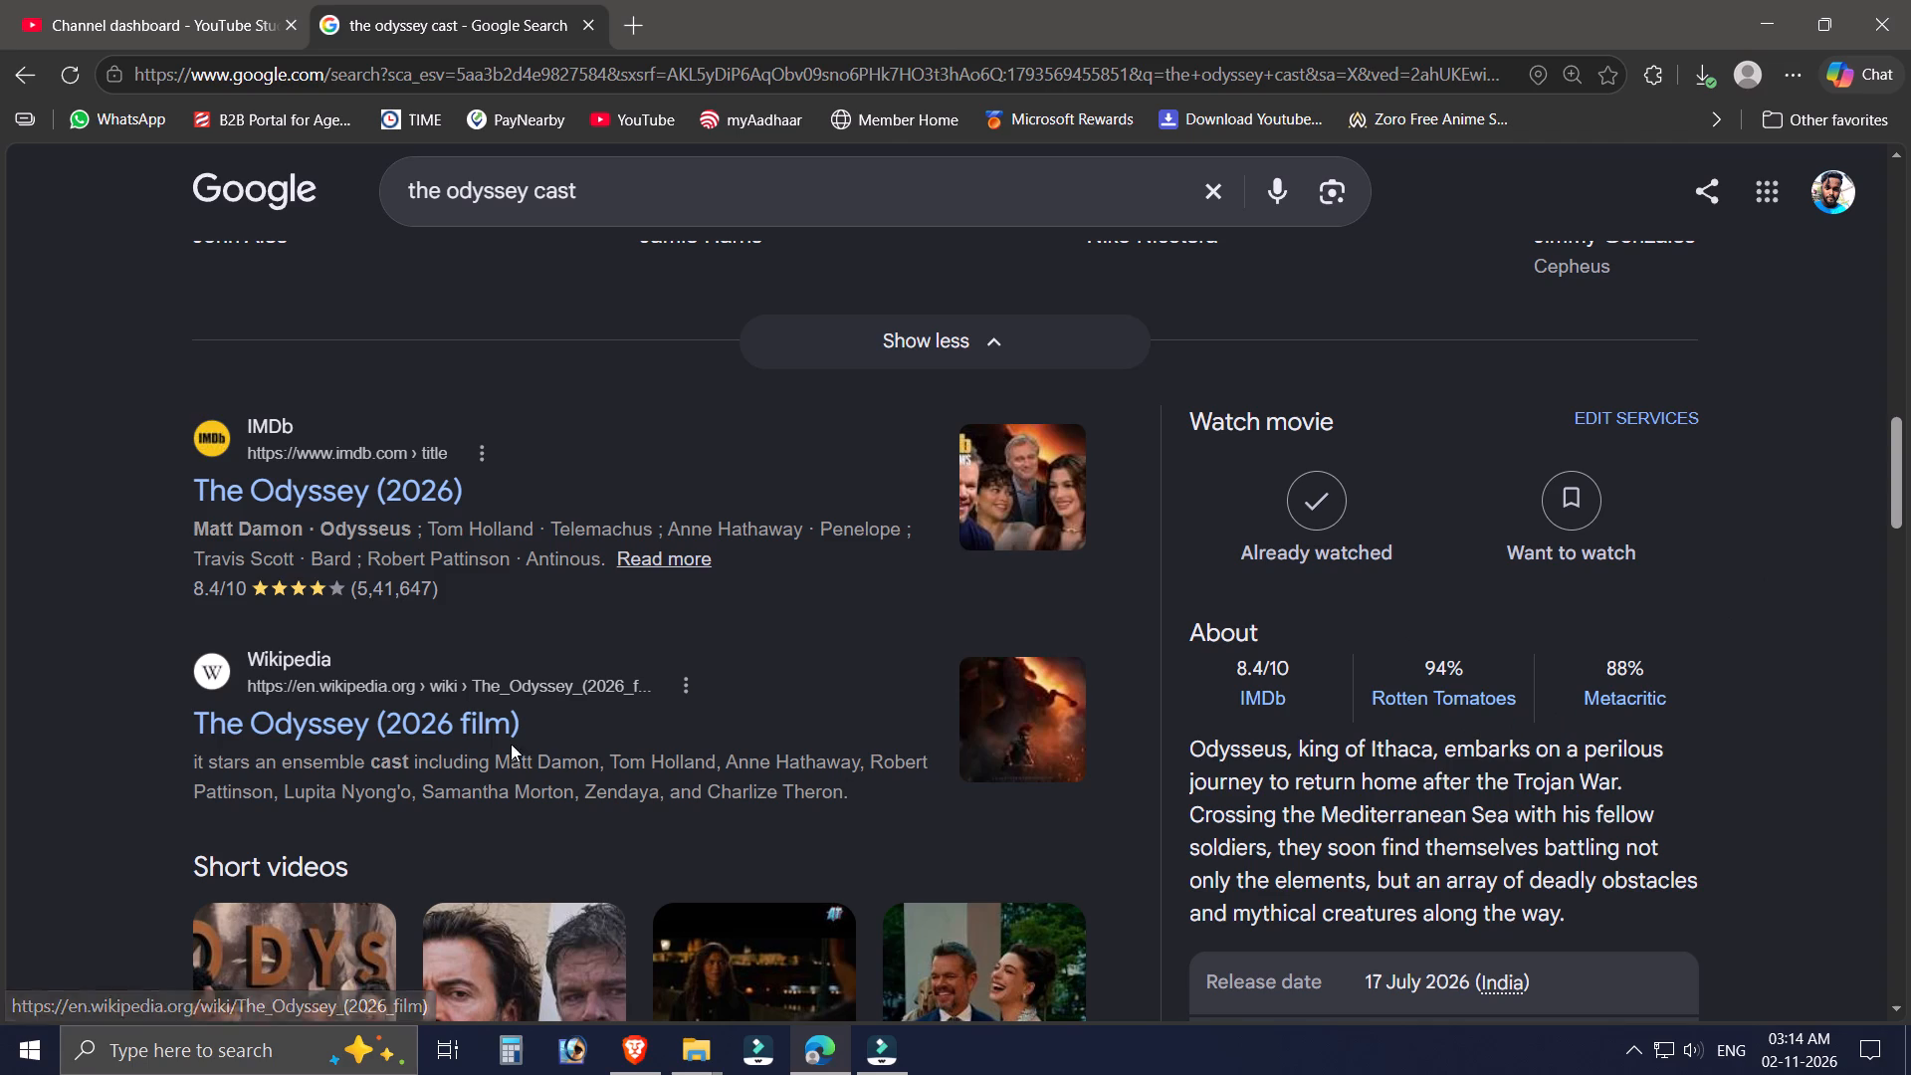
{"action": "scroll", "coordinate": [801, 628], "scroll_direction": "down", "scroll_amount": 4}
{"action": "scroll", "coordinate": [807, 650], "scroll_direction": "up", "scroll_amount": 1}
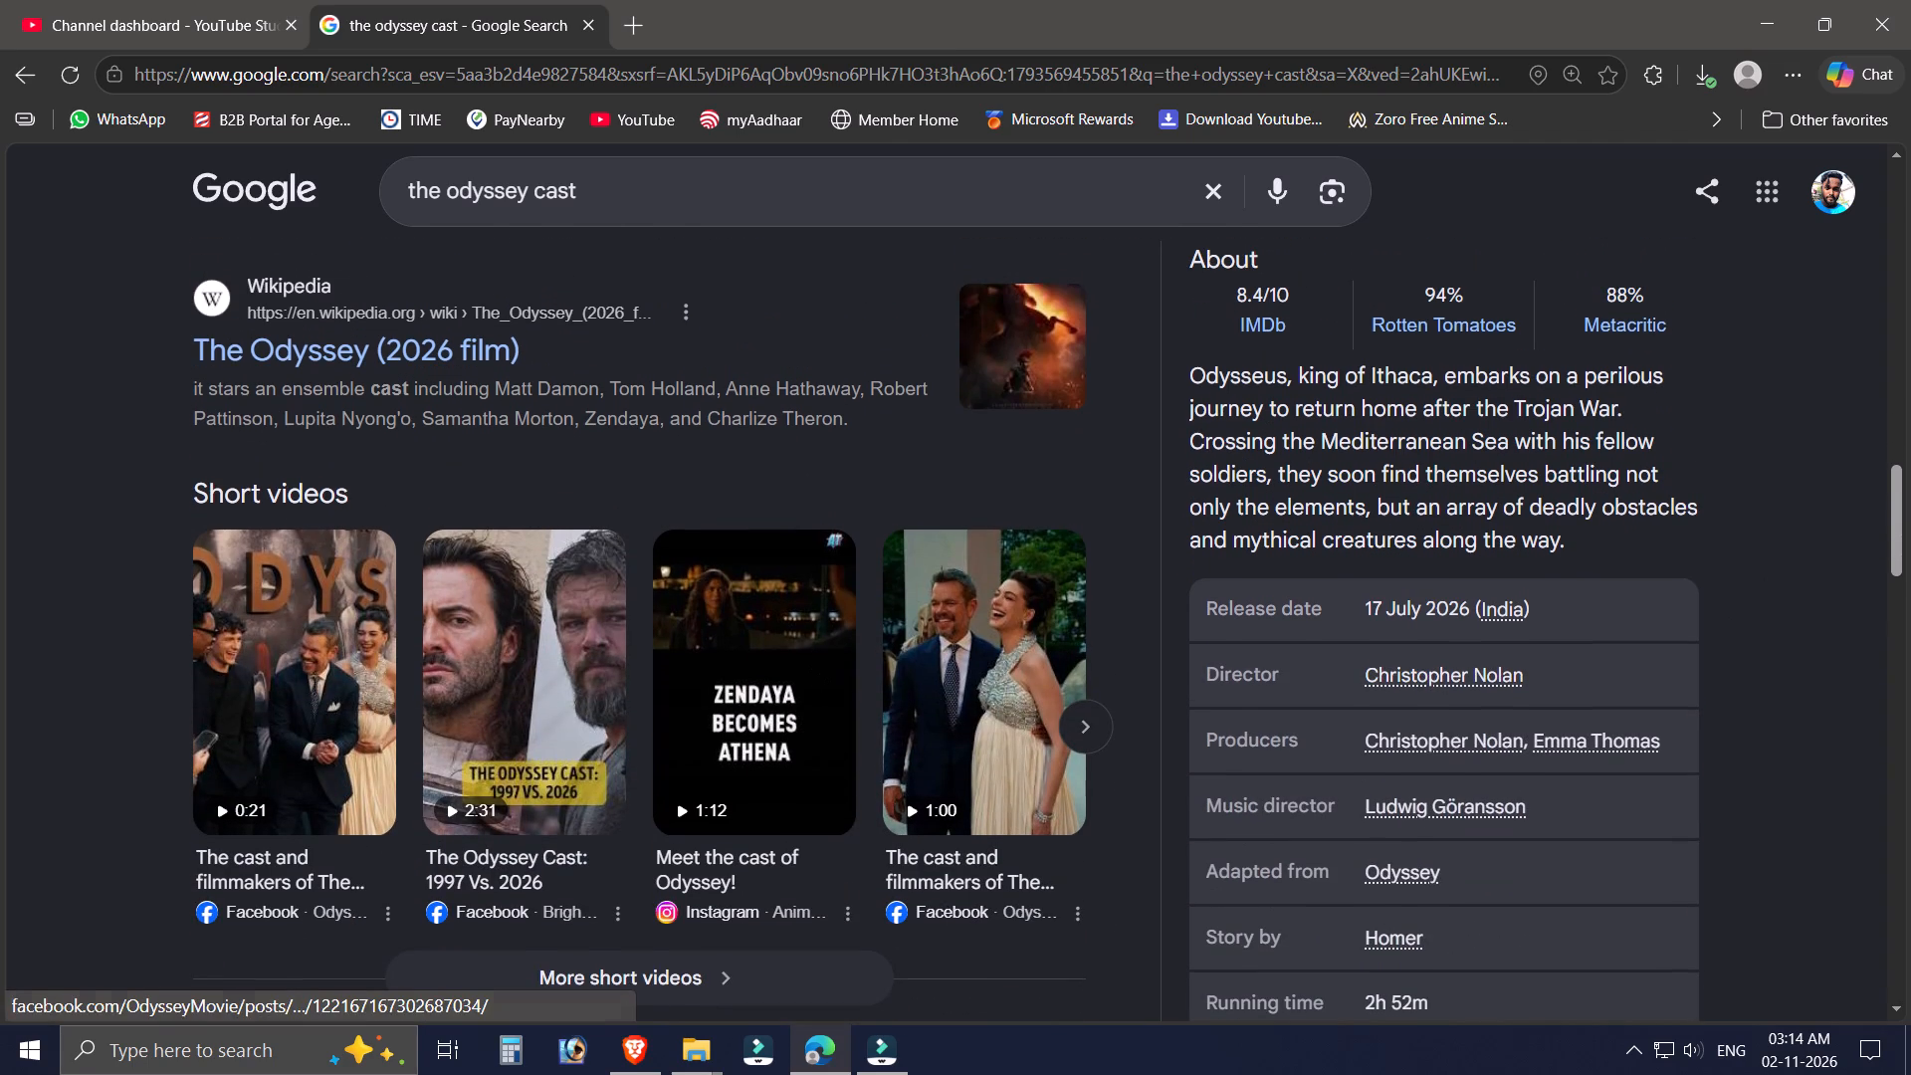
{"action": "scroll", "coordinate": [1232, 670], "scroll_direction": "down", "scroll_amount": 1}
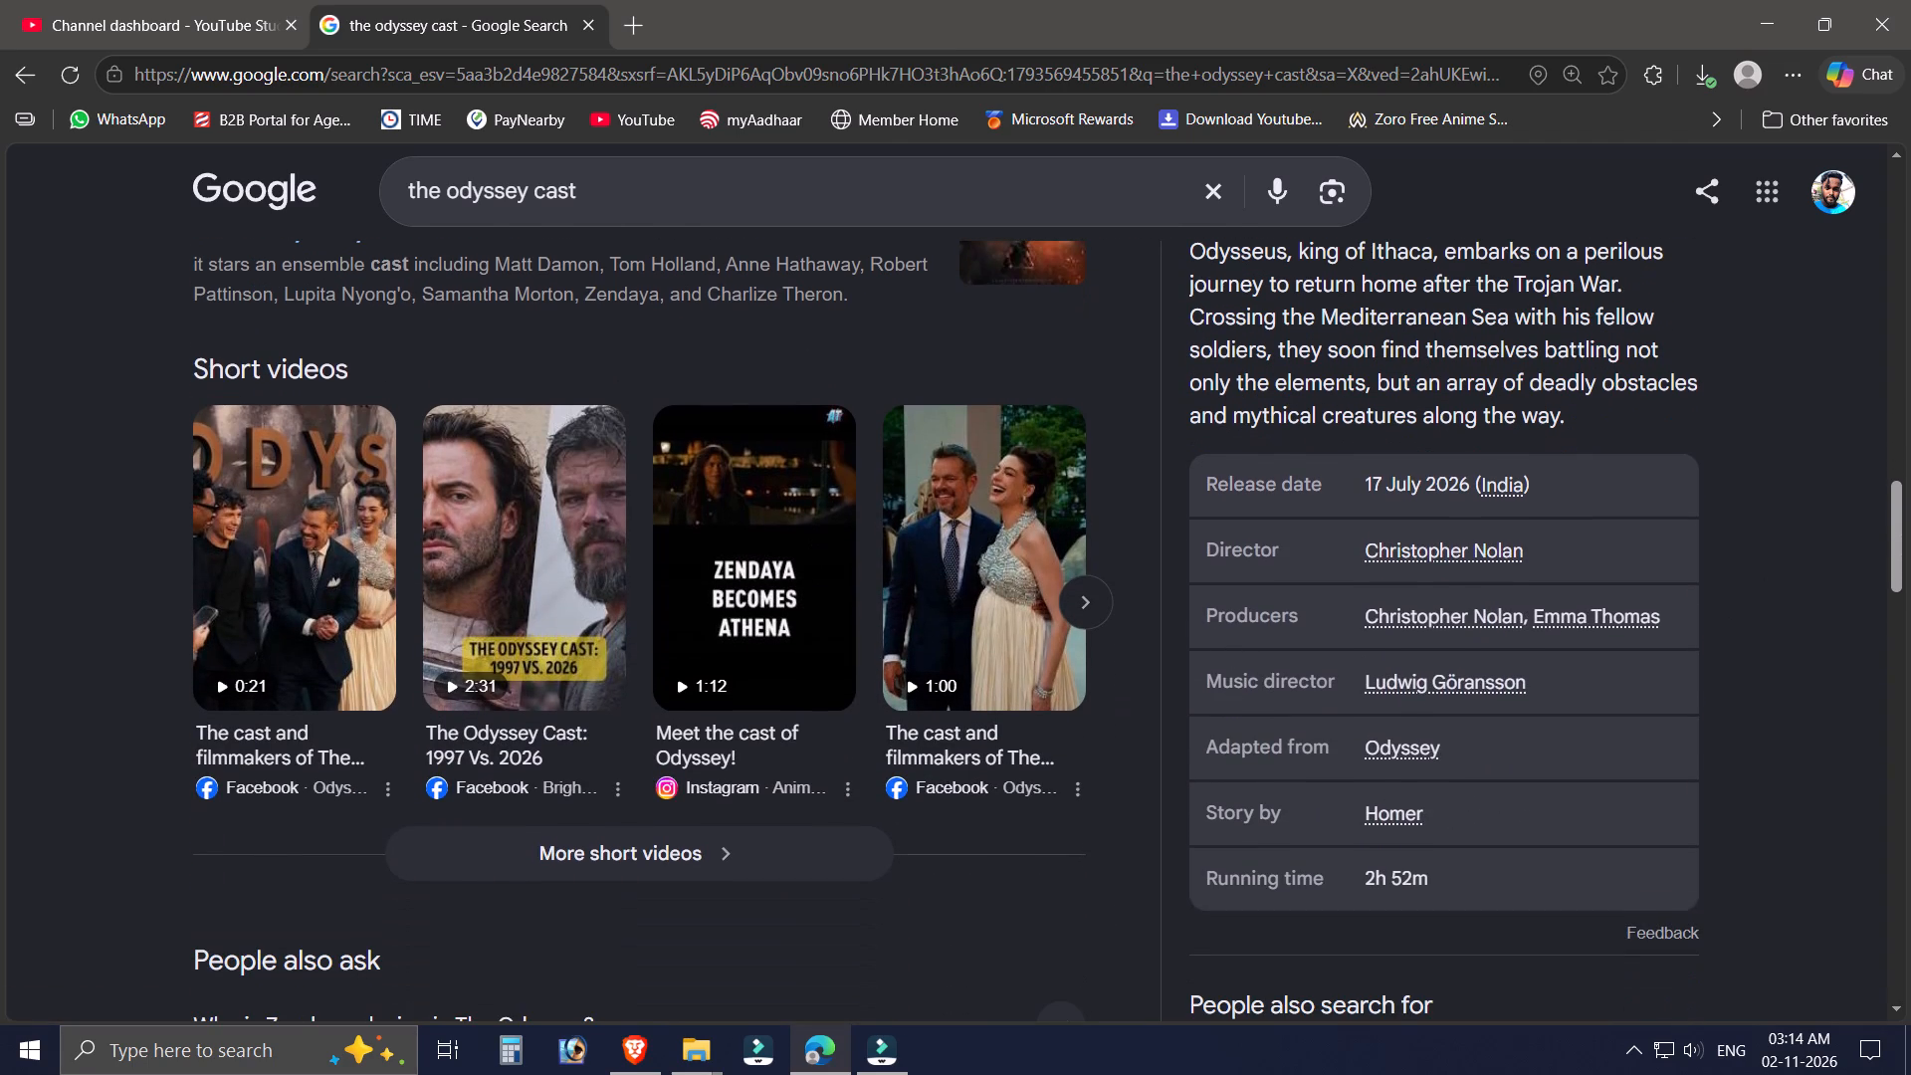
{"action": "scroll", "coordinate": [1230, 685], "scroll_direction": "down", "scroll_amount": 1}
{"action": "scroll", "coordinate": [1230, 687], "scroll_direction": "up", "scroll_amount": 1}
{"action": "scroll", "coordinate": [1230, 687], "scroll_direction": "down", "scroll_amount": 4}
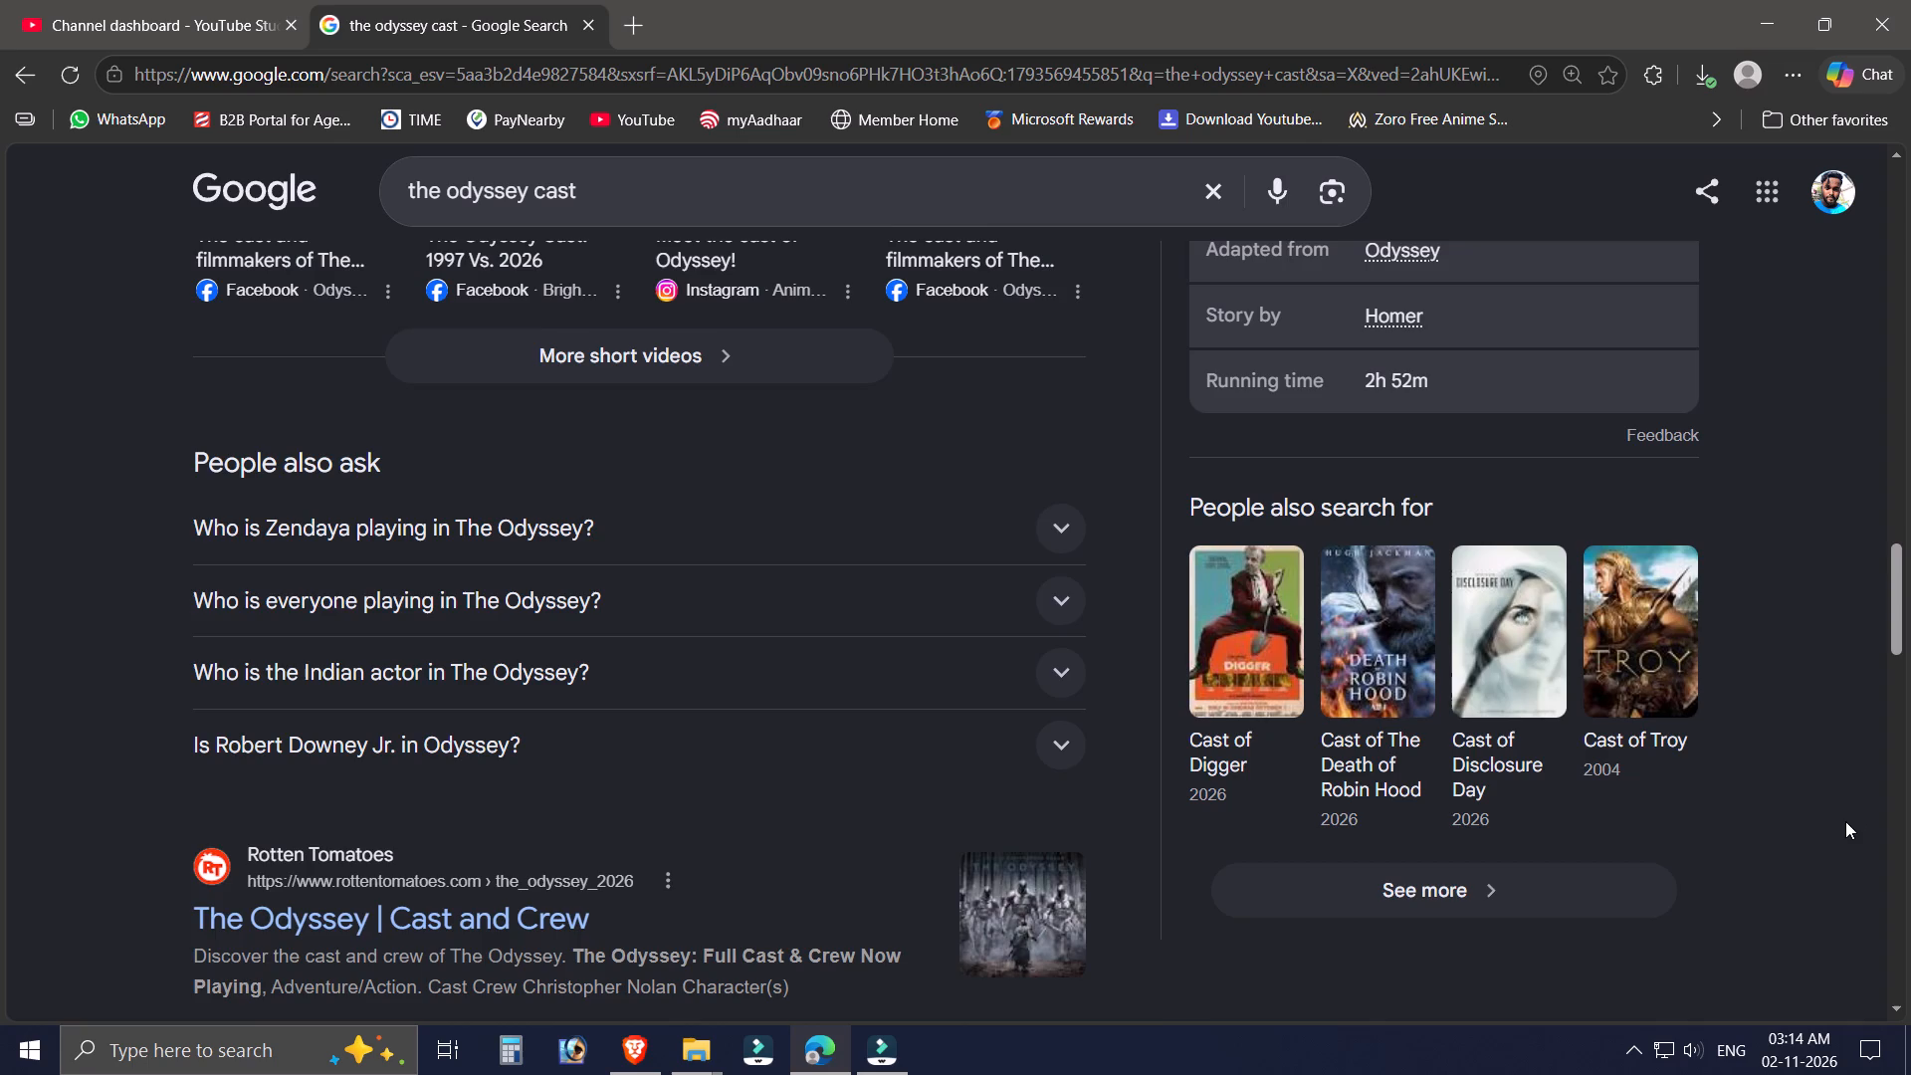
{"action": "scroll", "coordinate": [1803, 815], "scroll_direction": "up", "scroll_amount": 13}
{"action": "scroll", "coordinate": [1577, 757], "scroll_direction": "down", "scroll_amount": 2}
{"action": "scroll", "coordinate": [1575, 757], "scroll_direction": "up", "scroll_amount": 1}
{"action": "scroll", "coordinate": [1575, 757], "scroll_direction": "down", "scroll_amount": 1}
{"action": "scroll", "coordinate": [1575, 757], "scroll_direction": "up", "scroll_amount": 8}
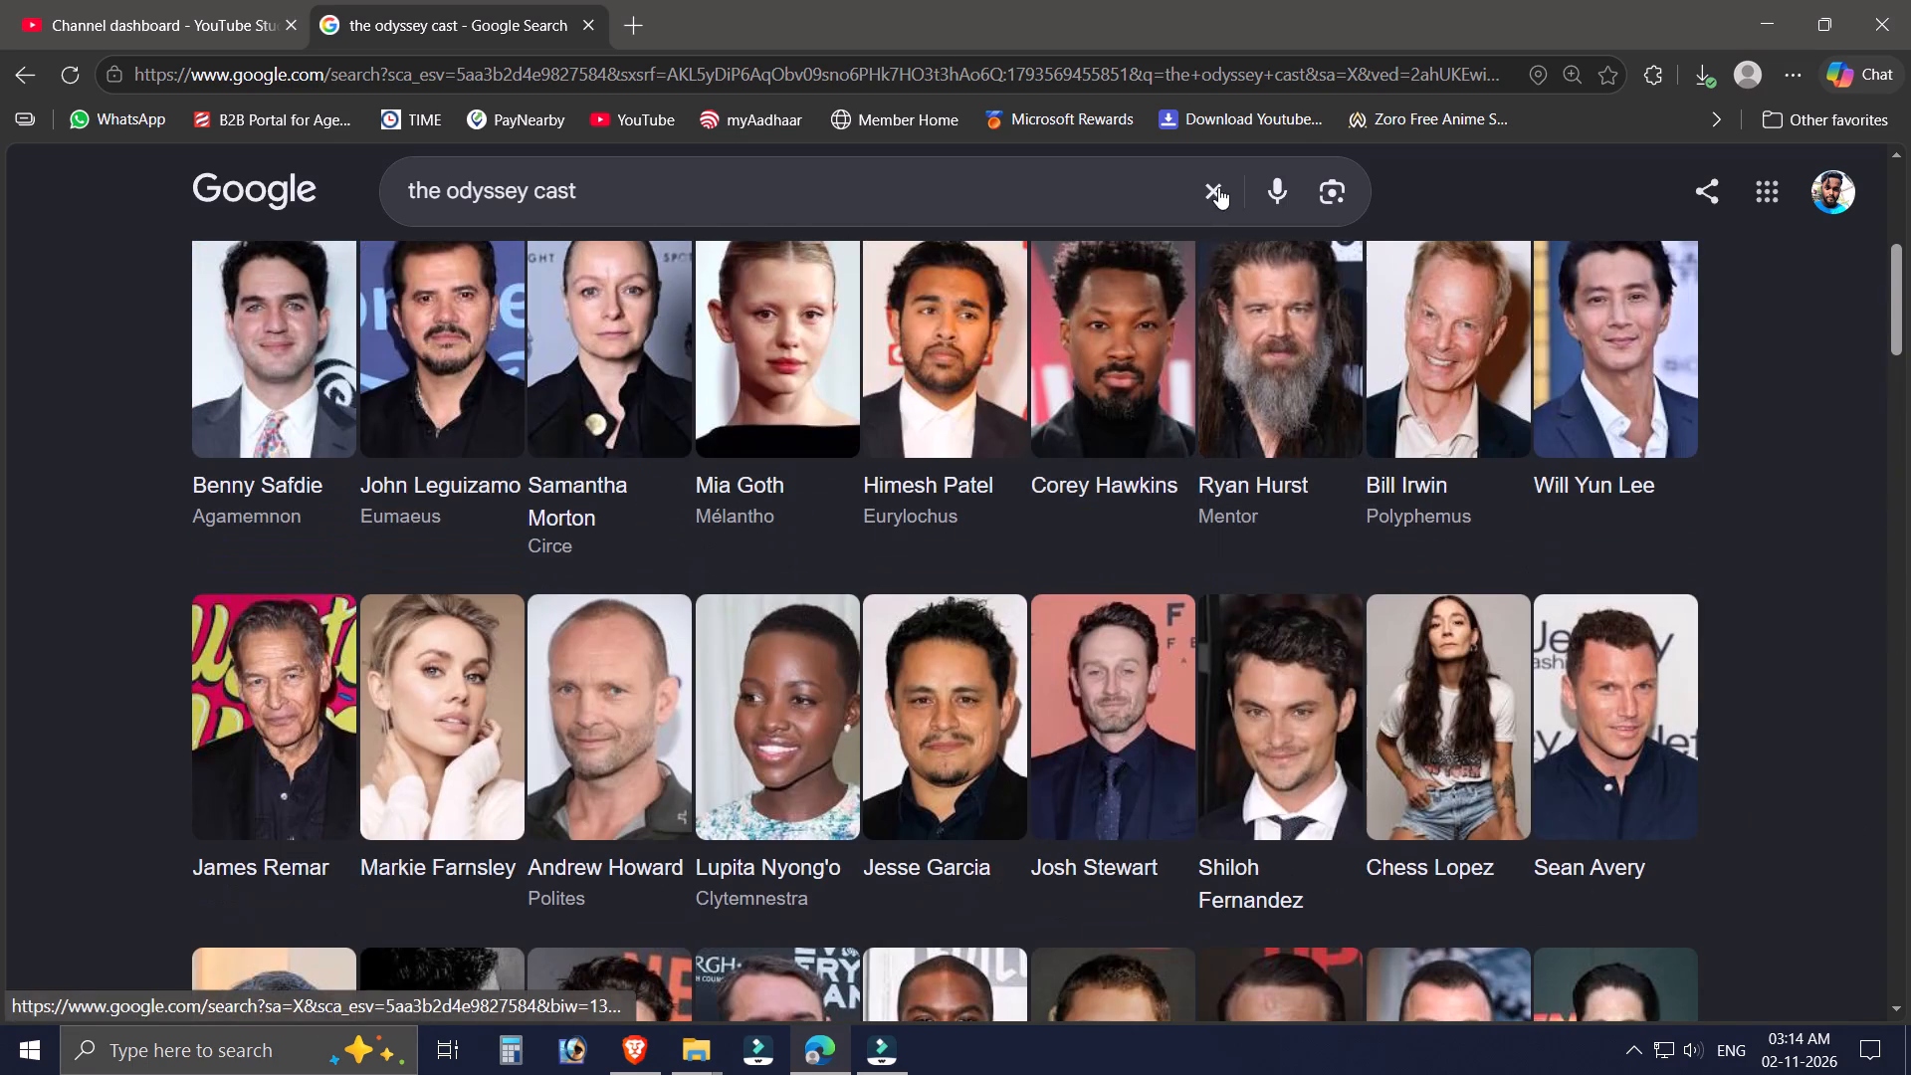
Search the web for the film Batman v Superman: Dawn of Justice to see how its title is written.
{"action": "left_click", "coordinate": [1218, 187]}
{"action": "type", "text": "bat"}
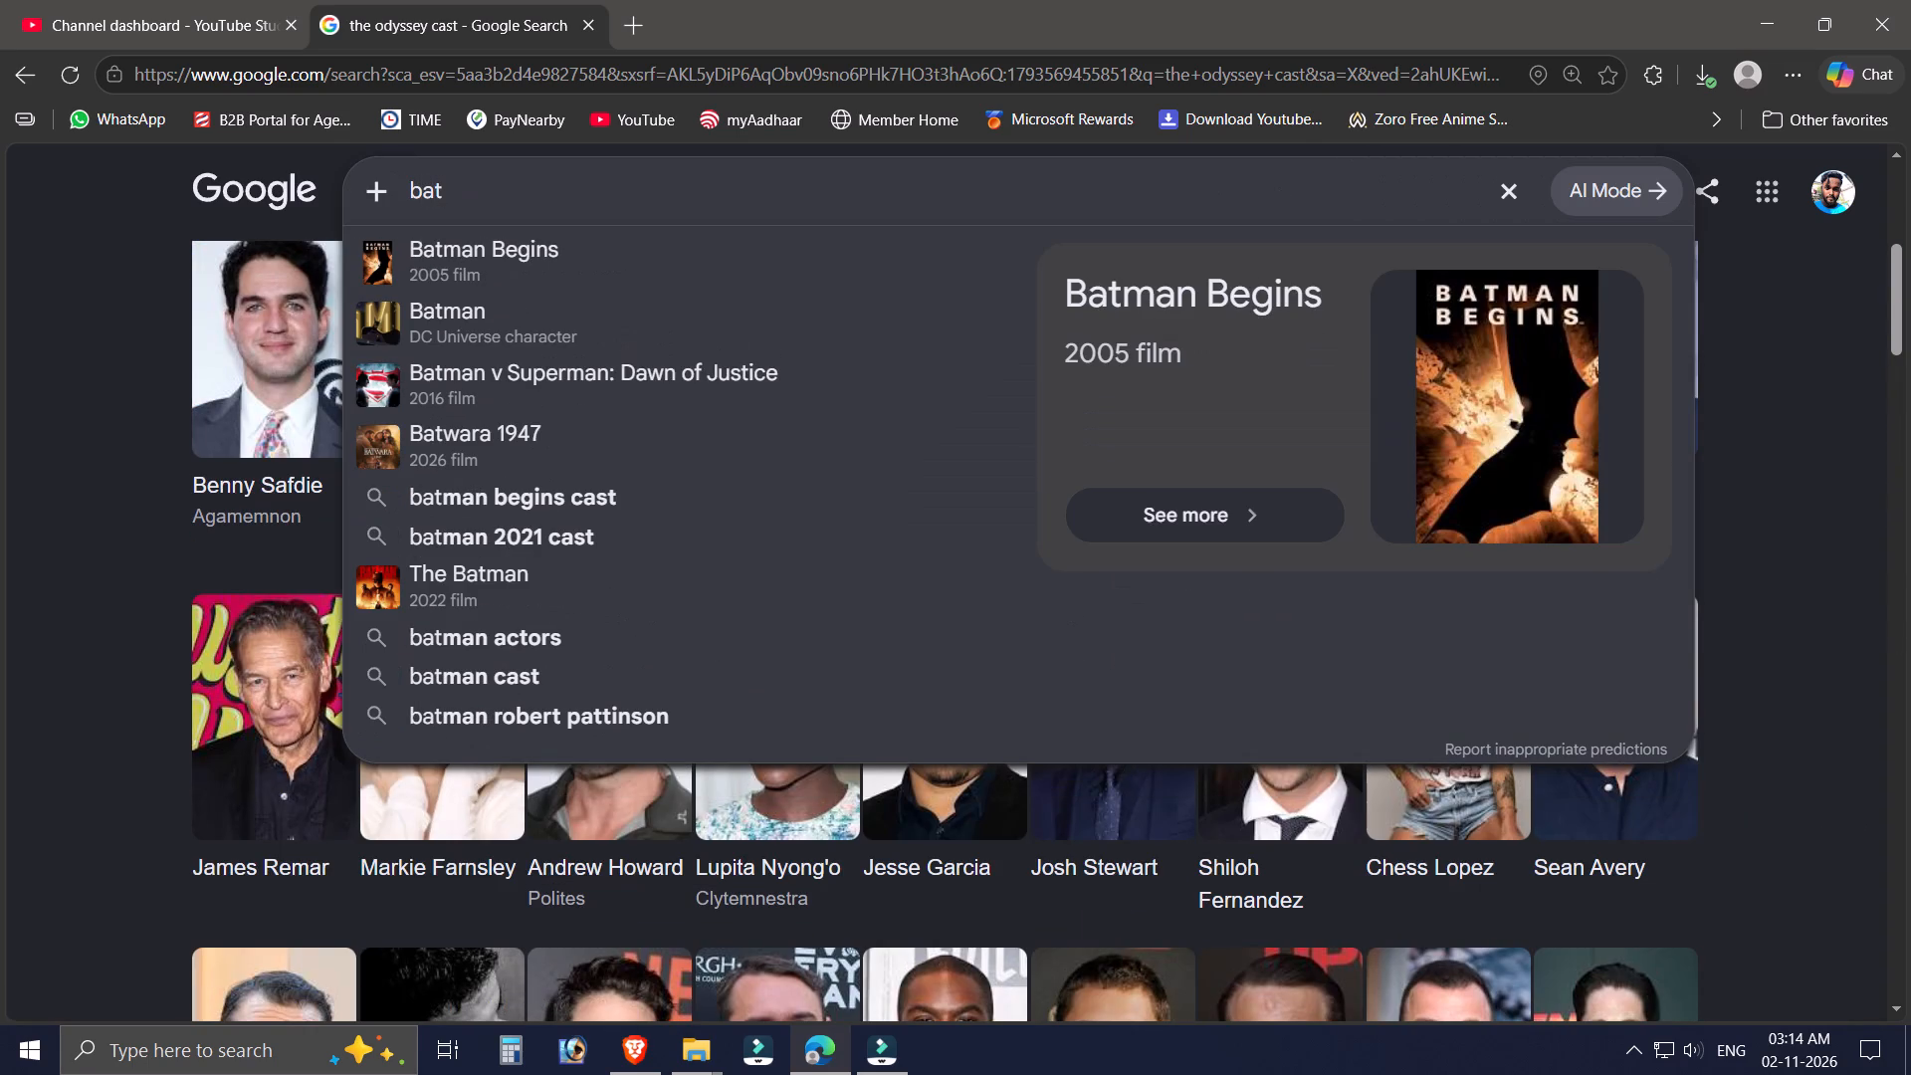
{"action": "left_click", "coordinate": [783, 380]}
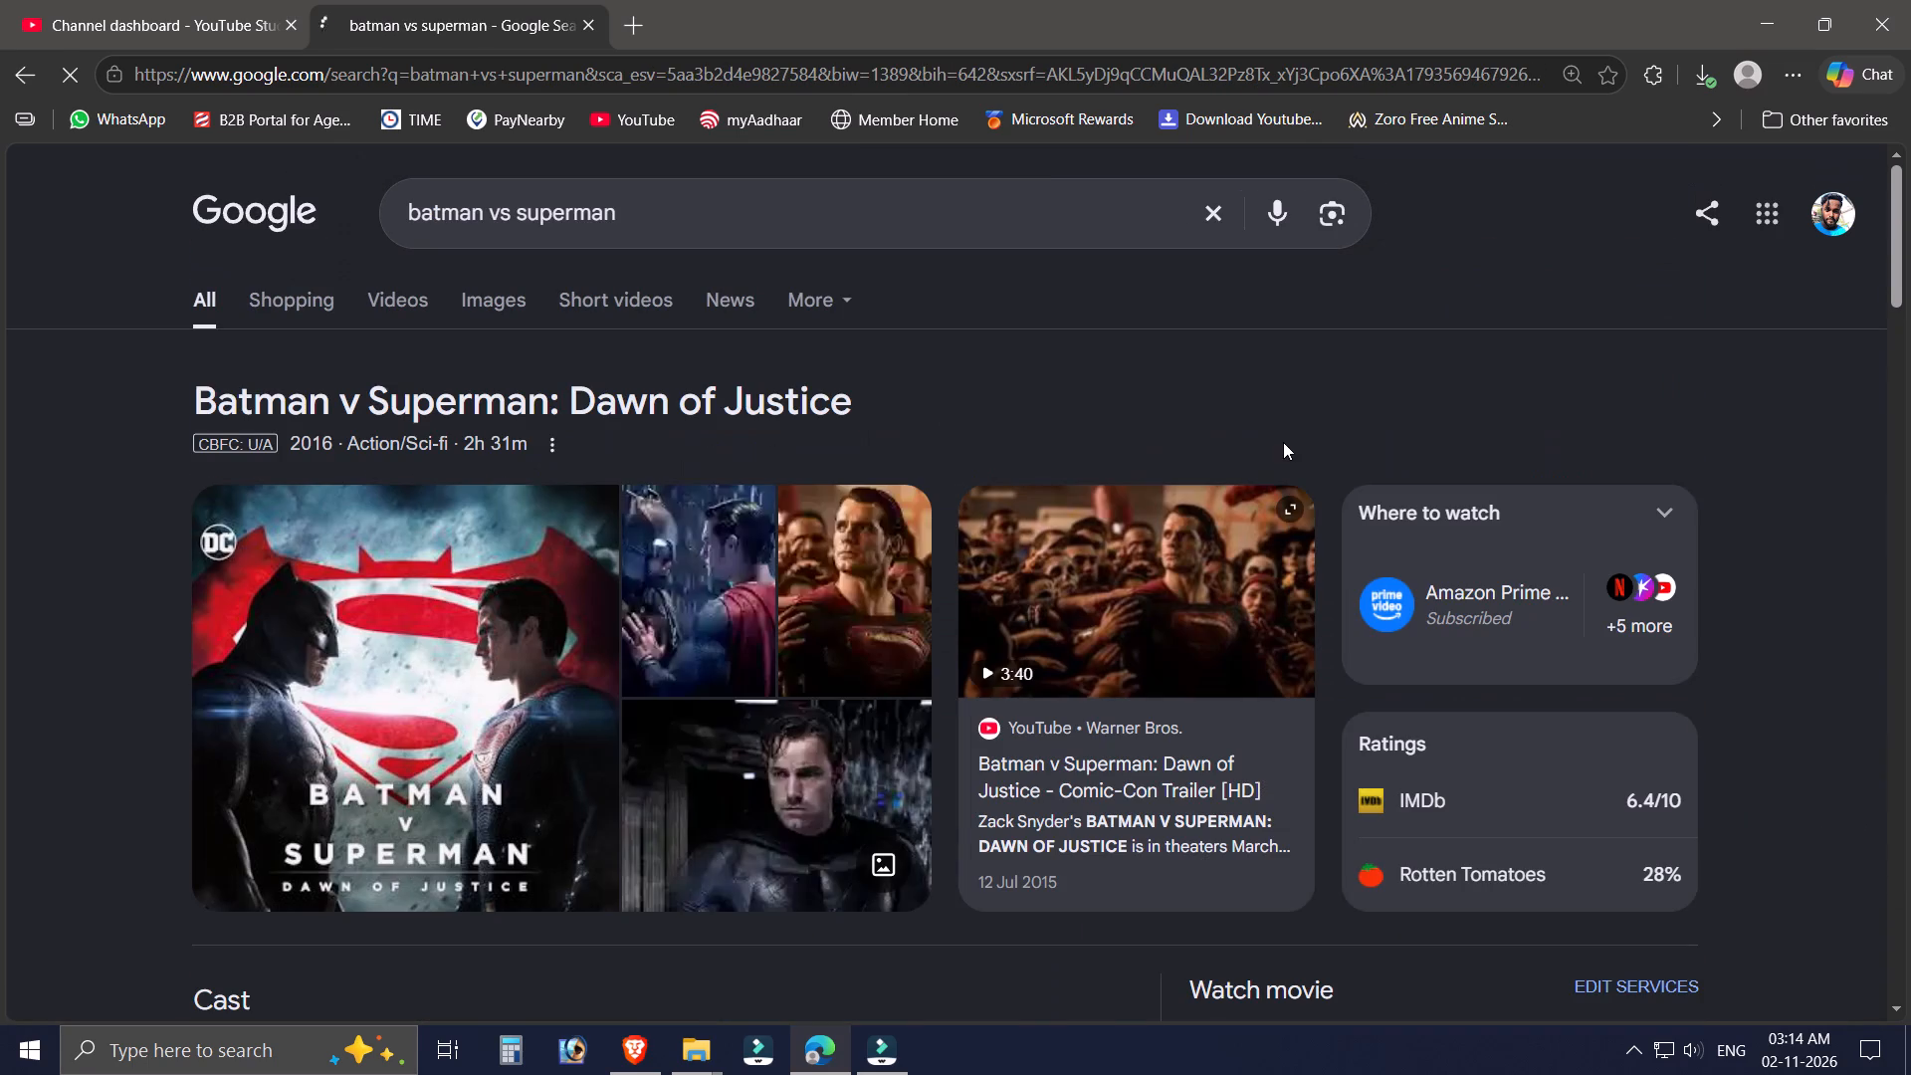
Back in YouTube Studio, complete title 2 as MUKTESHWAR : THE SEARCH FOR BEAUTY, using the copied words after the colon.
{"action": "left_click", "coordinate": [206, 0]}
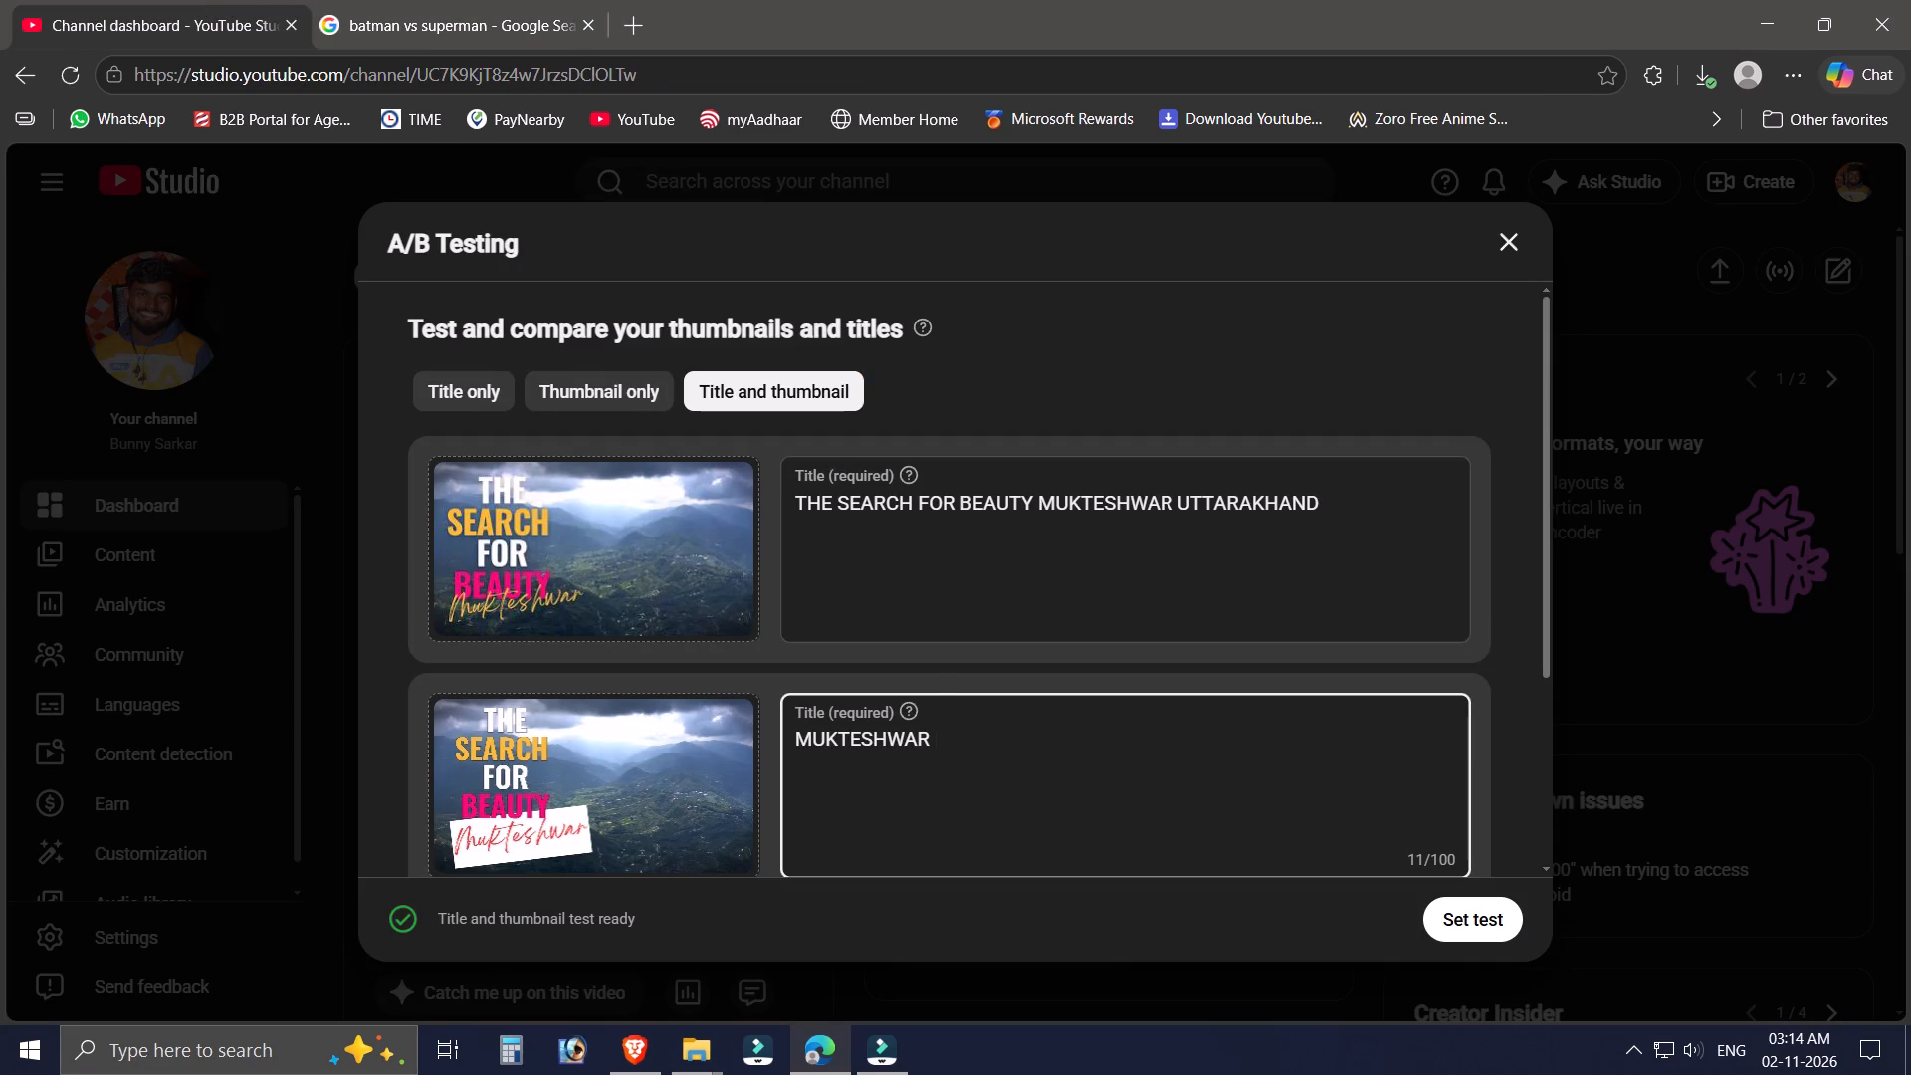
{"action": "type", "text": ":"}
{"action": "key", "text": "space"}
{"action": "key", "text": "ctrl+v"}
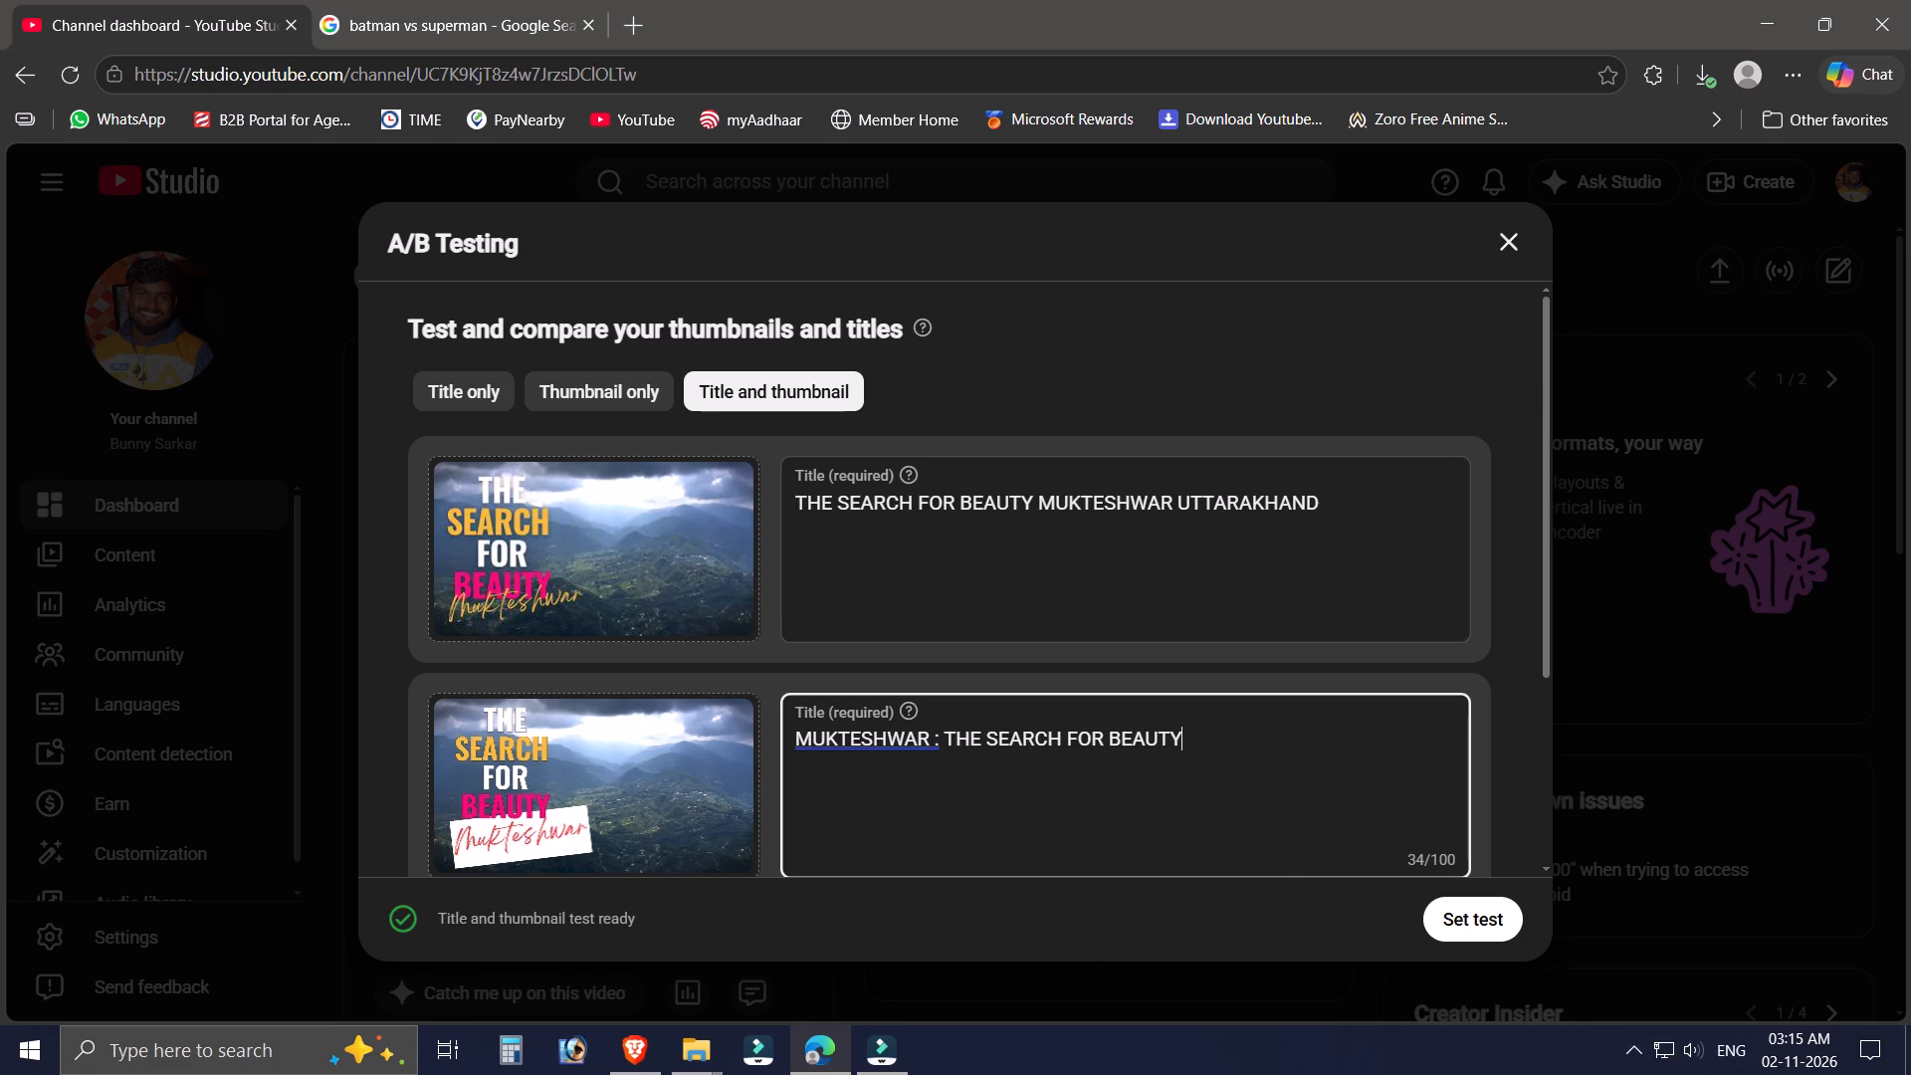
Check both title and thumbnail pairs and set the A/B test for the video.
{"action": "scroll", "coordinate": [1279, 781], "scroll_direction": "down", "scroll_amount": 1}
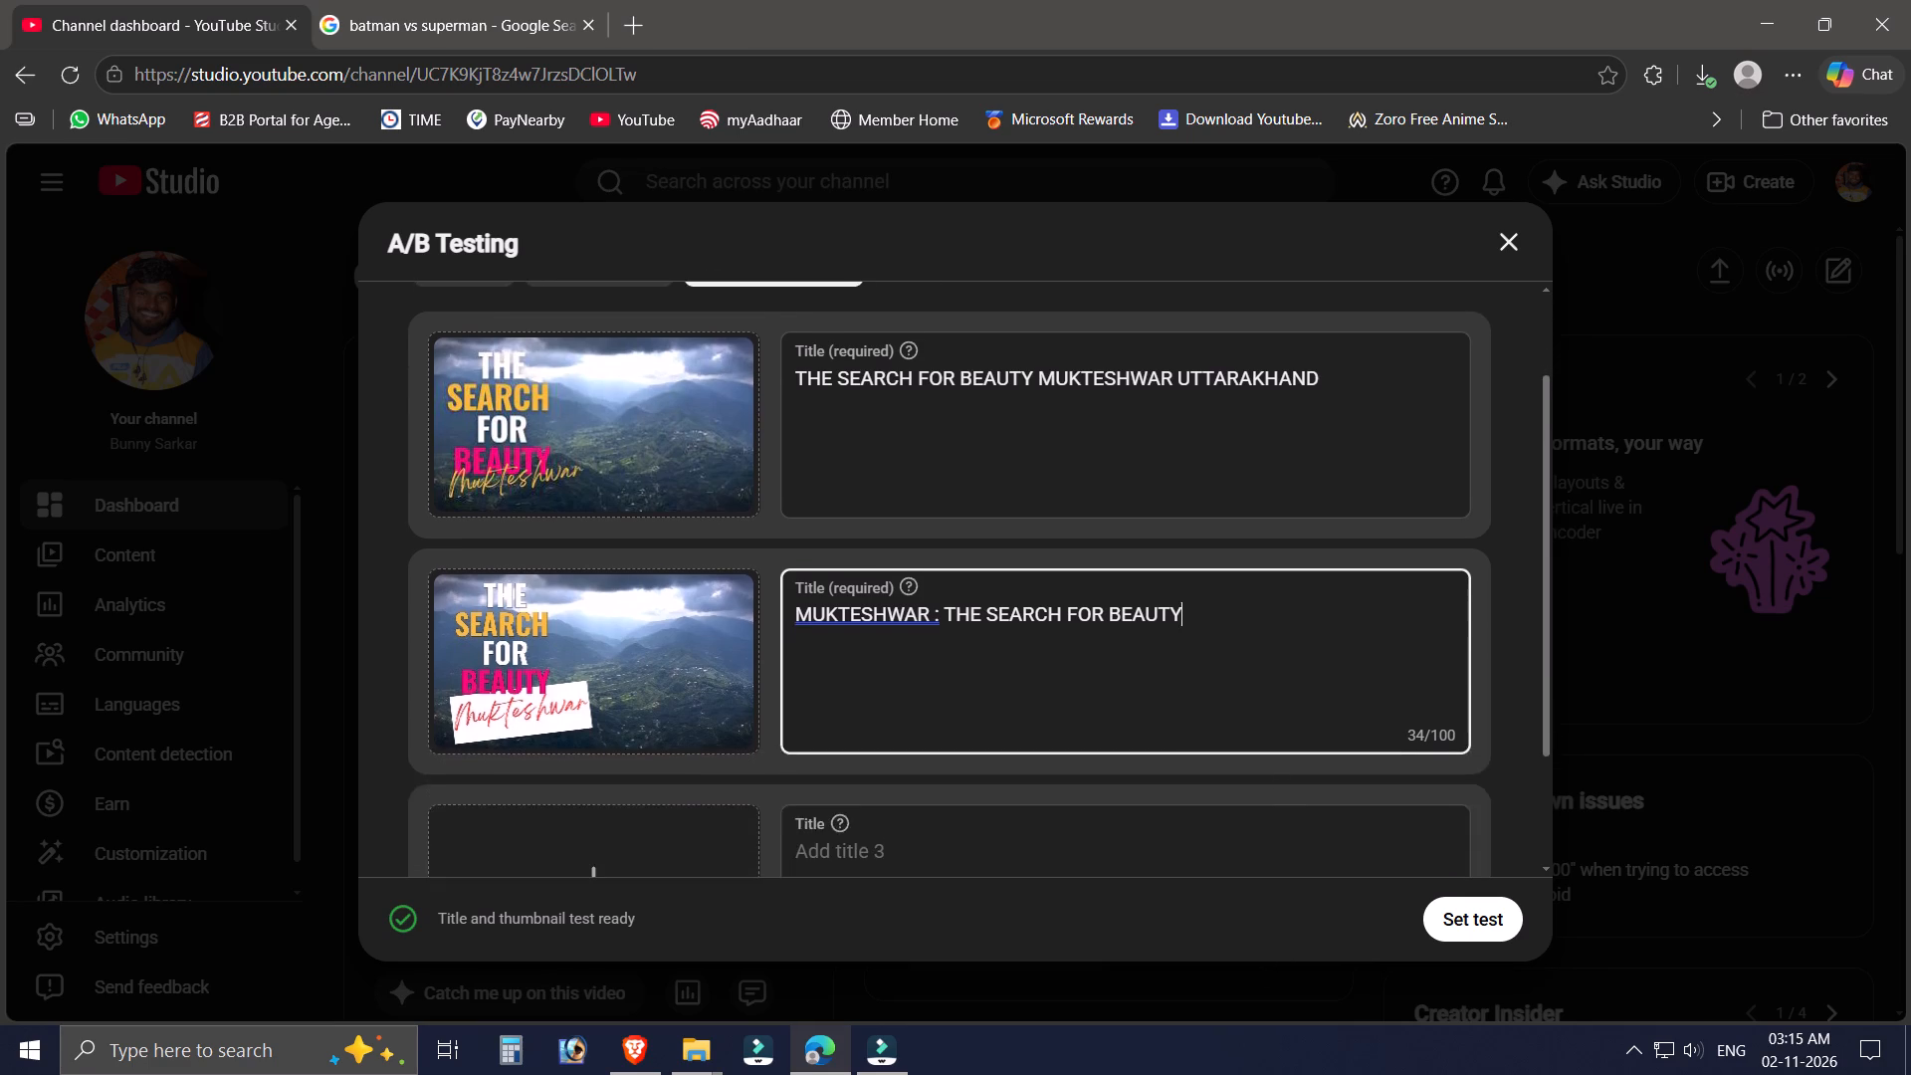
{"action": "scroll", "coordinate": [1279, 781], "scroll_direction": "up", "scroll_amount": 1}
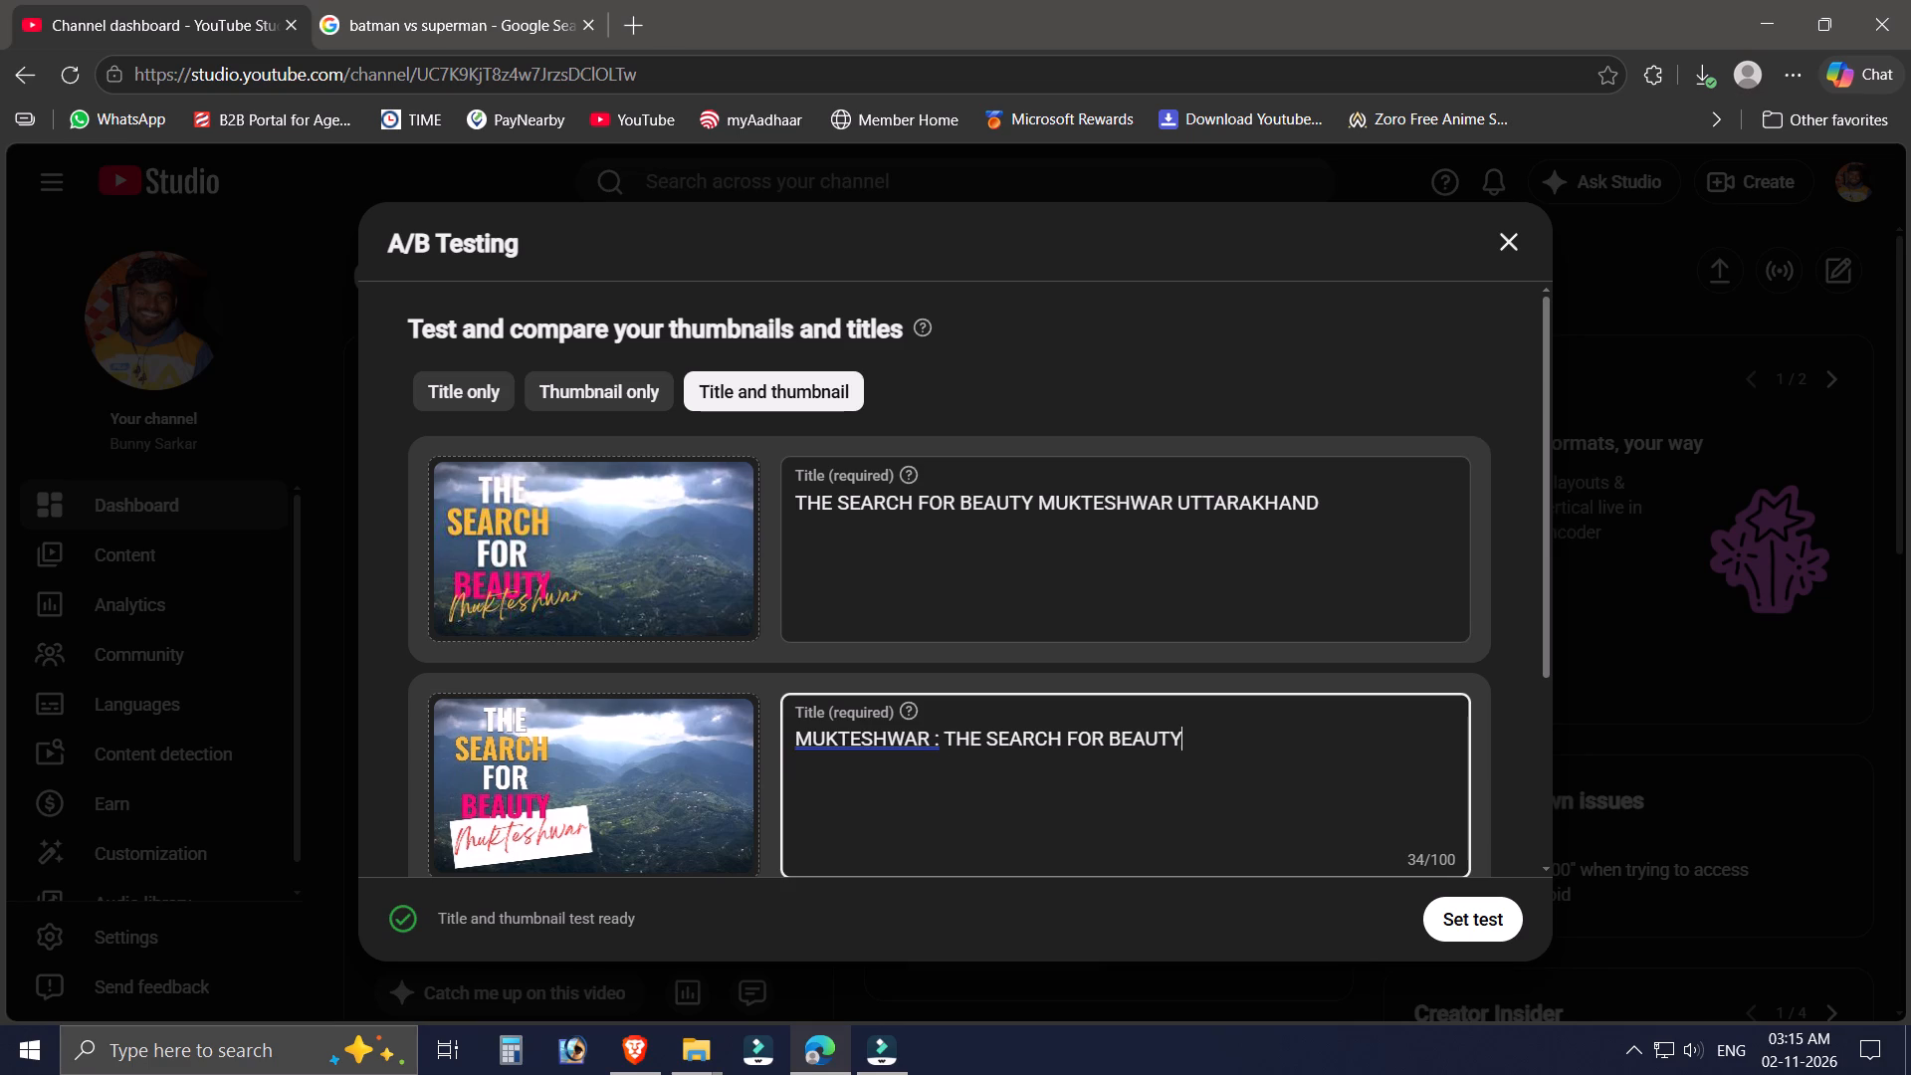
{"action": "scroll", "coordinate": [1294, 773], "scroll_direction": "down", "scroll_amount": 1}
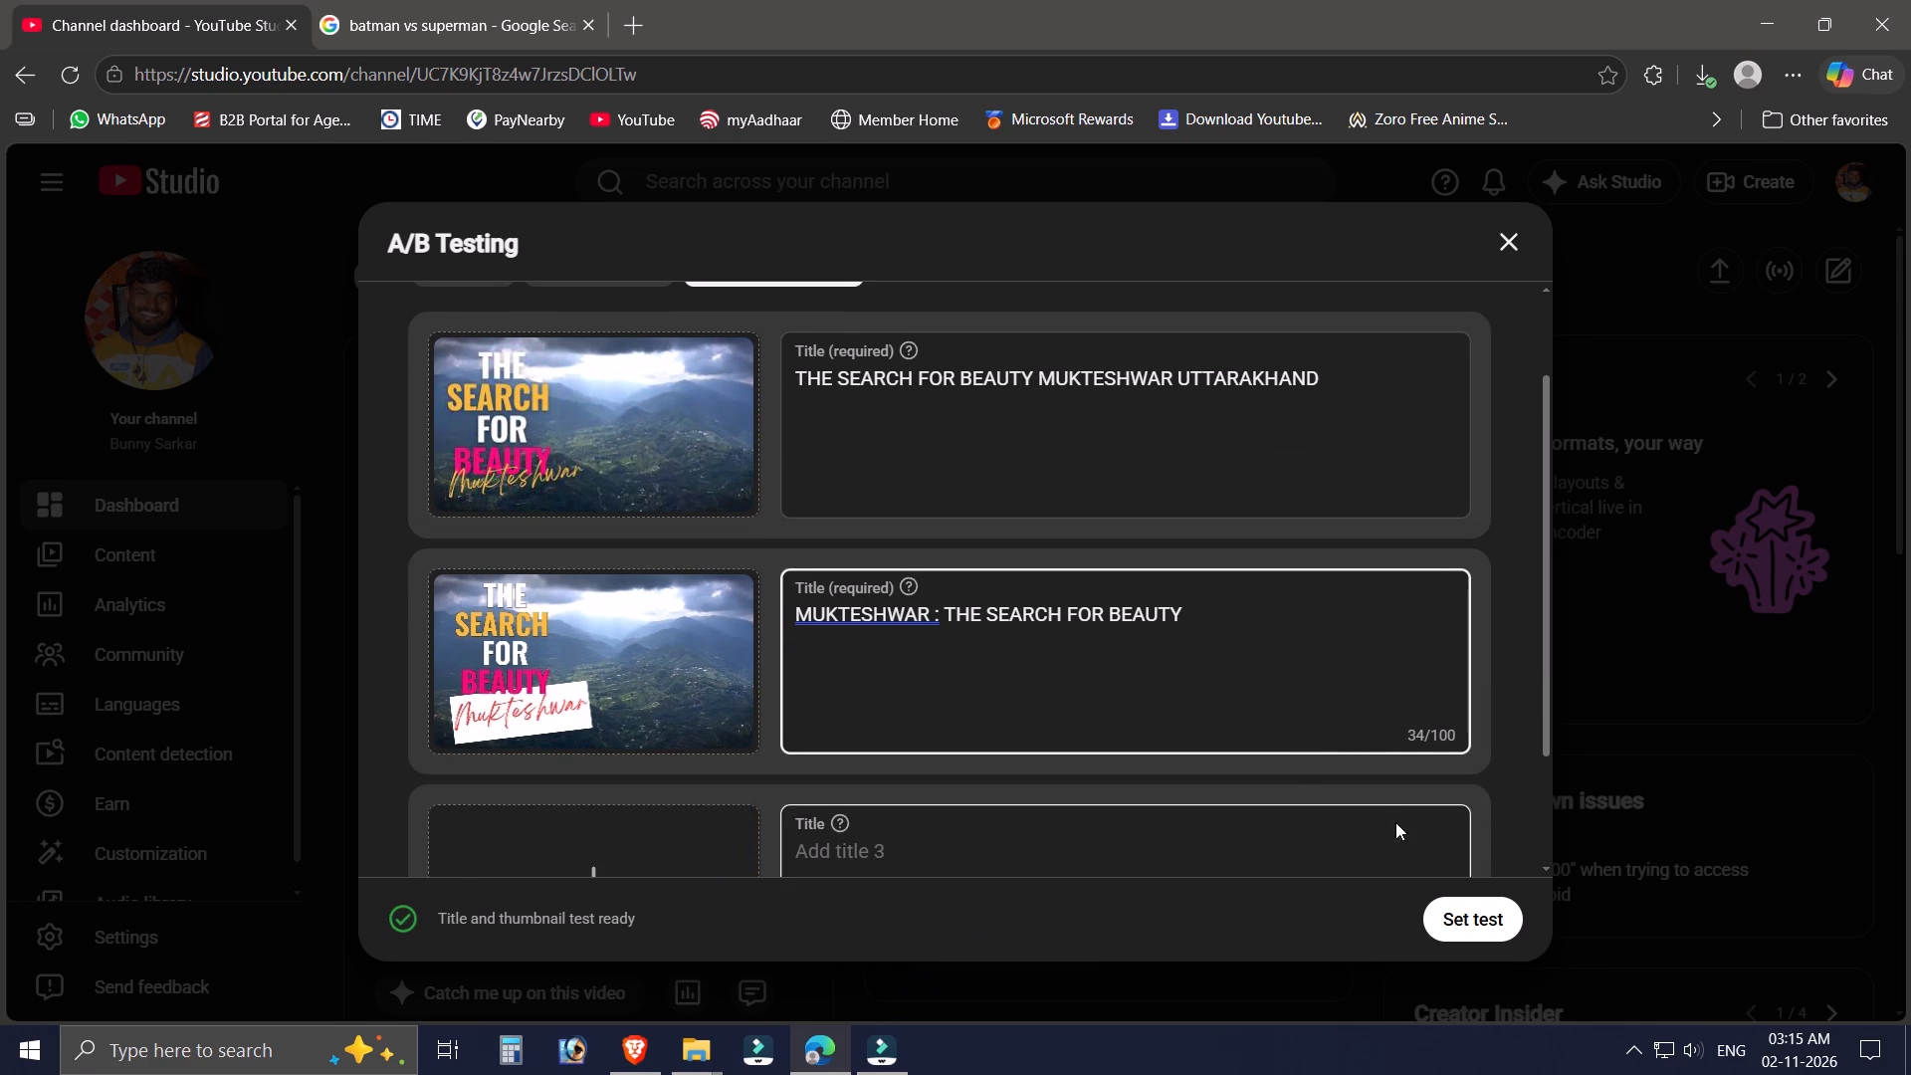
{"action": "scroll", "coordinate": [1234, 694], "scroll_direction": "down", "scroll_amount": 2}
{"action": "scroll", "coordinate": [1231, 699], "scroll_direction": "up", "scroll_amount": 3}
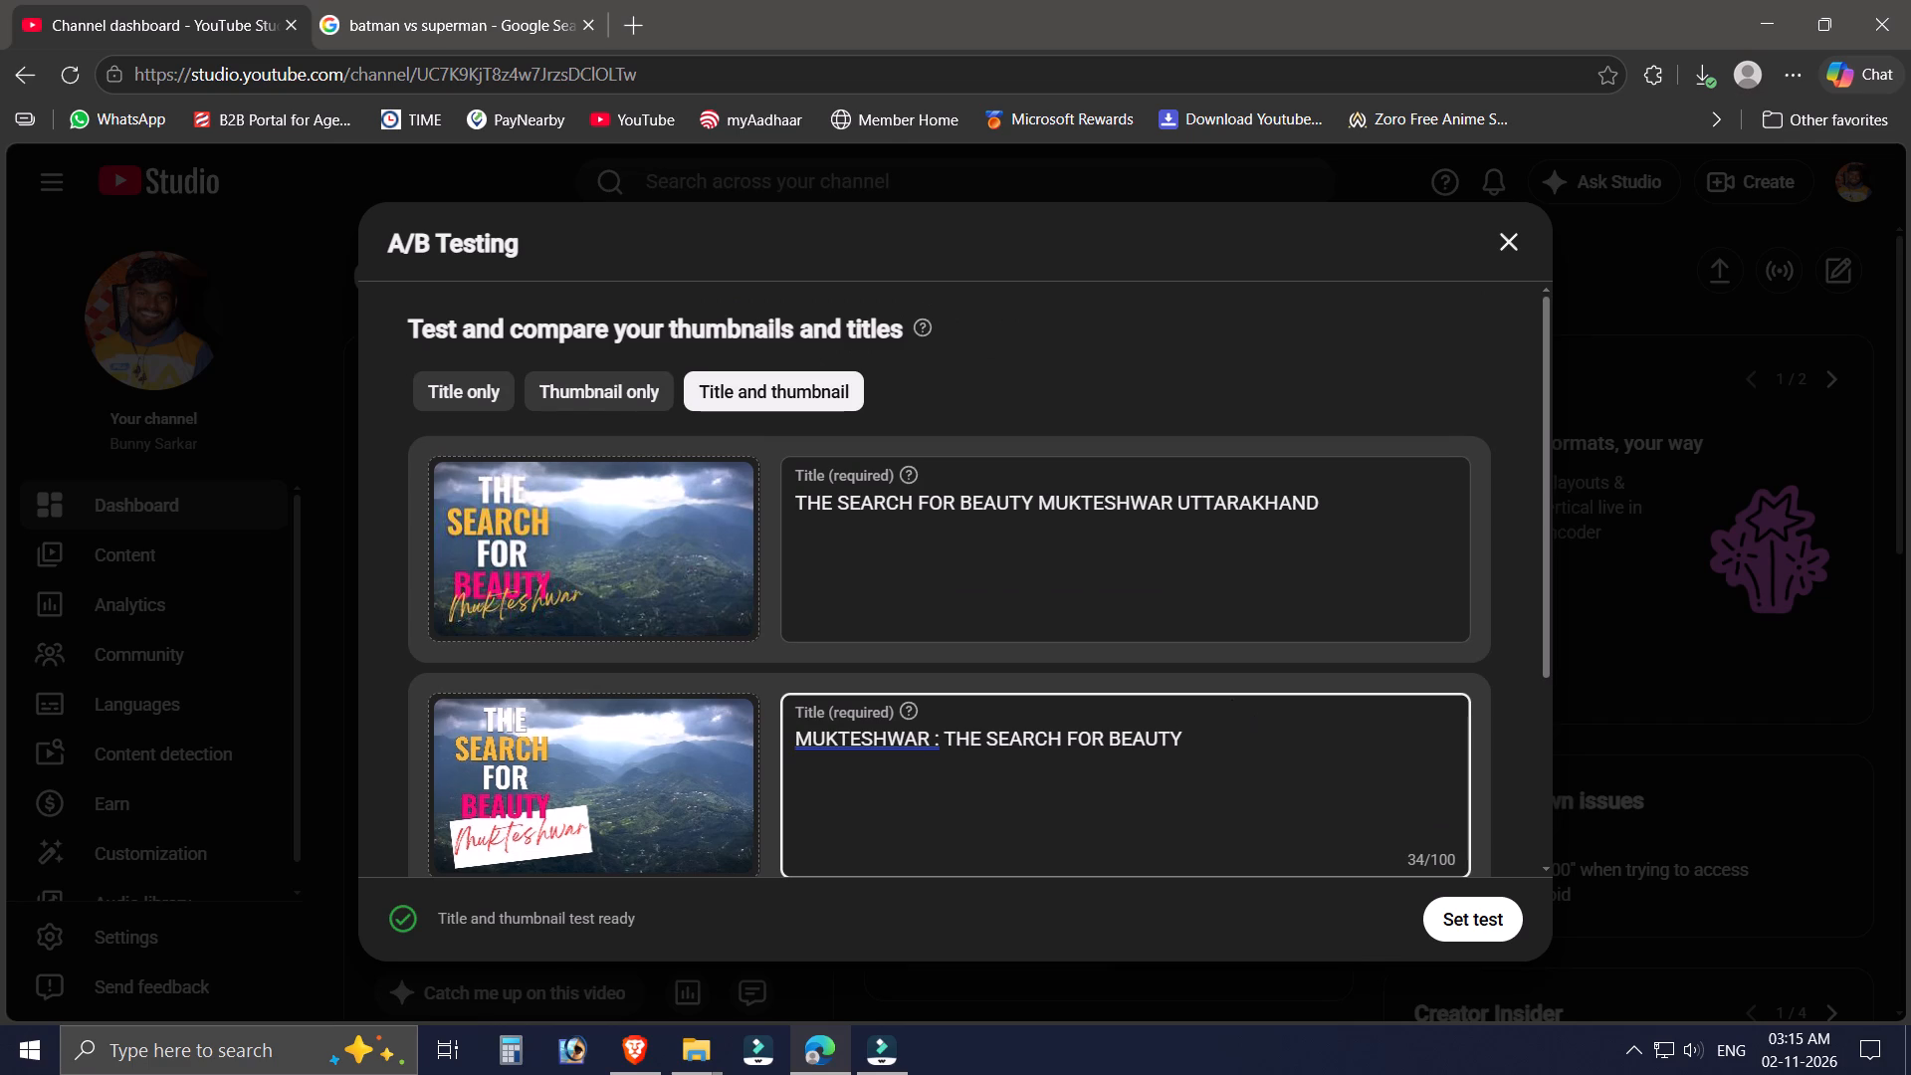
{"action": "scroll", "coordinate": [1310, 755], "scroll_direction": "down", "scroll_amount": 1}
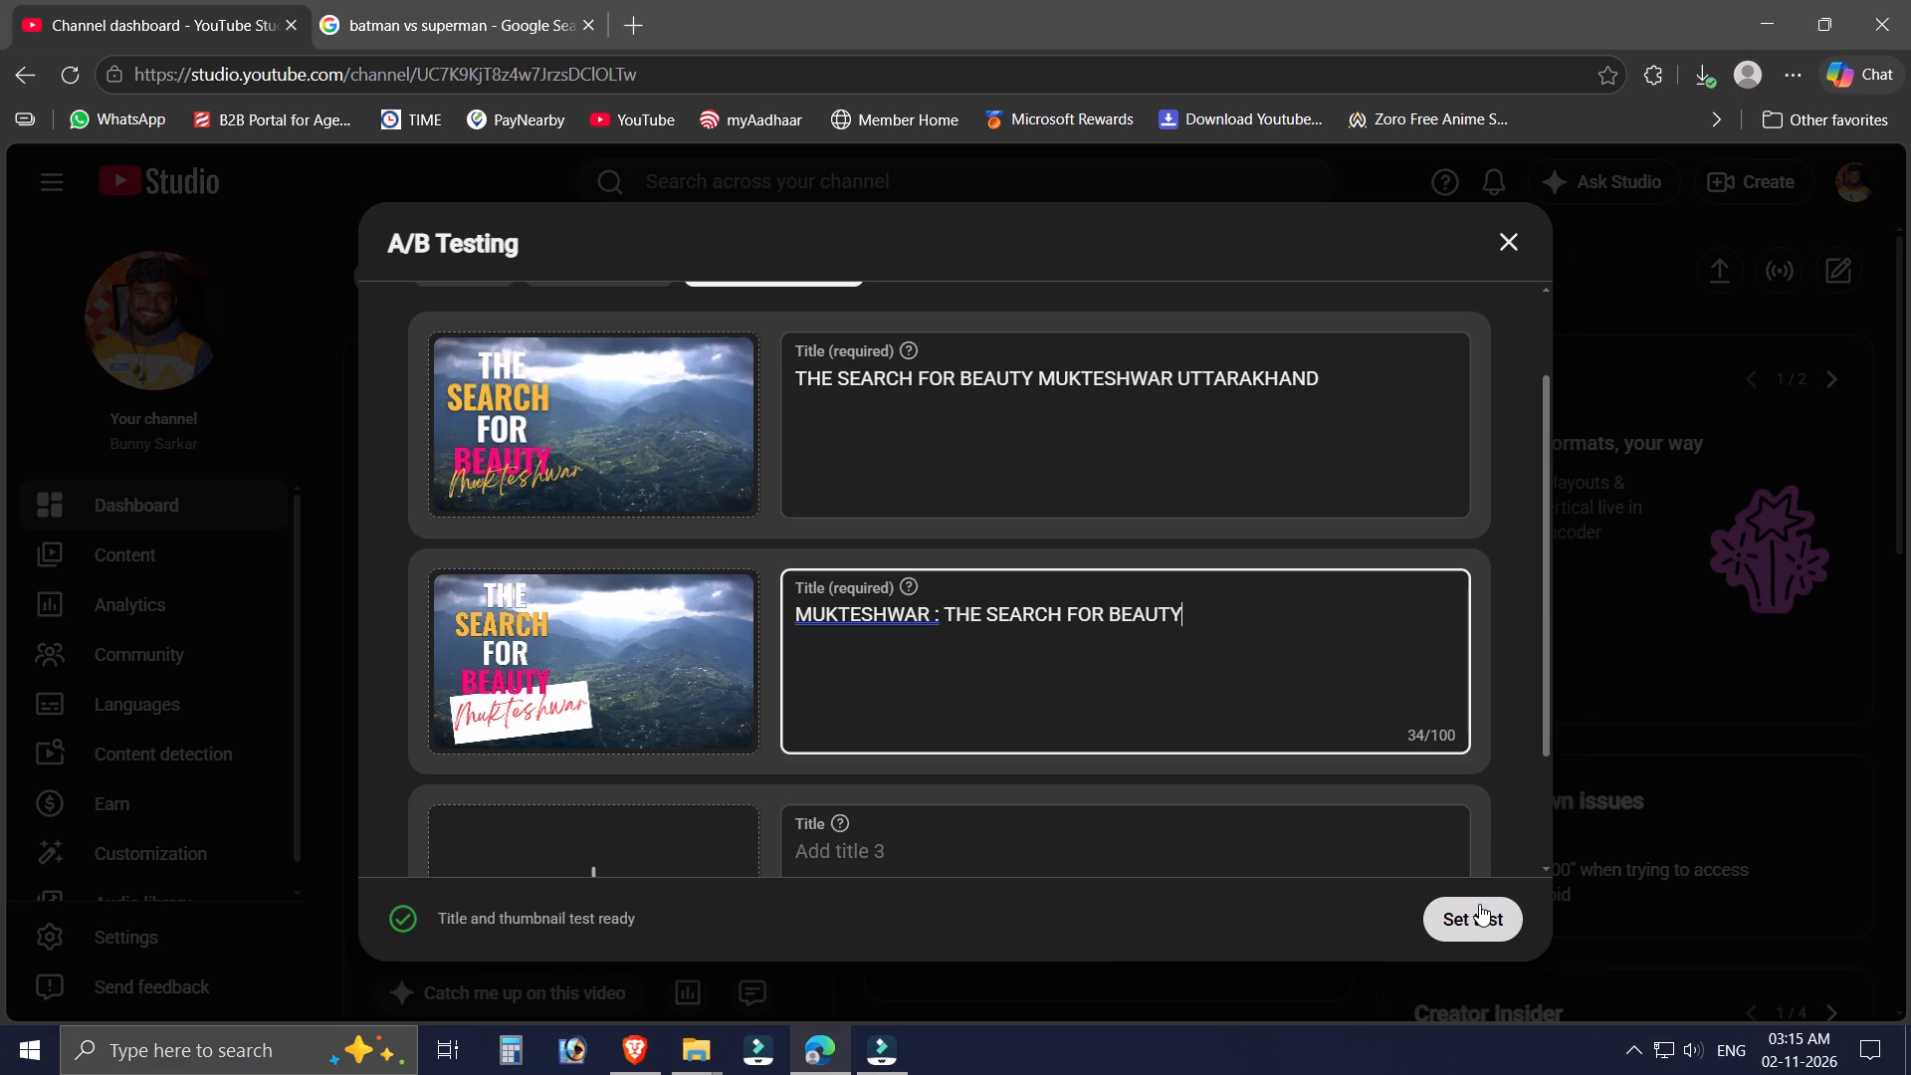
{"action": "left_click", "coordinate": [1501, 918]}
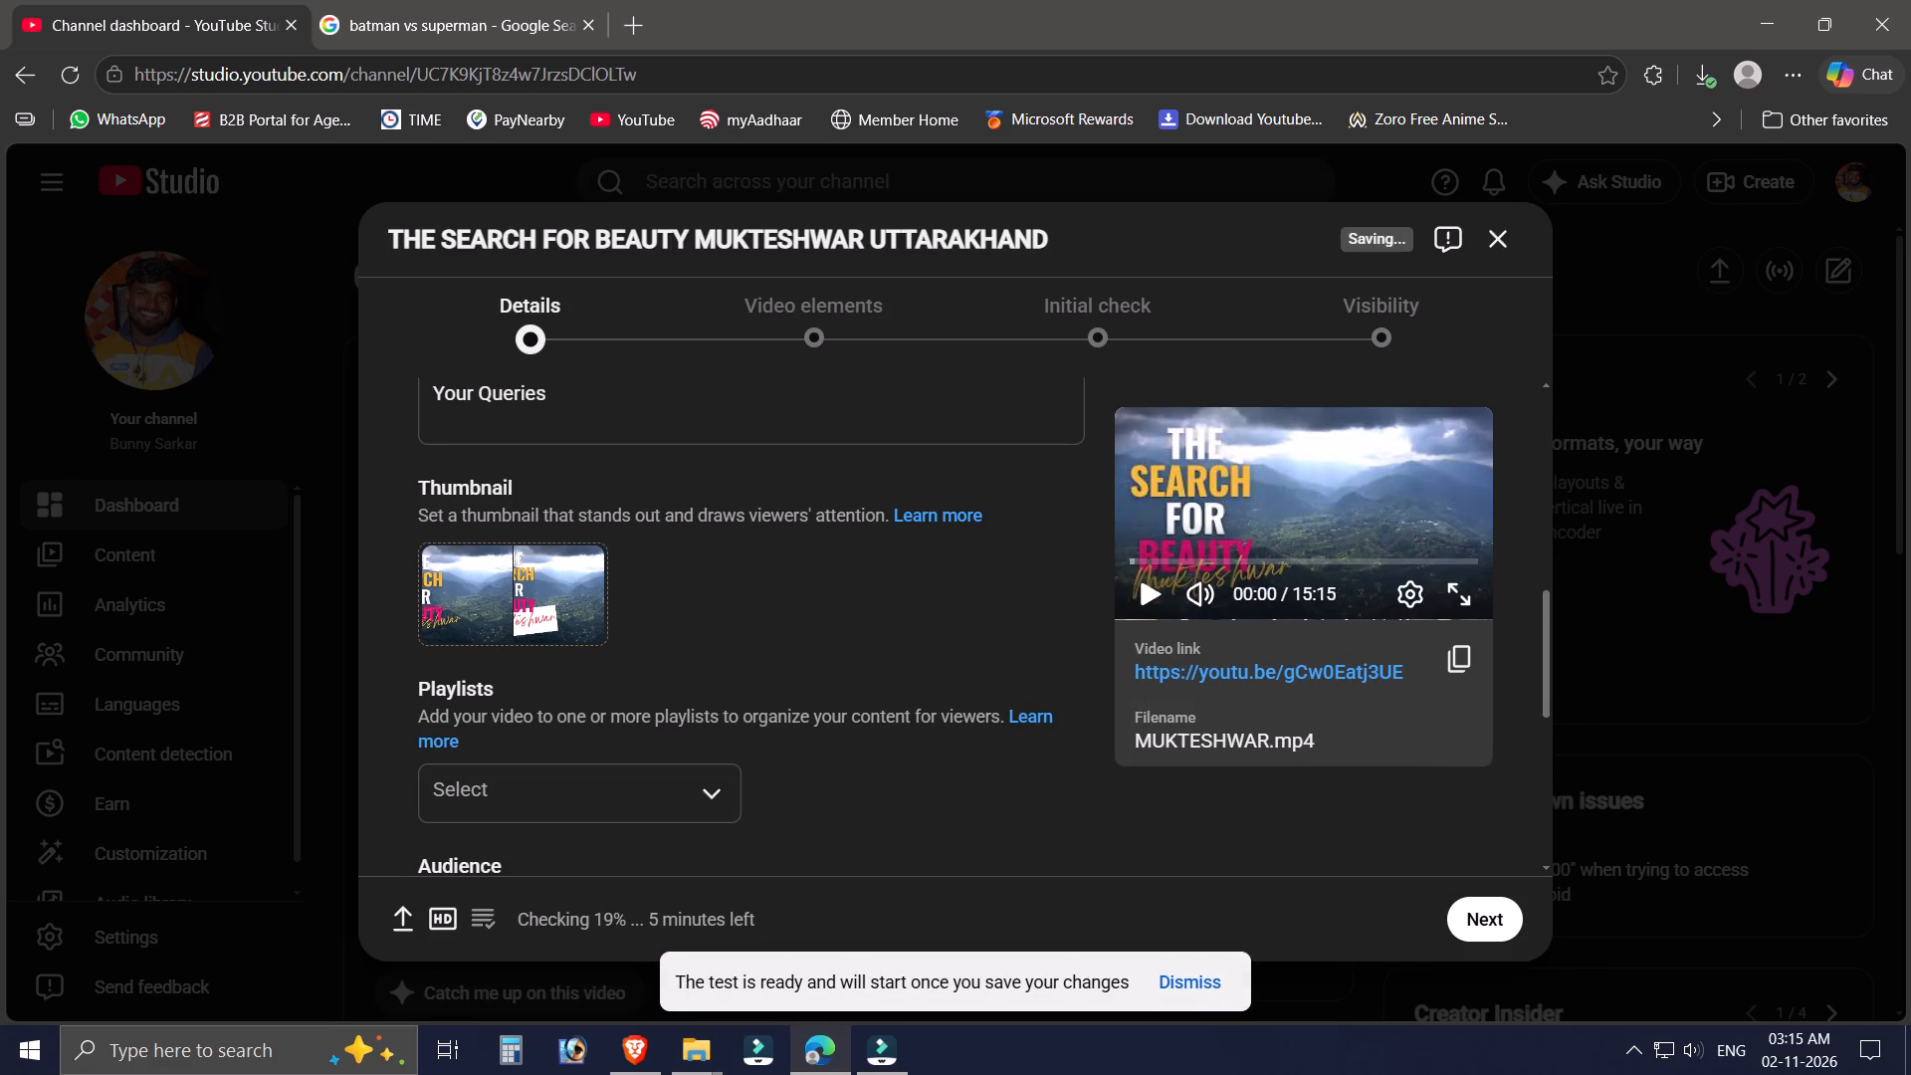
Review the video's Details page from the A/B test titles and description through thumbnail, playlists and audience settings.
{"action": "scroll", "coordinate": [1007, 855], "scroll_direction": "up", "scroll_amount": 4}
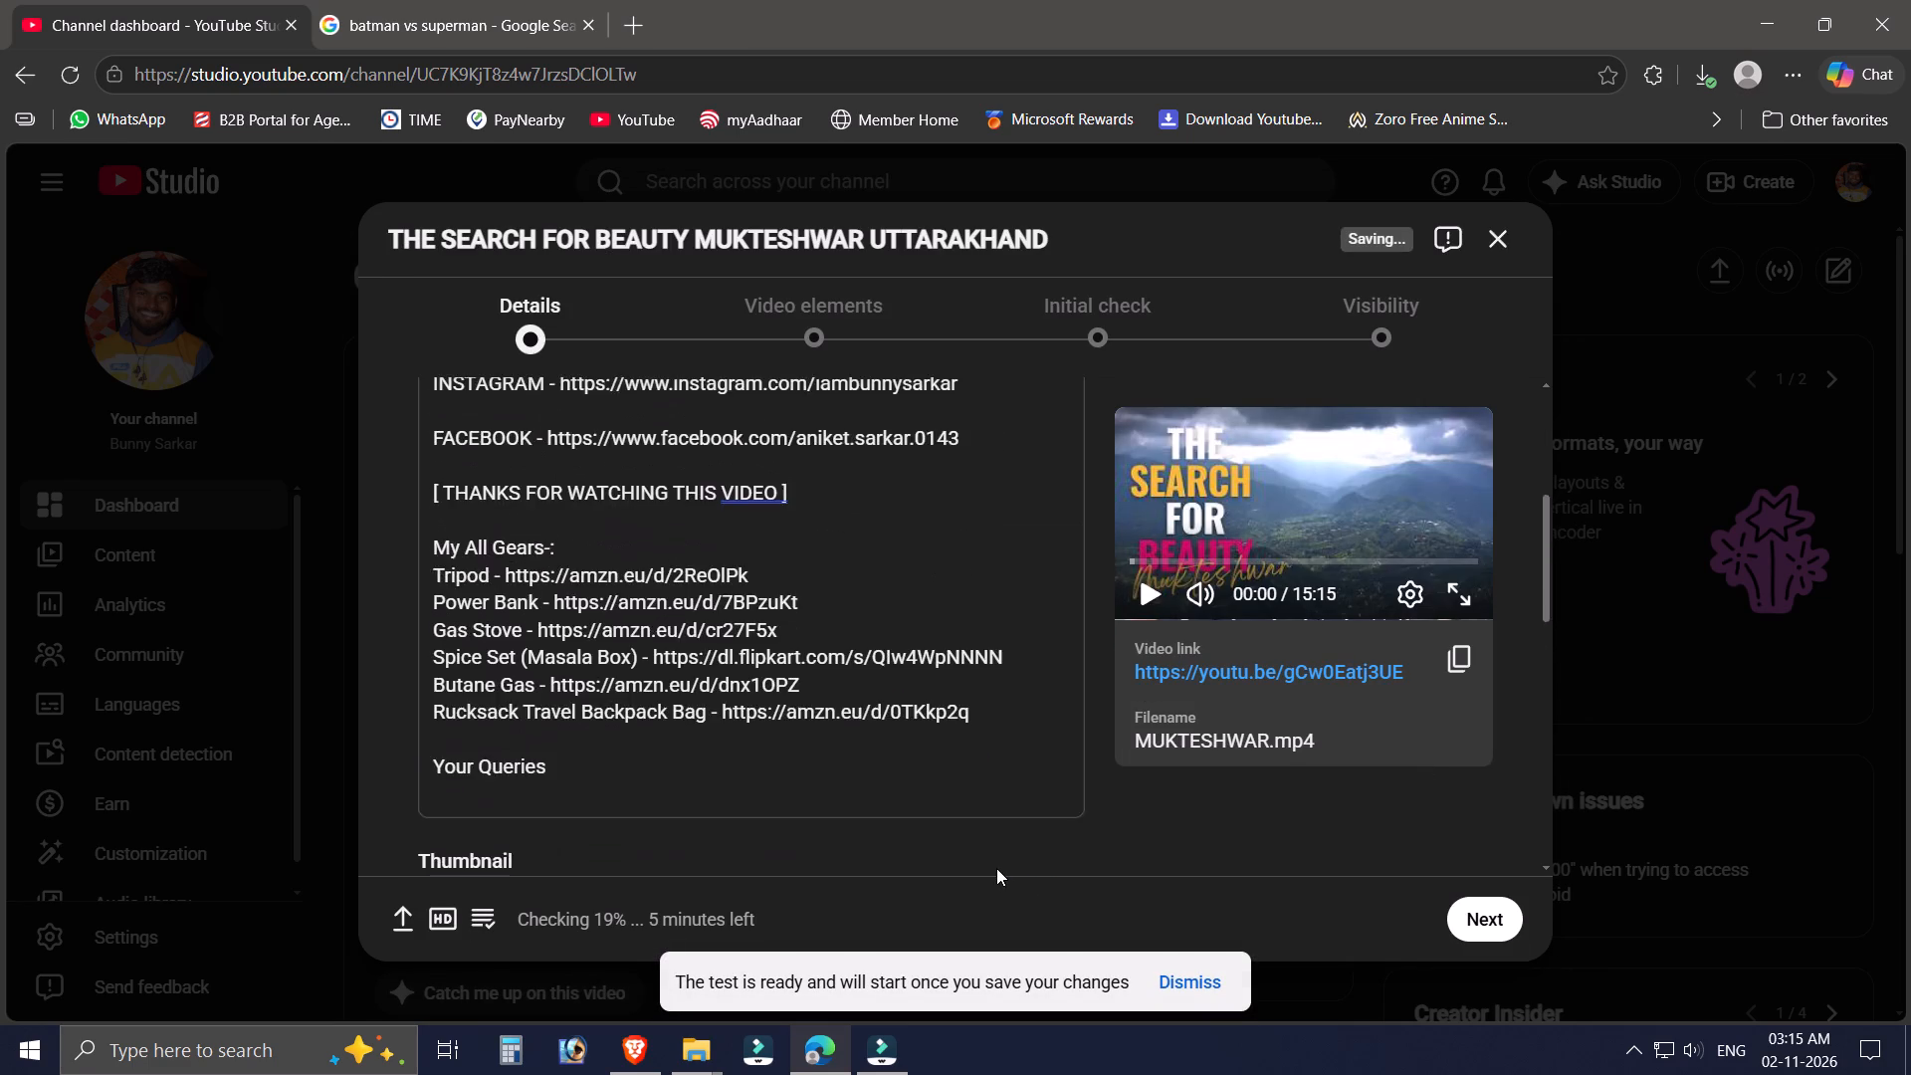
{"action": "scroll", "coordinate": [996, 868], "scroll_direction": "up", "scroll_amount": 2}
{"action": "scroll", "coordinate": [952, 765], "scroll_direction": "up", "scroll_amount": 2}
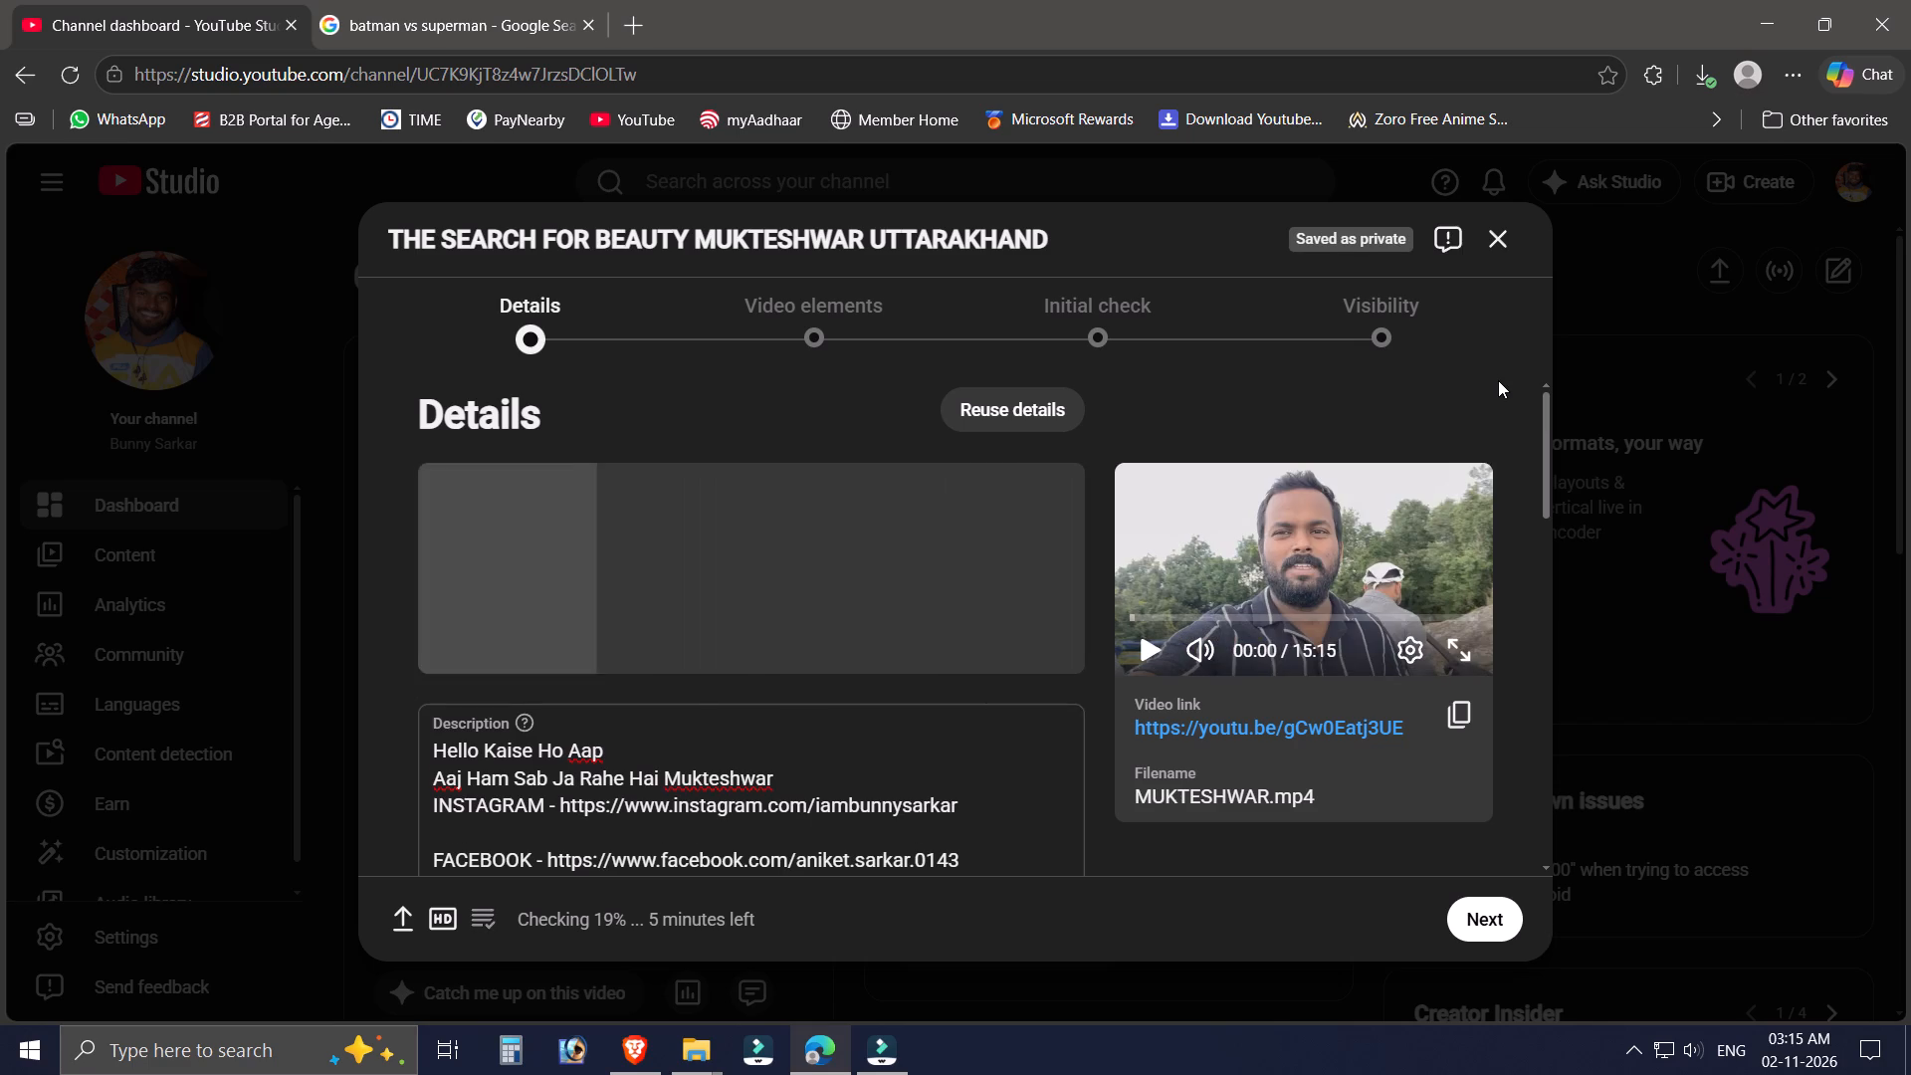
{"action": "scroll", "coordinate": [1506, 439], "scroll_direction": "up", "scroll_amount": 1}
{"action": "scroll", "coordinate": [1506, 439], "scroll_direction": "down", "scroll_amount": 4}
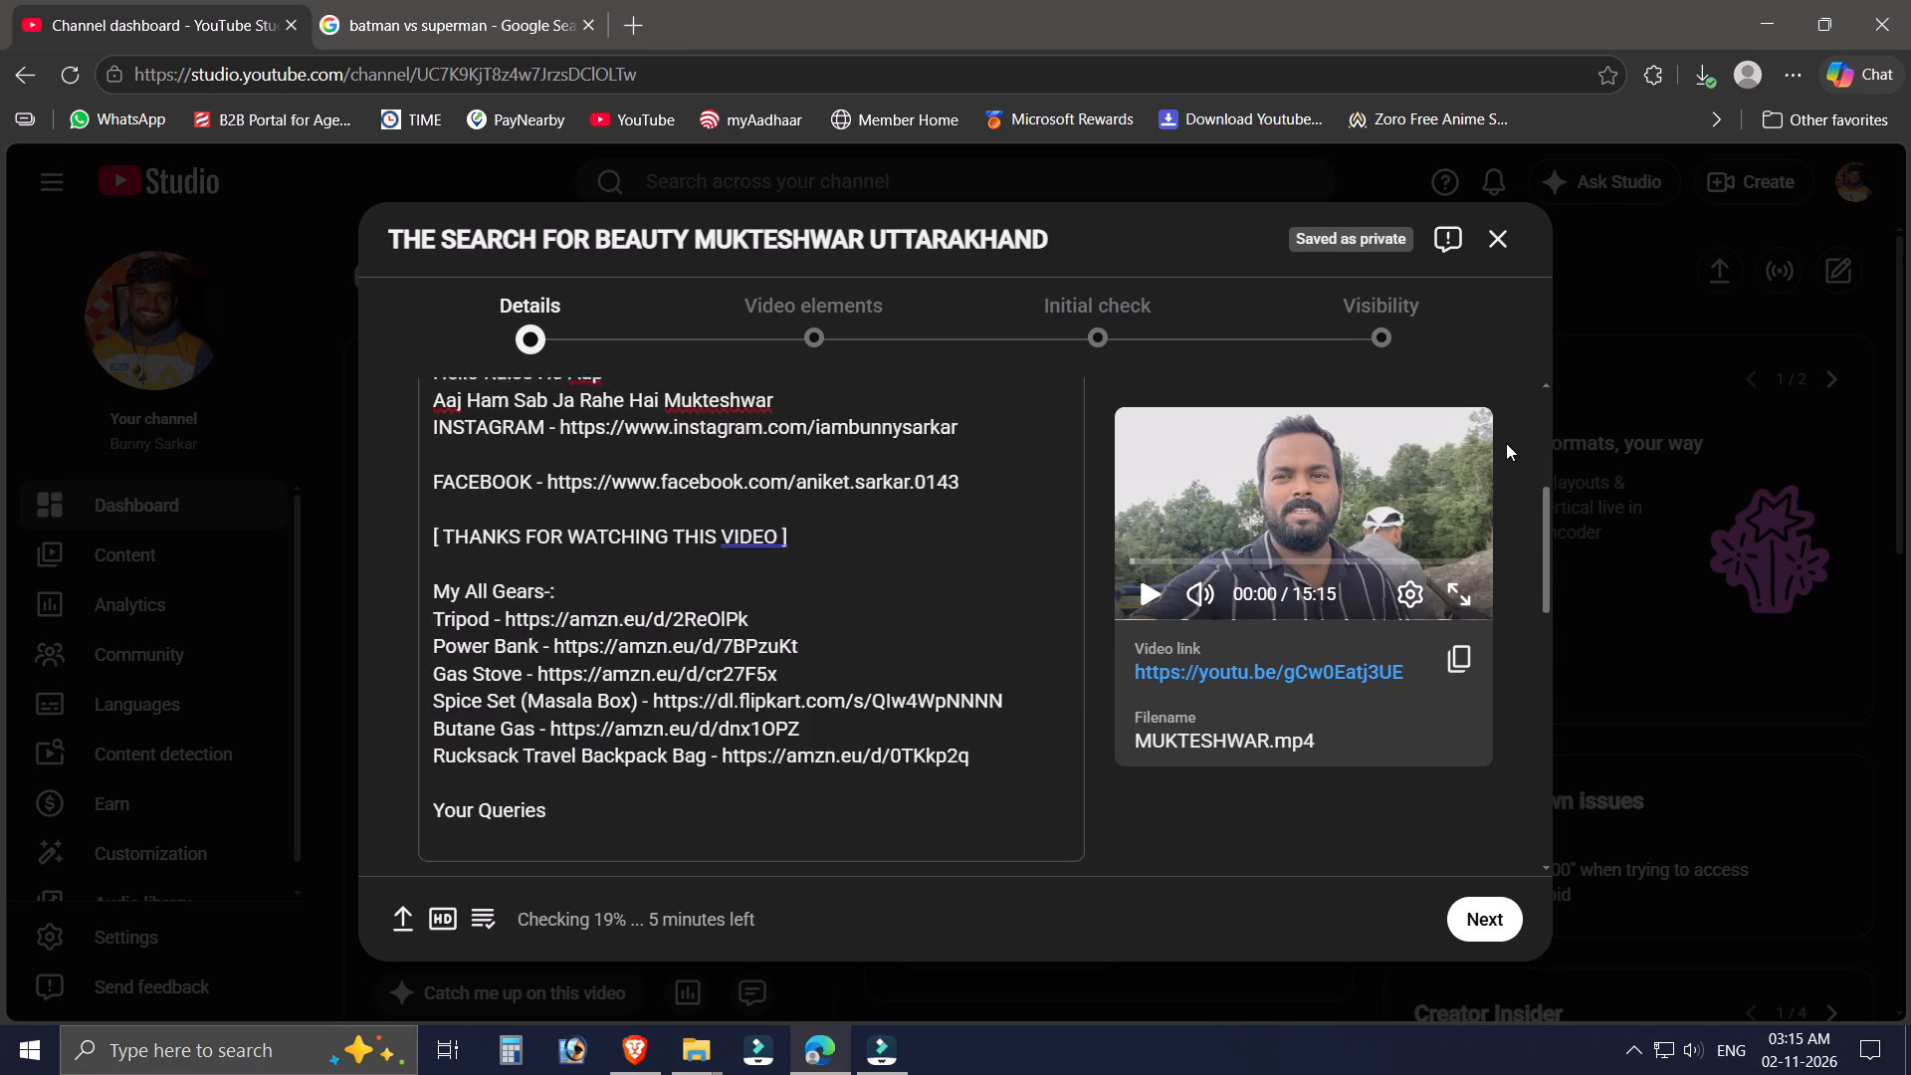
{"action": "scroll", "coordinate": [1506, 443], "scroll_direction": "down", "scroll_amount": 1}
{"action": "scroll", "coordinate": [1506, 443], "scroll_direction": "up", "scroll_amount": 5}
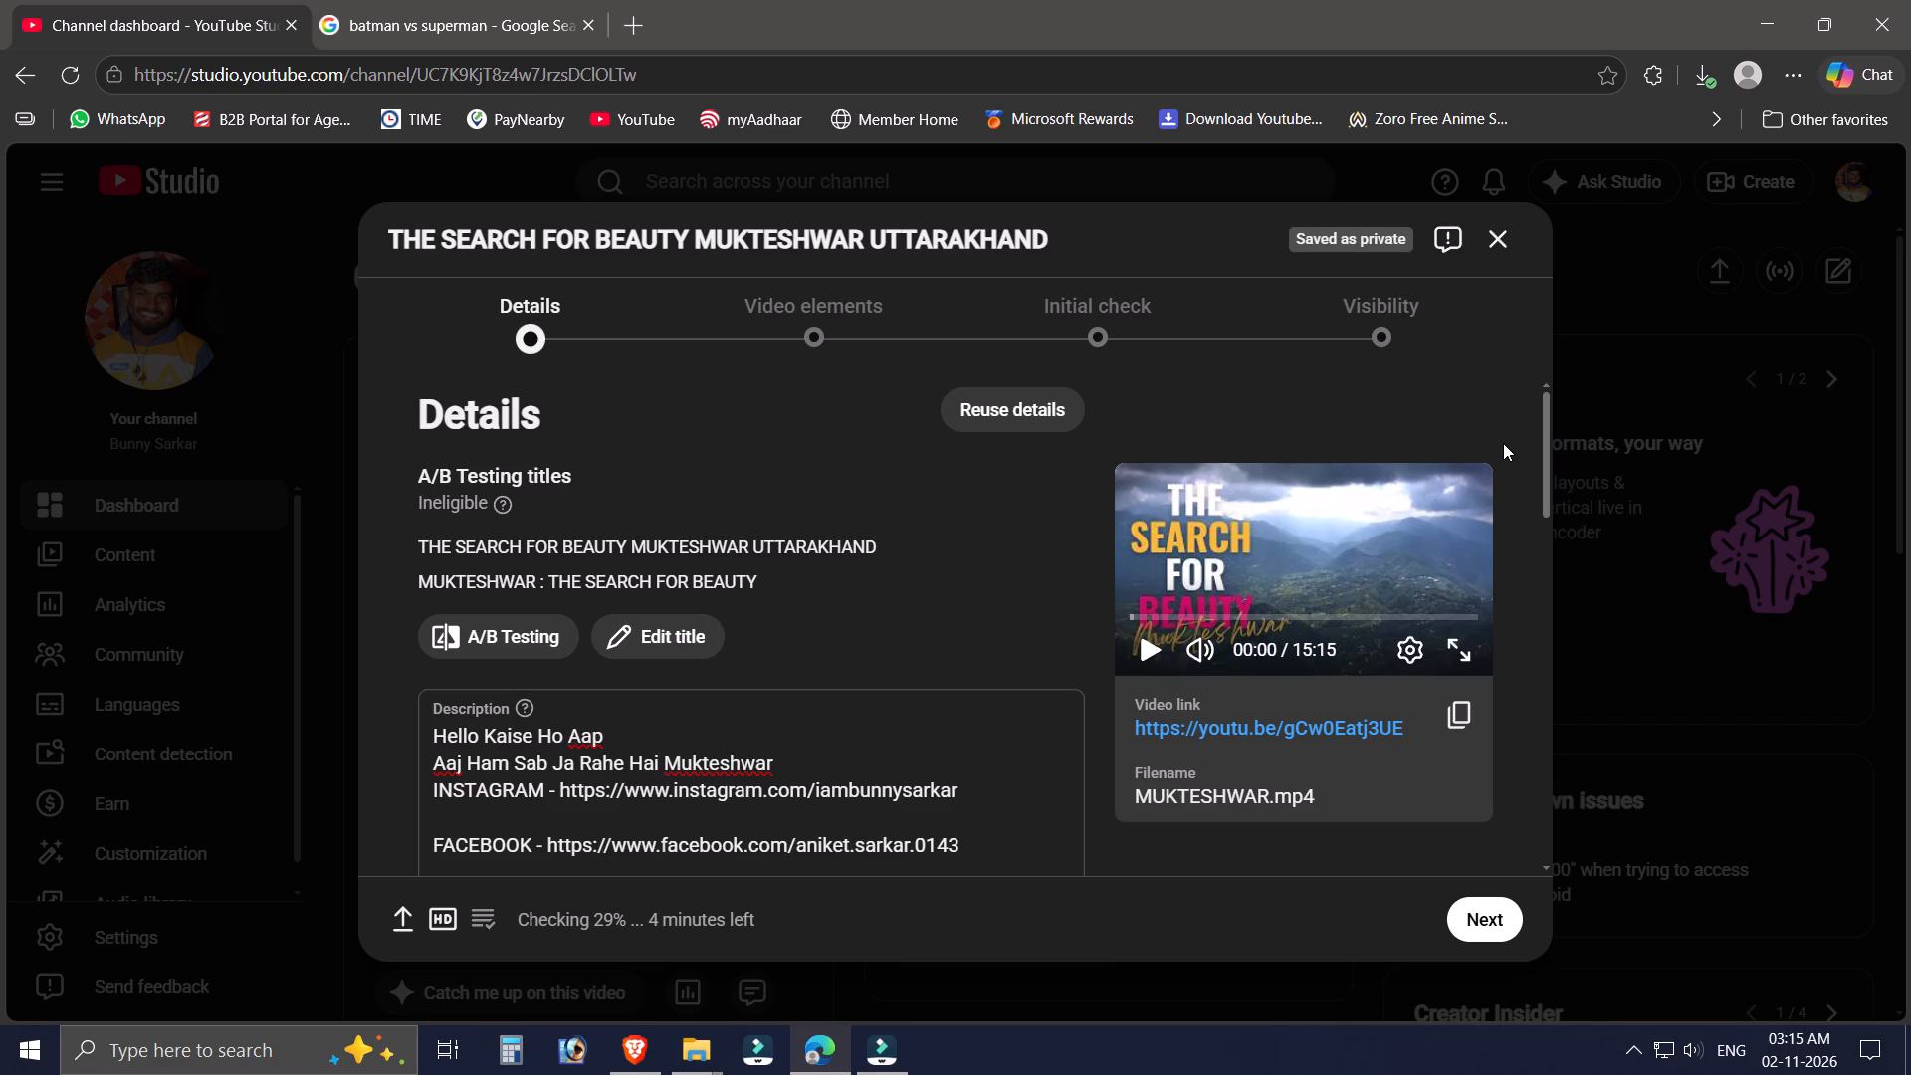
{"action": "scroll", "coordinate": [1500, 448], "scroll_direction": "down", "scroll_amount": 3}
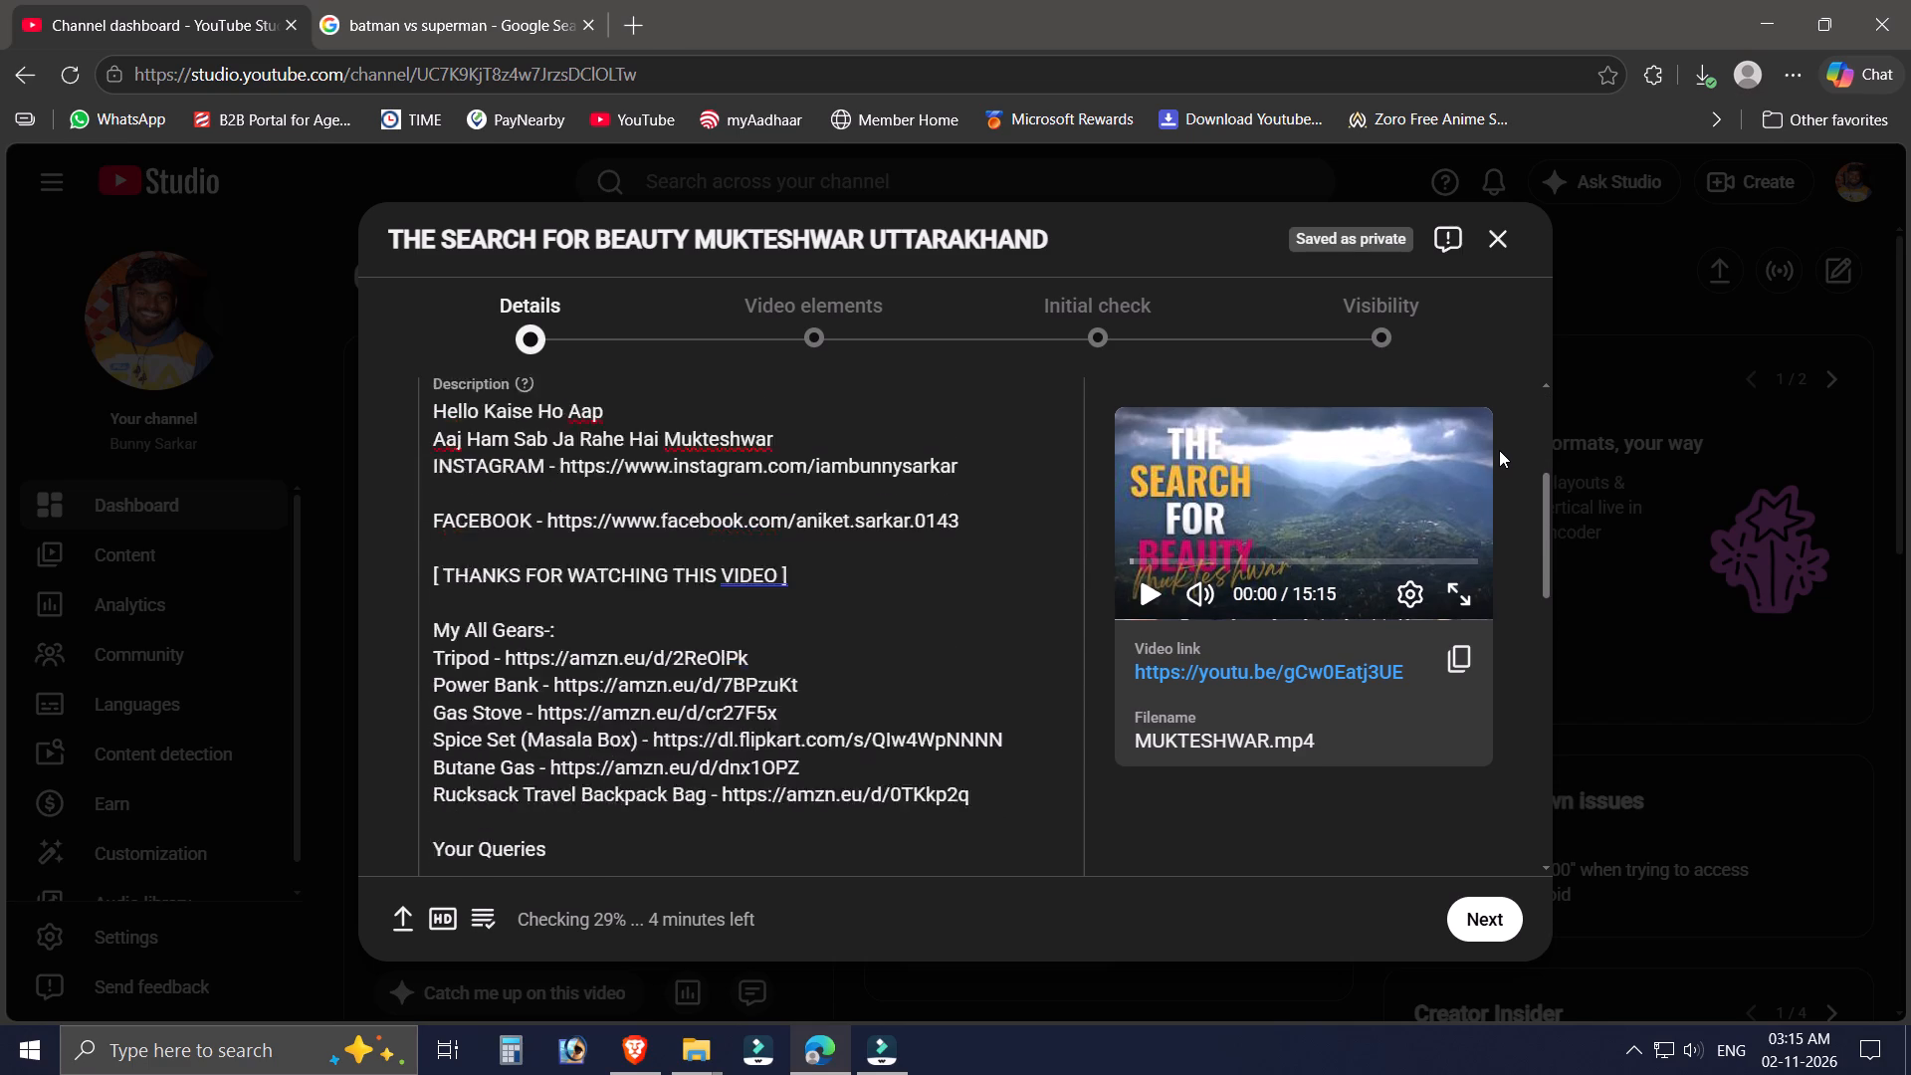
{"action": "scroll", "coordinate": [1499, 450], "scroll_direction": "down", "scroll_amount": 3}
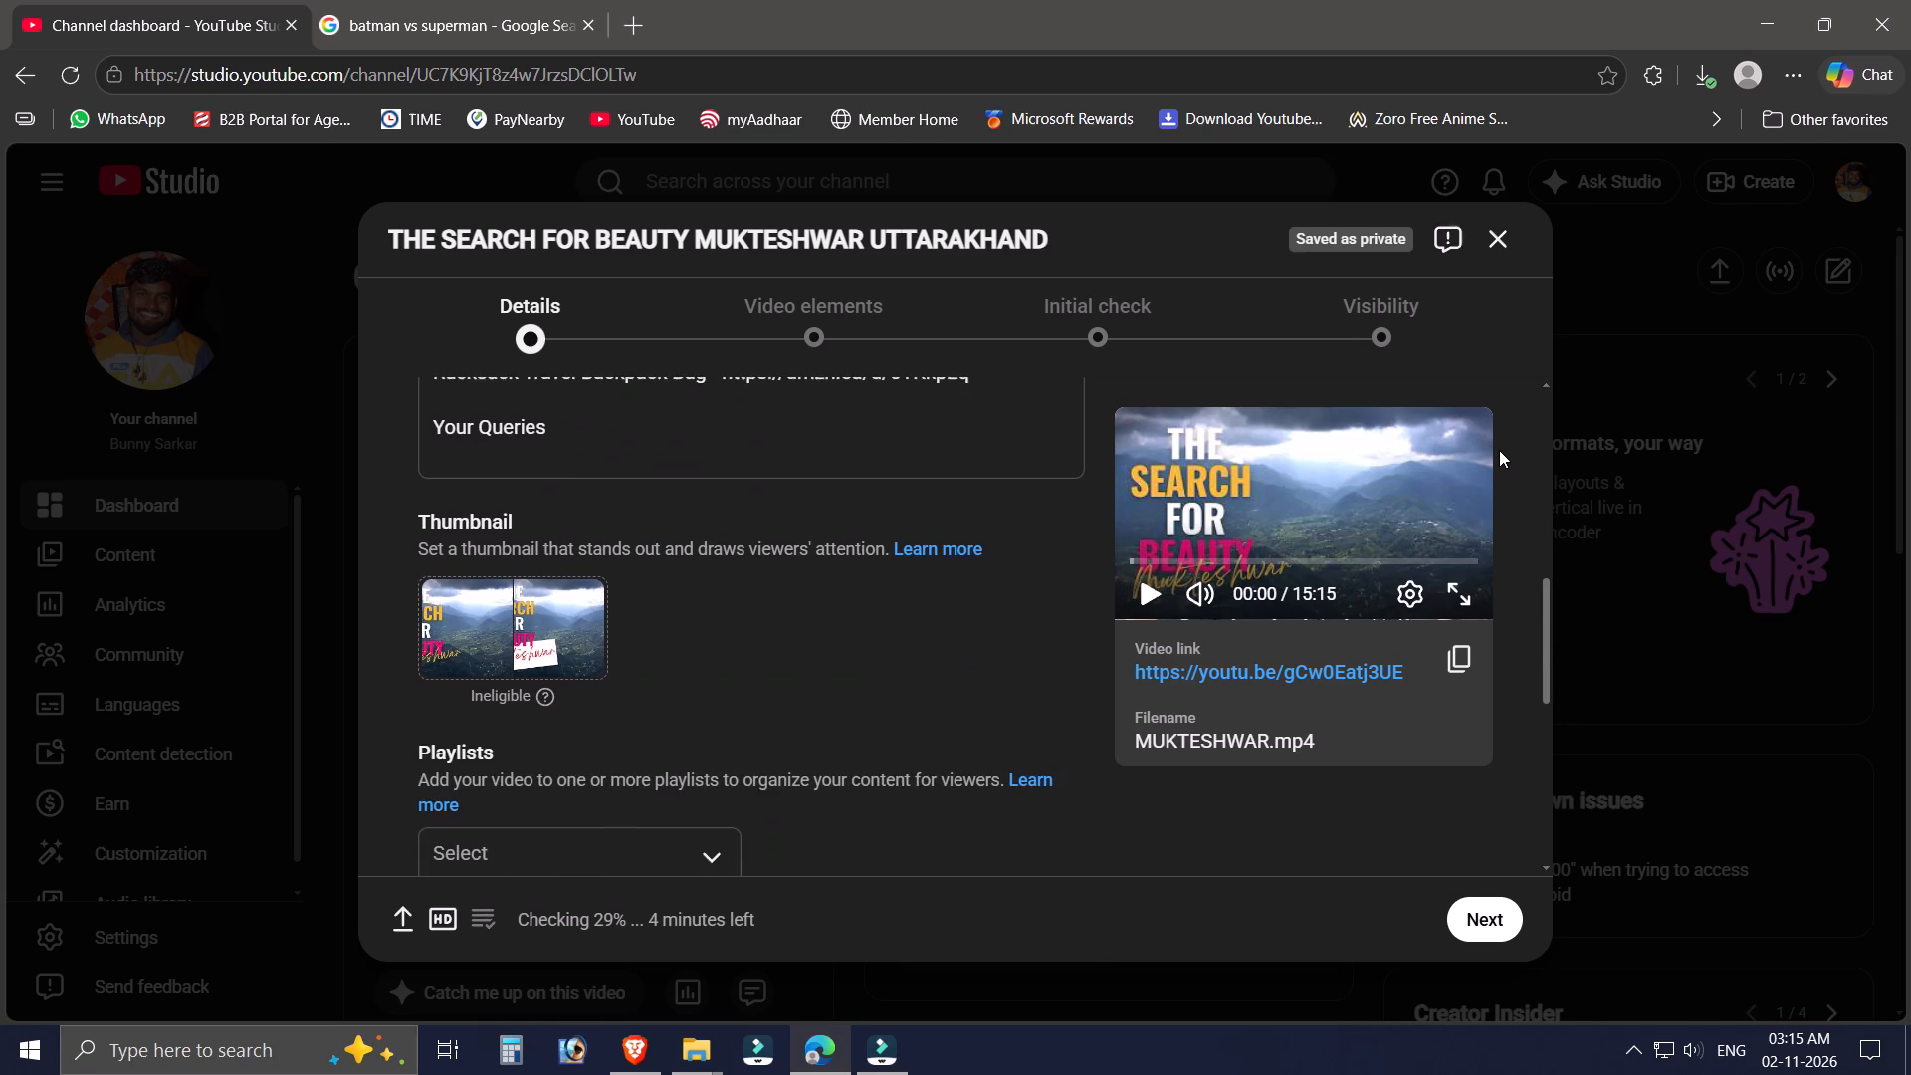
{"action": "scroll", "coordinate": [1499, 450], "scroll_direction": "down", "scroll_amount": 2}
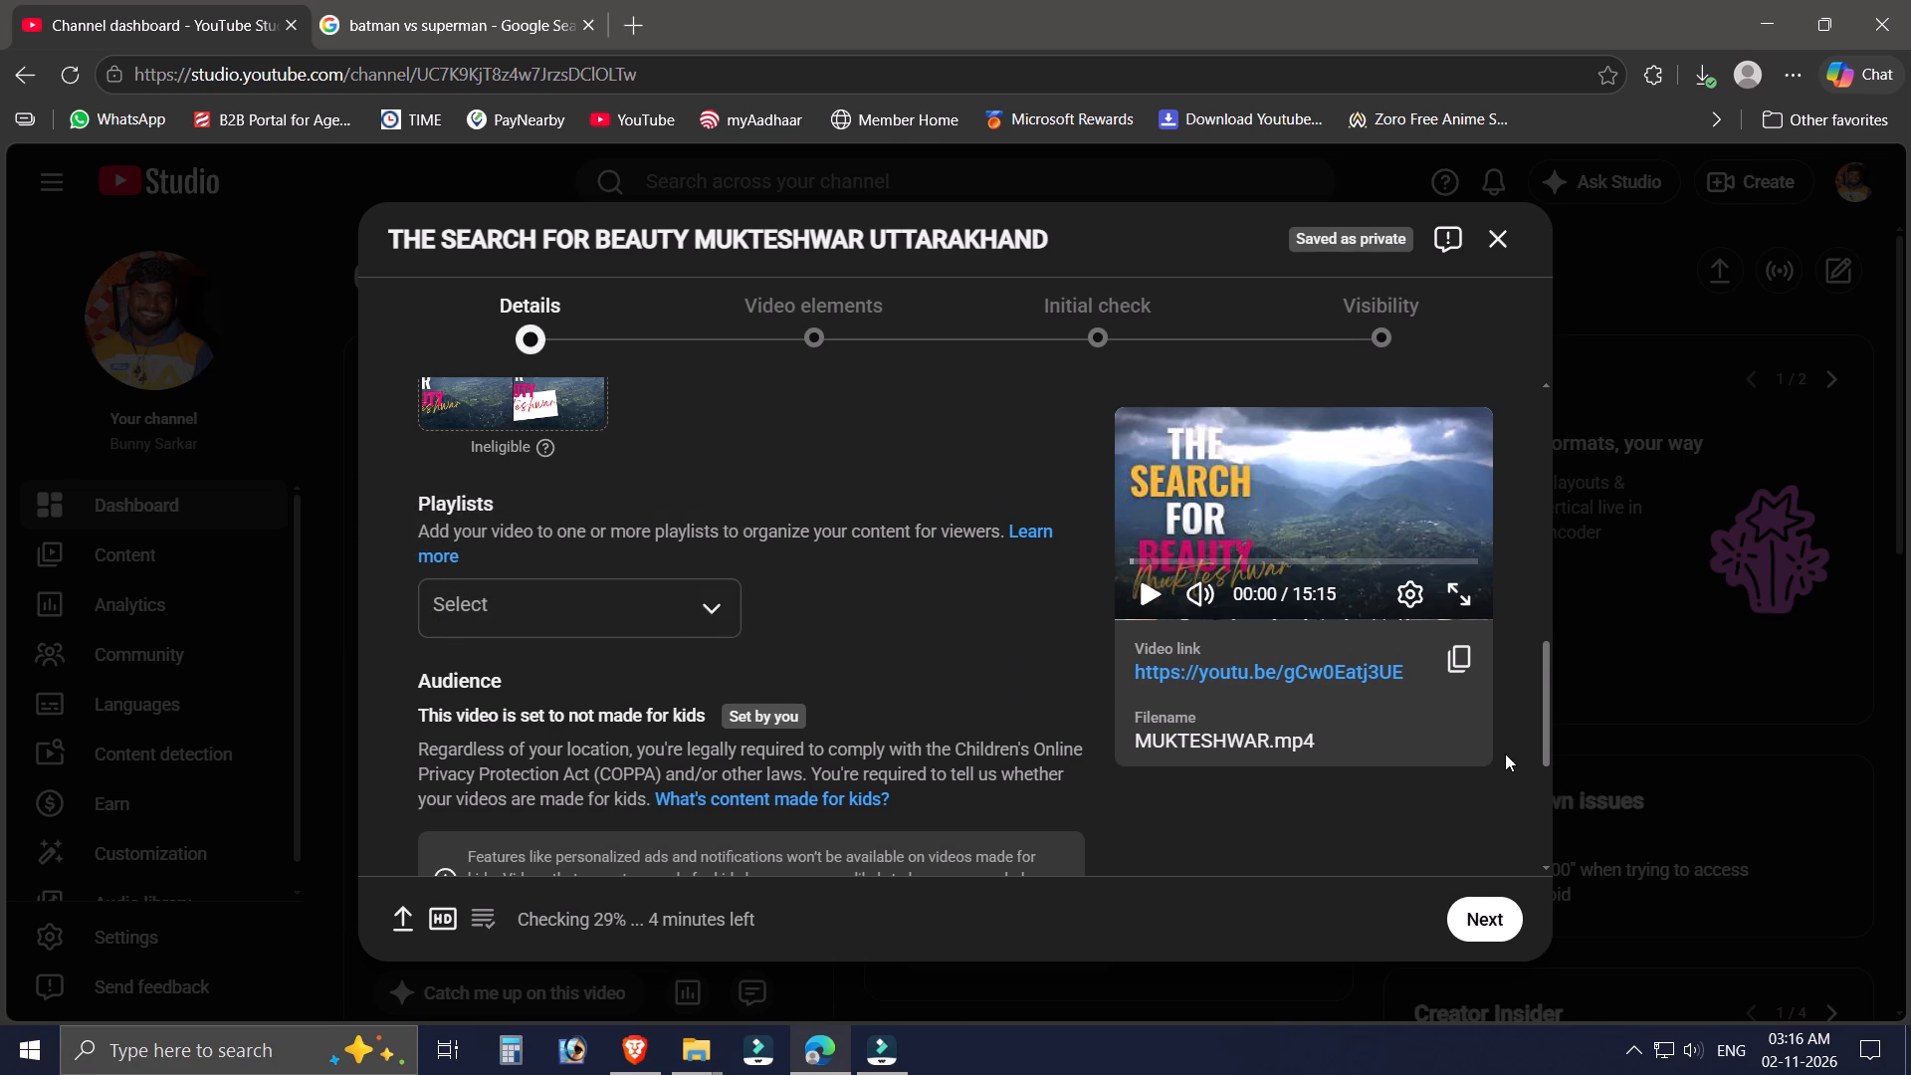
{"action": "scroll", "coordinate": [1502, 757], "scroll_direction": "down", "scroll_amount": 2}
{"action": "scroll", "coordinate": [1502, 759], "scroll_direction": "up", "scroll_amount": 1}
{"action": "scroll", "coordinate": [1501, 759], "scroll_direction": "down", "scroll_amount": 3}
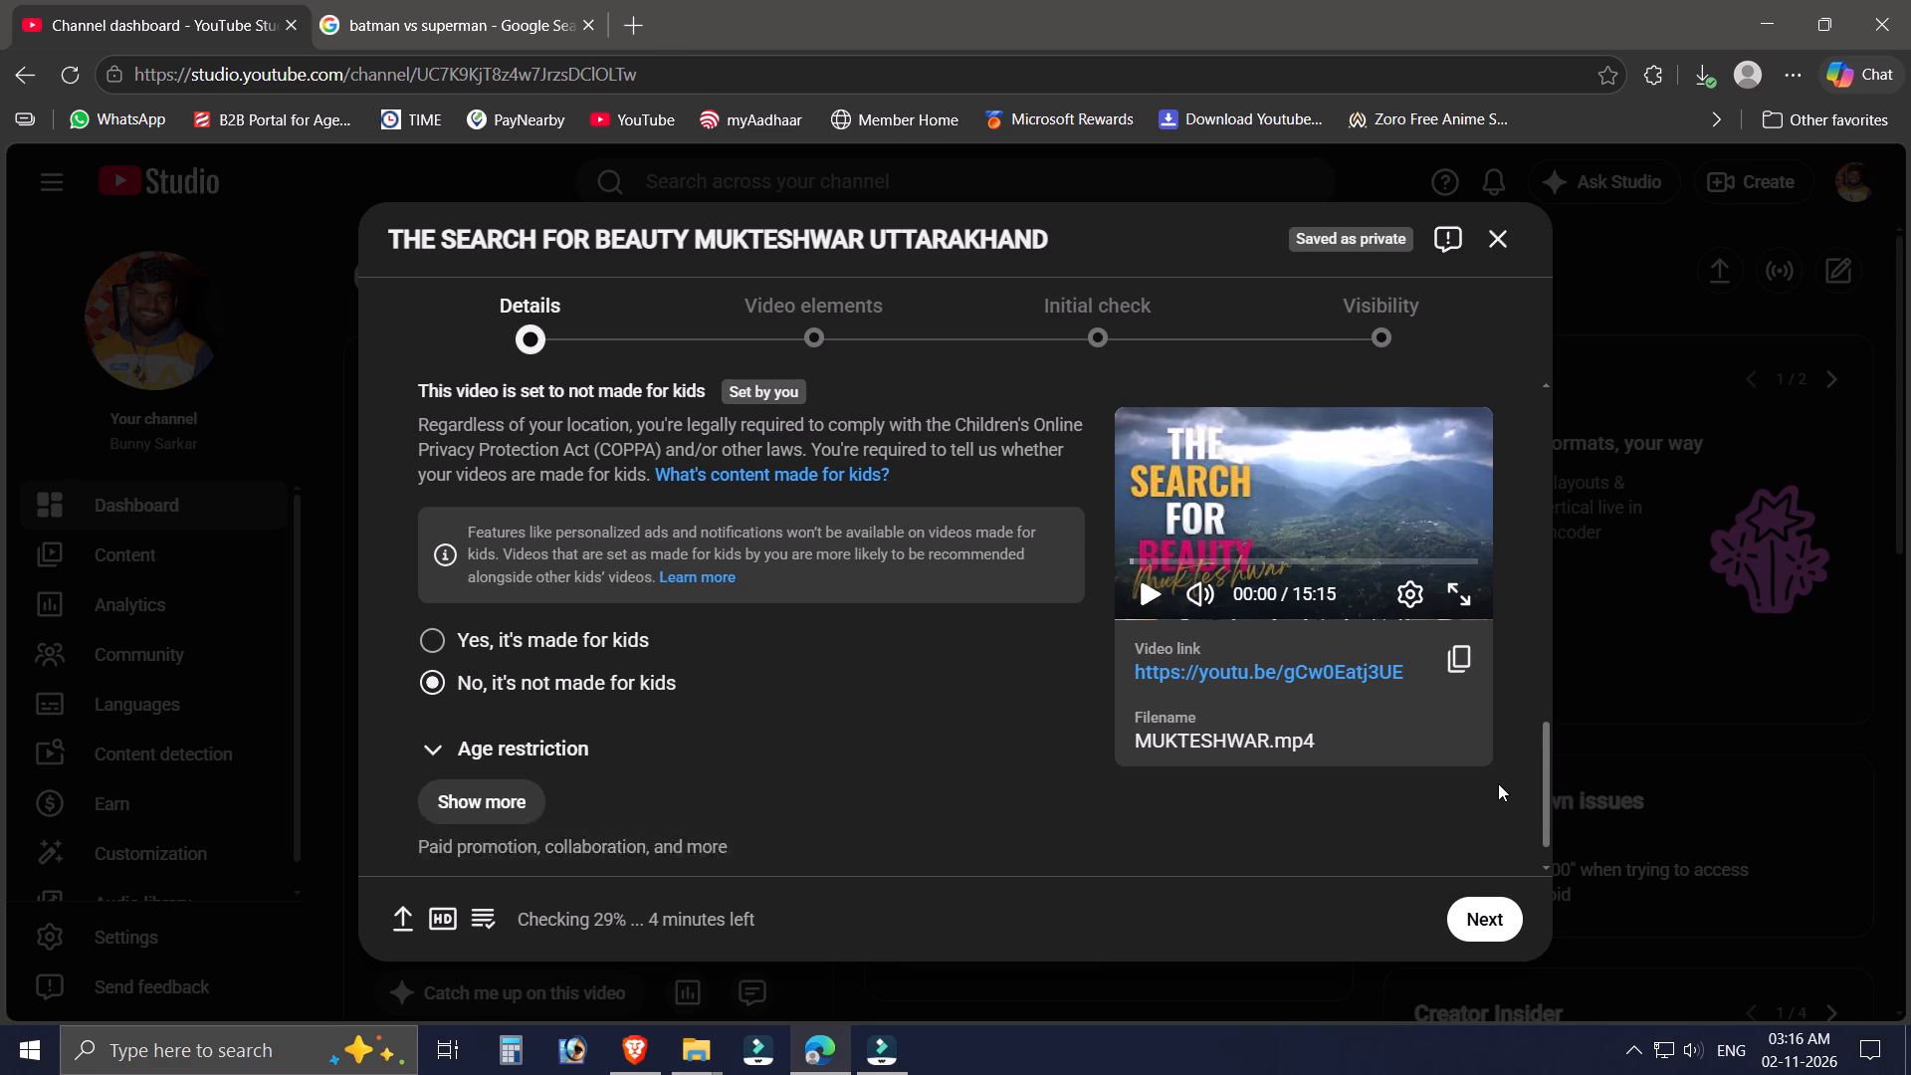
{"action": "scroll", "coordinate": [1498, 783], "scroll_direction": "down", "scroll_amount": 3}
{"action": "scroll", "coordinate": [1498, 788], "scroll_direction": "up", "scroll_amount": 14}
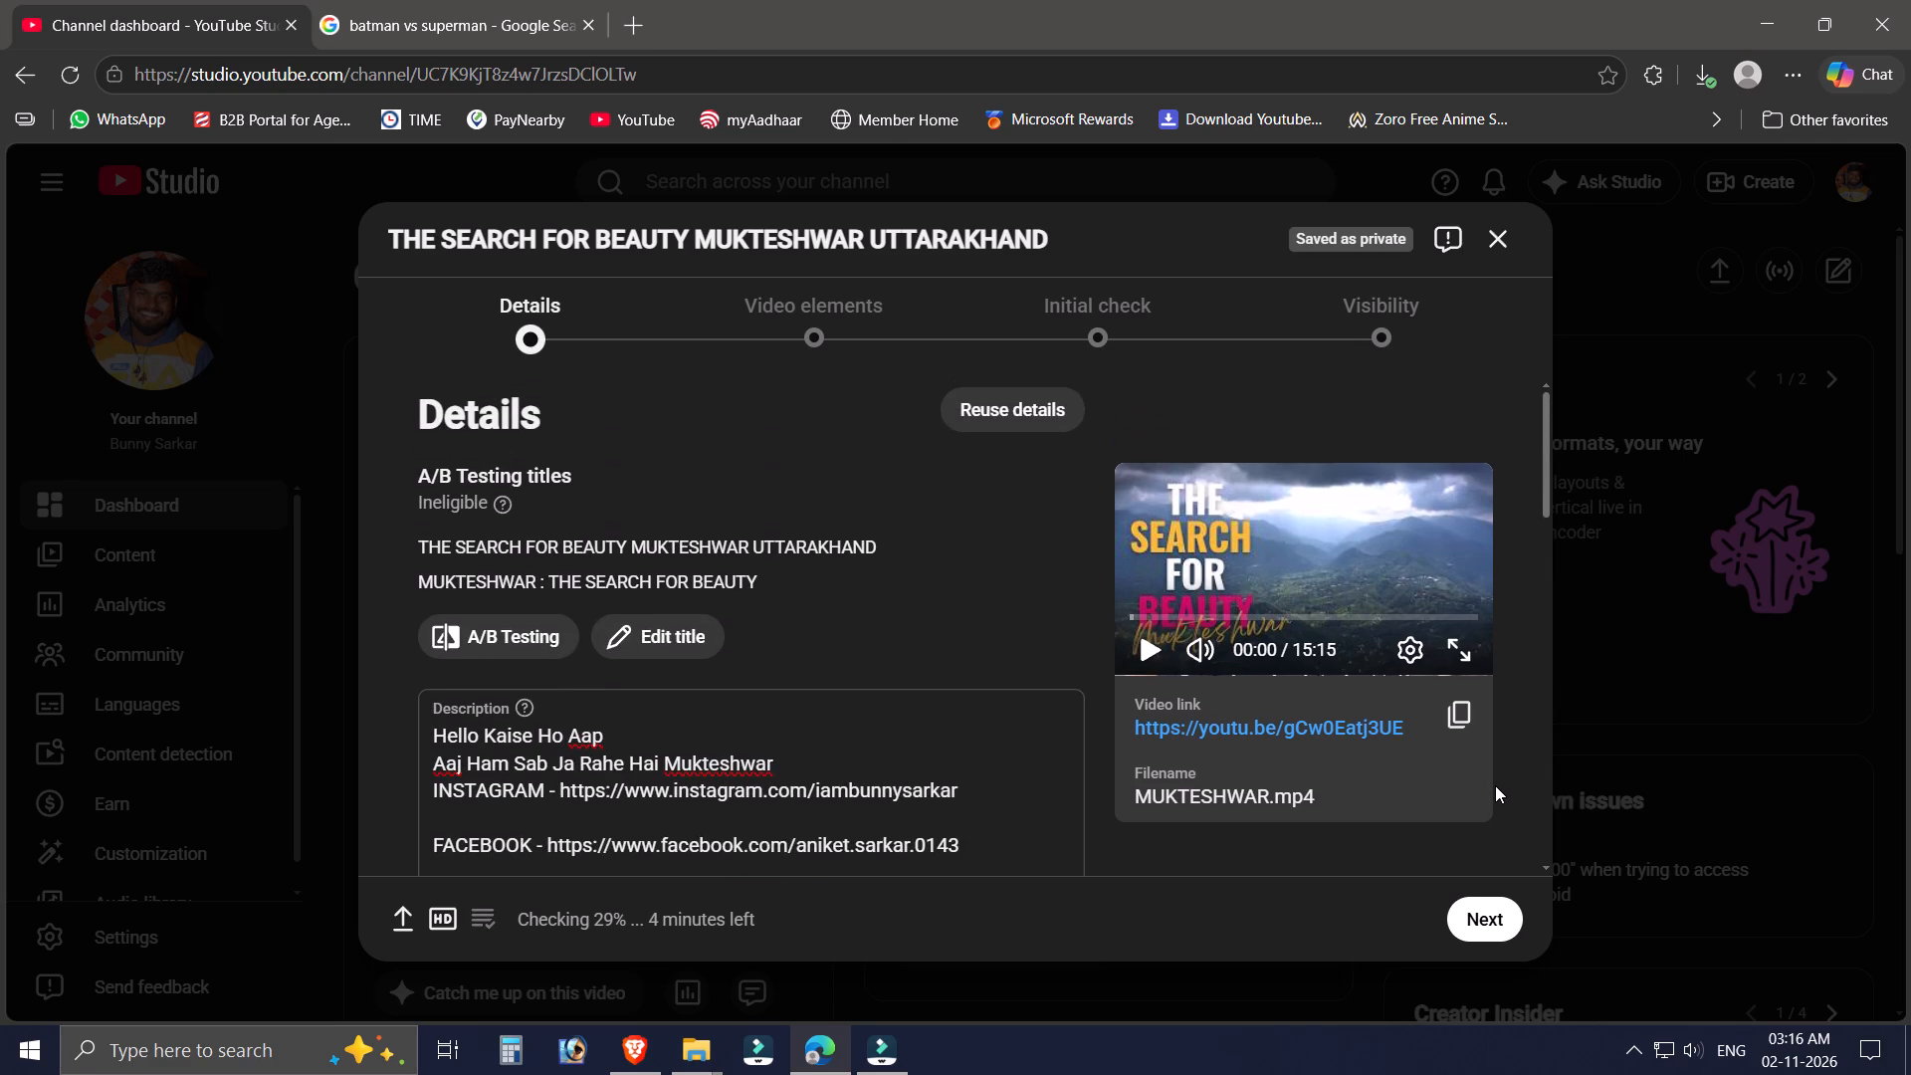
{"action": "scroll", "coordinate": [1495, 785], "scroll_direction": "up", "scroll_amount": 4}
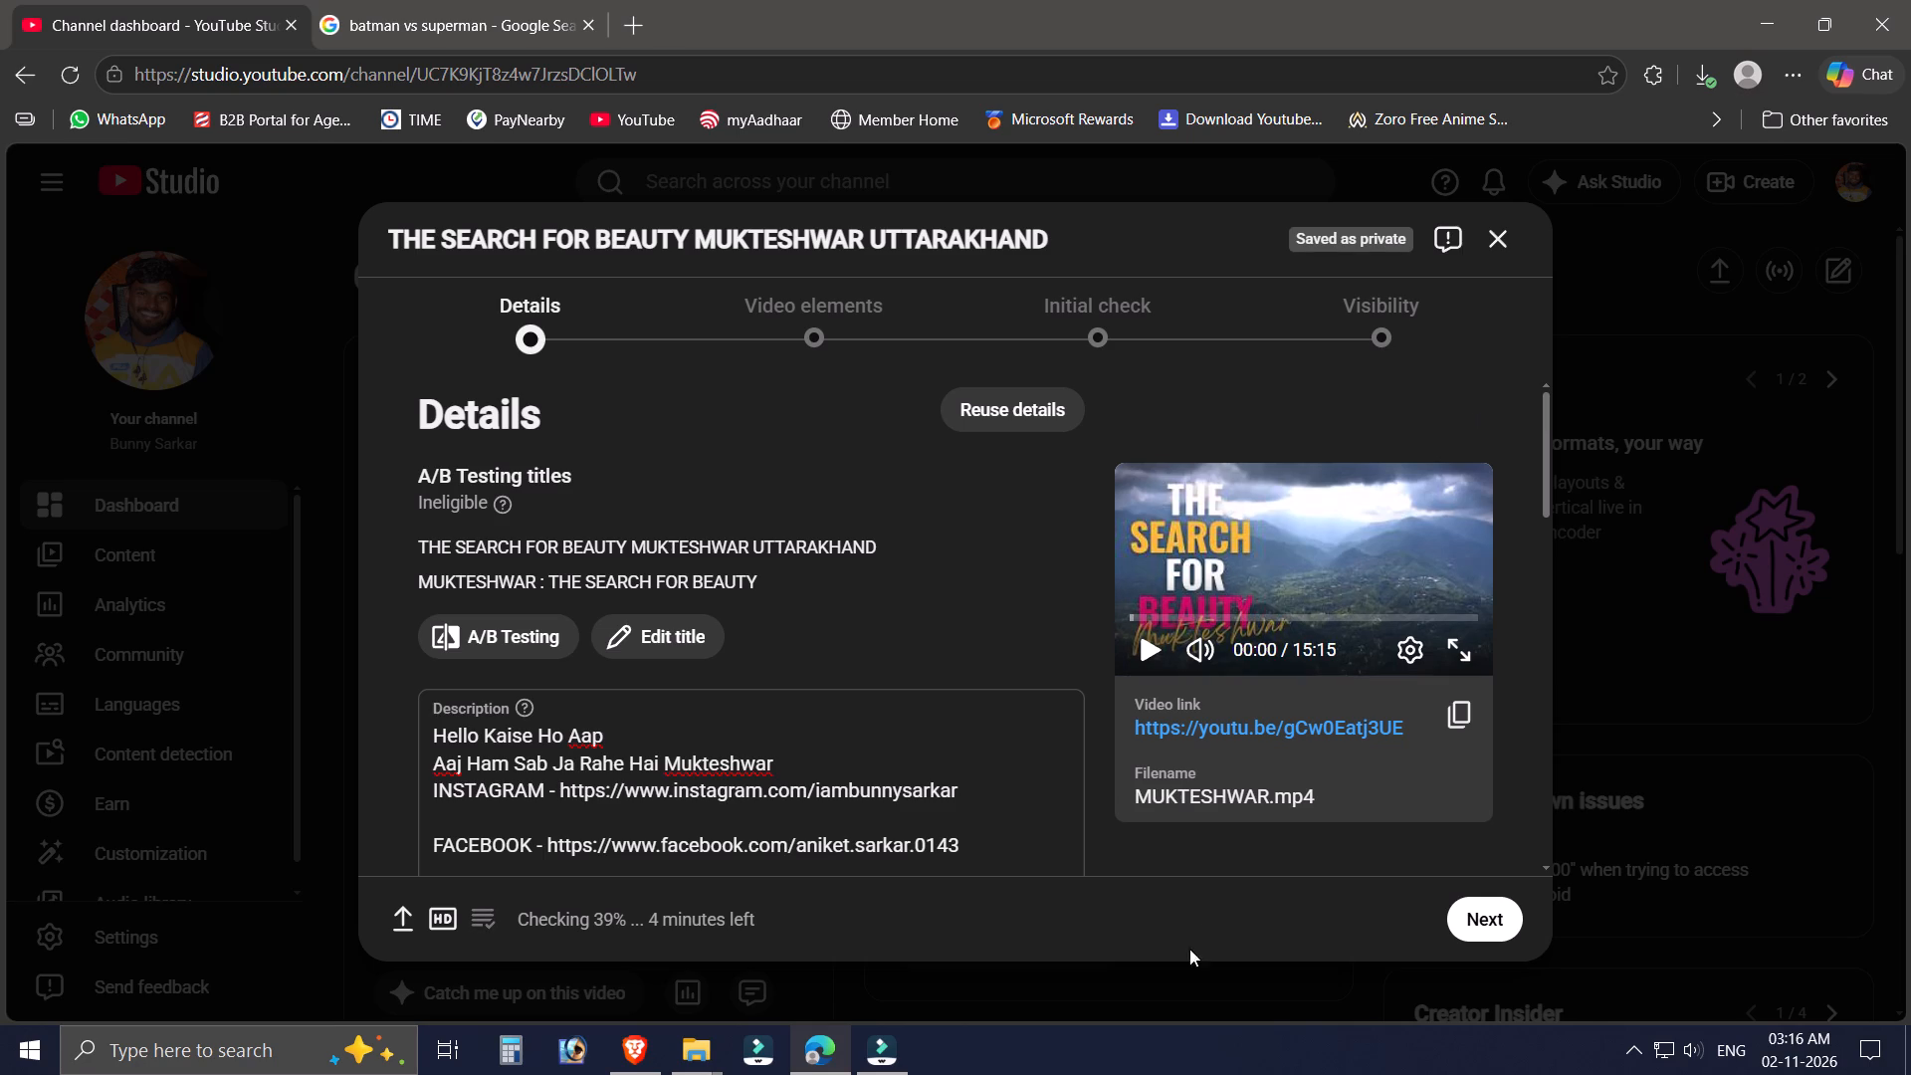
Show the hidden system tray icons.
{"action": "left_click", "coordinate": [1647, 1042]}
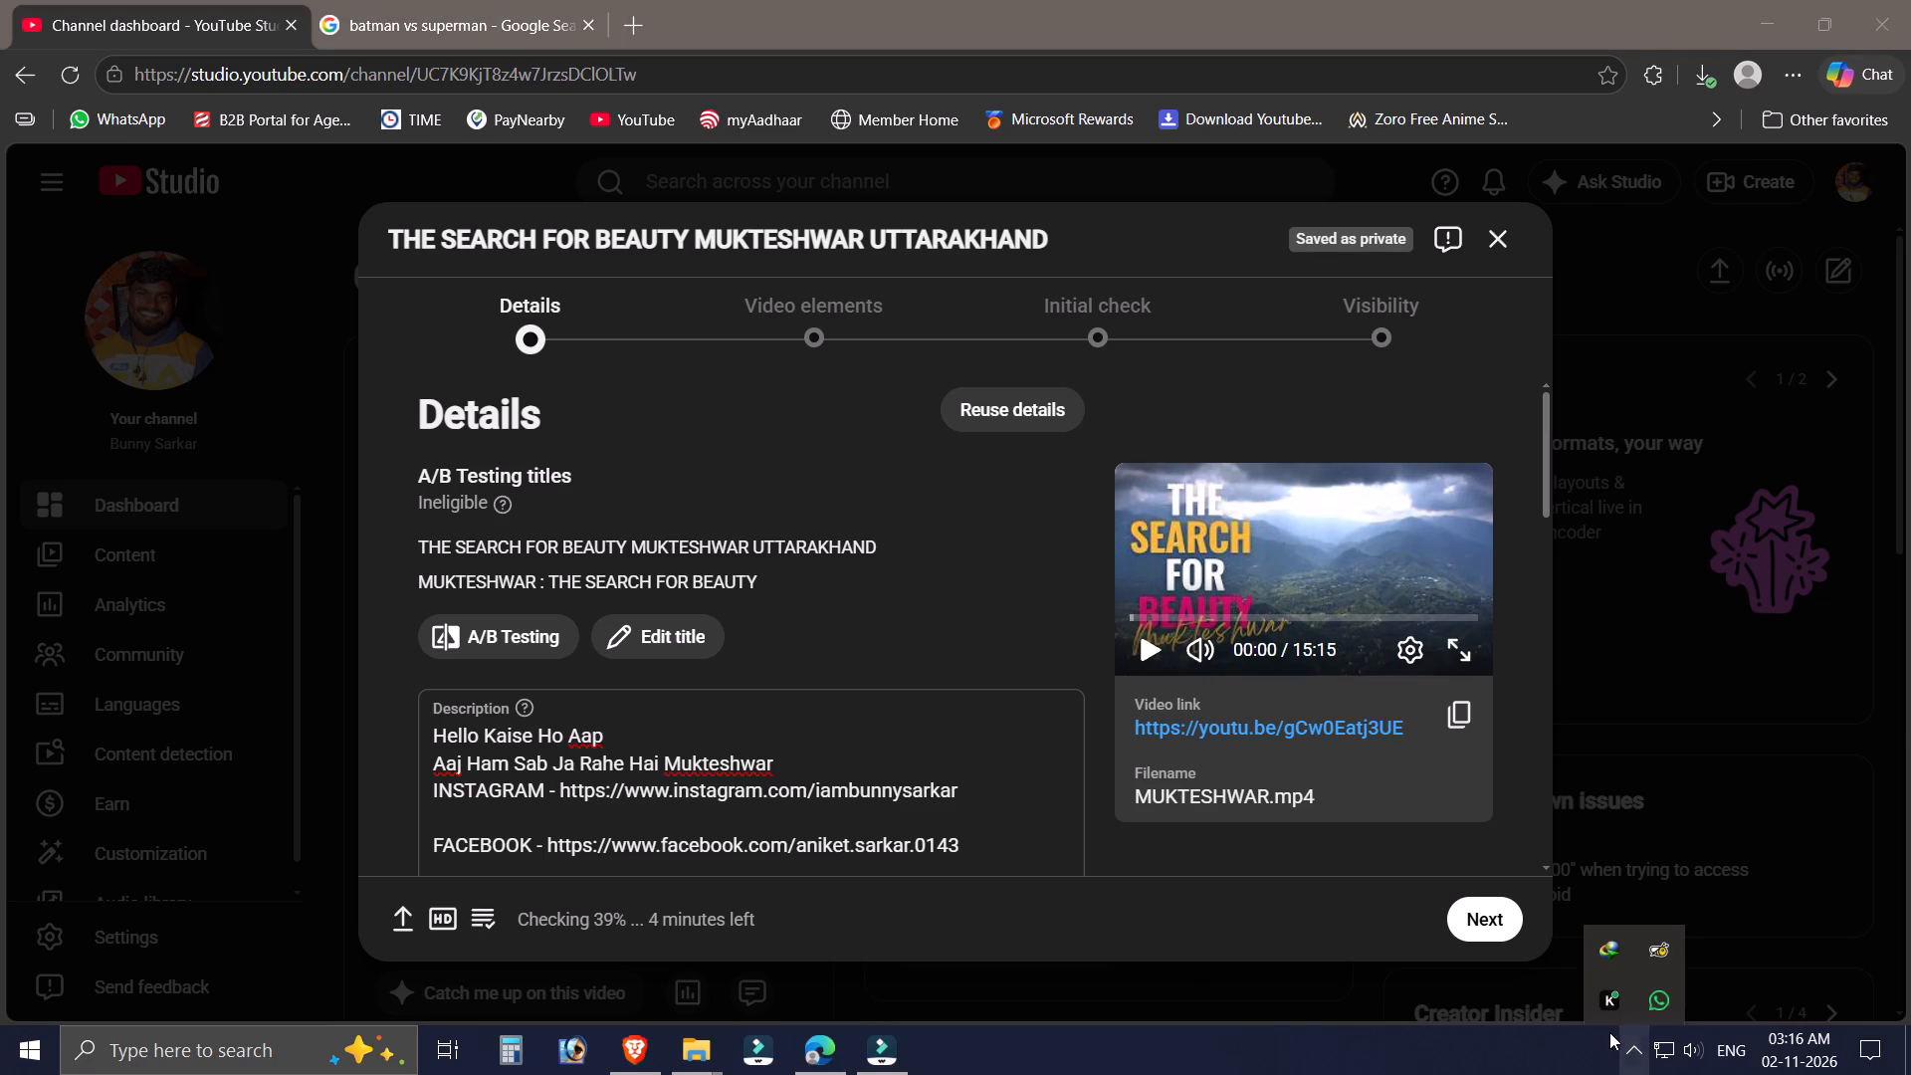
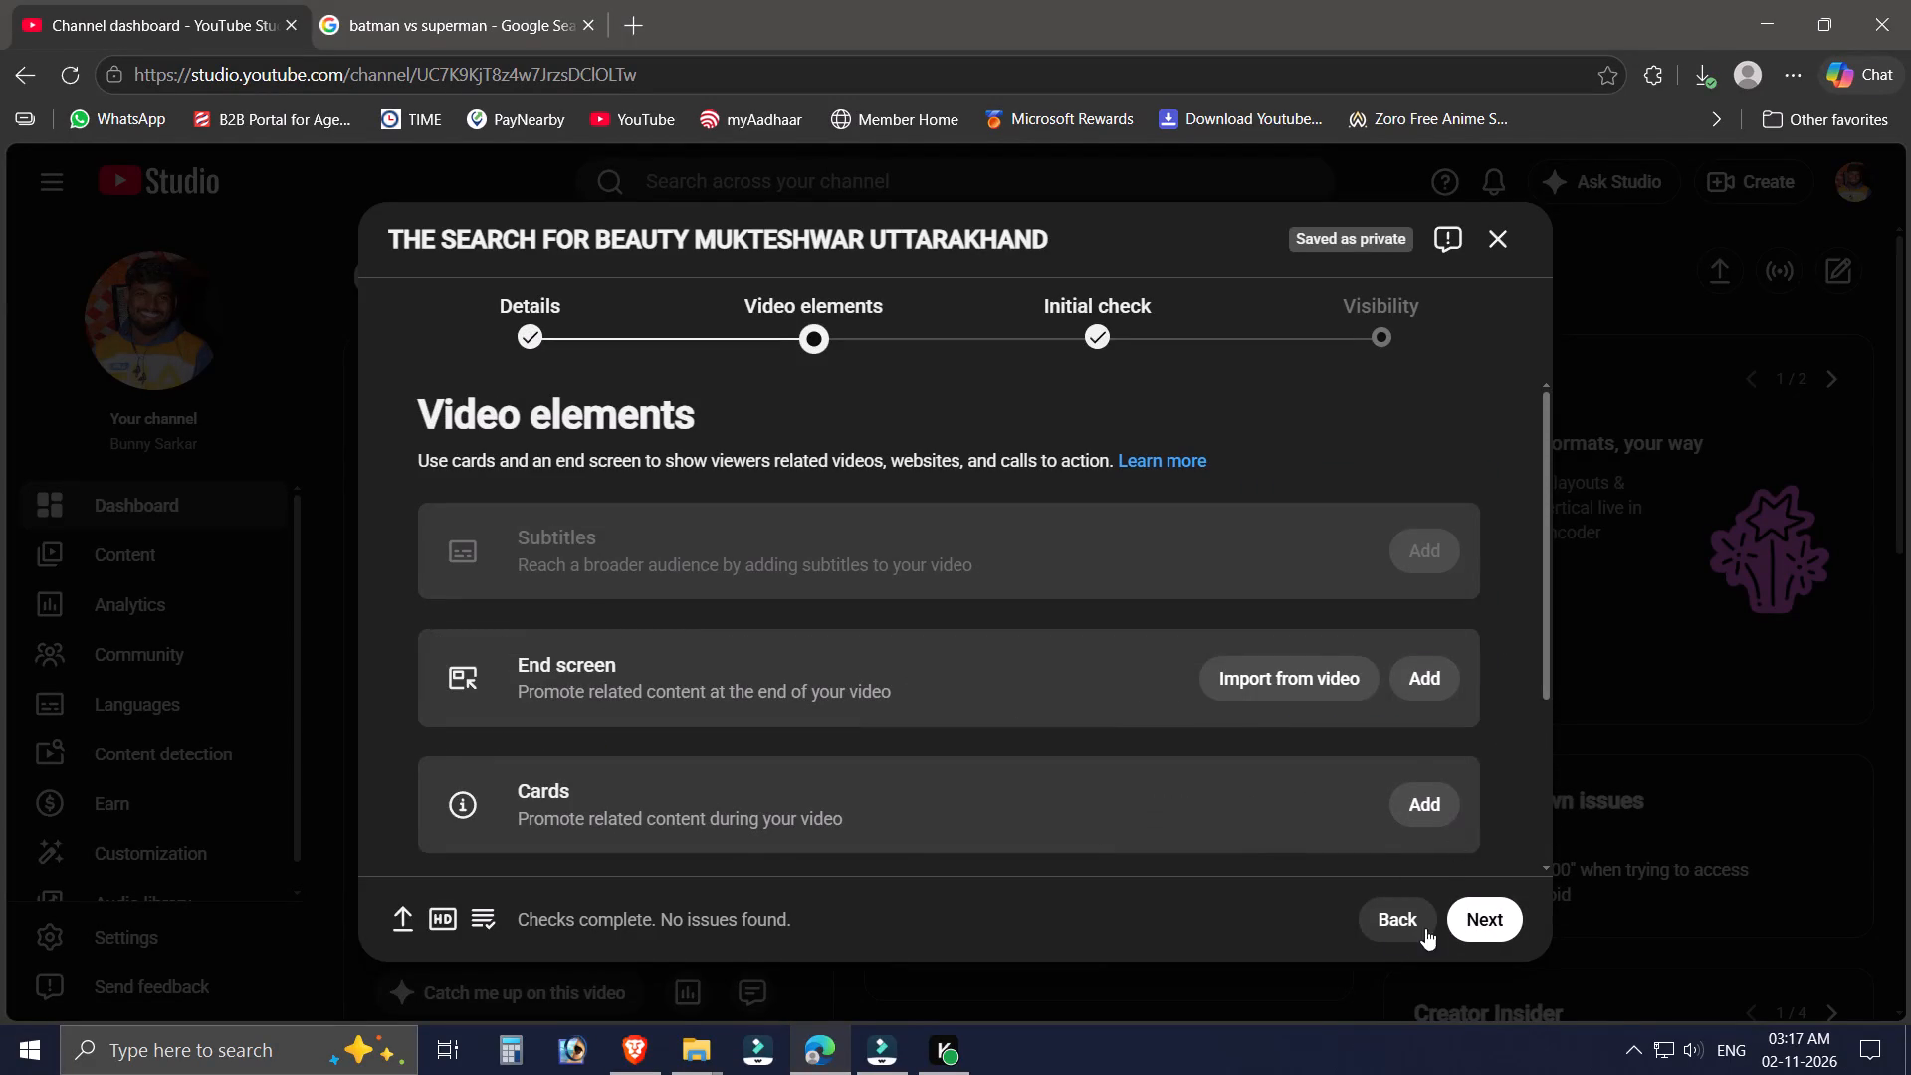
Return to the video's Details page and go to the end of the description, after Your Queries.
{"action": "left_click", "coordinate": [1396, 929]}
{"action": "scroll", "coordinate": [842, 617], "scroll_direction": "down", "scroll_amount": 6}
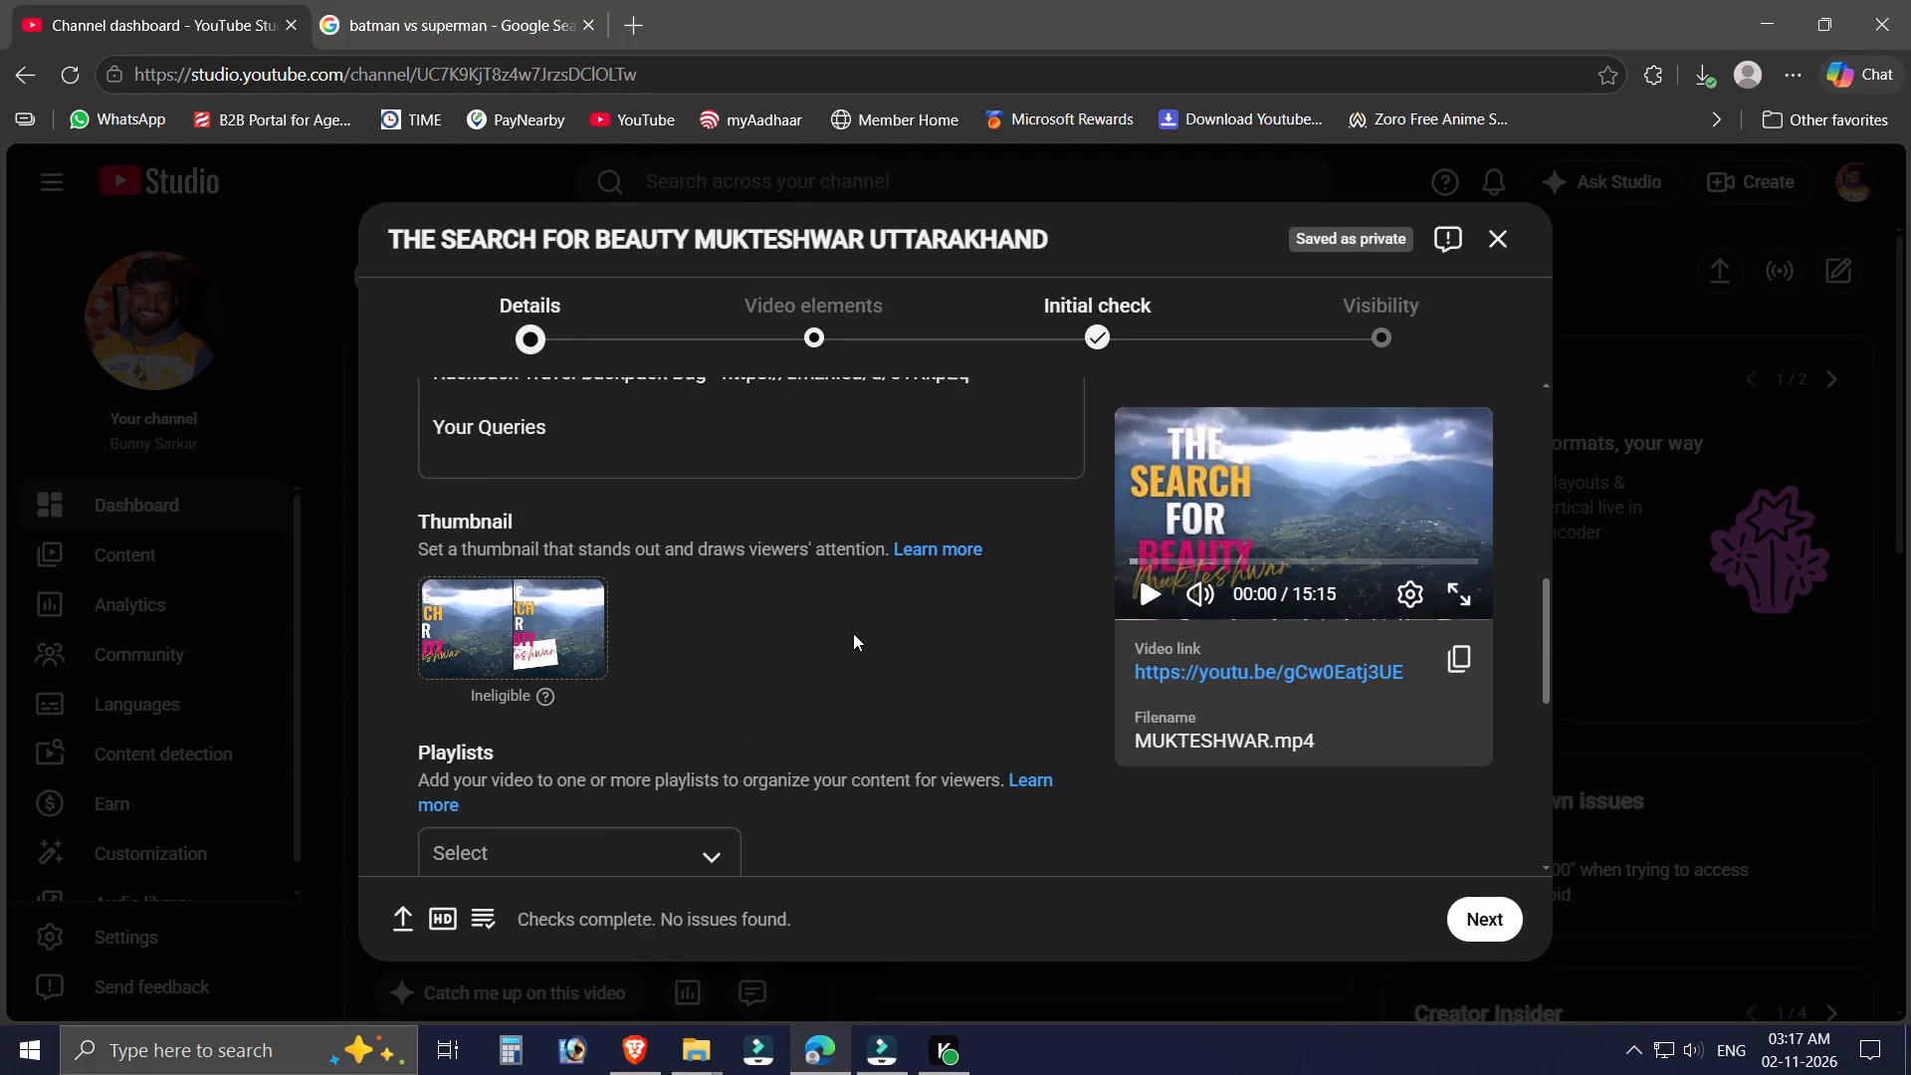
{"action": "scroll", "coordinate": [853, 633], "scroll_direction": "up", "scroll_amount": 1}
{"action": "left_click", "coordinate": [583, 561]}
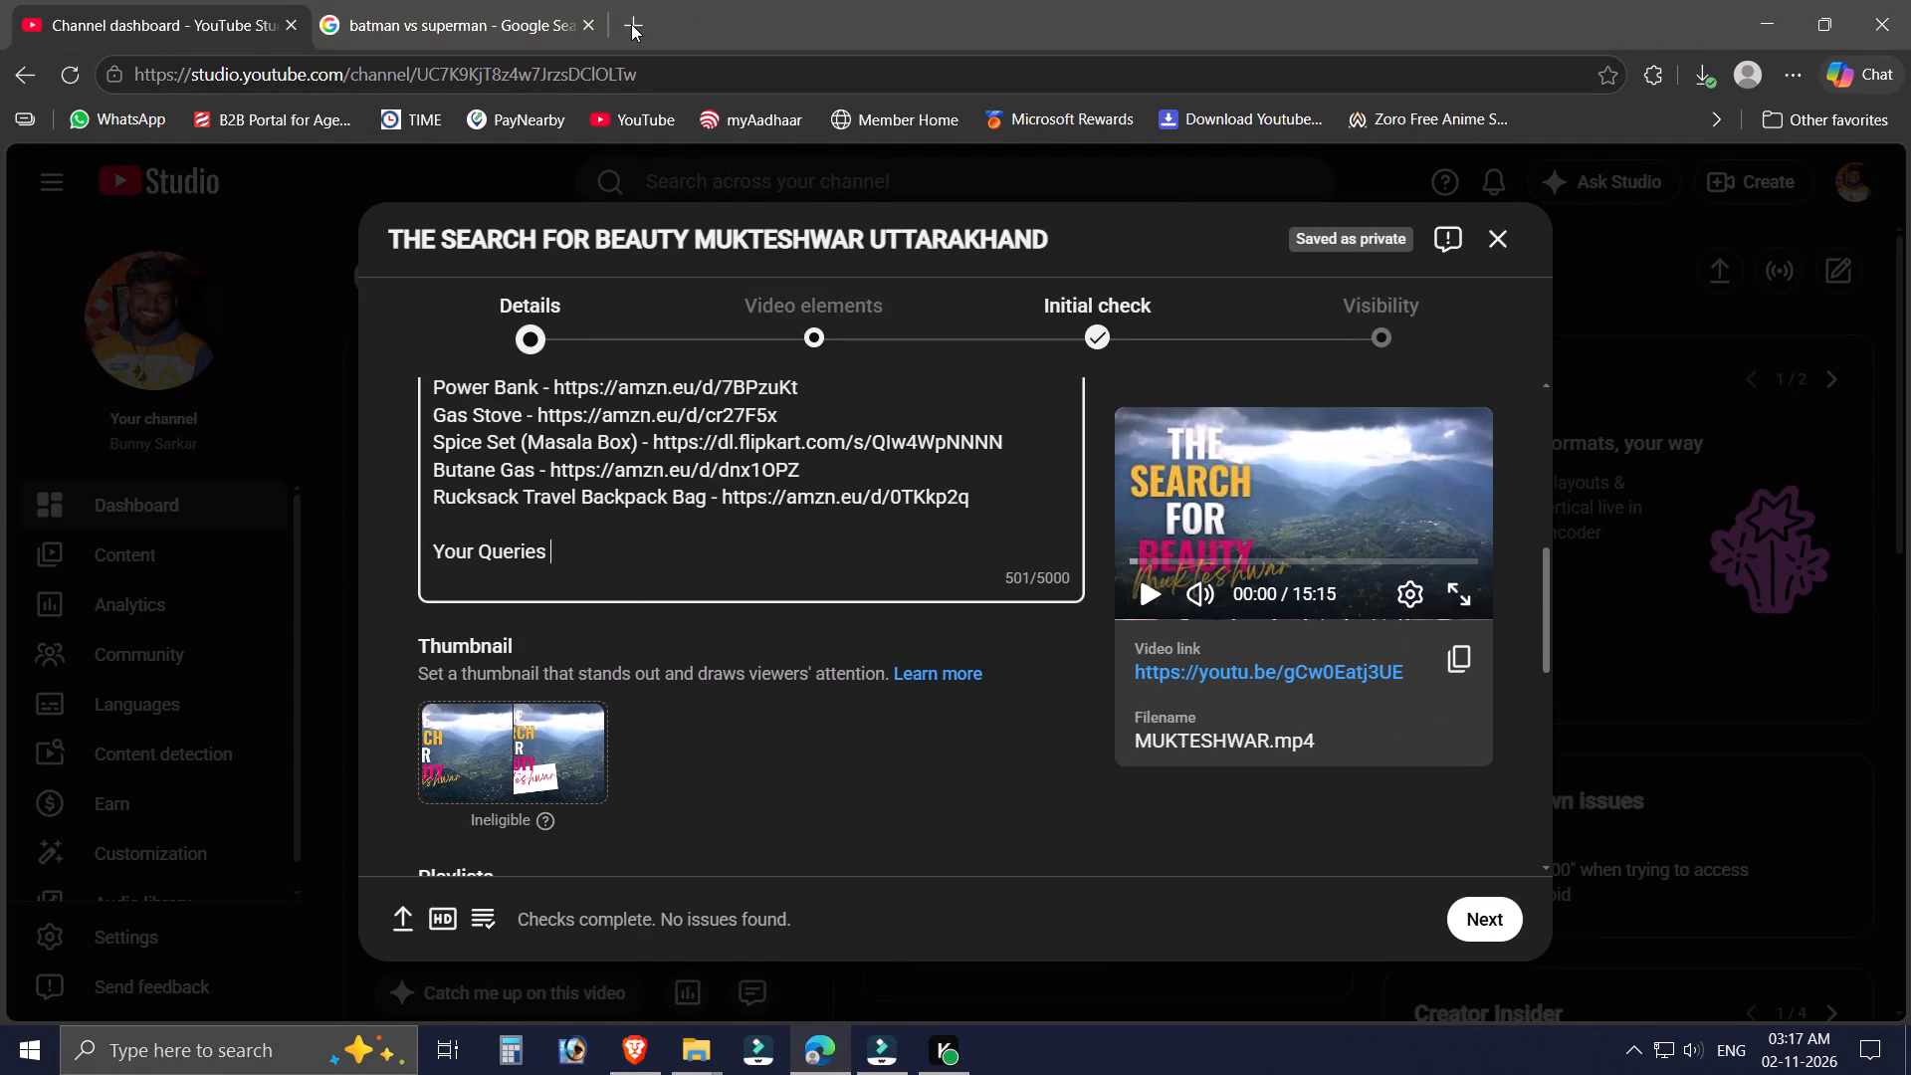
Open the Rapidtags tag generator in a new browser tab and generate tags for Mukteshwar.
{"action": "left_click", "coordinate": [631, 24]}
{"action": "type", "text": "ra"}
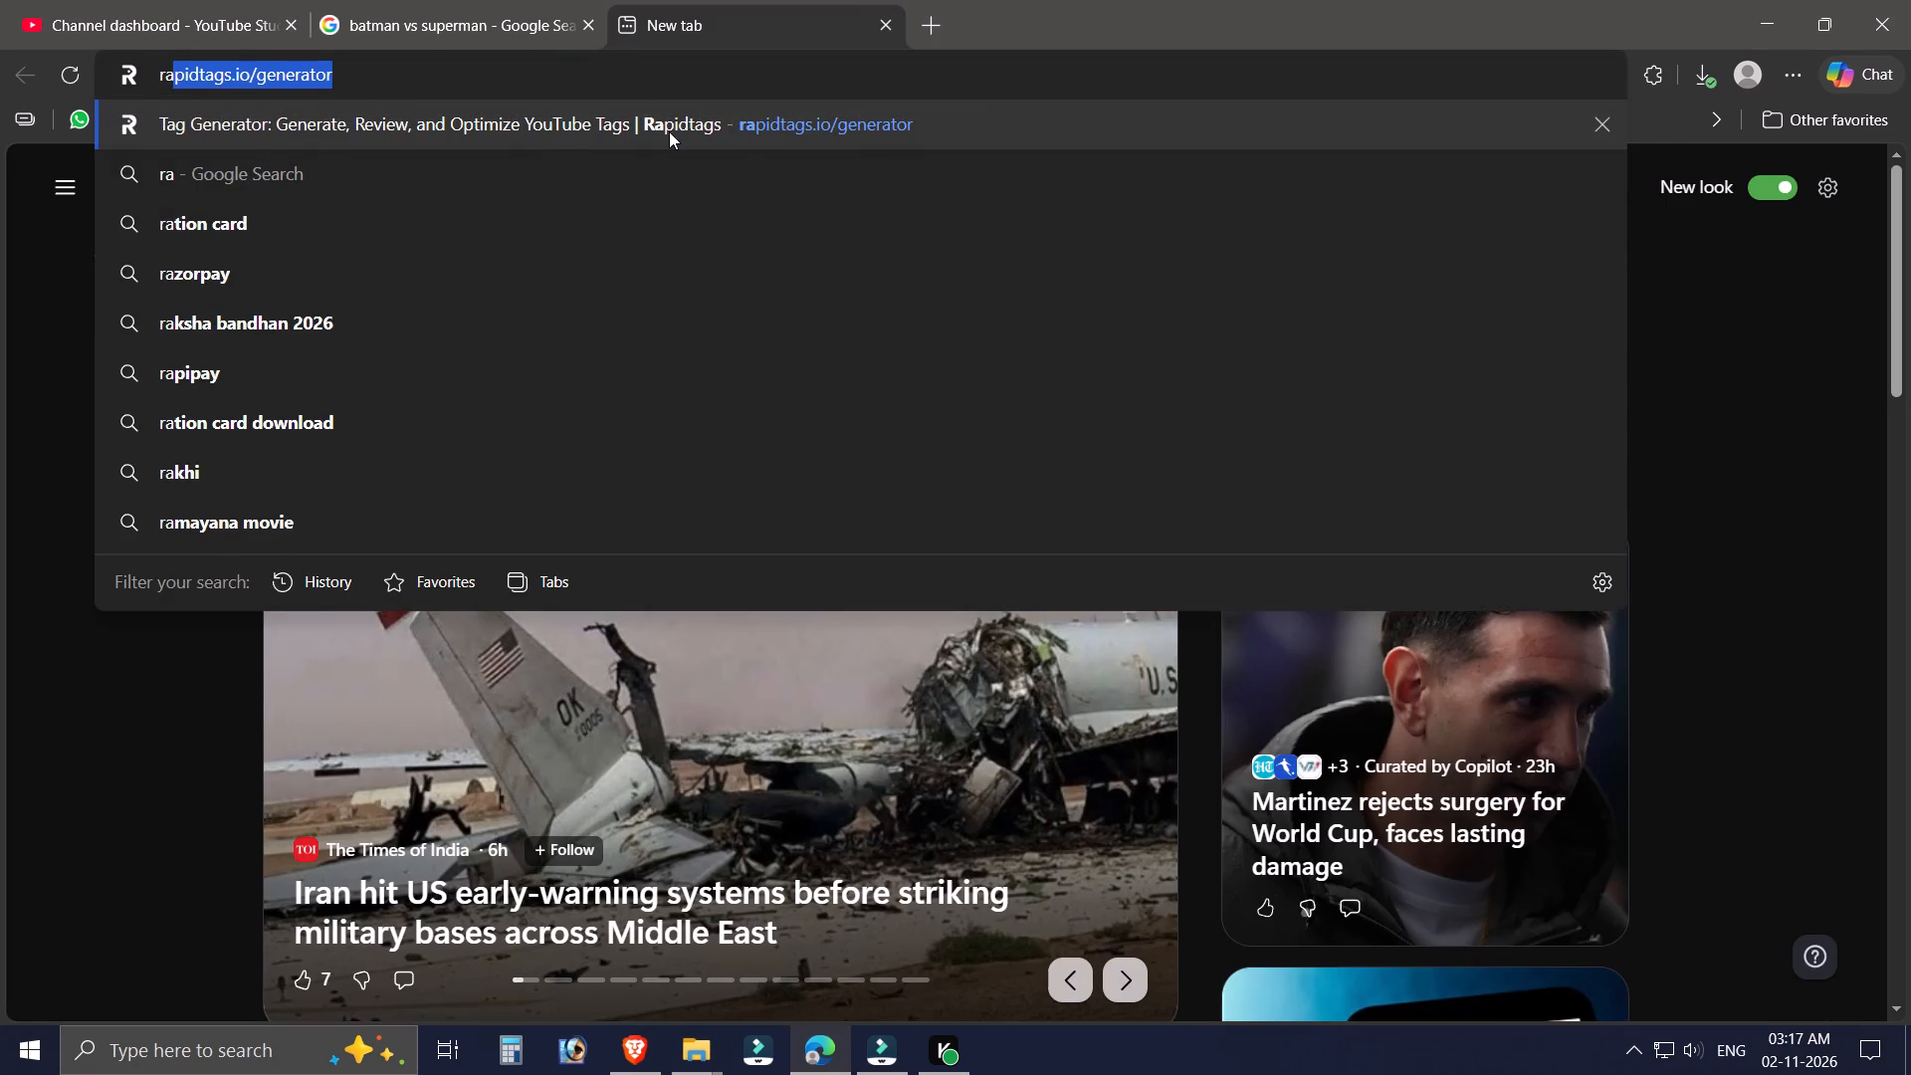
{"action": "left_click", "coordinate": [667, 131]}
{"action": "left_click", "coordinate": [851, 677]}
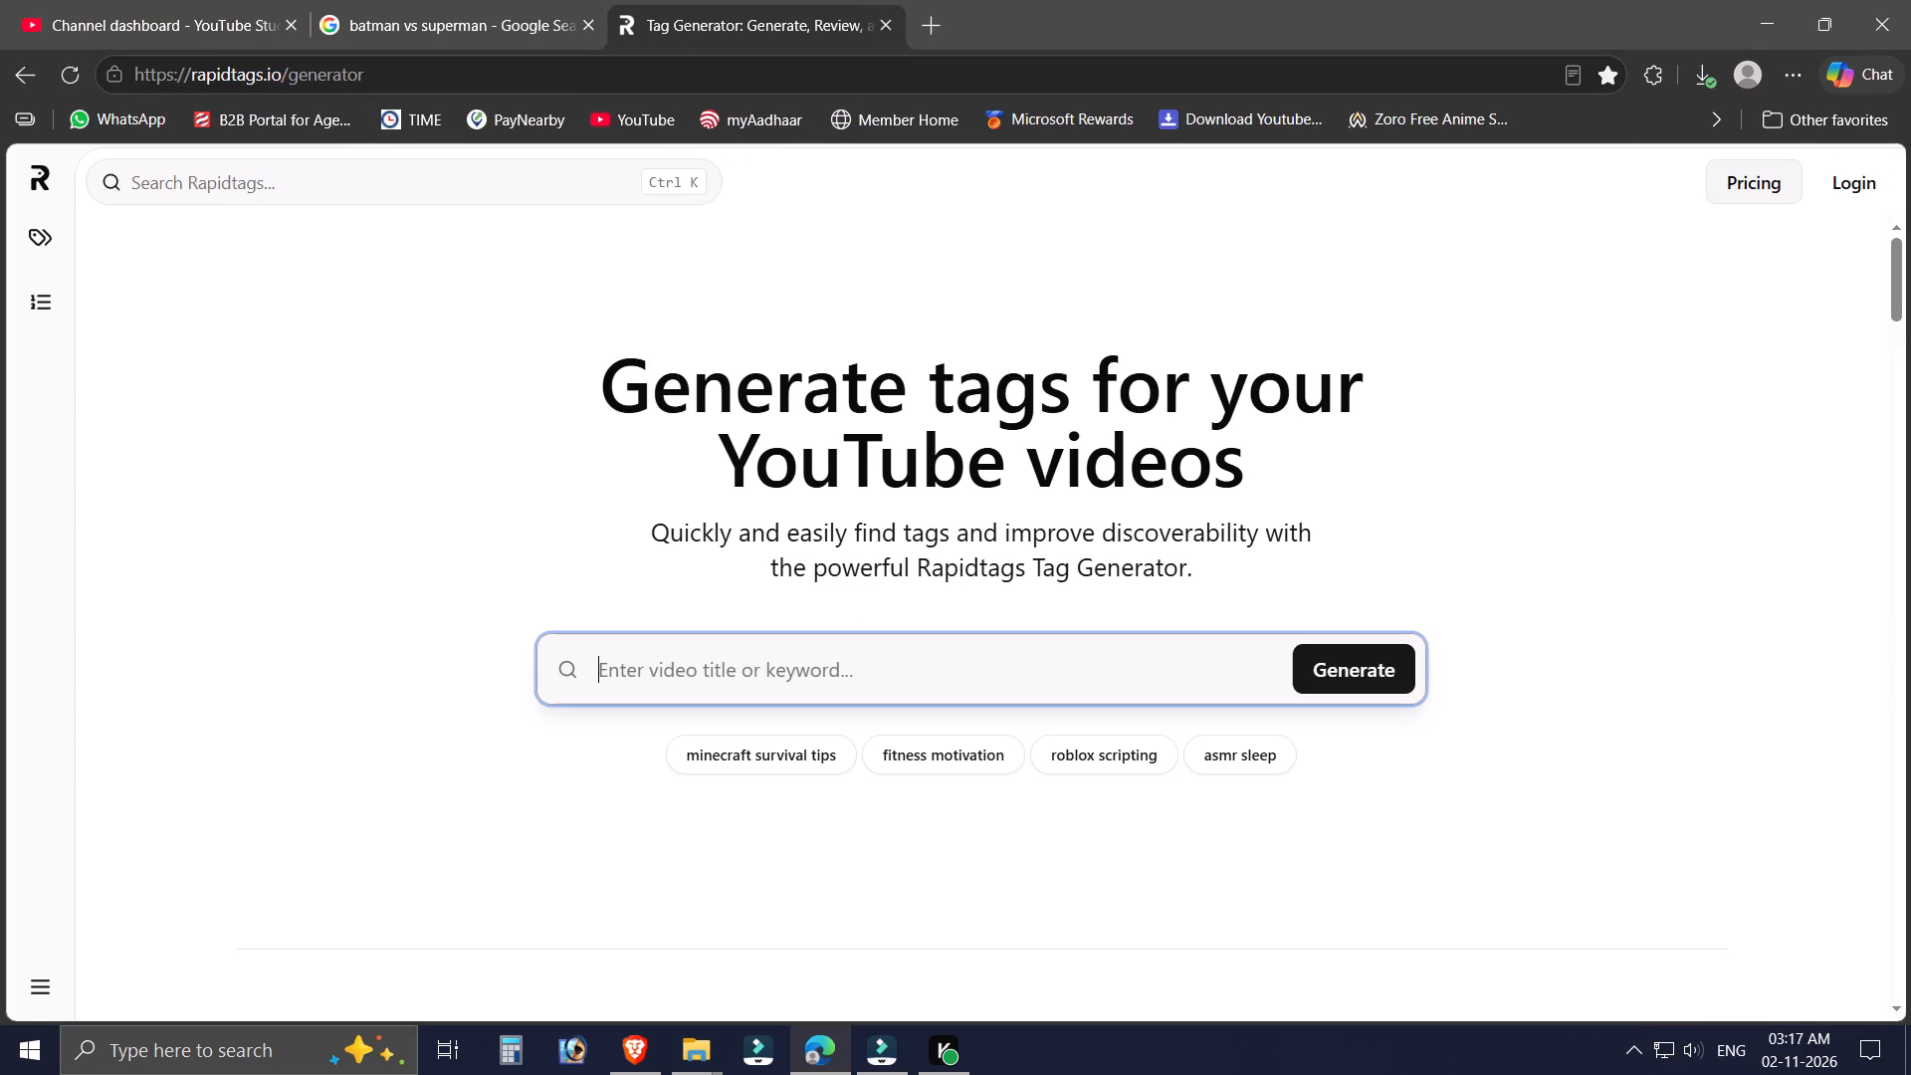
{"action": "type", "text": "Muk"}
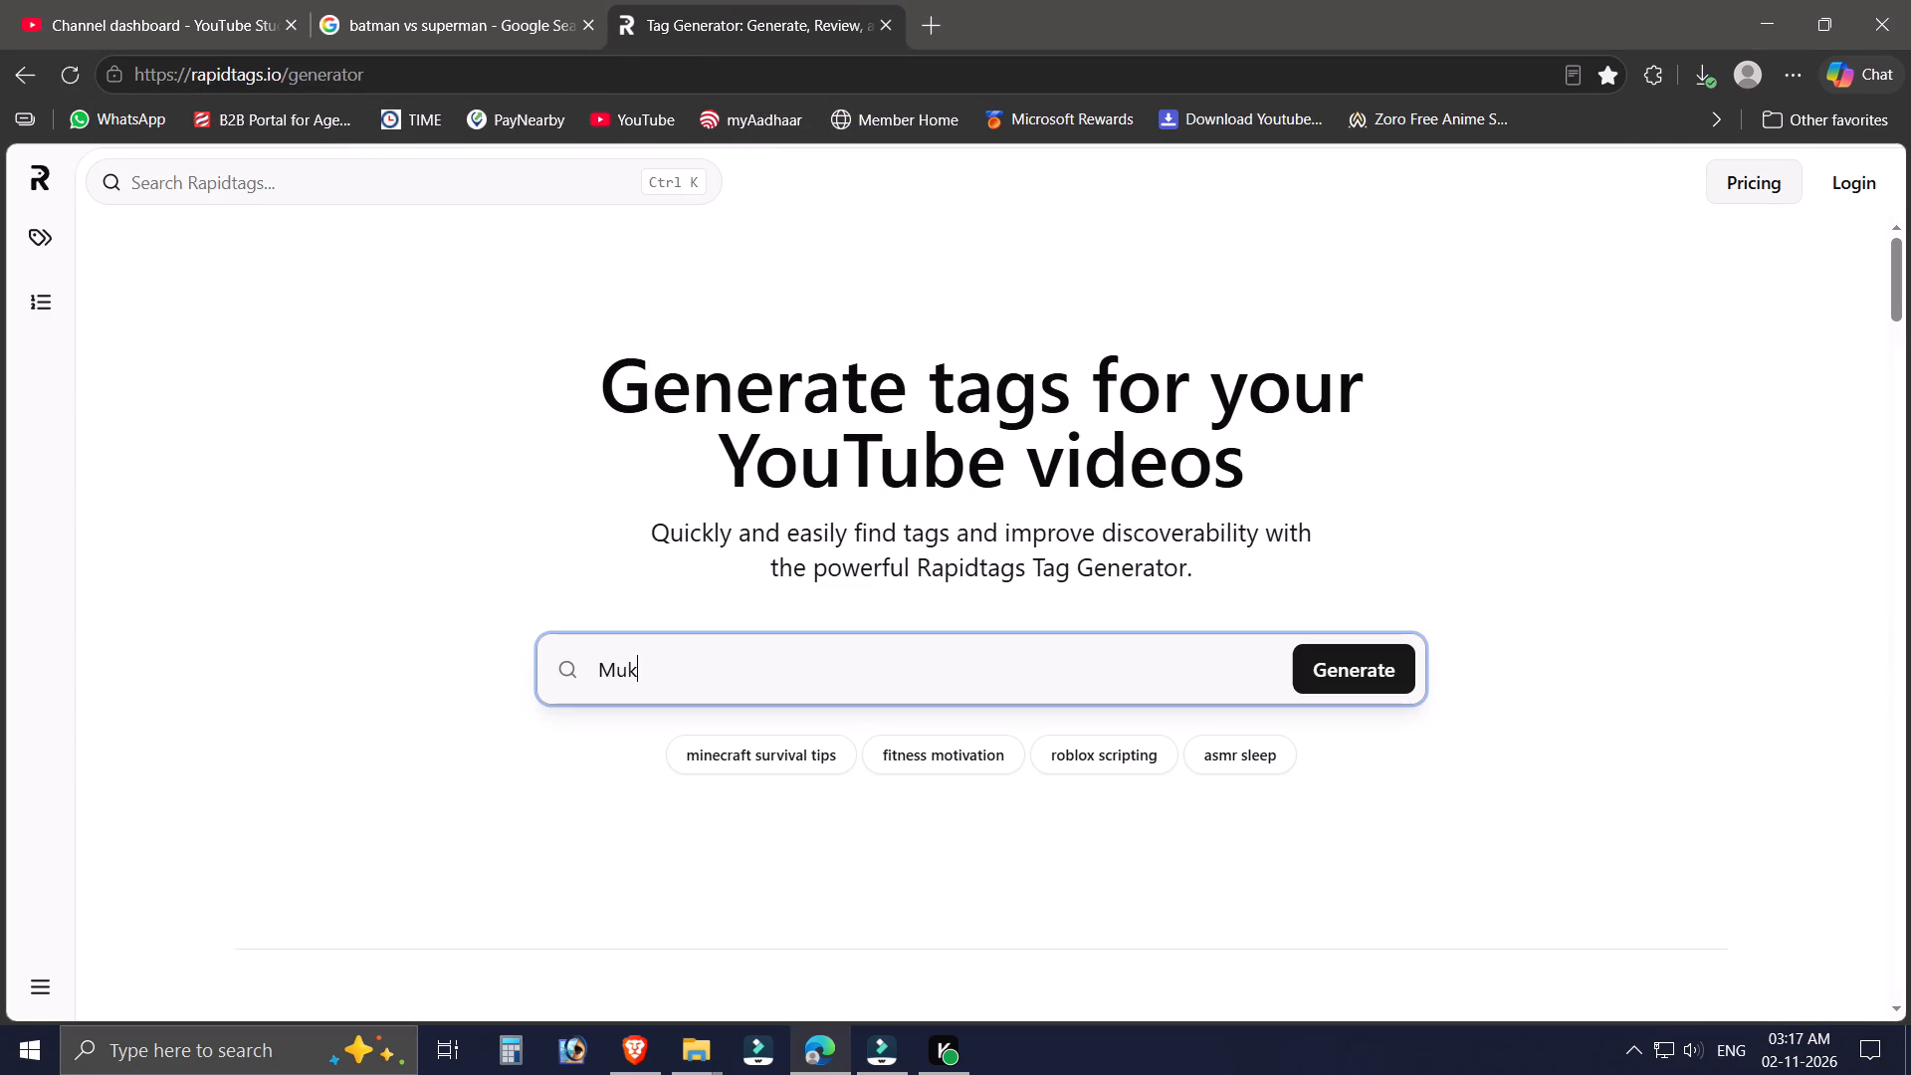
{"action": "type", "text": "tesh"}
{"action": "type", "text": "war"}
{"action": "key", "text": "Return"}
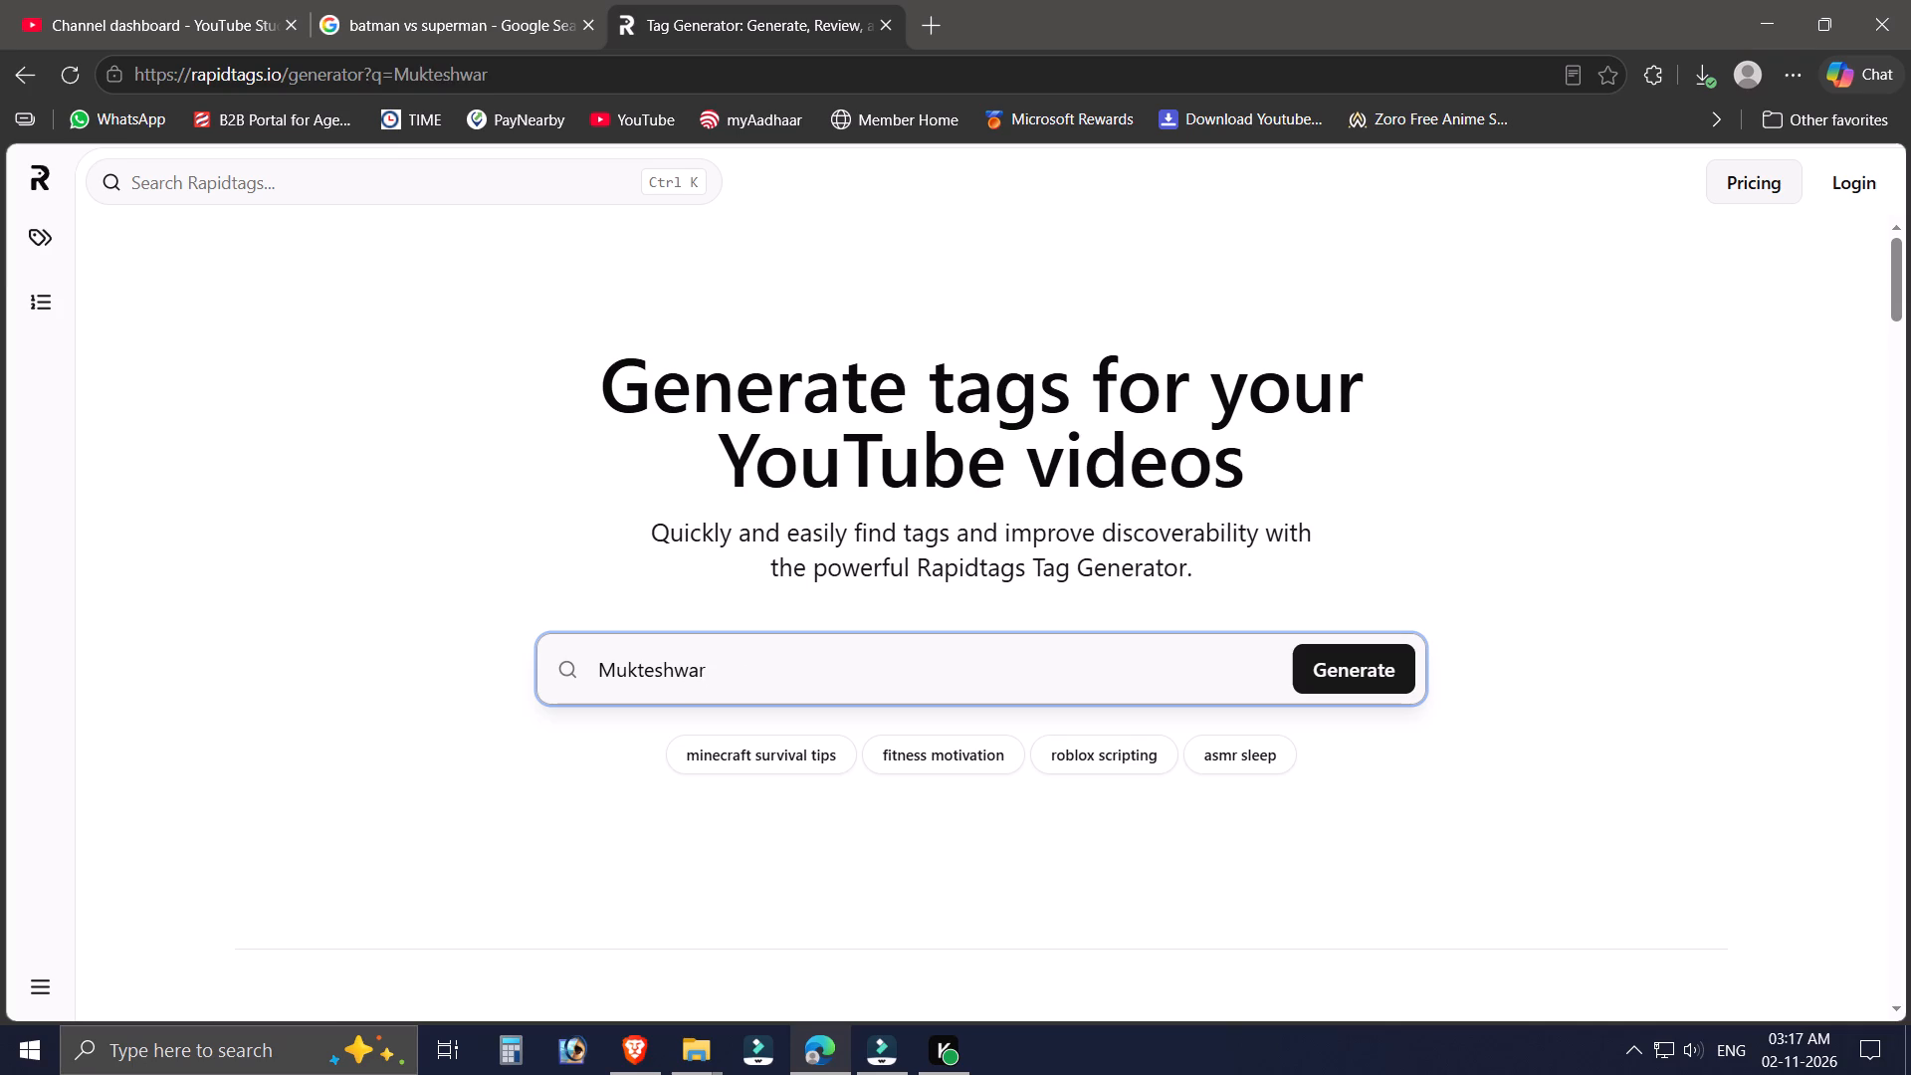
{"action": "left_click", "coordinate": [1374, 659]}
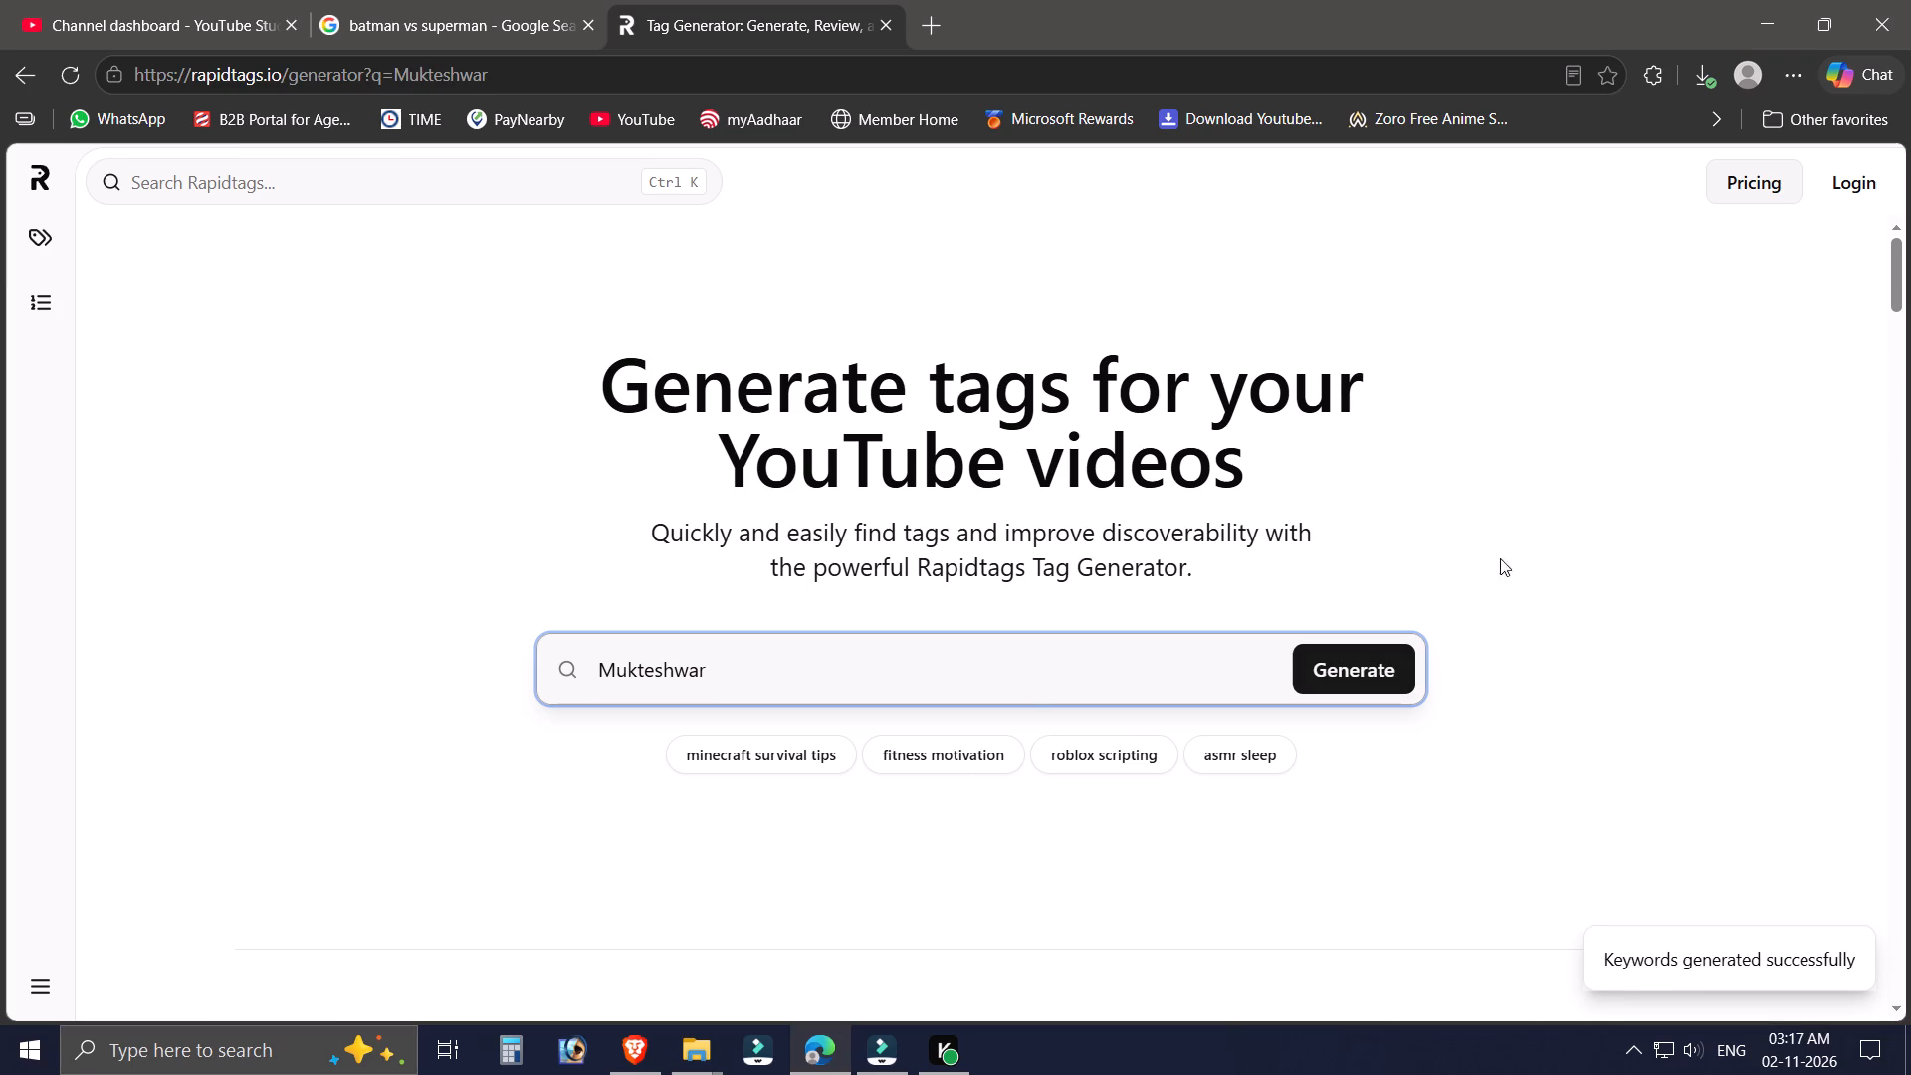
Copy all the generated tags and paste them on a new line under Your Queries in the YouTube Studio description.
{"action": "scroll", "coordinate": [1341, 692], "scroll_direction": "down", "scroll_amount": 5}
{"action": "left_click", "coordinate": [1172, 717]}
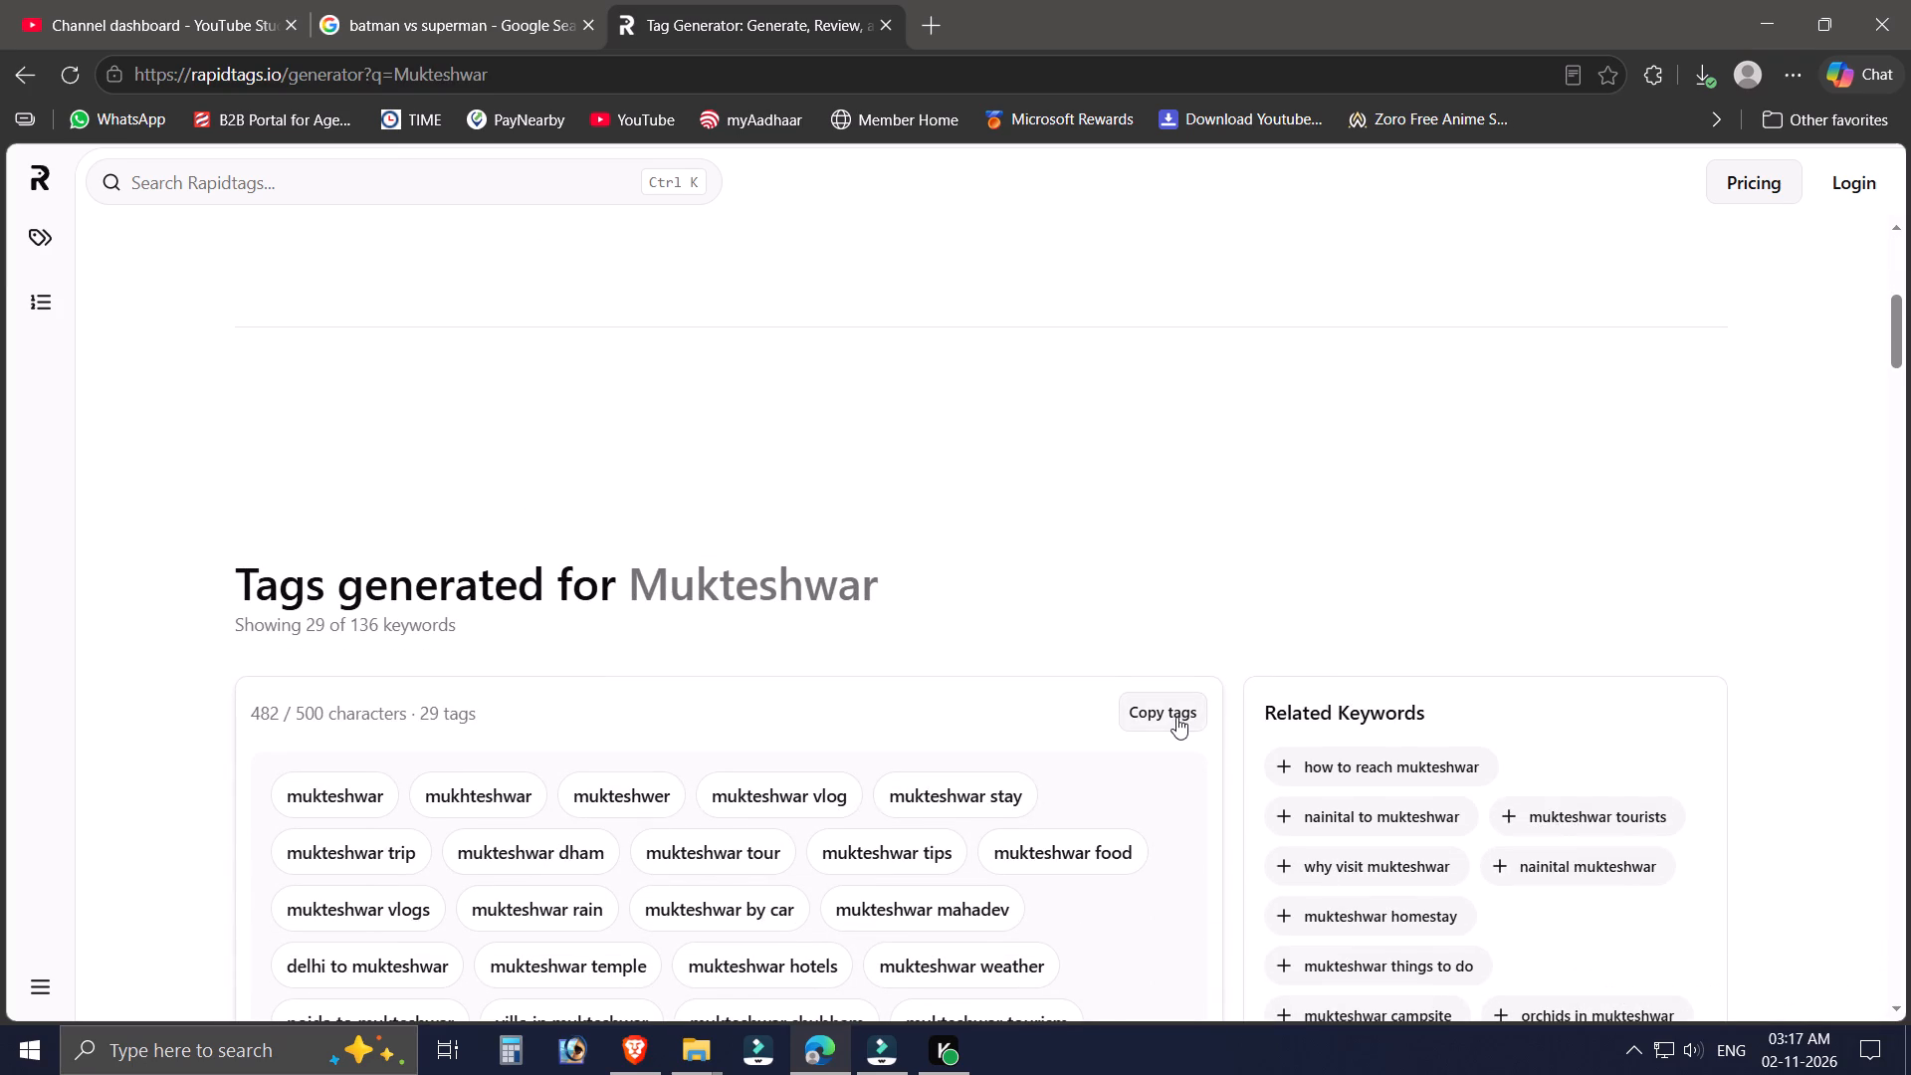
{"action": "left_click", "coordinate": [202, 0]}
{"action": "left_click", "coordinate": [610, 566]}
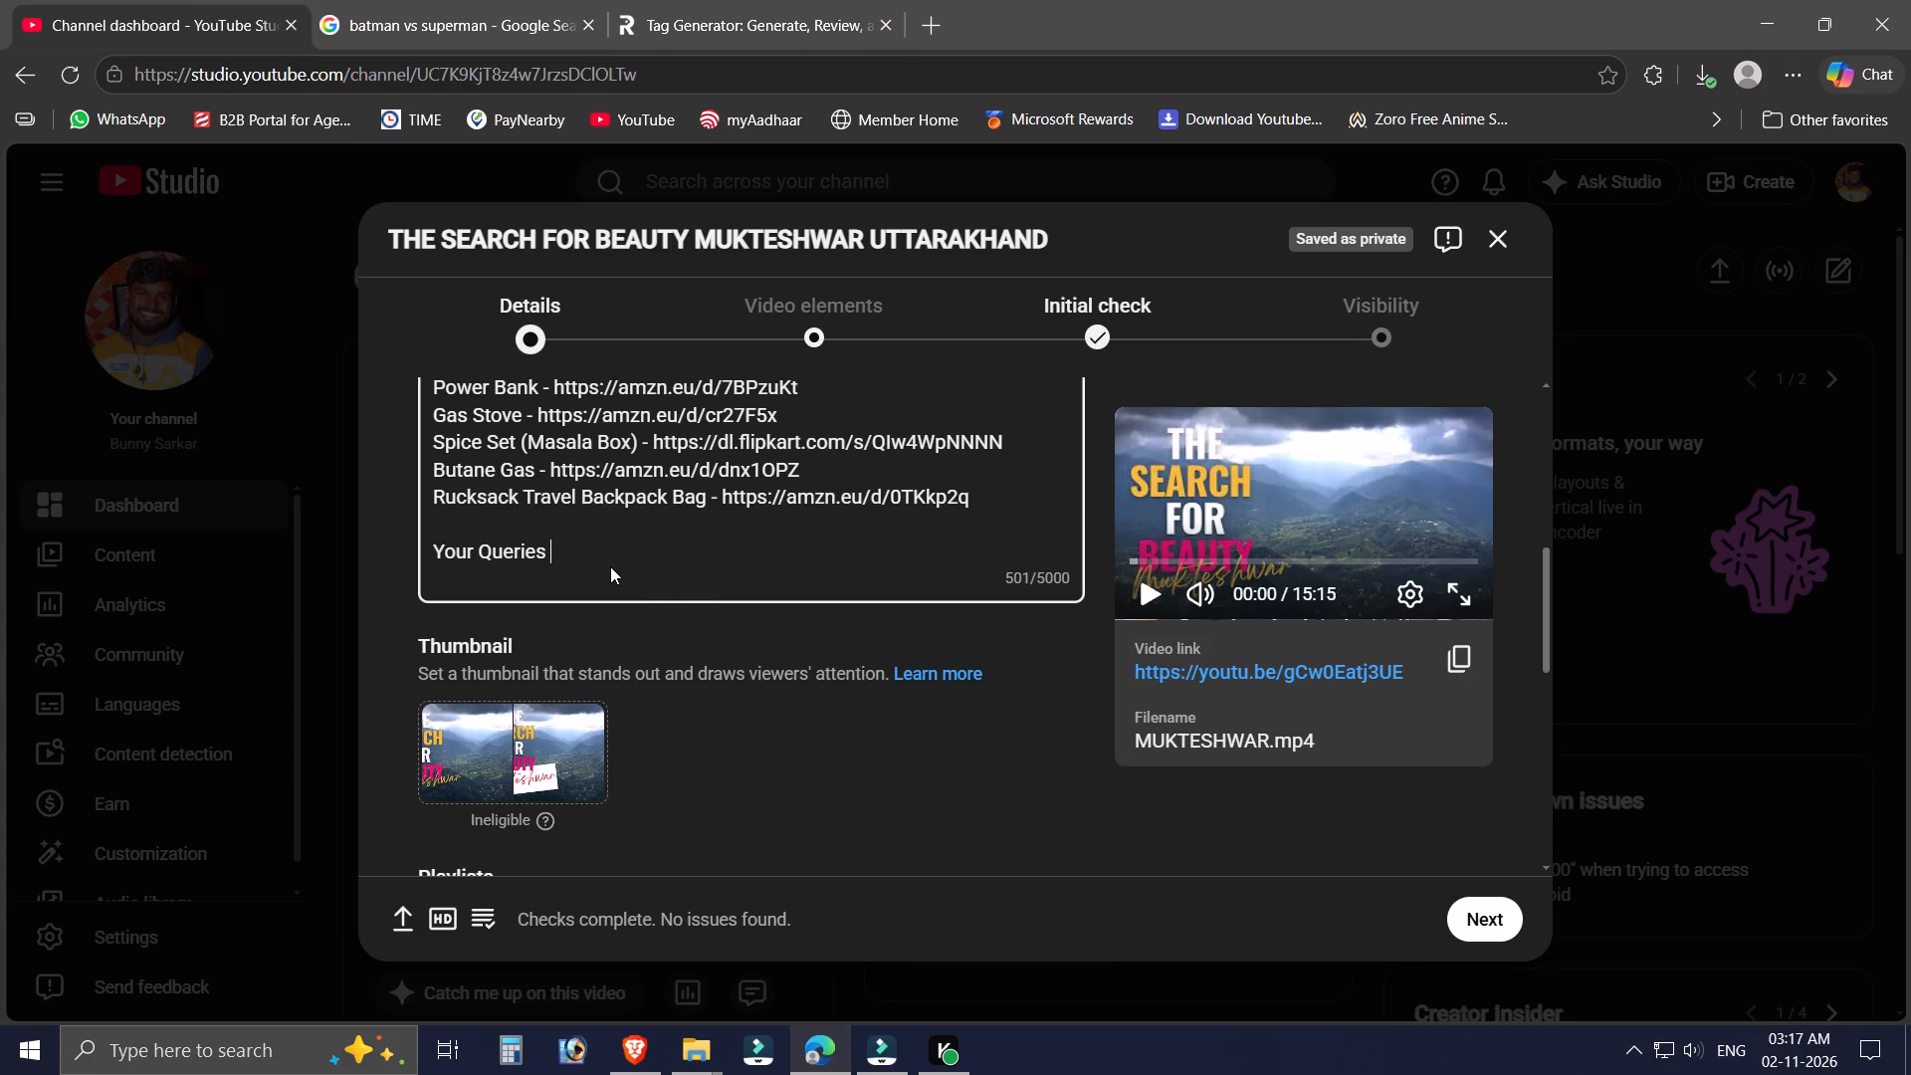
{"action": "left_click", "coordinate": [609, 563]}
{"action": "key", "text": "Return"}
{"action": "key", "text": "ctrl+v"}
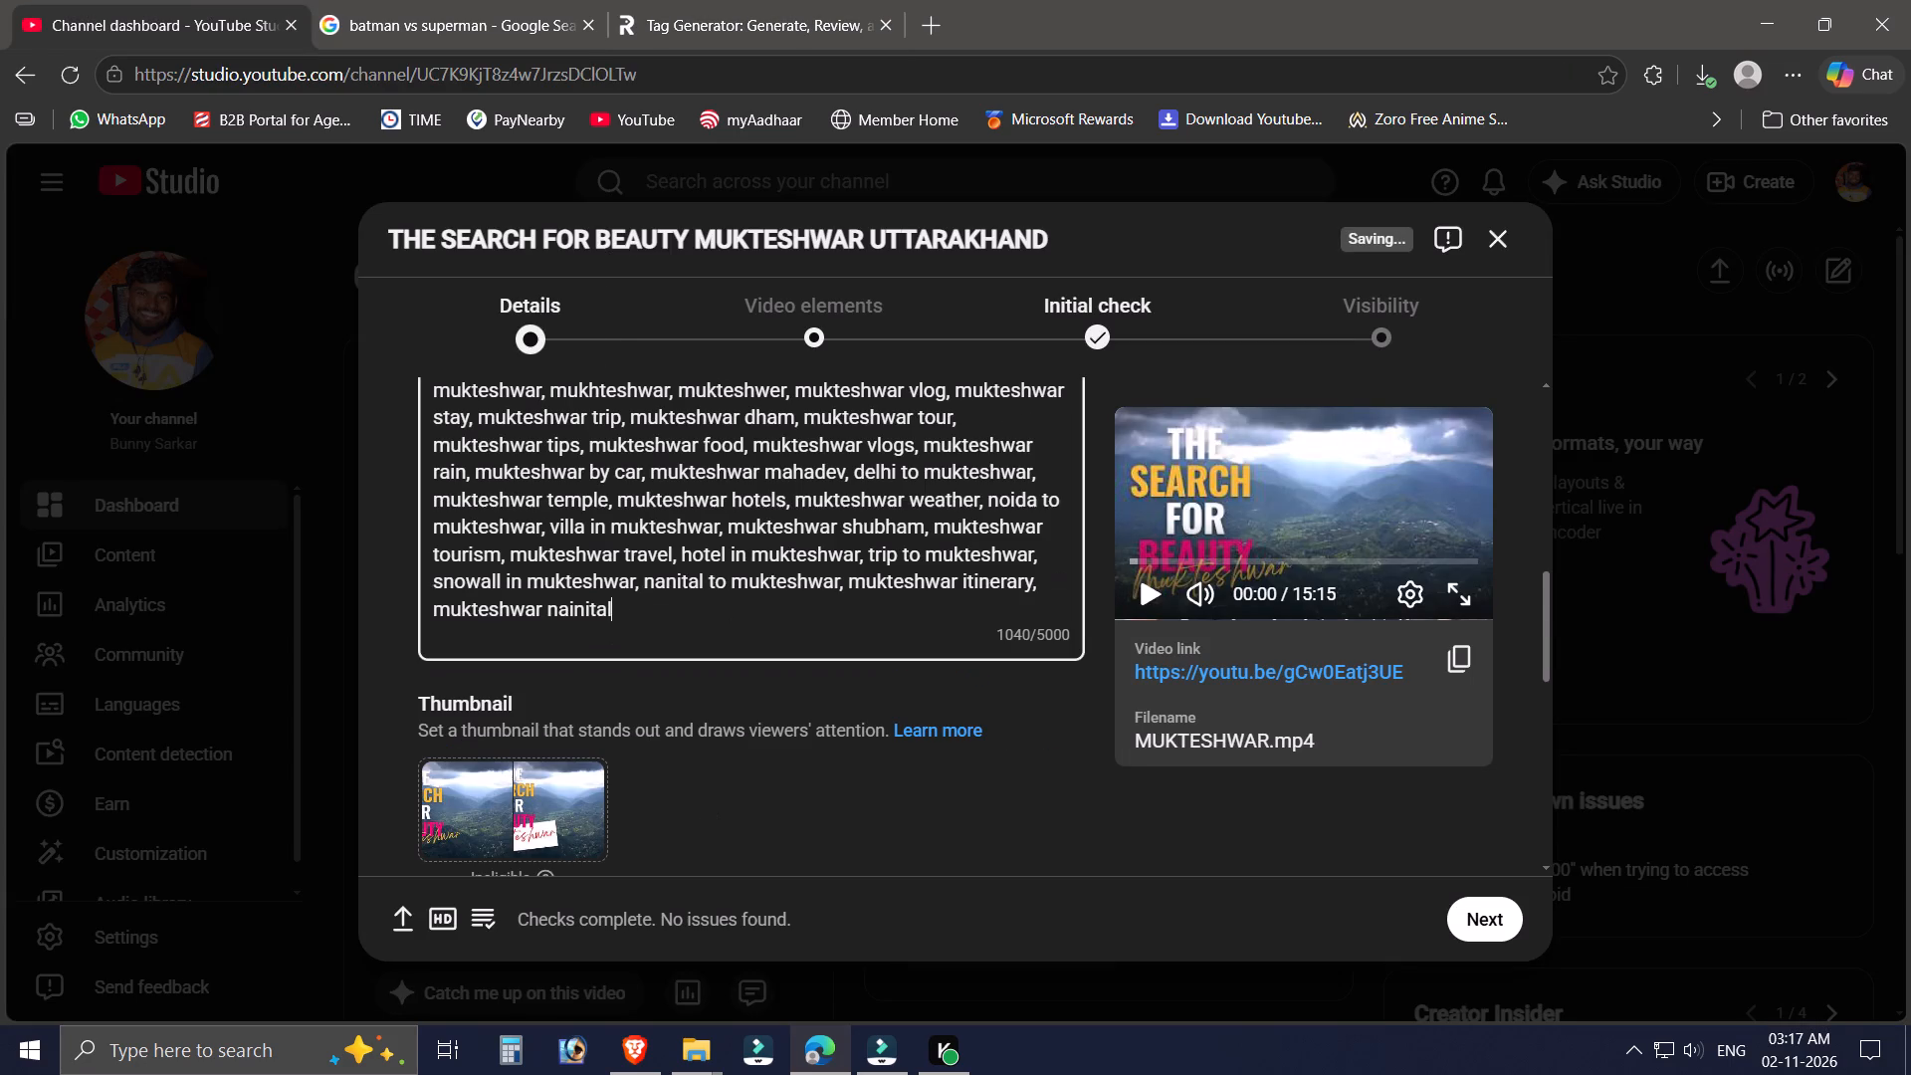
Go back to the first pasted tag, mukteshwar, and replace the comma after it with a line break.
{"action": "key", "text": "Up"}
{"action": "key", "text": "Up"}
{"action": "key", "text": "Up"}
{"action": "key", "text": "Up"}
{"action": "key", "text": "Up"}
{"action": "key", "text": "Up"}
{"action": "key", "text": "Up"}
{"action": "key", "text": "Up"}
{"action": "key", "text": "Up"}
{"action": "key", "text": "Up"}
{"action": "key", "text": "Up"}
{"action": "key", "text": "Up"}
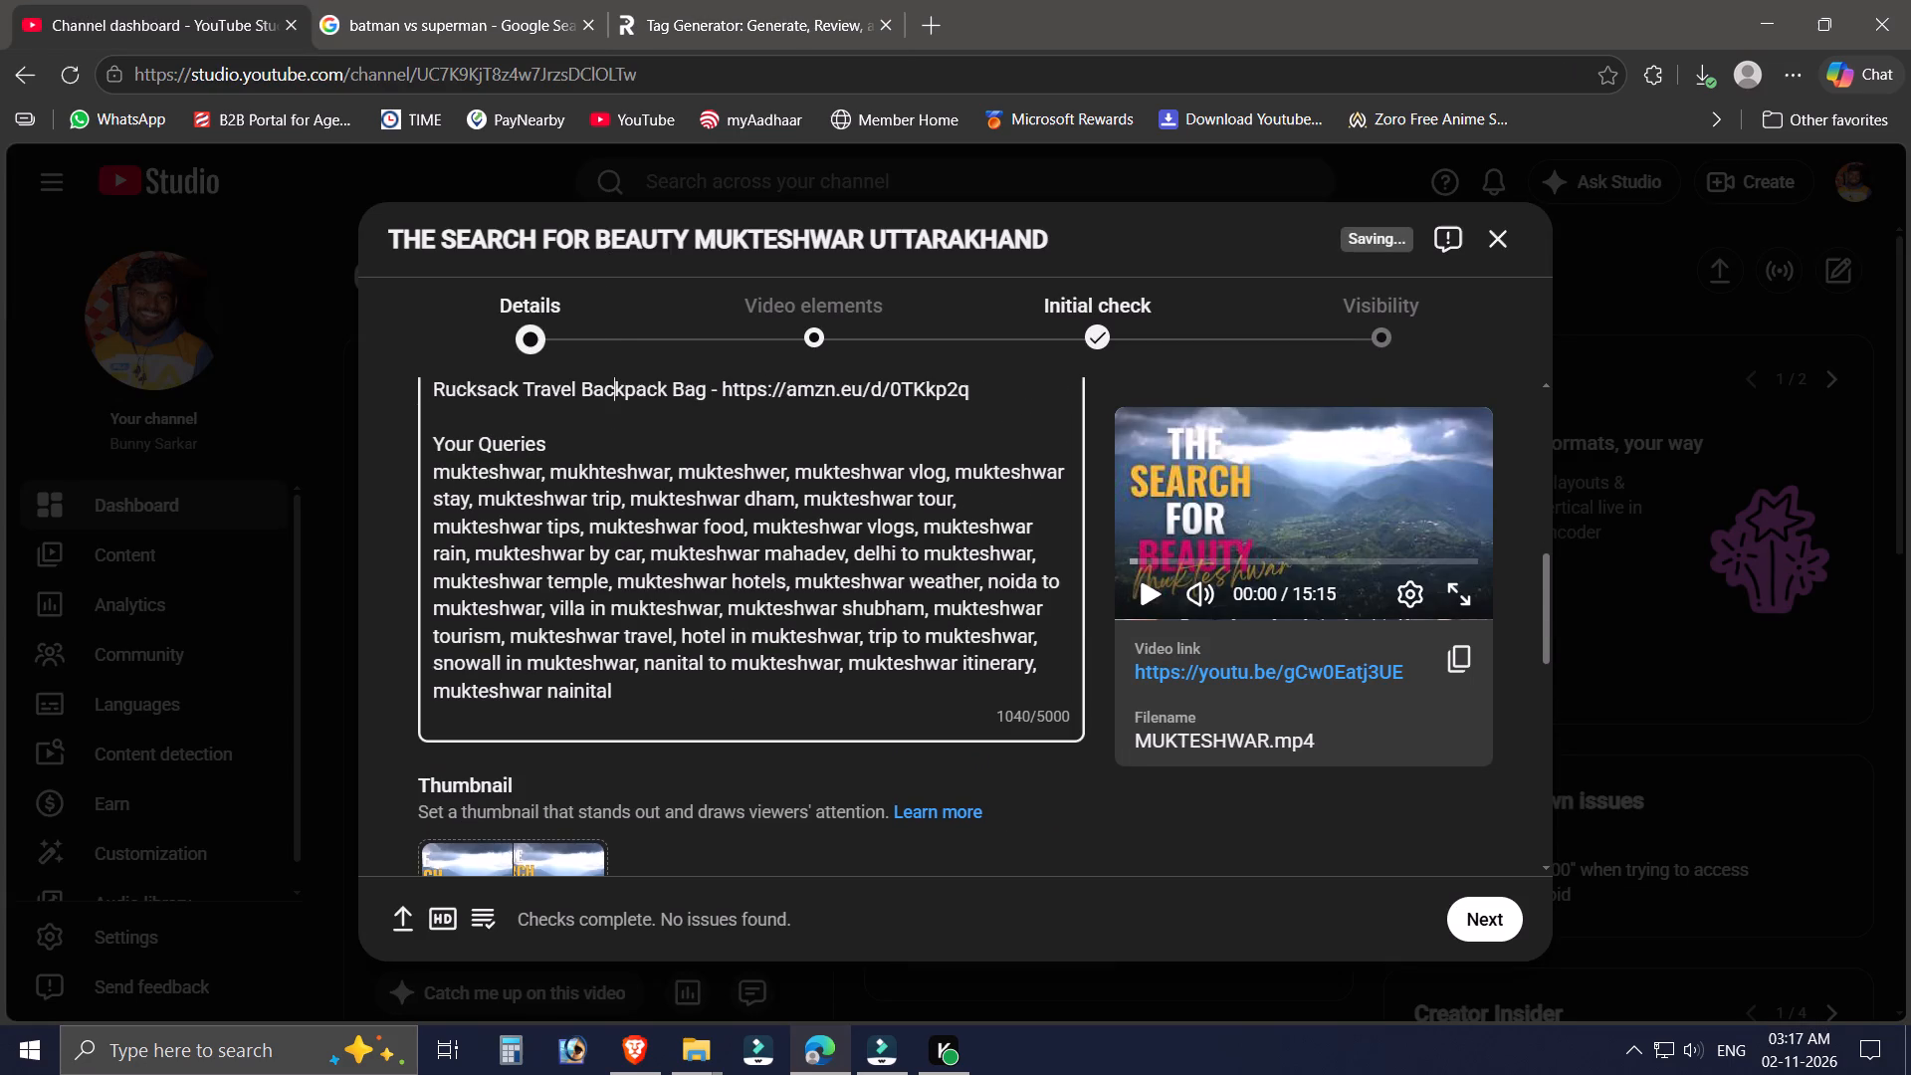
{"action": "key", "text": "Down"}
{"action": "key", "text": "Down"}
{"action": "key", "text": "Down"}
{"action": "key", "text": "Down"}
{"action": "key", "text": "Left"}
{"action": "key", "text": "Left"}
{"action": "key", "text": "ctrl+Left"}
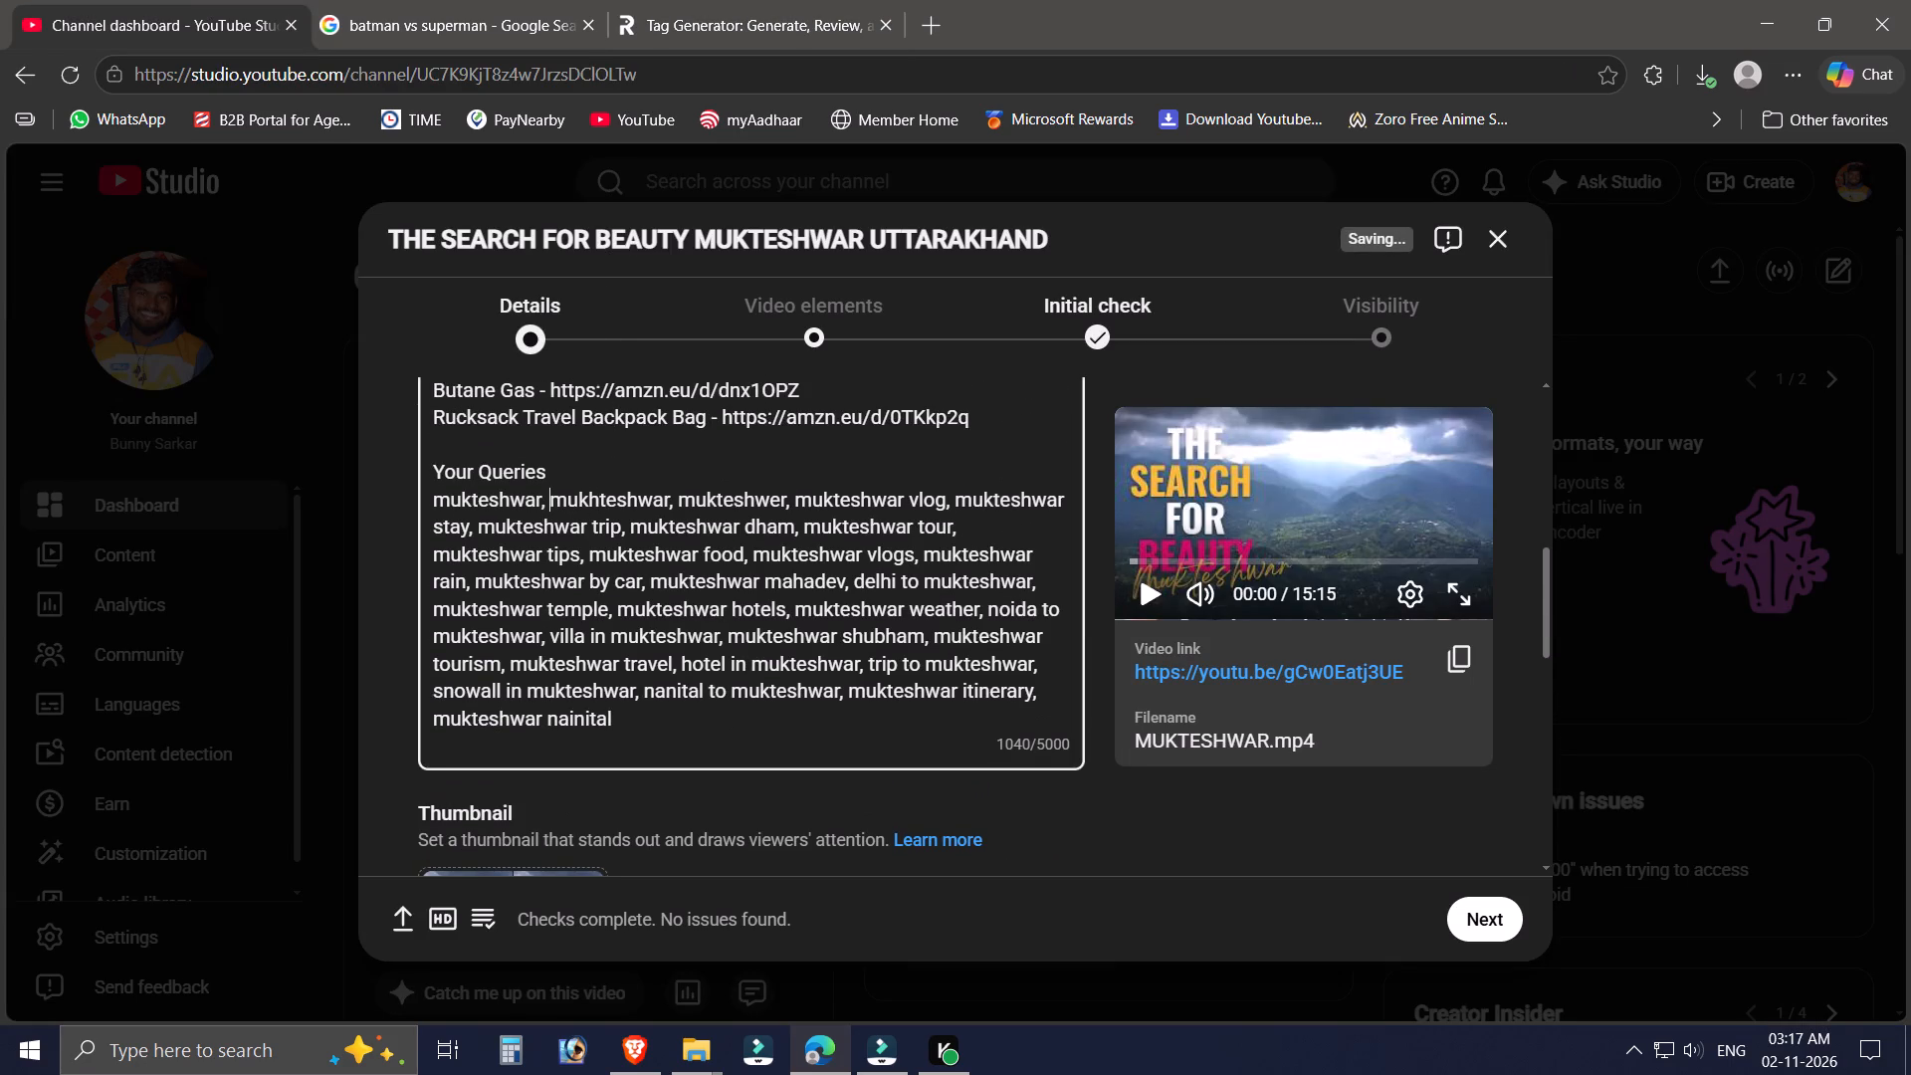
{"action": "key", "text": "BackSpace"}
{"action": "key", "text": "BackSpace"}
{"action": "key", "text": "Return"}
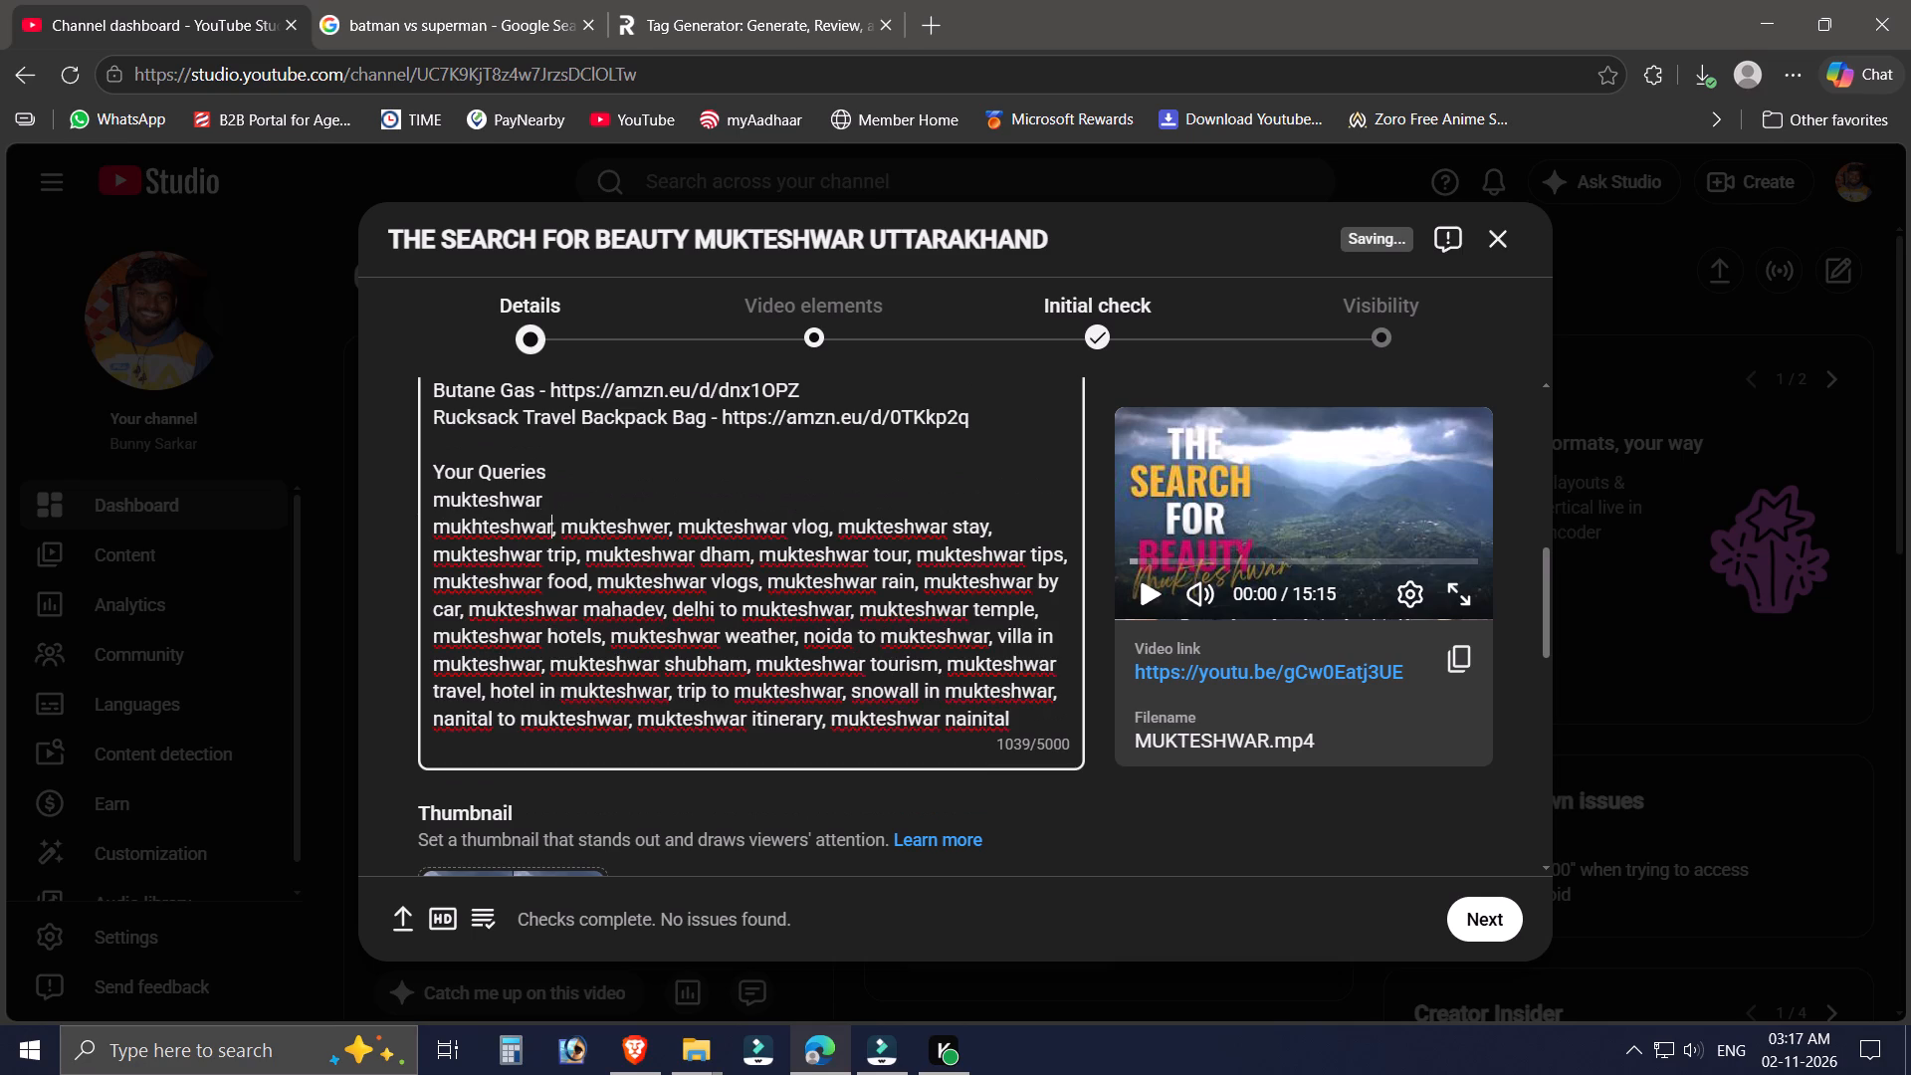
Put the tags mukhteshwar and mukteshwer on separate lines, replacing the comma after each with a line break.
{"action": "key", "text": "ctrl+Right"}
{"action": "key", "text": "ctrl+Right"}
{"action": "key", "text": "BackSpace"}
{"action": "key", "text": "BackSpace"}
{"action": "key", "text": "Return"}
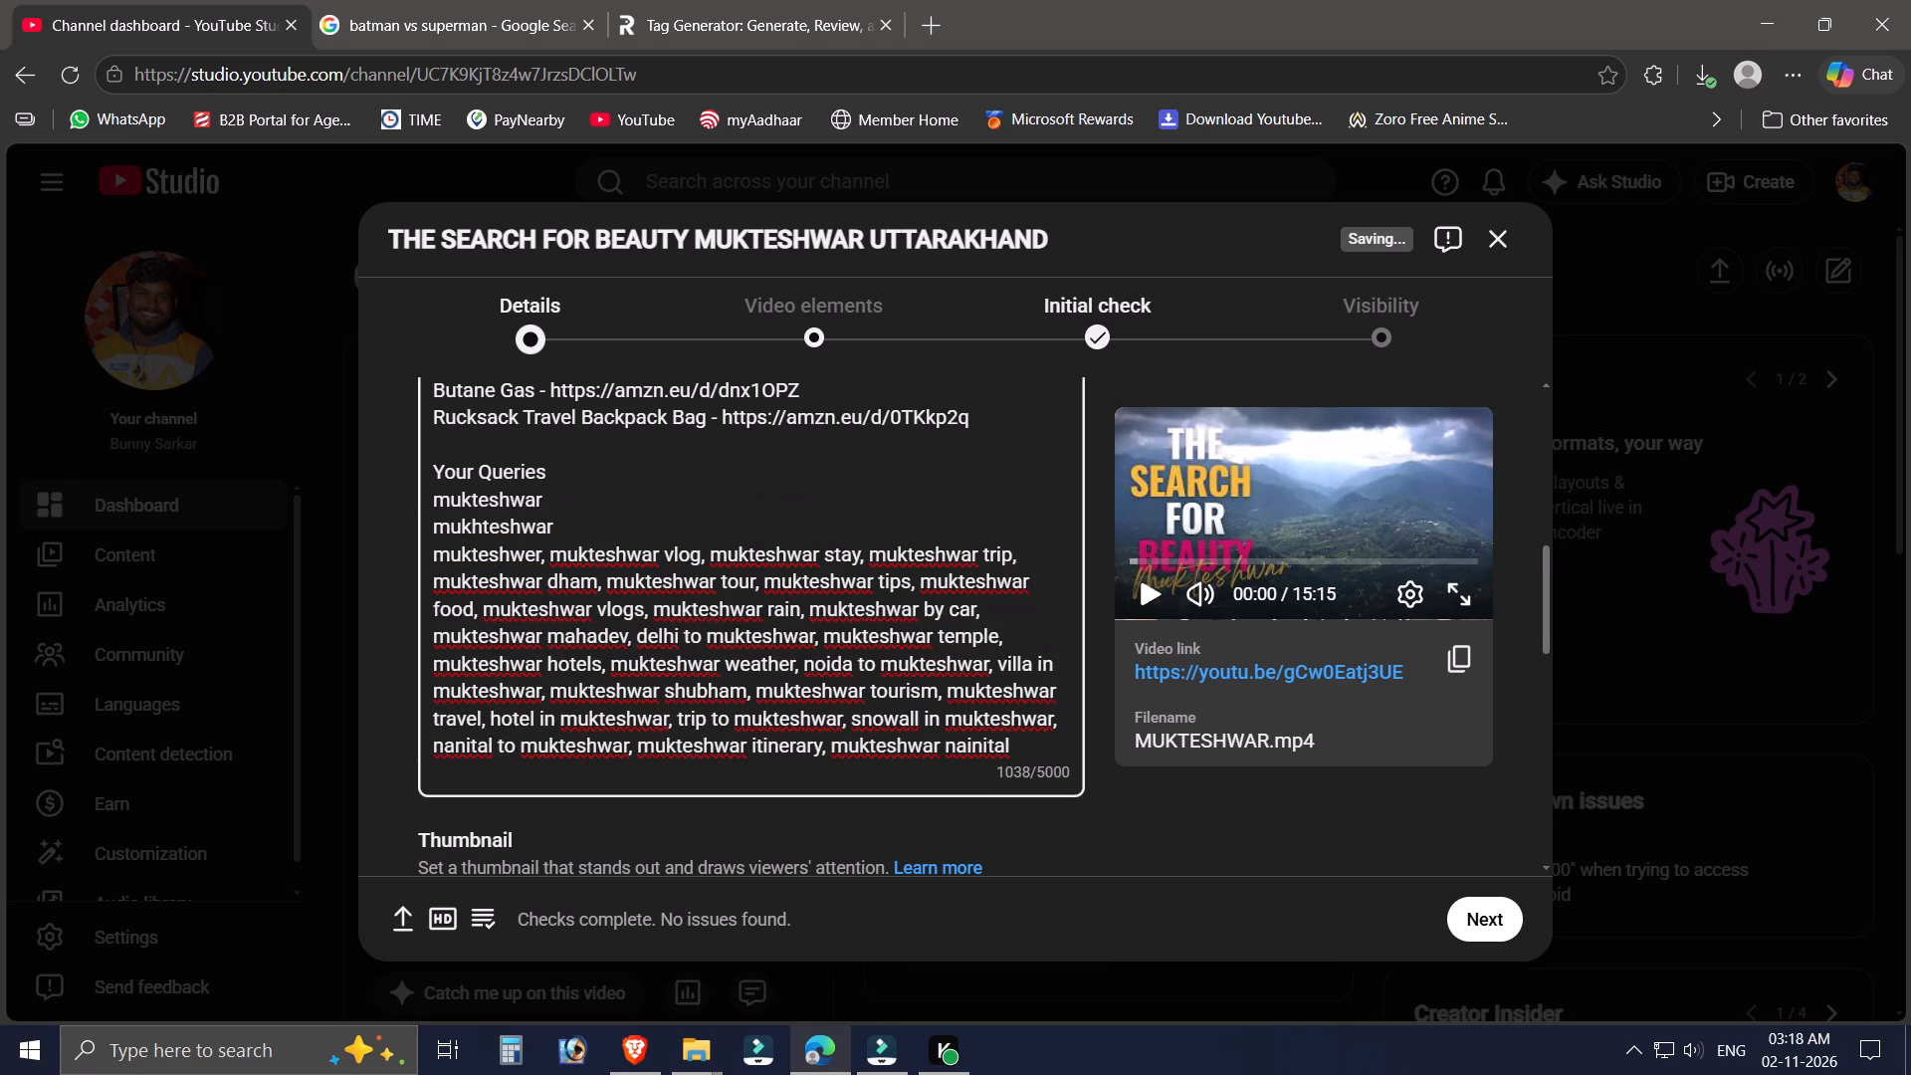
{"action": "key", "text": "ctrl+Right"}
{"action": "key", "text": "ctrl+Right"}
{"action": "key", "text": "BackSpace"}
{"action": "key", "text": "BackSpace"}
{"action": "key", "text": "Return"}
Put mukteshwar vlog and mukteshwar stay on separate lines, removing the comma after each.
{"action": "key", "text": "ctrl+Right"}
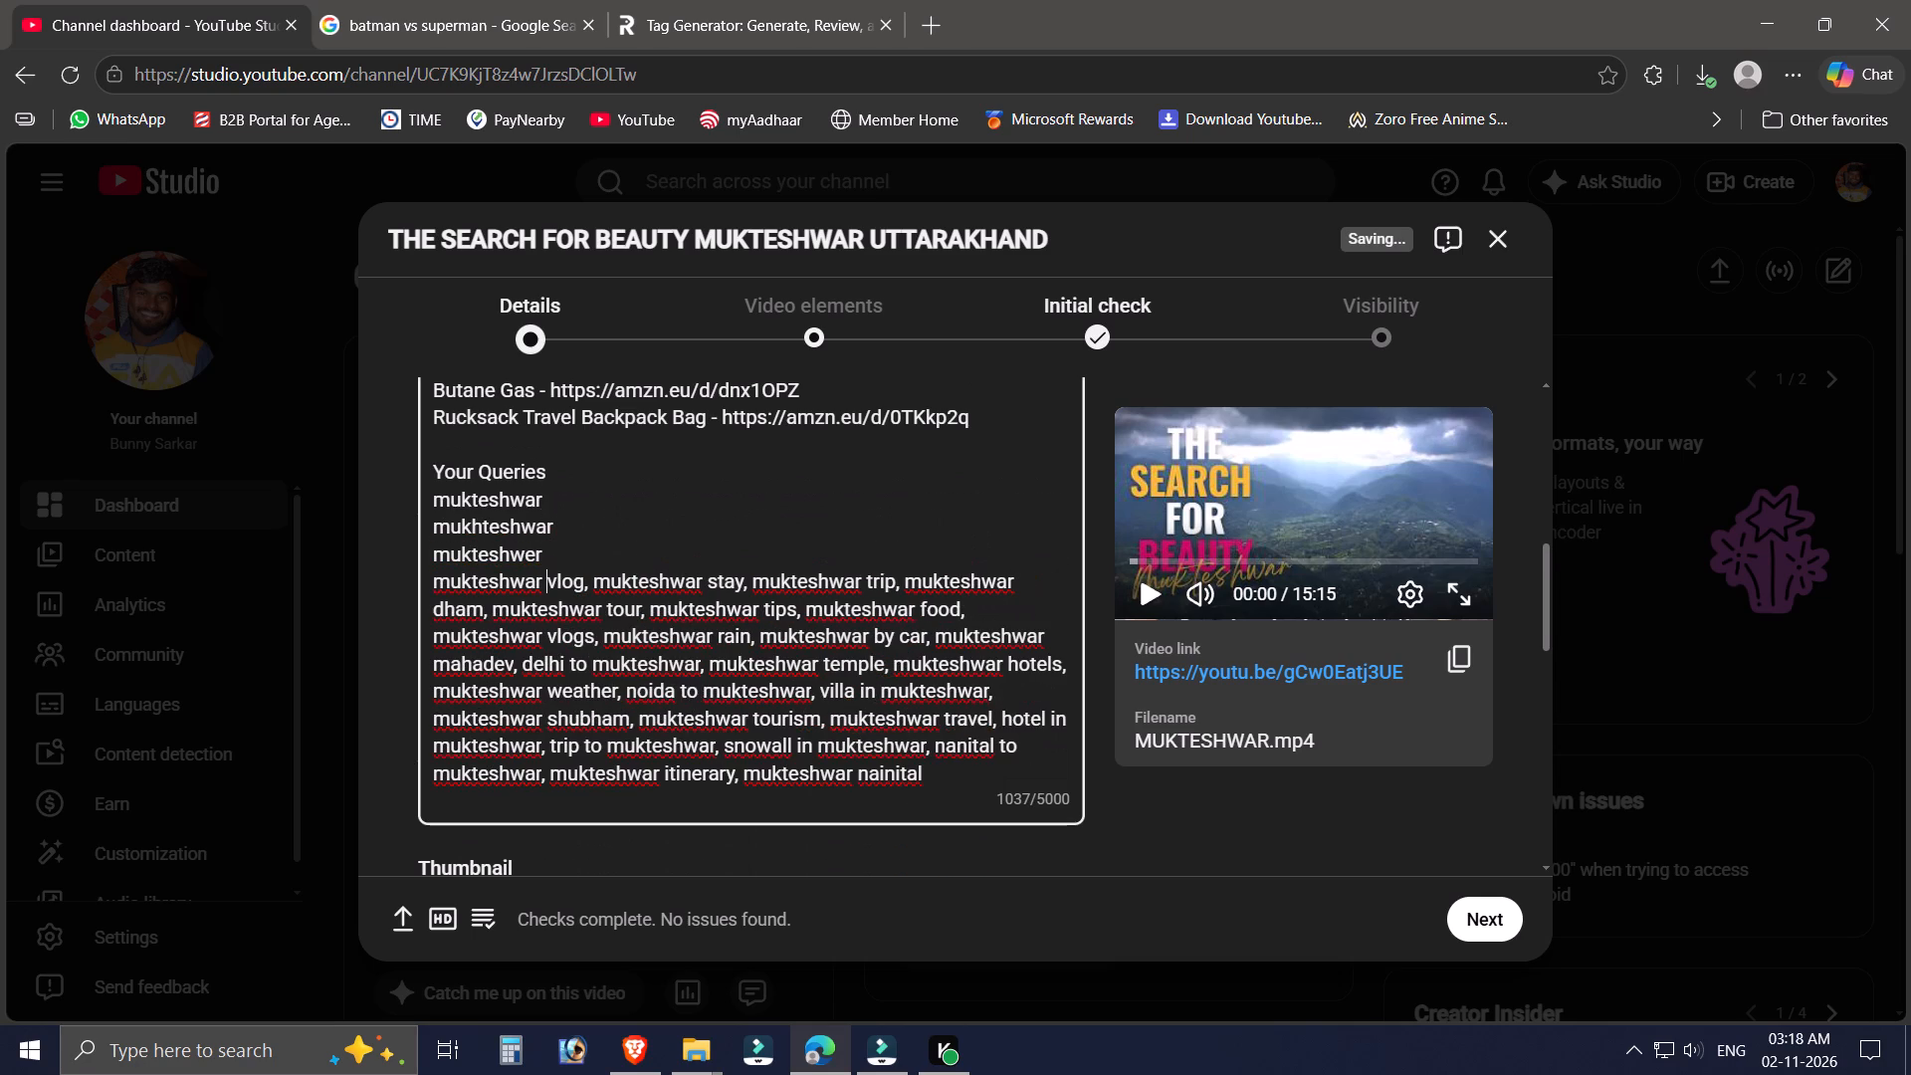
{"action": "key", "text": "ctrl+Right"}
{"action": "key", "text": "ctrl+Right"}
{"action": "key", "text": "BackSpace"}
{"action": "key", "text": "BackSpace"}
{"action": "key", "text": "Return"}
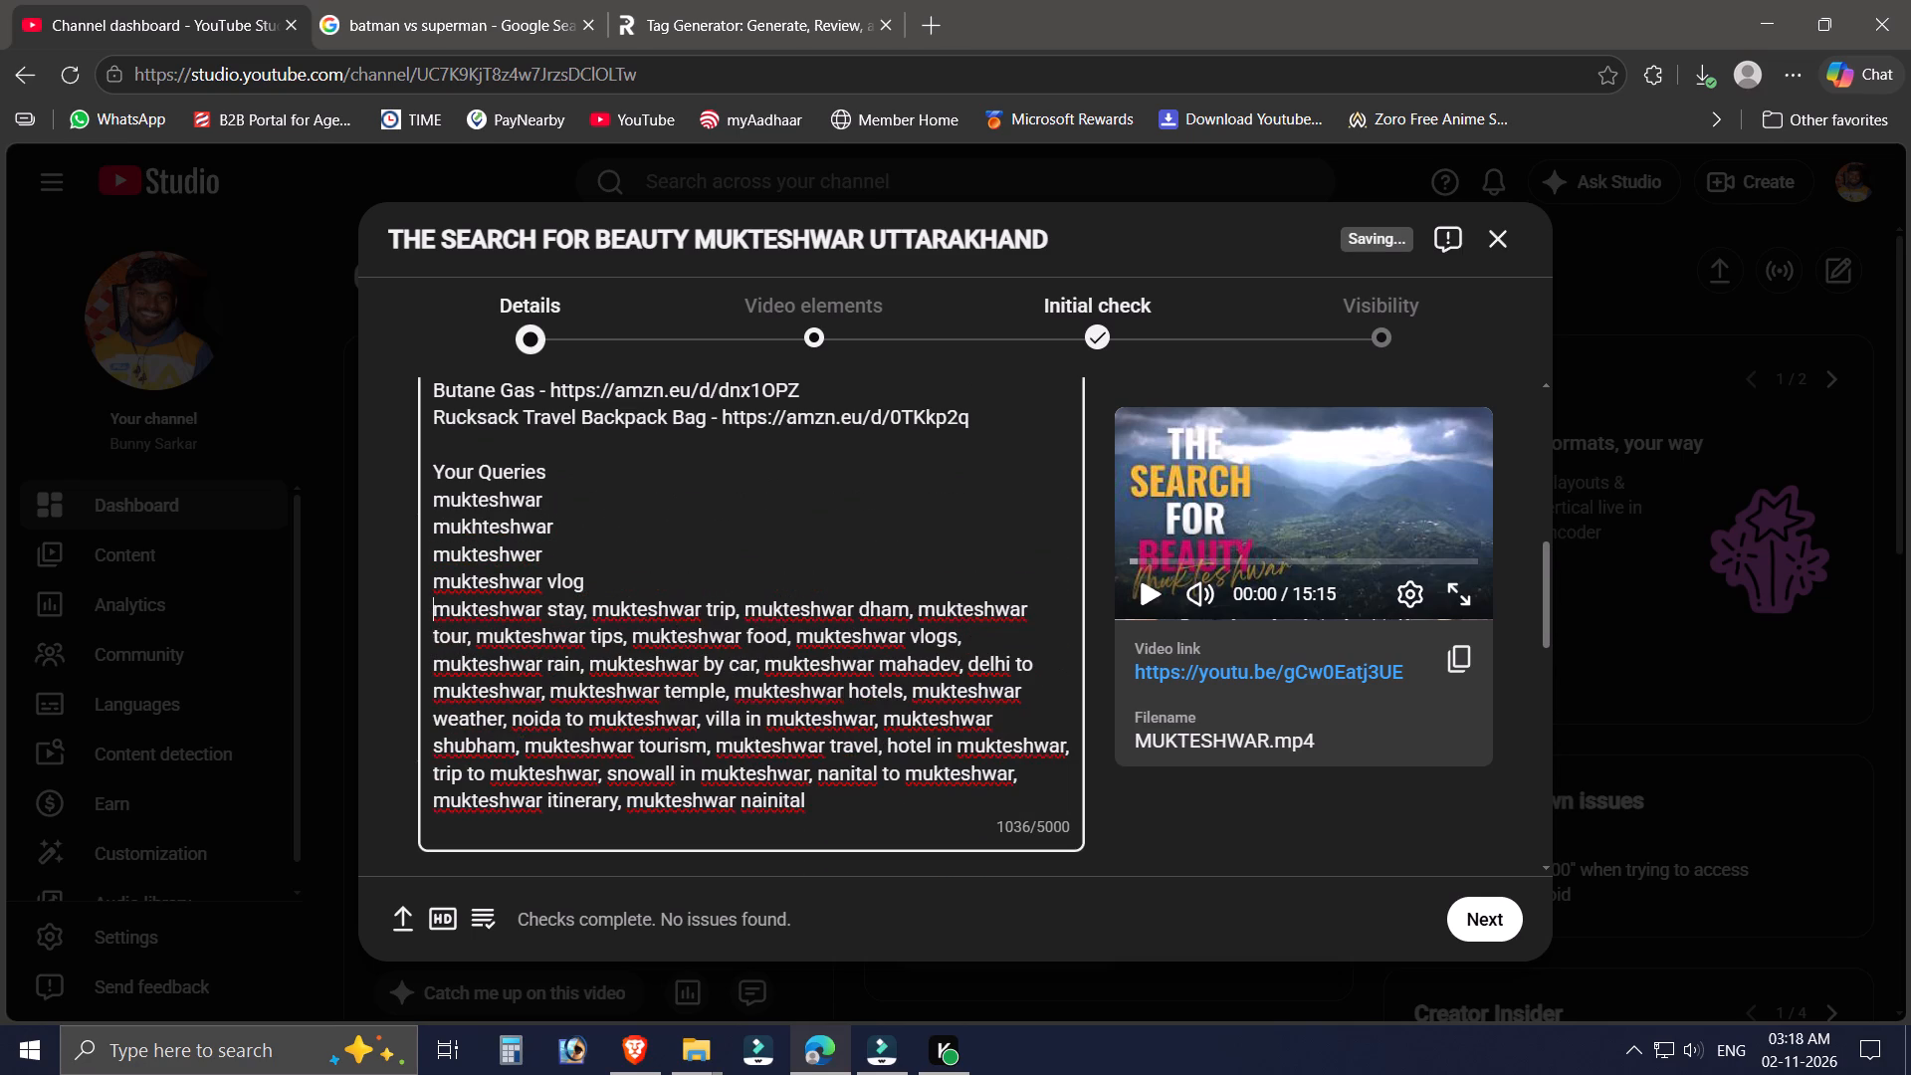
{"action": "key", "text": "ctrl+Right"}
{"action": "key", "text": "ctrl+Right"}
{"action": "key", "text": "ctrl+Right"}
{"action": "key", "text": "BackSpace"}
{"action": "key", "text": "BackSpace"}
{"action": "key", "text": "Return"}
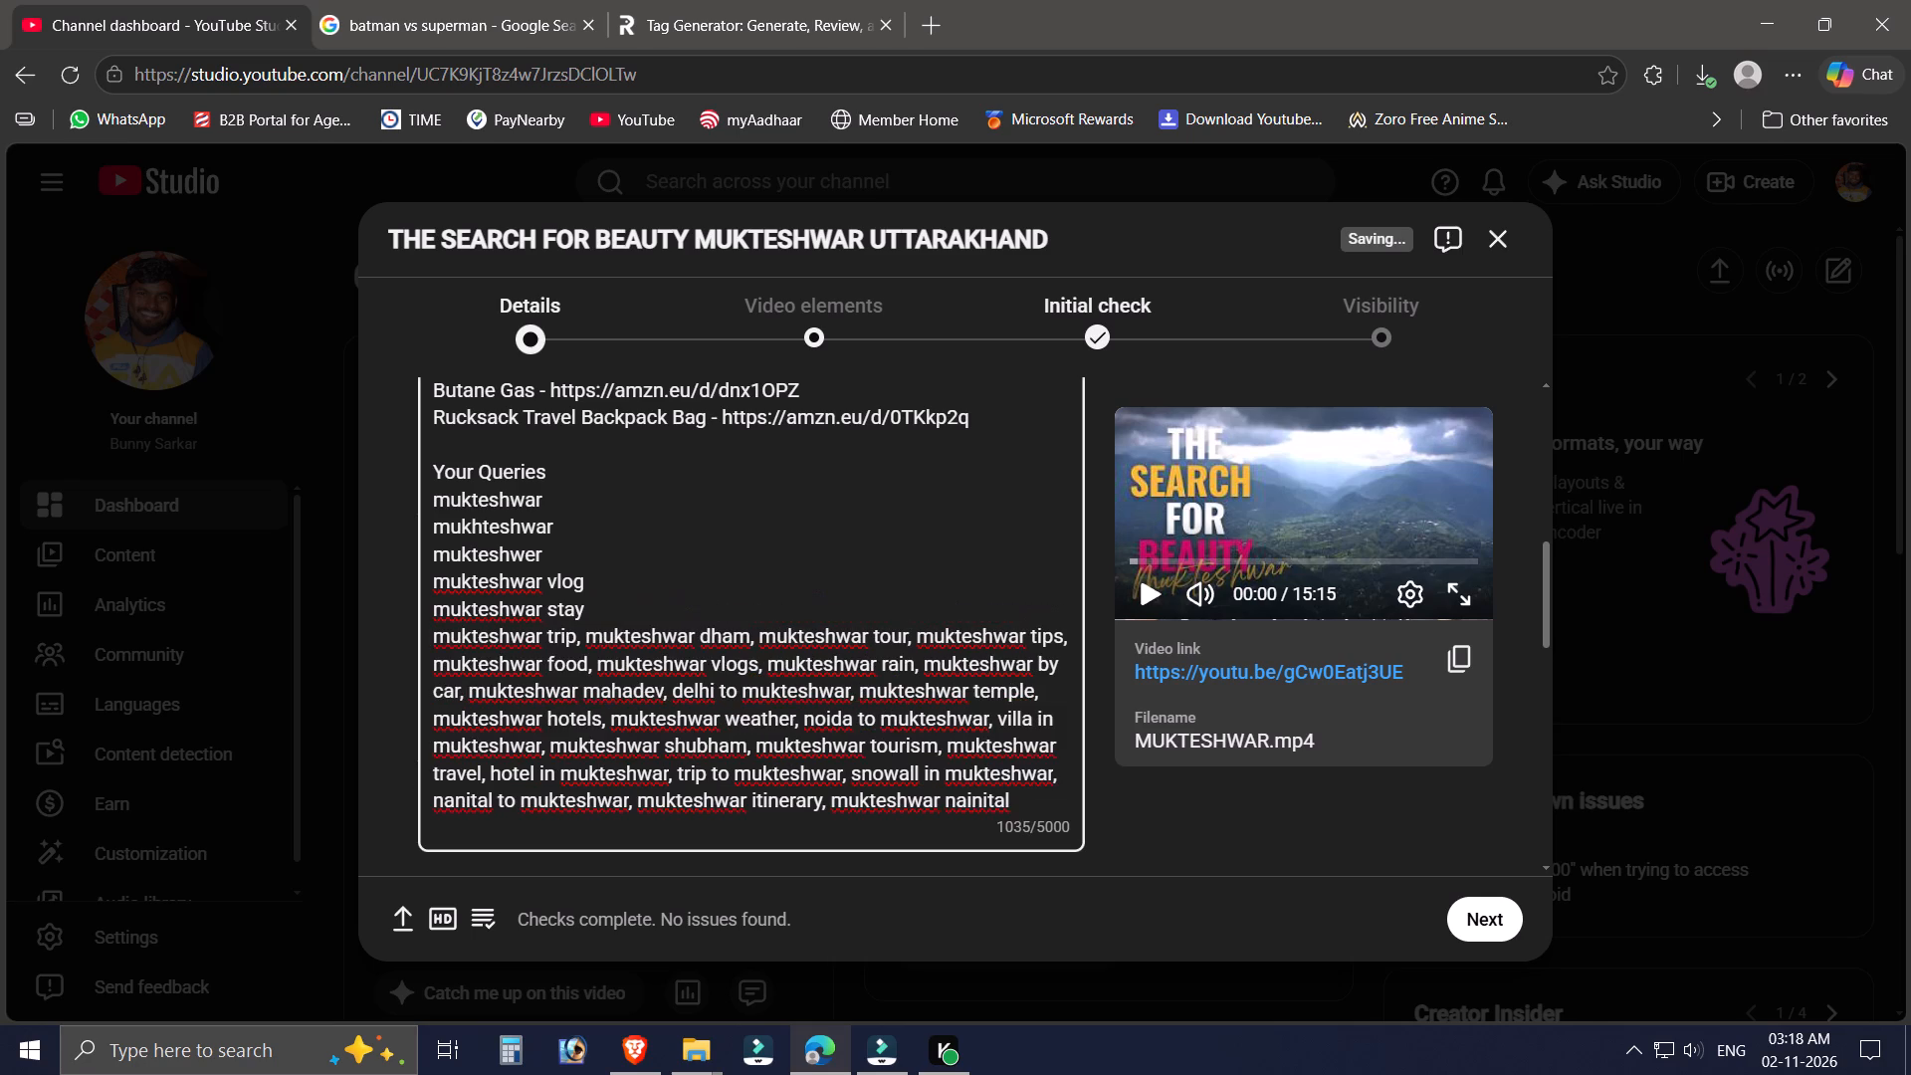
Put mukteshwar trip and mukteshwar dham on separate lines, removing the comma after each.
{"action": "key", "text": "ctrl+Right"}
{"action": "key", "text": "ctrl+Right"}
{"action": "key", "text": "ctrl+Right"}
{"action": "key", "text": "BackSpace"}
{"action": "key", "text": "BackSpace"}
{"action": "key", "text": "Return"}
{"action": "key", "text": "ctrl+Right"}
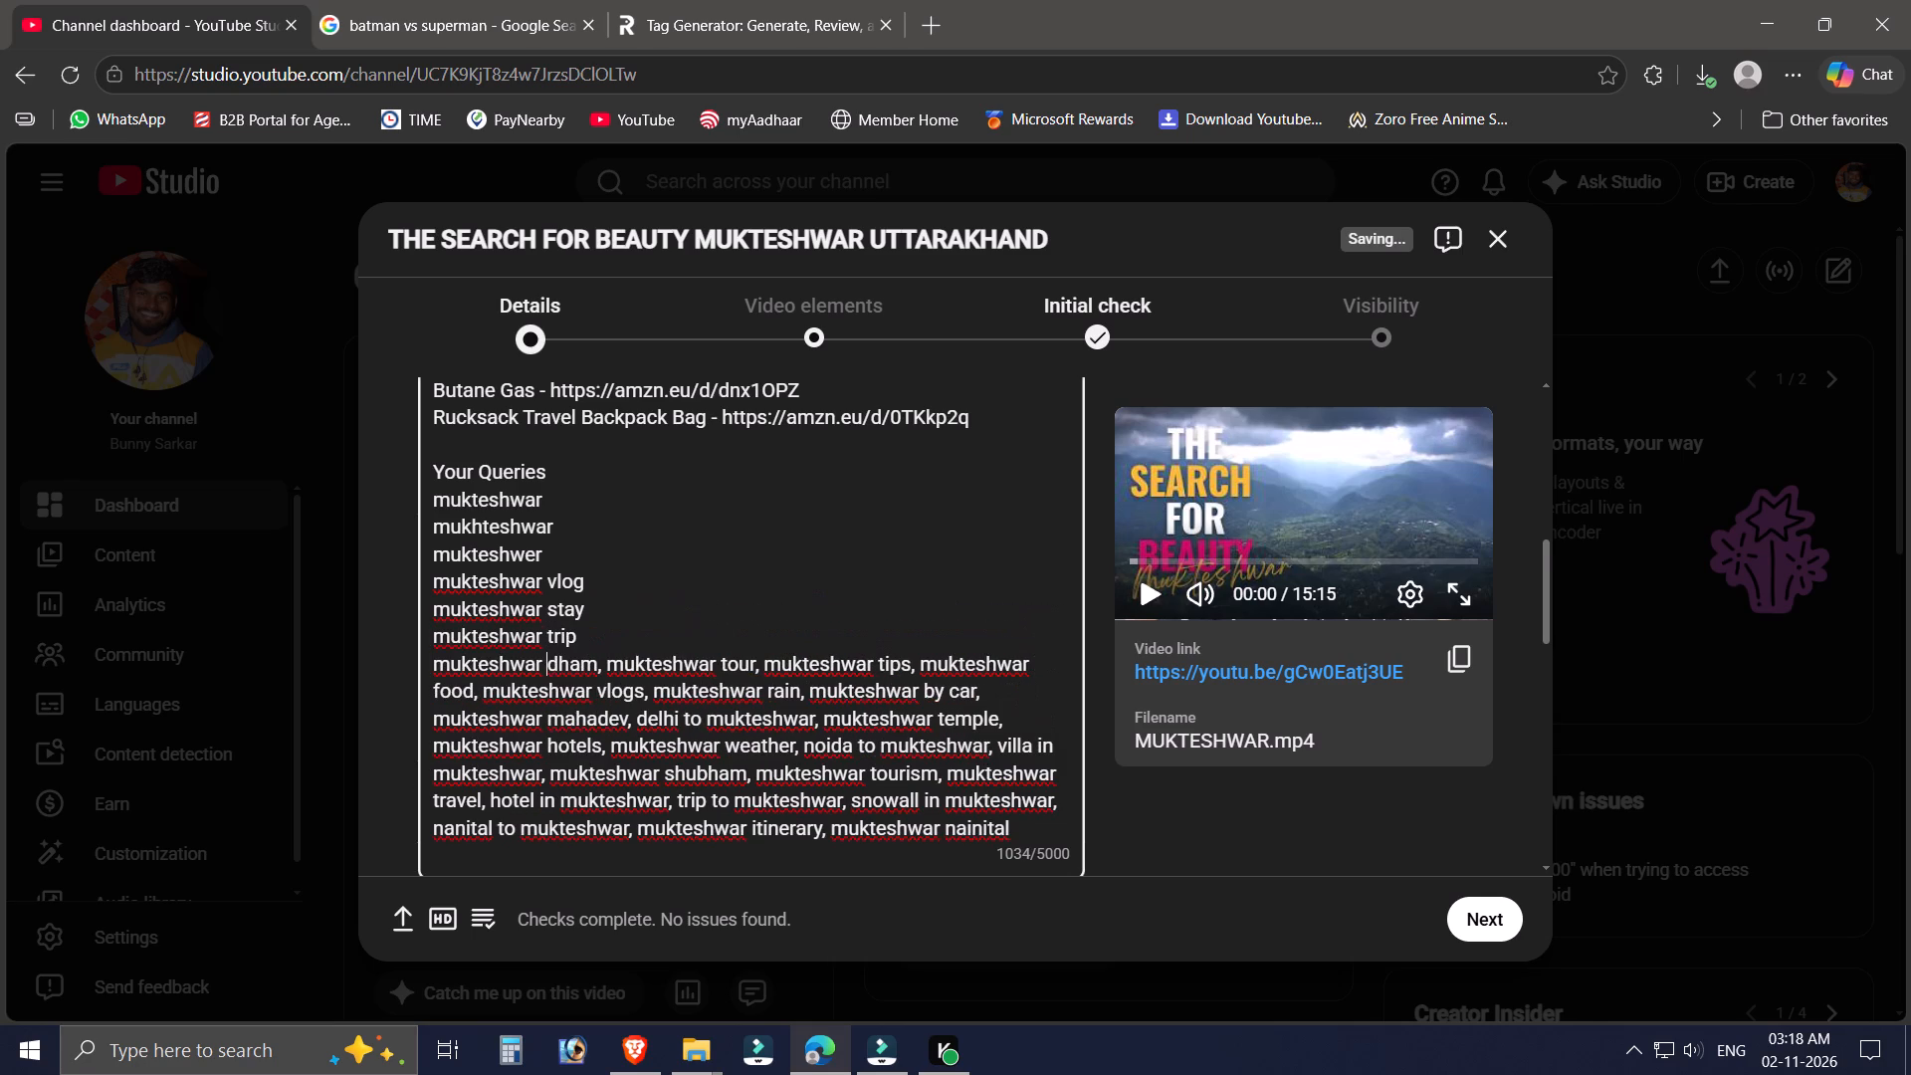
{"action": "key", "text": "ctrl+Right"}
{"action": "key", "text": "ctrl+Right"}
{"action": "key", "text": "BackSpace"}
{"action": "key", "text": "BackSpace"}
{"action": "key", "text": "Return"}
Put mukteshwar tour and mukteshwar tips on separate lines, removing the comma after each.
{"action": "key", "text": "ctrl+Right"}
{"action": "key", "text": "ctrl+Right"}
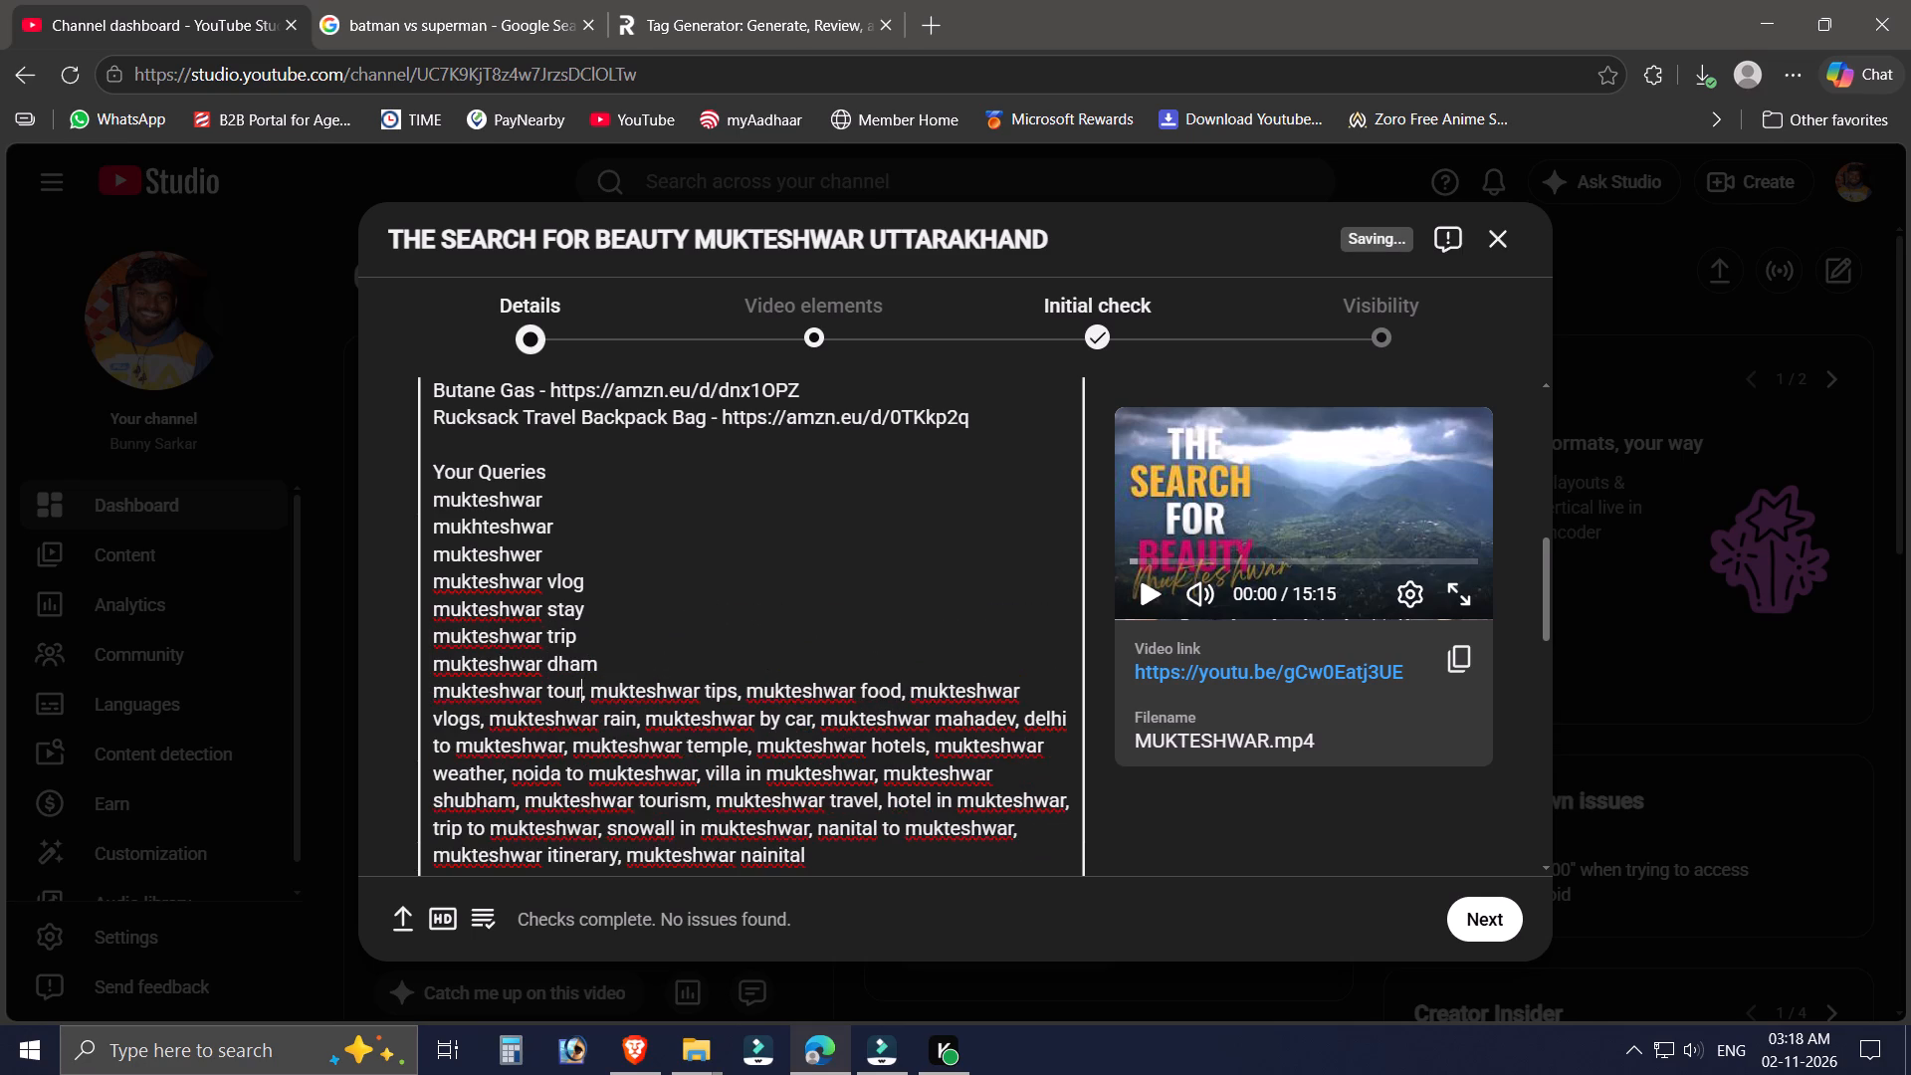
{"action": "key", "text": "ctrl+Right"}
{"action": "key", "text": "BackSpace"}
{"action": "key", "text": "BackSpace"}
{"action": "key", "text": "Return"}
{"action": "key", "text": "ctrl+Right"}
{"action": "key", "text": "ctrl+Right"}
{"action": "key", "text": "ctrl+Right"}
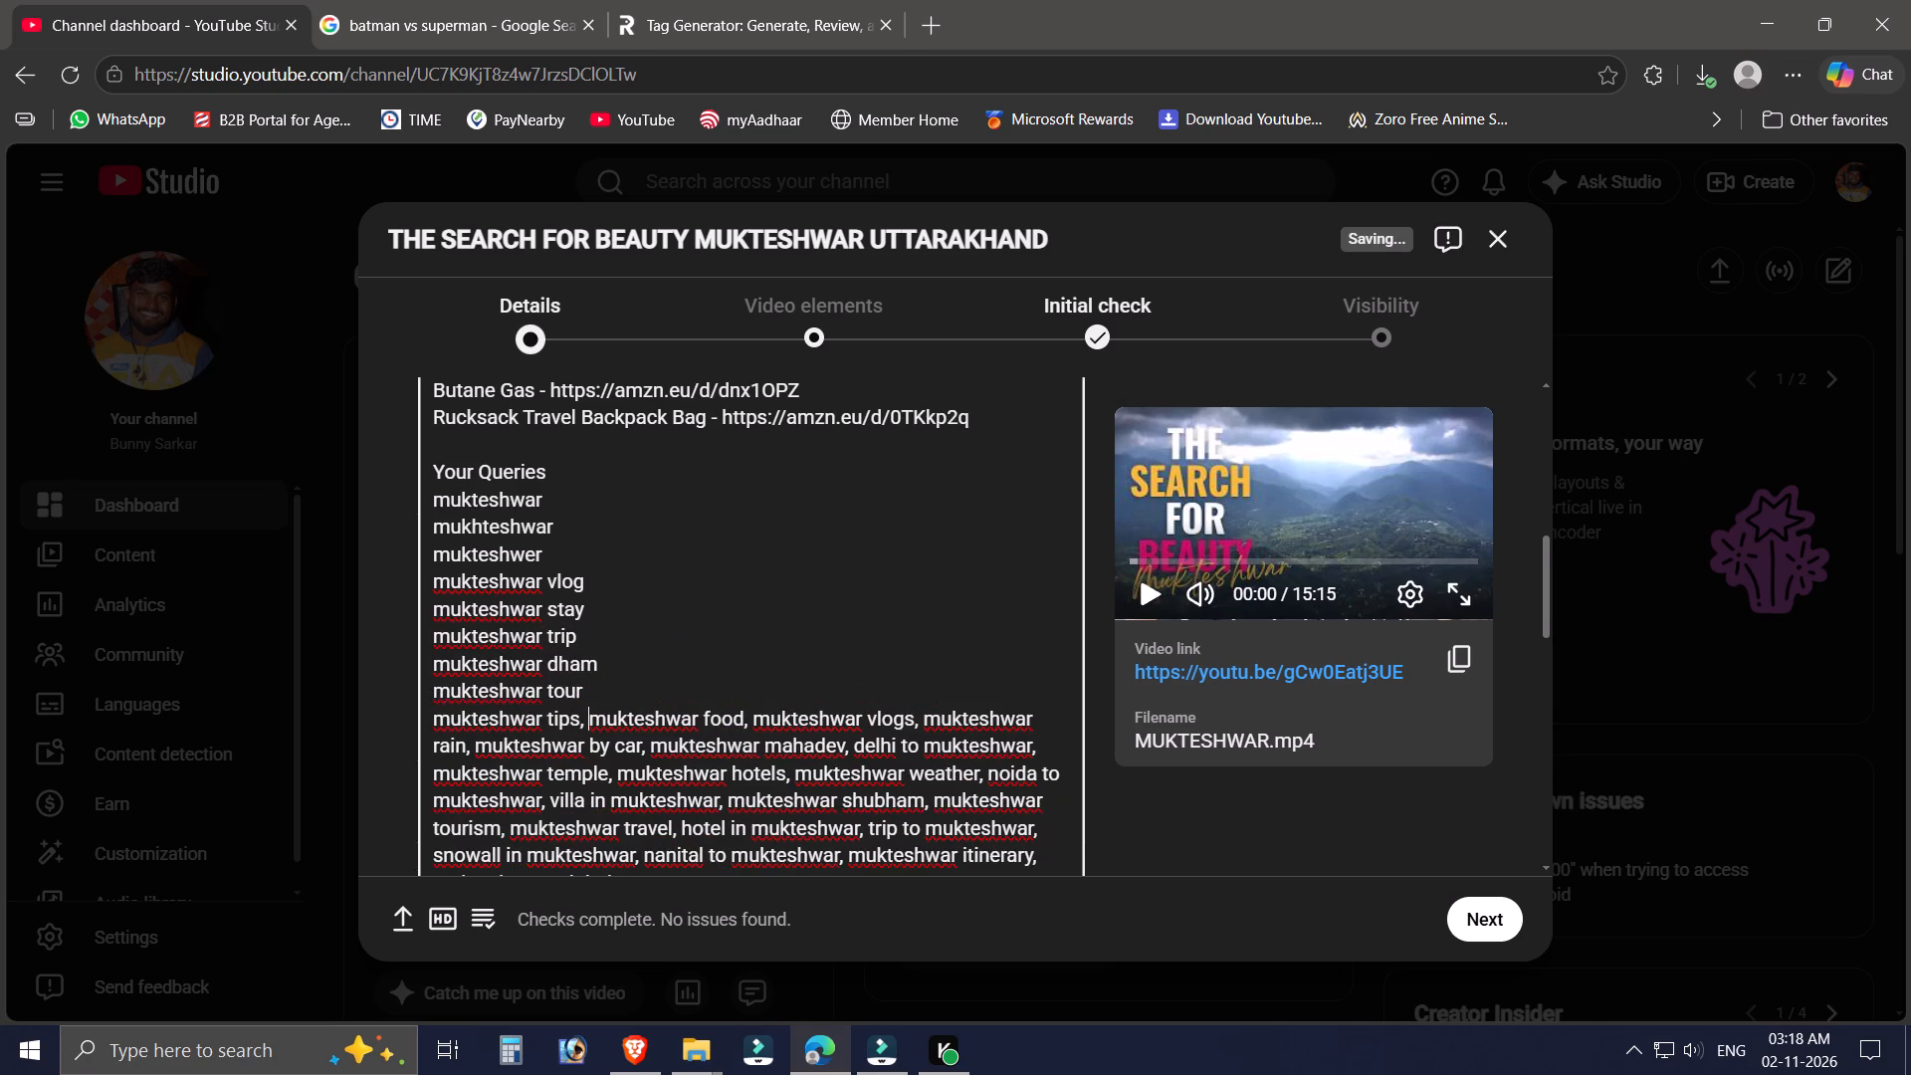
{"action": "key", "text": "BackSpace"}
{"action": "key", "text": "BackSpace"}
{"action": "key", "text": "Return"}
Put mukteshwar food and mukteshwar vlogs on separate lines, removing the comma after each.
{"action": "key", "text": "ctrl+Right"}
{"action": "key", "text": "ctrl+Right"}
{"action": "key", "text": "ctrl+Right"}
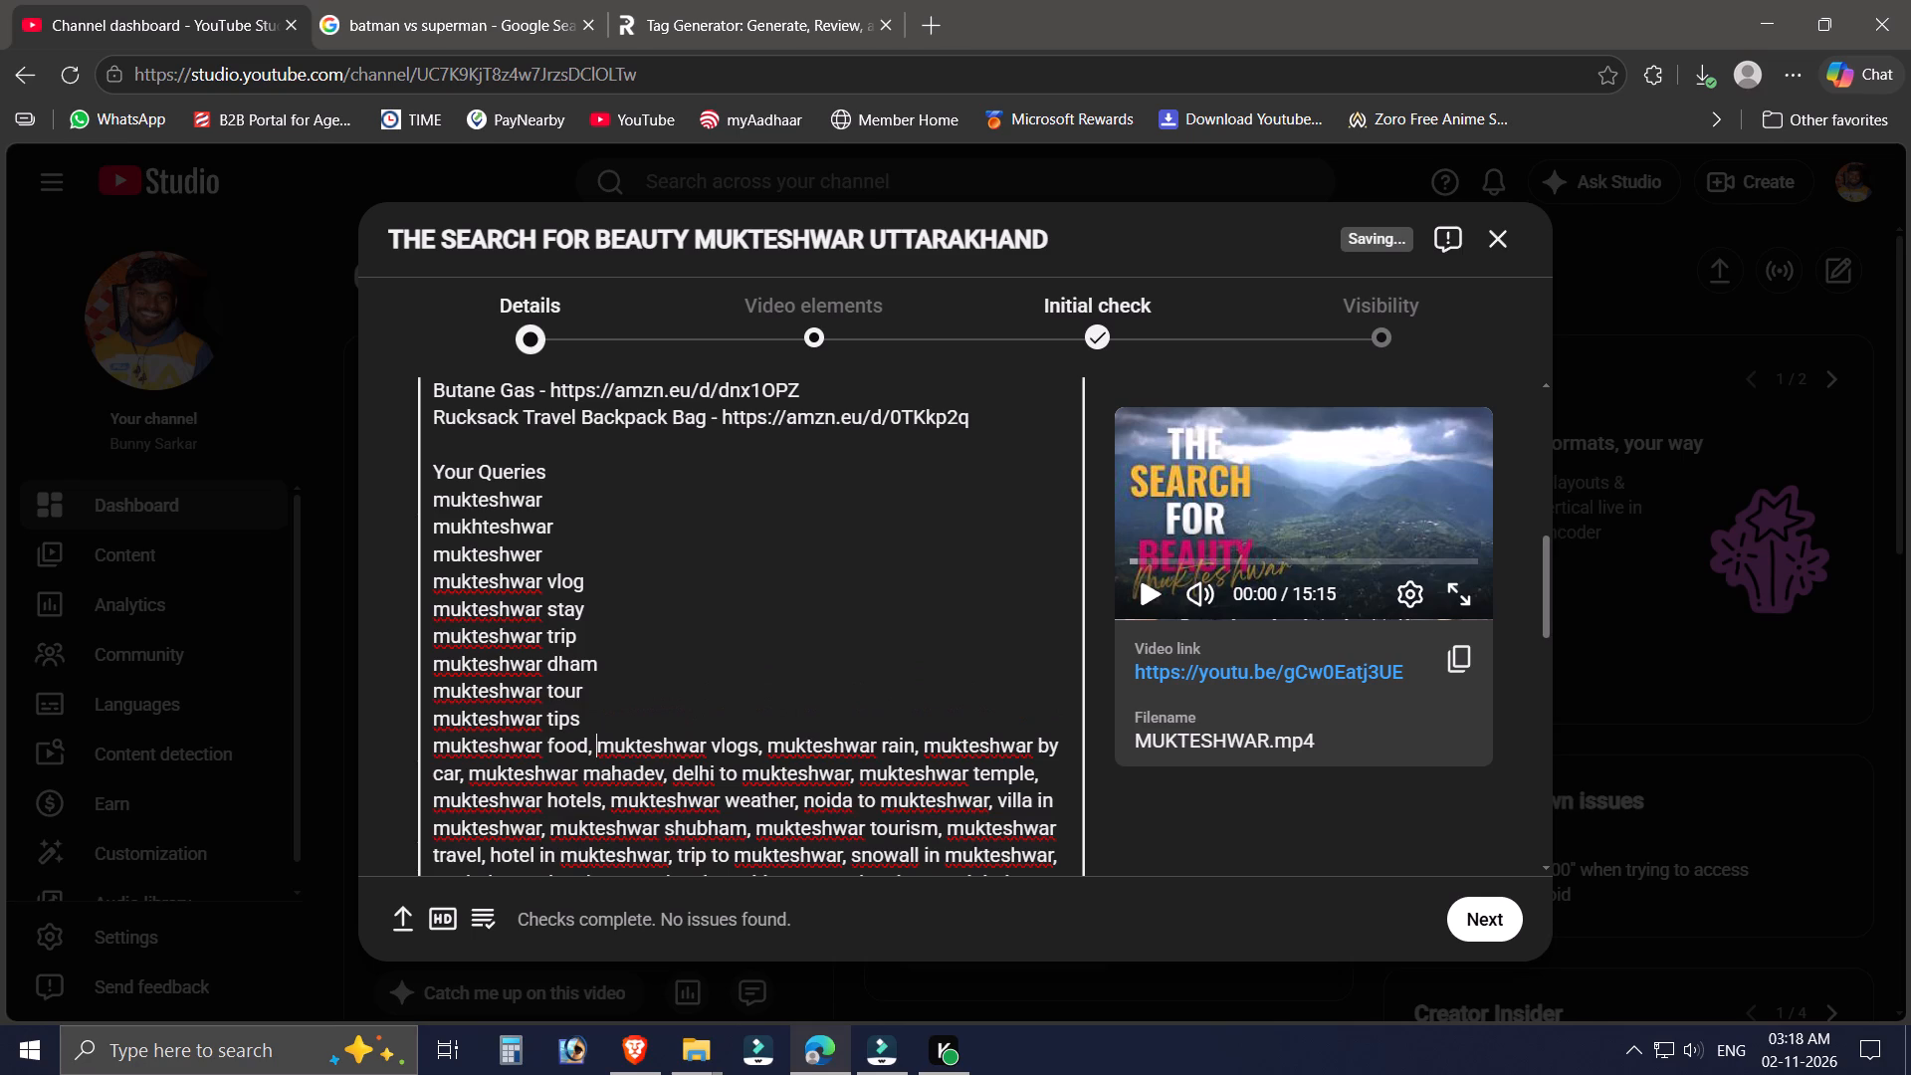
{"action": "key", "text": "BackSpace"}
{"action": "key", "text": "BackSpace"}
{"action": "key", "text": "Return"}
{"action": "key", "text": "ctrl+Right"}
{"action": "key", "text": "ctrl+Right"}
{"action": "key", "text": "ctrl+Right"}
{"action": "key", "text": "BackSpace"}
{"action": "key", "text": "BackSpace"}
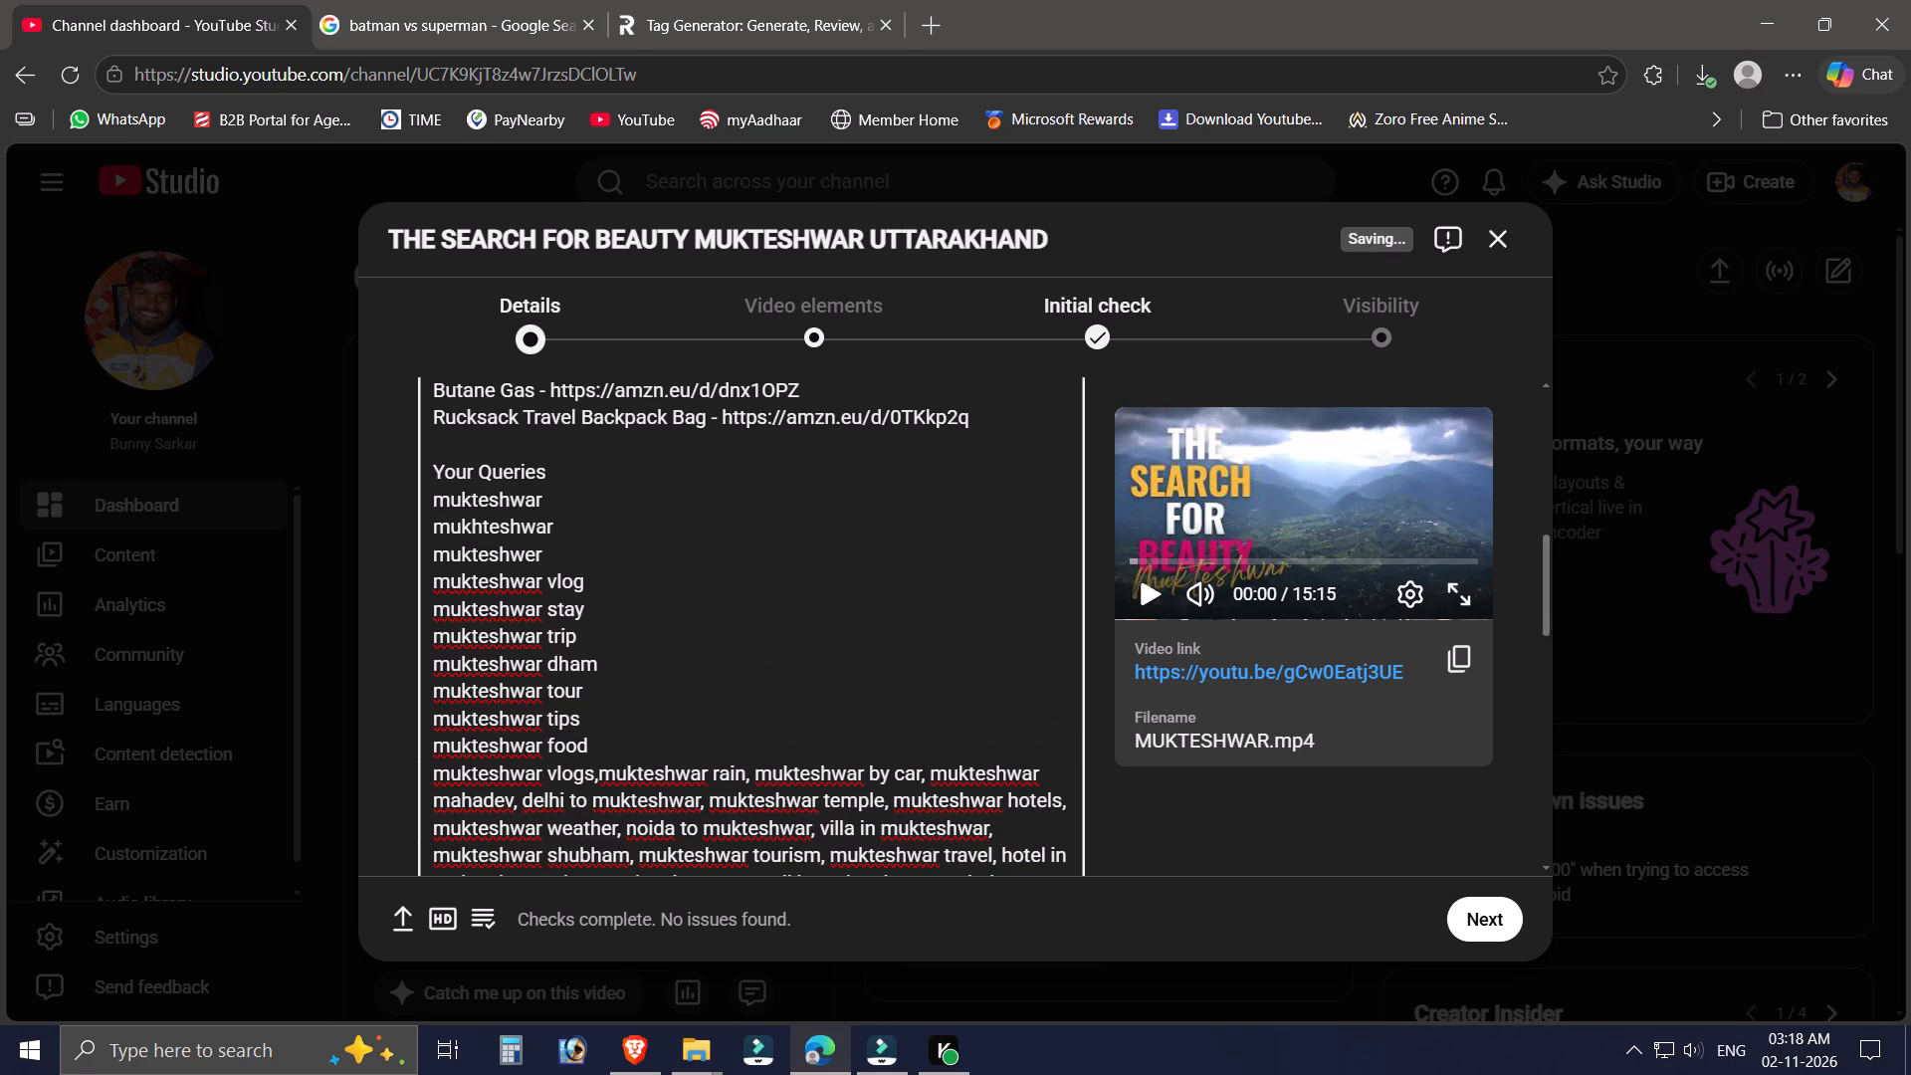
{"action": "key", "text": "Return"}
Put mukteshwar rain and mukteshwar by car on separate lines, removing the comma after each.
{"action": "key", "text": "ctrl+Right"}
{"action": "key", "text": "ctrl+Right"}
{"action": "key", "text": "ctrl+Right"}
{"action": "key", "text": "BackSpace"}
{"action": "key", "text": "BackSpace"}
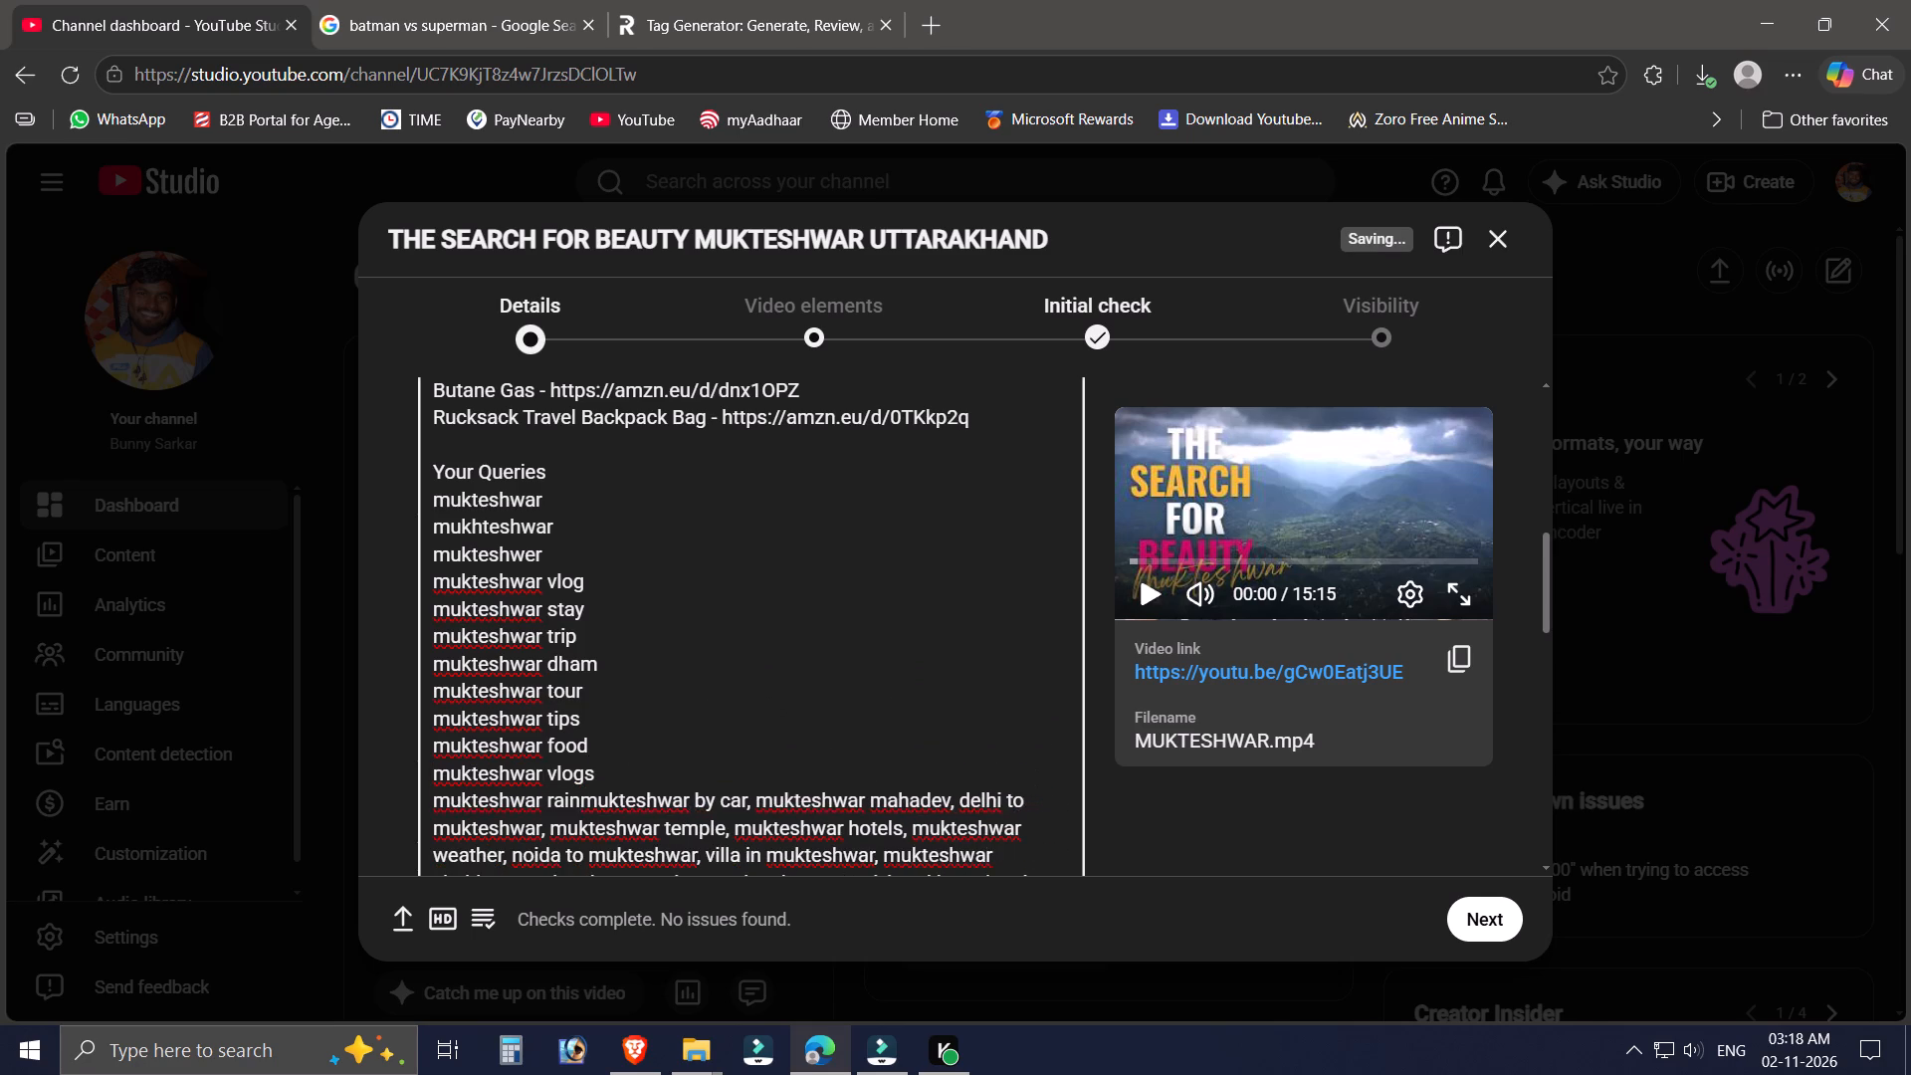
{"action": "key", "text": "Return"}
{"action": "key", "text": "ctrl+Right"}
{"action": "key", "text": "ctrl+Right"}
{"action": "key", "text": "ctrl+Right"}
{"action": "key", "text": "ctrl+Right"}
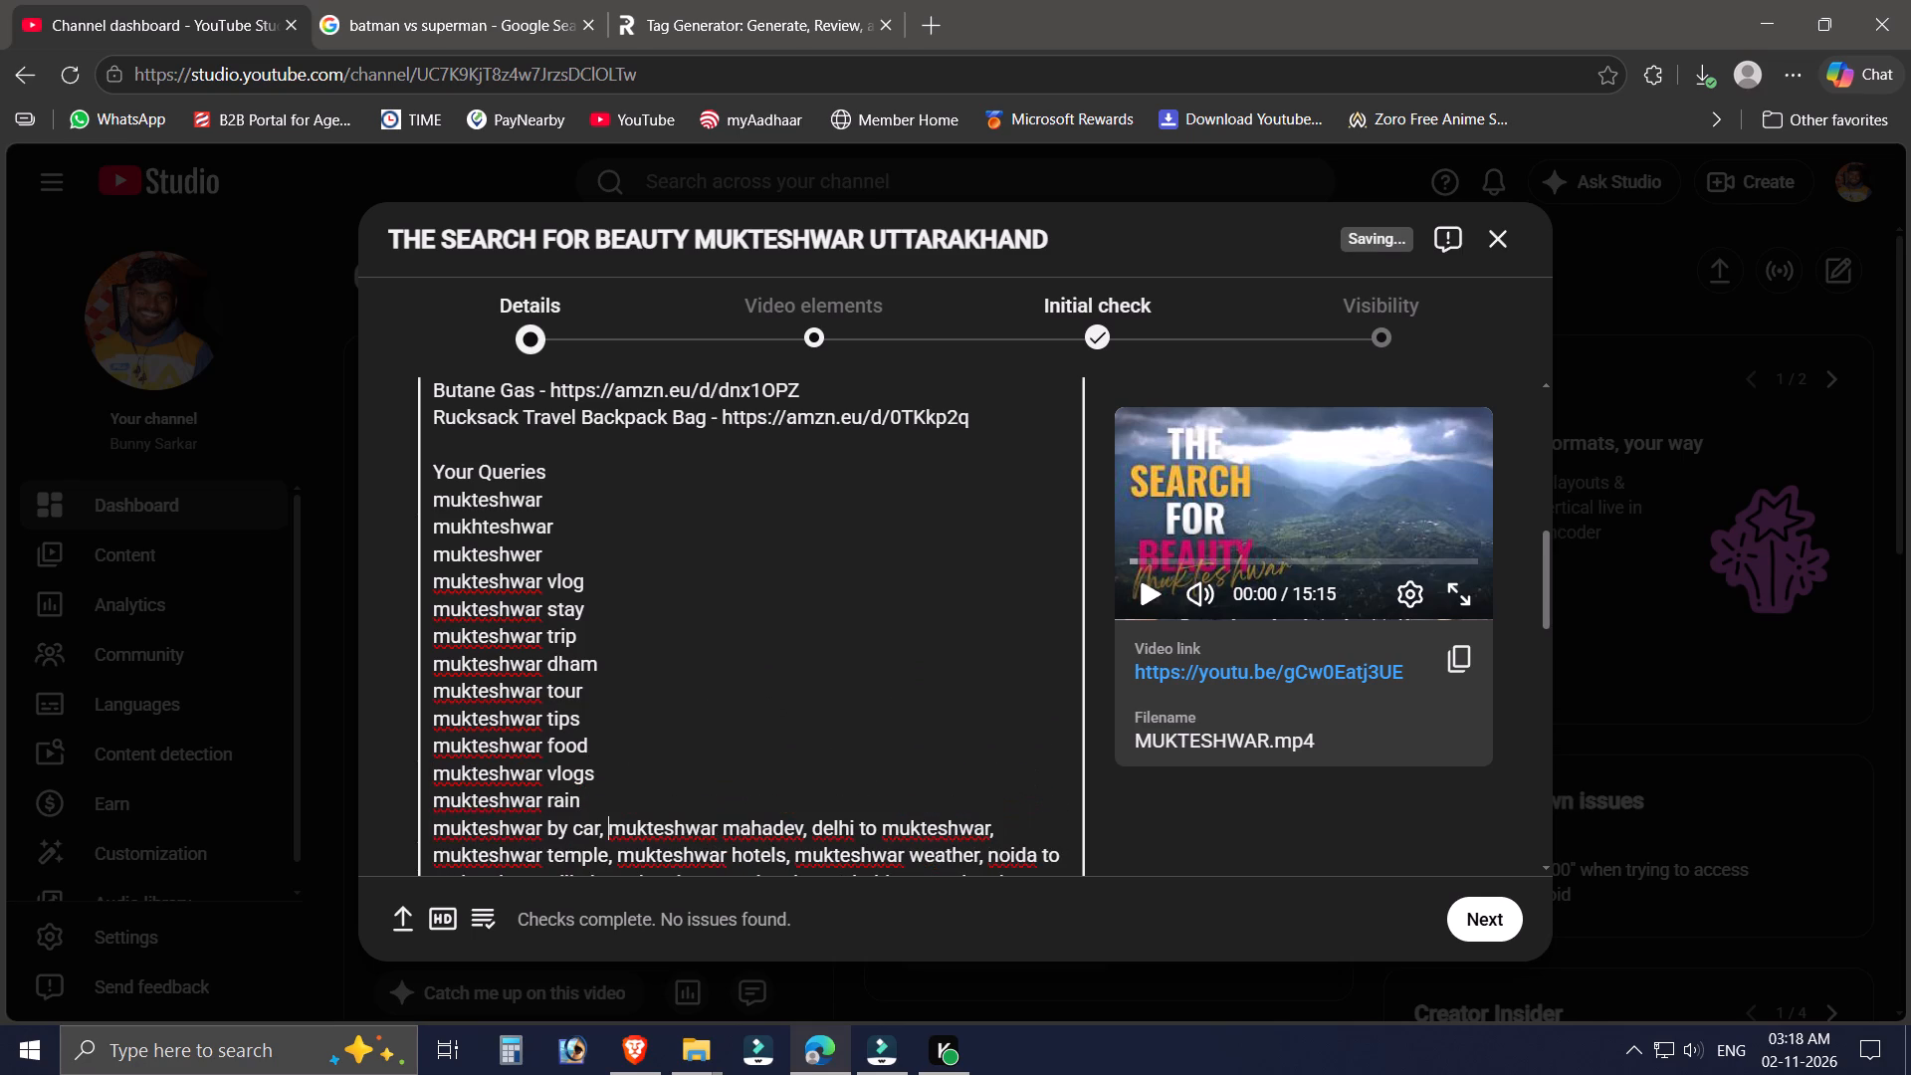
{"action": "key", "text": "BackSpace"}
{"action": "key", "text": "BackSpace"}
{"action": "key", "text": "Return"}
Put mukteshwar mahadev and delhi to mukteshwar on separate lines, removing the comma after each.
{"action": "key", "text": "ctrl+Right"}
{"action": "key", "text": "ctrl+Right"}
{"action": "key", "text": "ctrl+Right"}
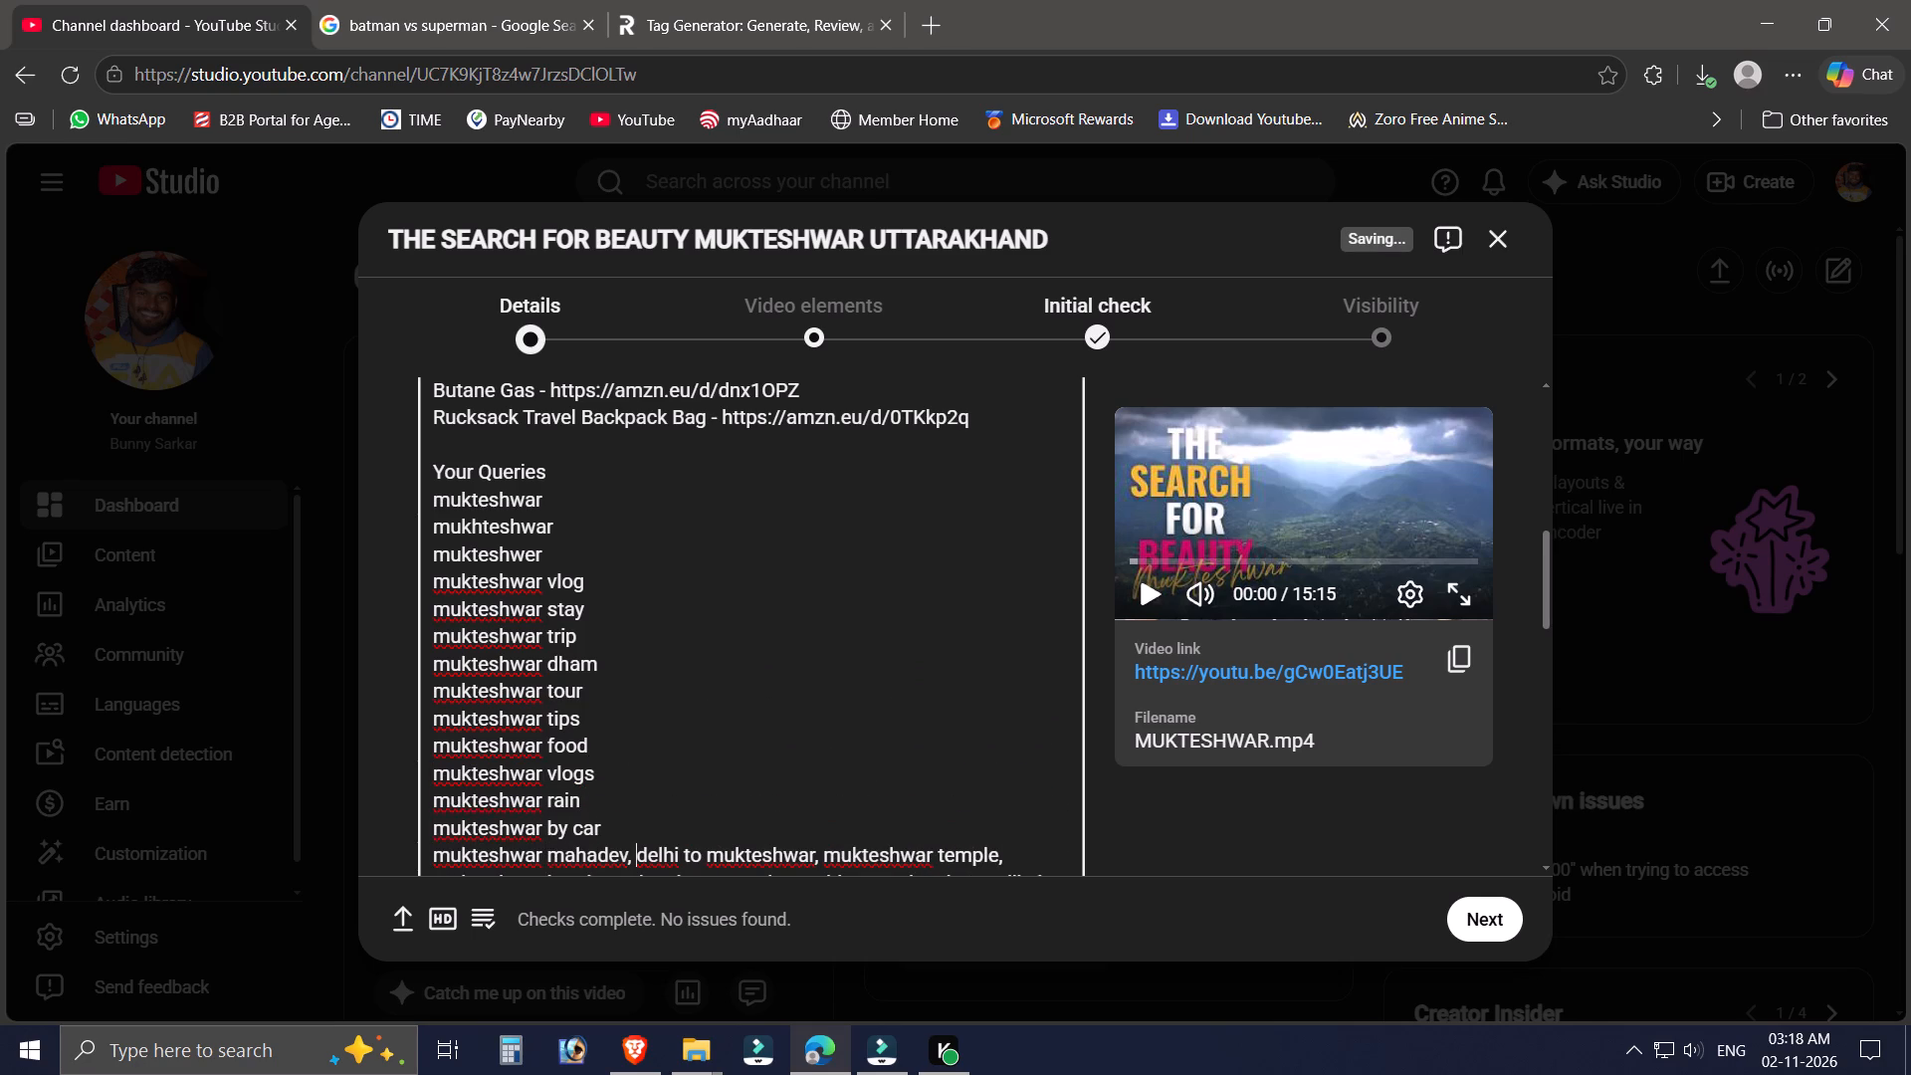
{"action": "key", "text": "BackSpace"}
{"action": "key", "text": "BackSpace"}
{"action": "key", "text": "Return"}
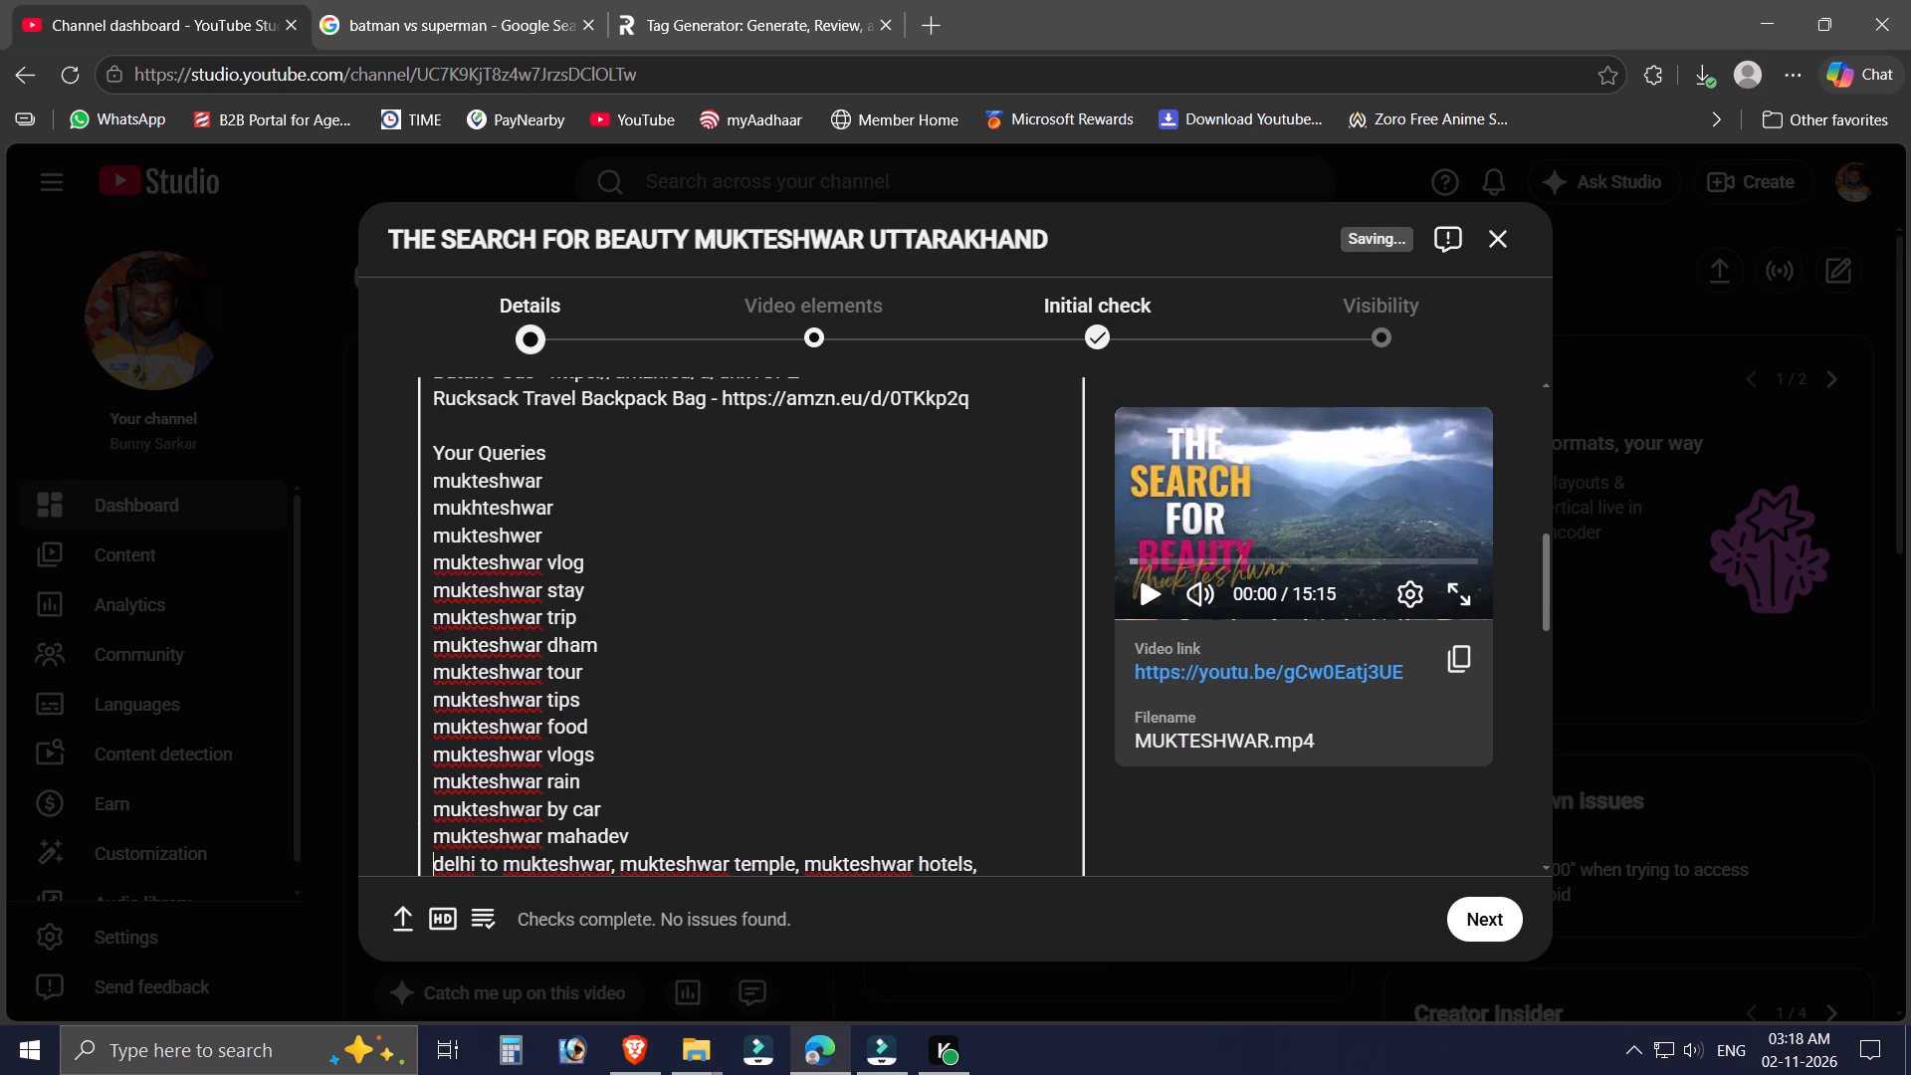
{"action": "key", "text": "ctrl+Right"}
{"action": "key", "text": "ctrl+Right"}
{"action": "key", "text": "ctrl+Right"}
{"action": "key", "text": "ctrl+Right"}
{"action": "key", "text": "BackSpace"}
{"action": "key", "text": "BackSpace"}
{"action": "key", "text": "Return"}
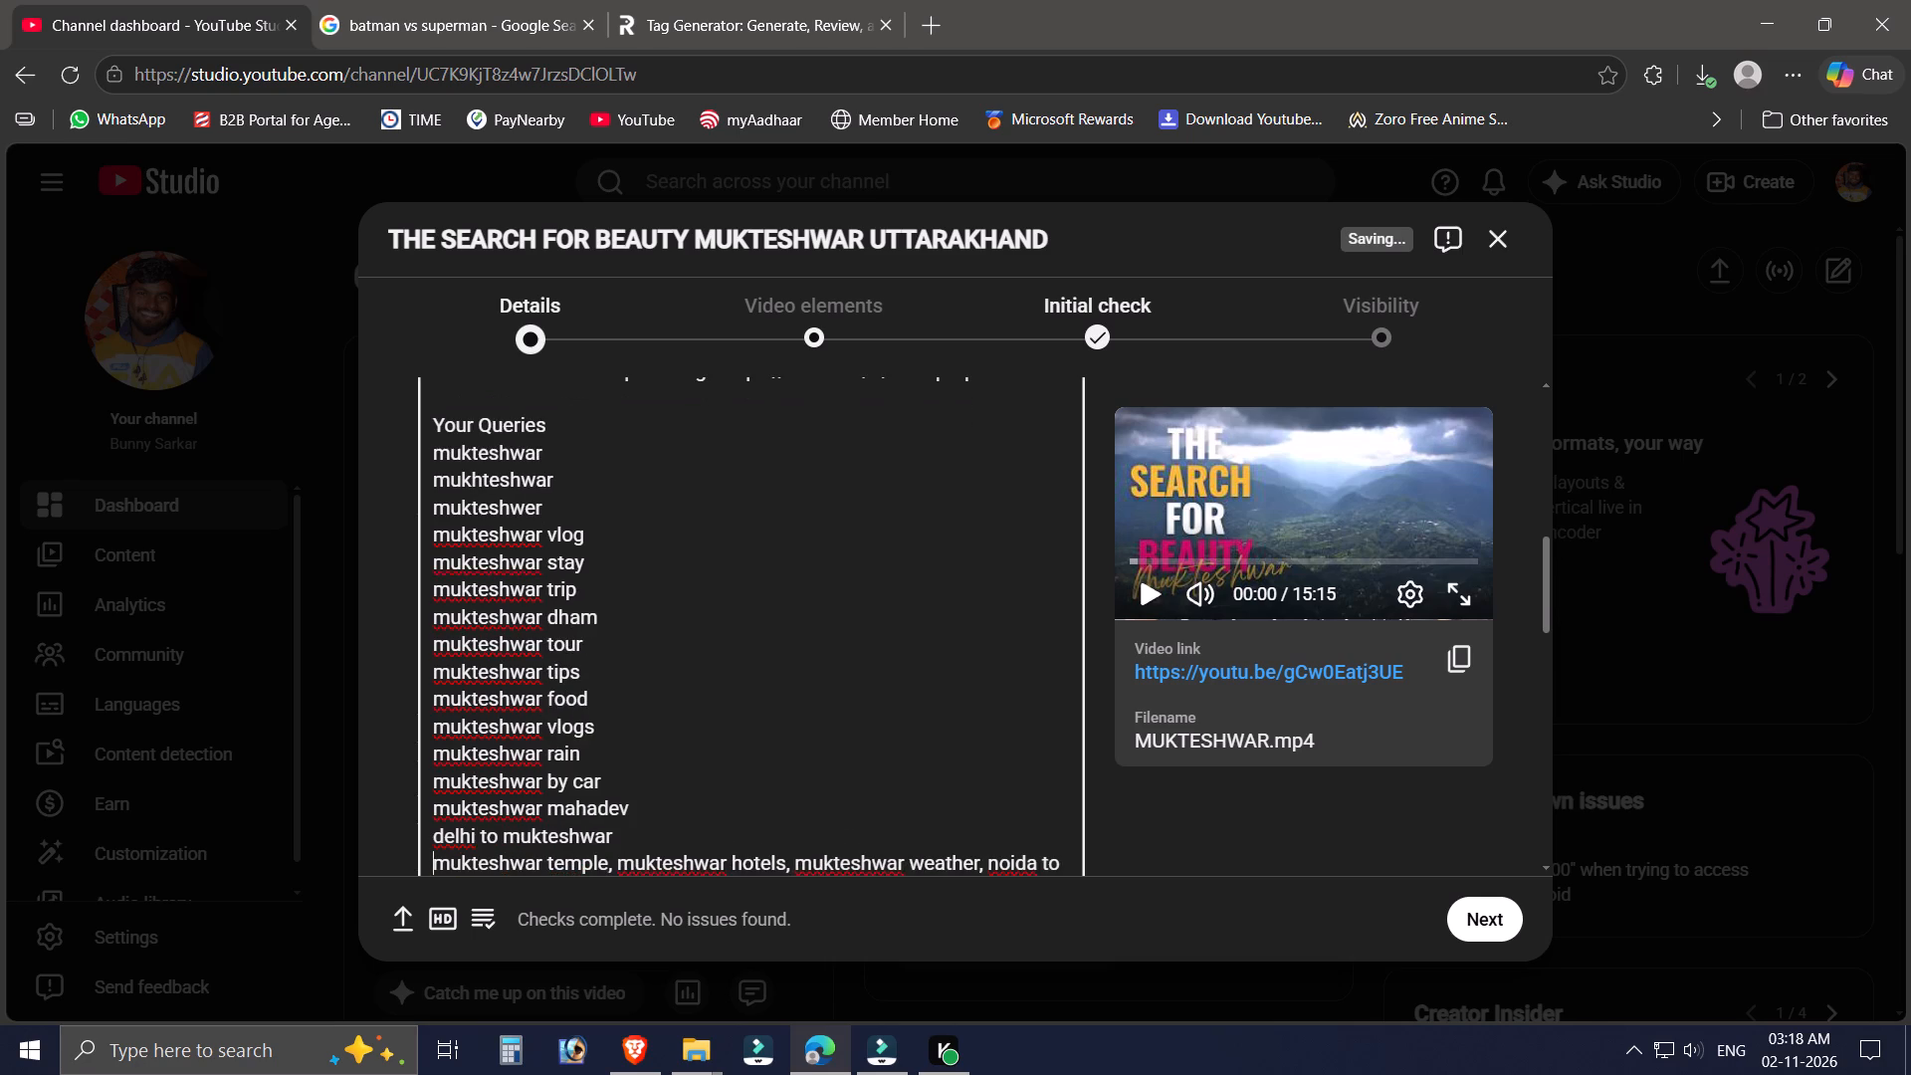
Put mukteshwar temple and mukteshwar hotels on separate lines, removing the comma after each.
{"action": "key", "text": "ctrl+Right"}
{"action": "key", "text": "ctrl+Right"}
{"action": "key", "text": "ctrl+Right"}
{"action": "key", "text": "BackSpace"}
{"action": "key", "text": "BackSpace"}
{"action": "key", "text": "Return"}
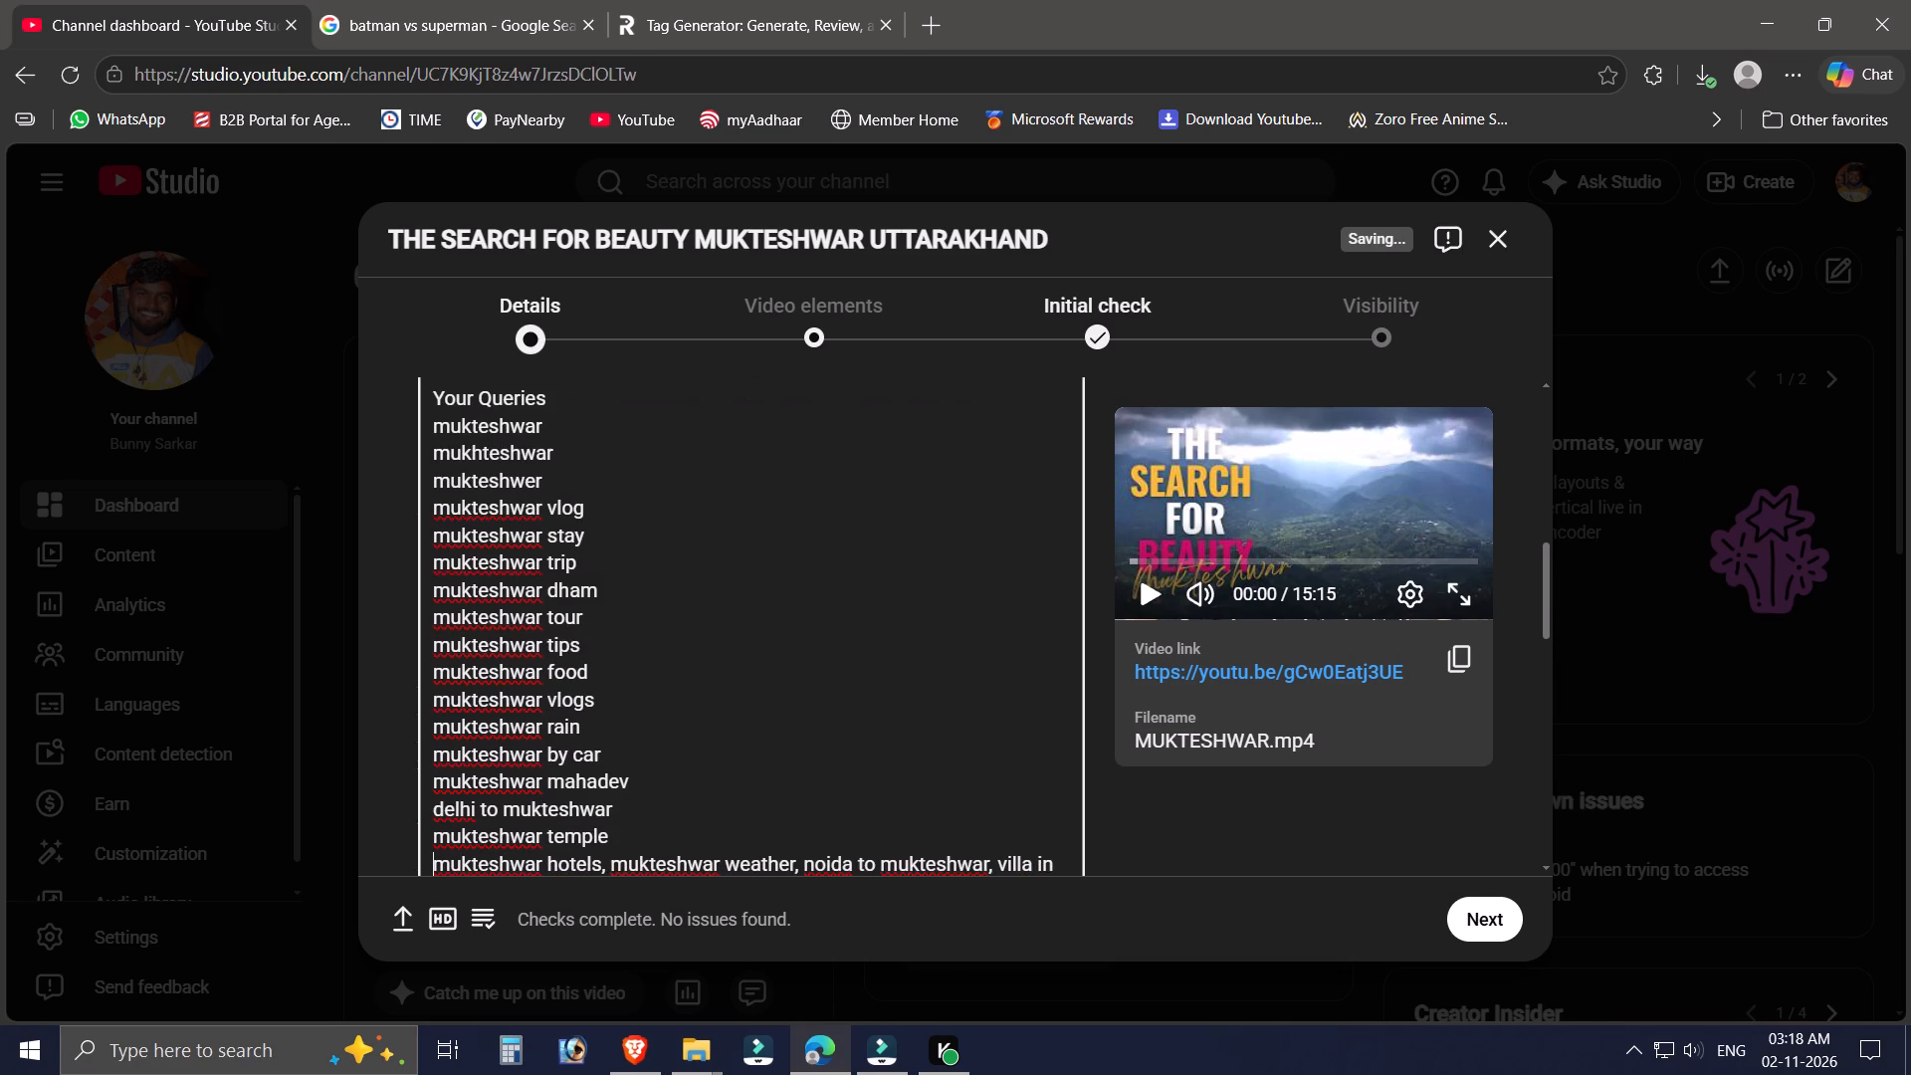
{"action": "key", "text": "ctrl+Right"}
{"action": "key", "text": "ctrl+Right"}
{"action": "key", "text": "ctrl+Right"}
{"action": "key", "text": "BackSpace"}
{"action": "key", "text": "BackSpace"}
{"action": "key", "text": "Return"}
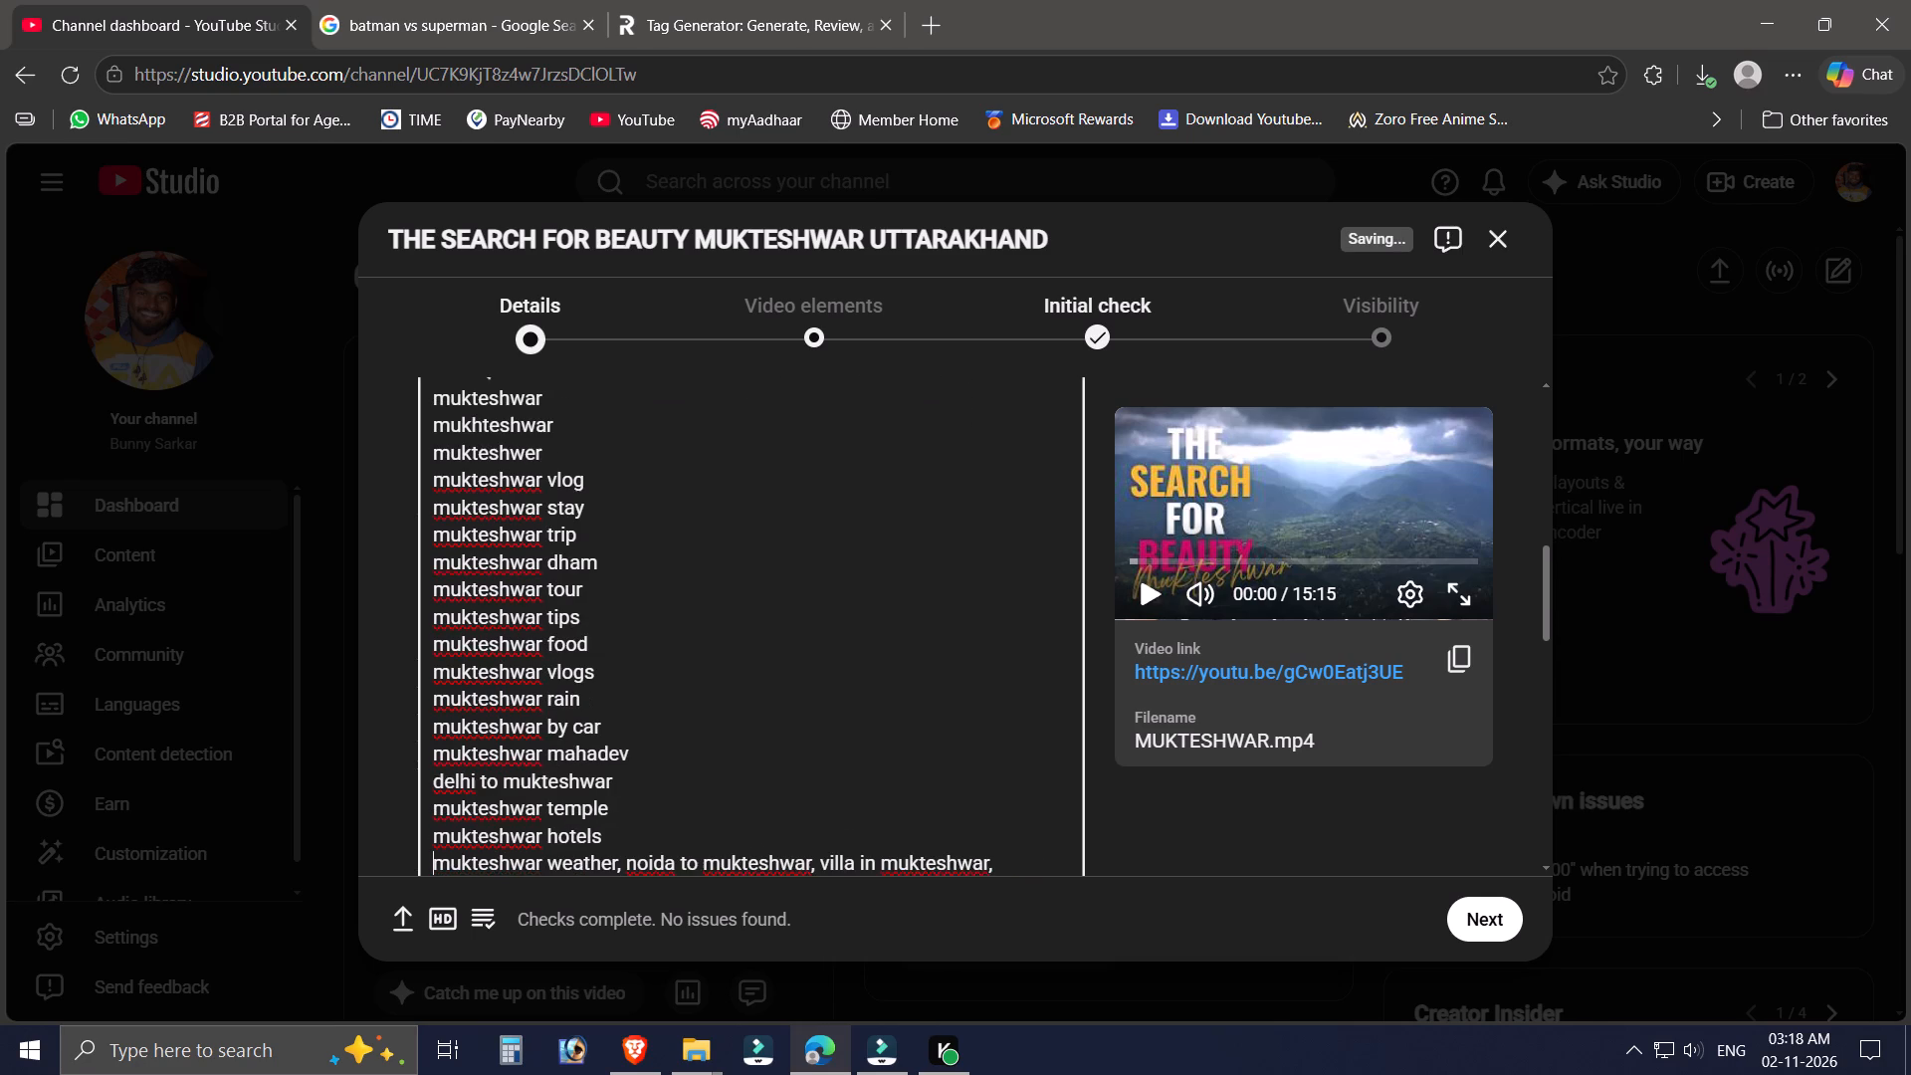
Put mukteshwar weather and noida to mukteshwar on separate lines, removing the comma after each.
{"action": "key", "text": "ctrl+Right"}
{"action": "key", "text": "ctrl+Right"}
{"action": "key", "text": "ctrl+Right"}
{"action": "key", "text": "BackSpace"}
{"action": "key", "text": "BackSpace"}
{"action": "key", "text": "Return"}
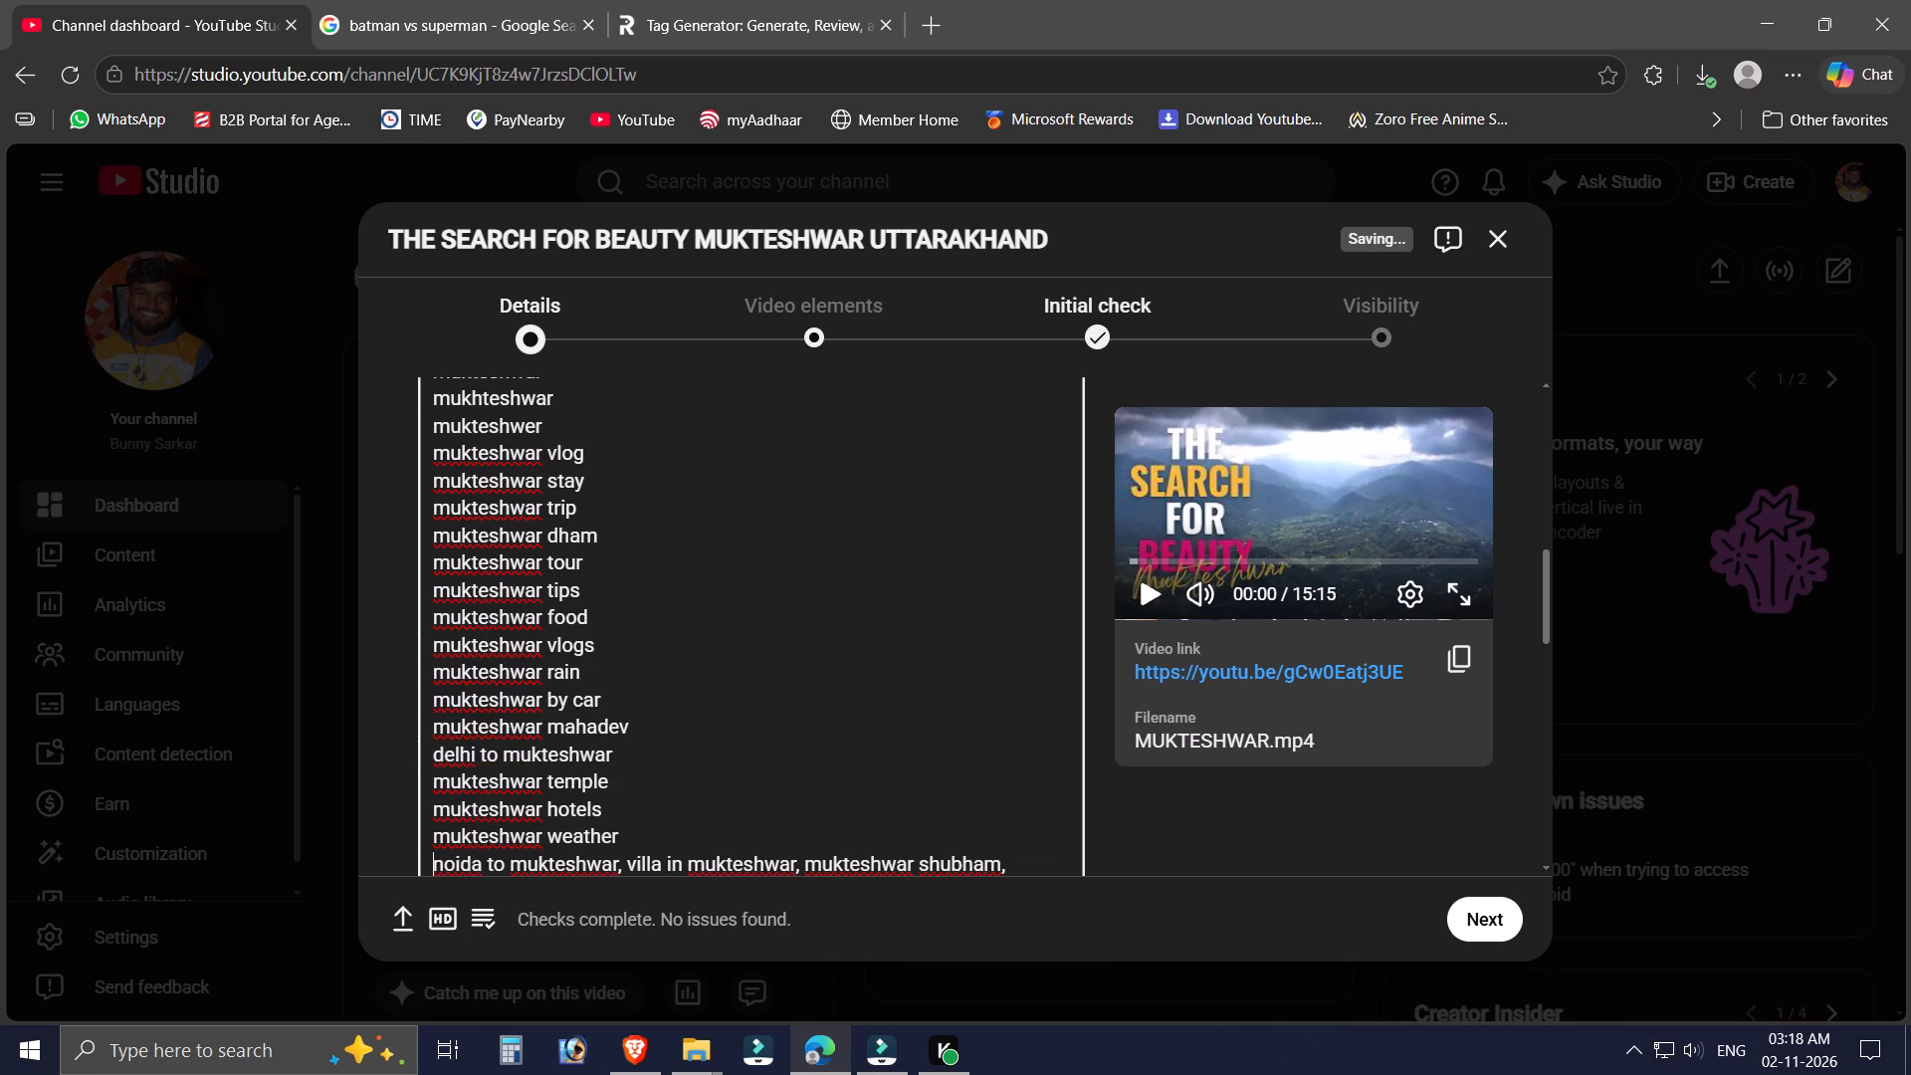
{"action": "key", "text": "ctrl+Right"}
{"action": "key", "text": "ctrl+Right"}
{"action": "key", "text": "ctrl+Right"}
{"action": "key", "text": "ctrl+Right"}
{"action": "key", "text": "BackSpace"}
{"action": "key", "text": "BackSpace"}
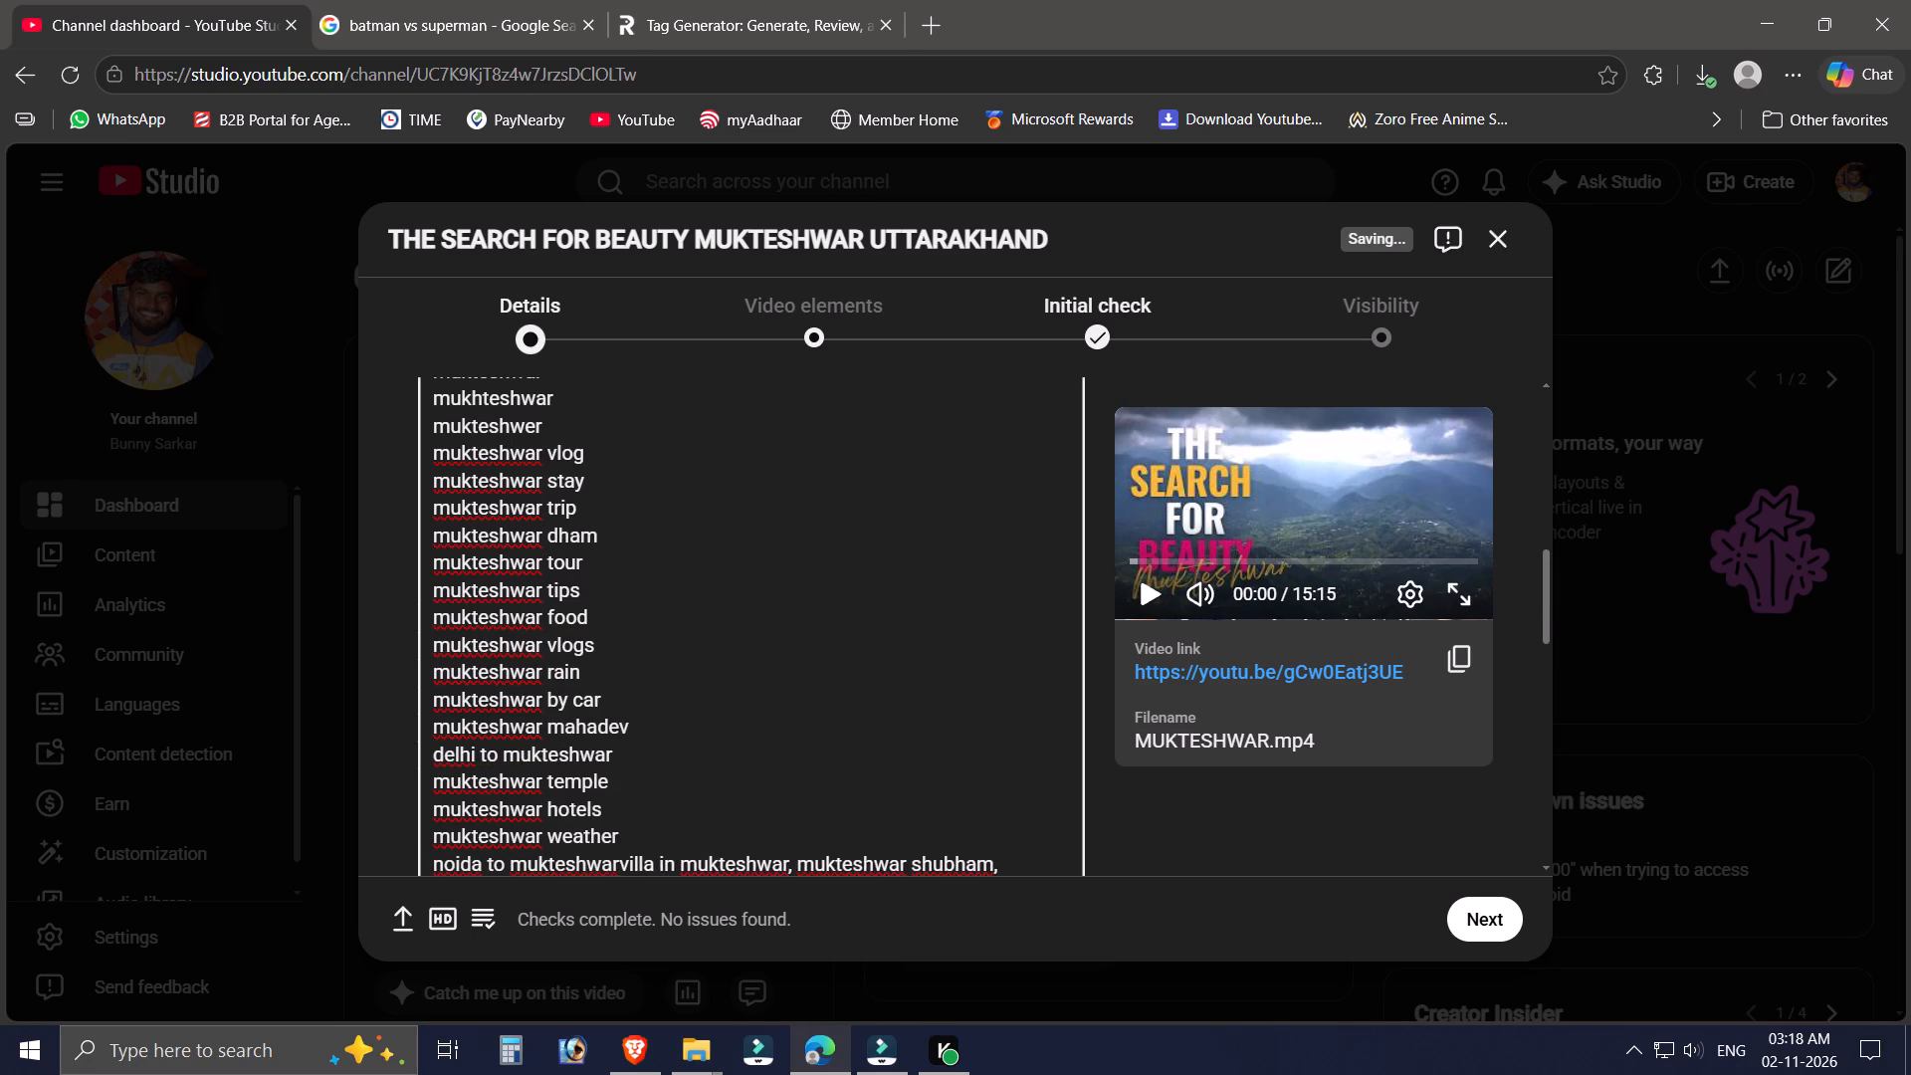
{"action": "key", "text": "Return"}
Put villa in mukteshwar and mukteshwar shubham on separate lines, removing the comma after each.
{"action": "key", "text": "ctrl+Right"}
{"action": "key", "text": "ctrl+Right"}
{"action": "key", "text": "ctrl+Right"}
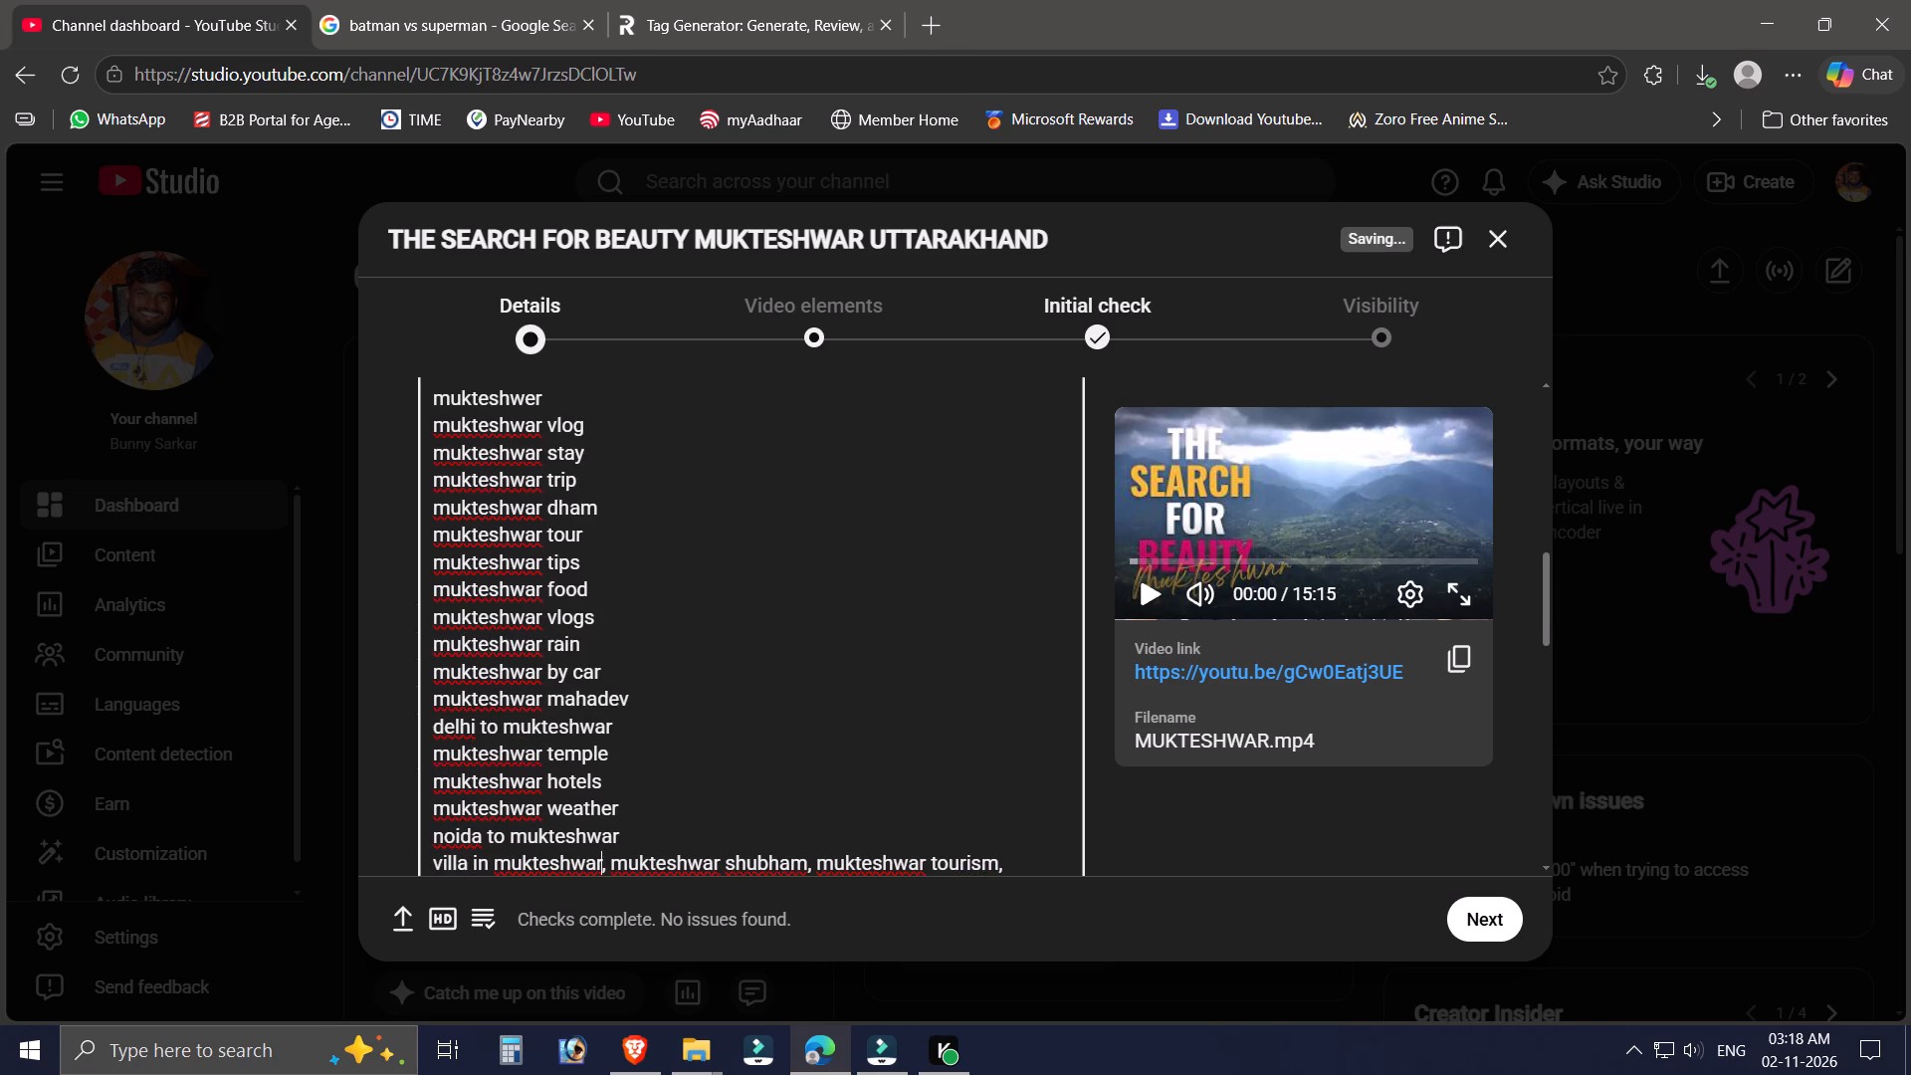
{"action": "key", "text": "ctrl+Right"}
{"action": "key", "text": "BackSpace"}
{"action": "key", "text": "BackSpace"}
{"action": "key", "text": "Return"}
{"action": "key", "text": "ctrl+Right"}
{"action": "key", "text": "ctrl+Right"}
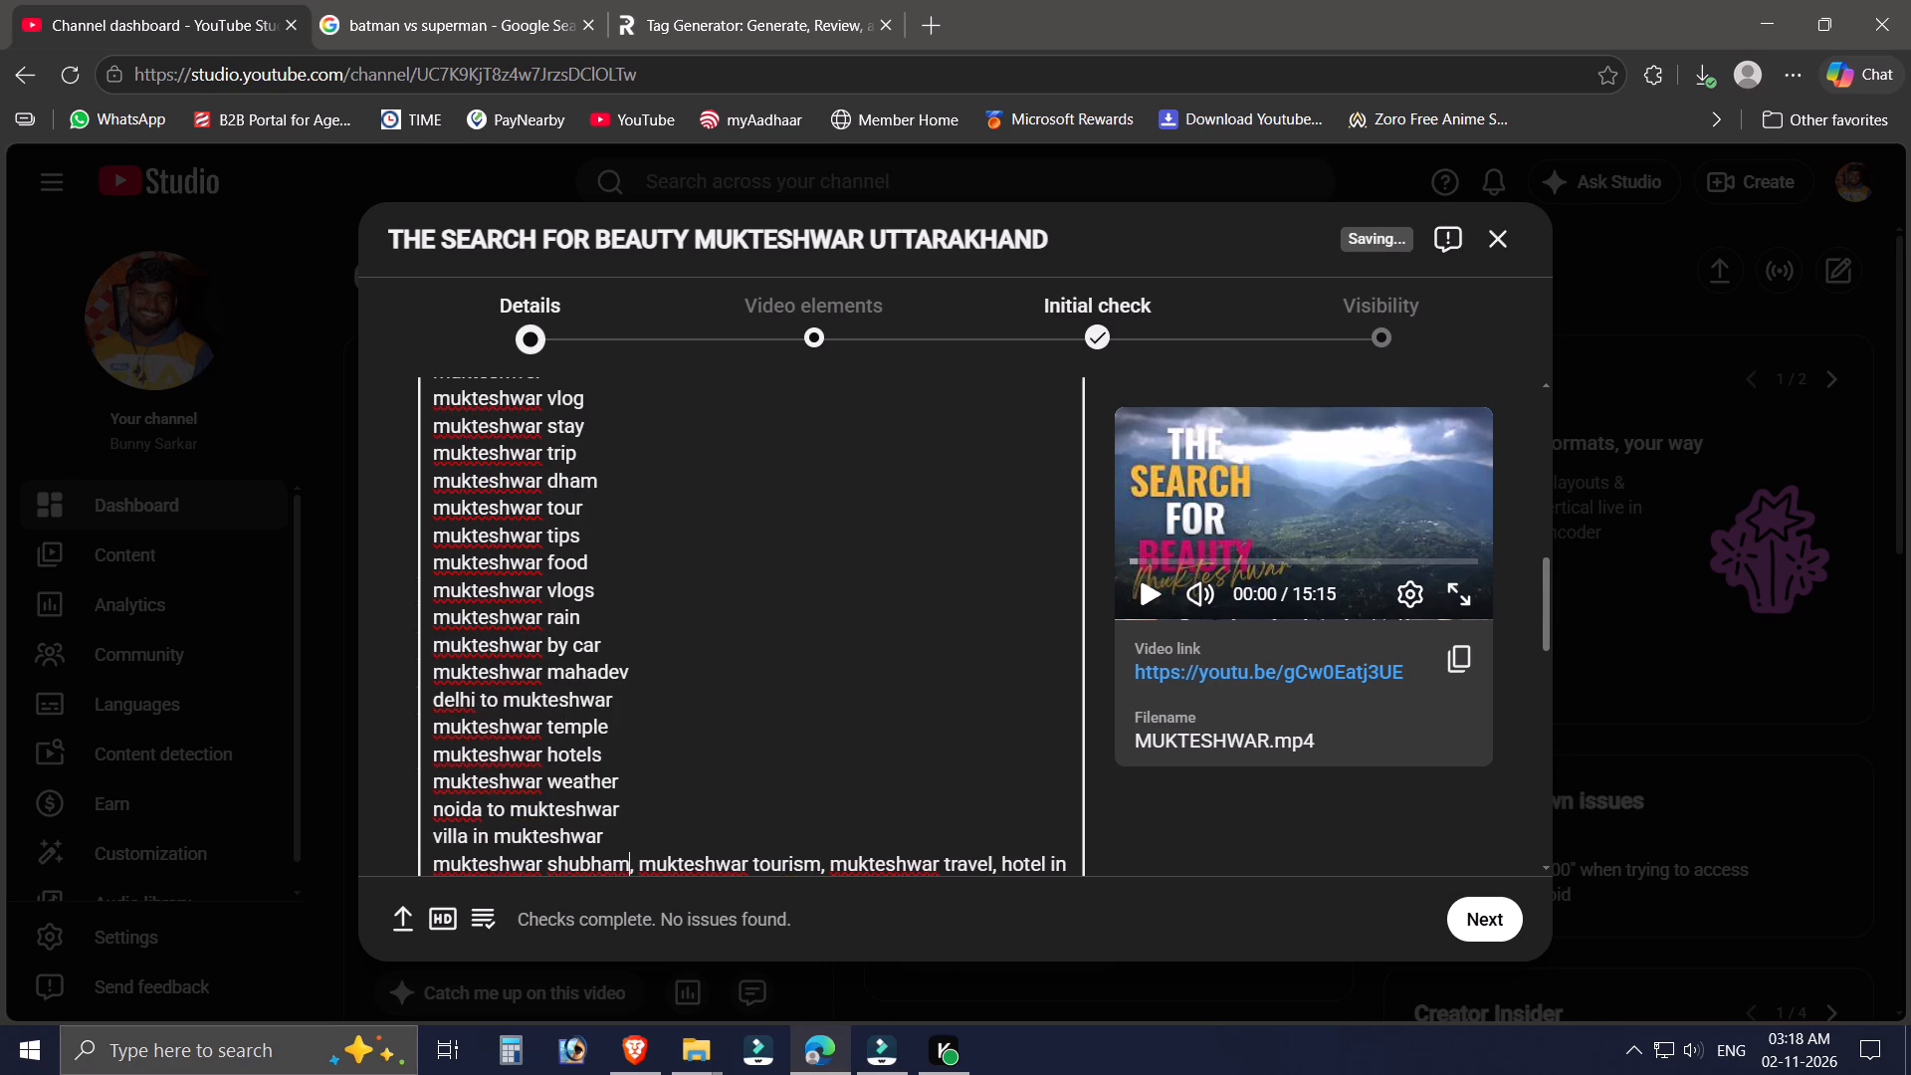
{"action": "key", "text": "ctrl+Right"}
{"action": "key", "text": "BackSpace"}
{"action": "key", "text": "BackSpace"}
{"action": "key", "text": "Return"}
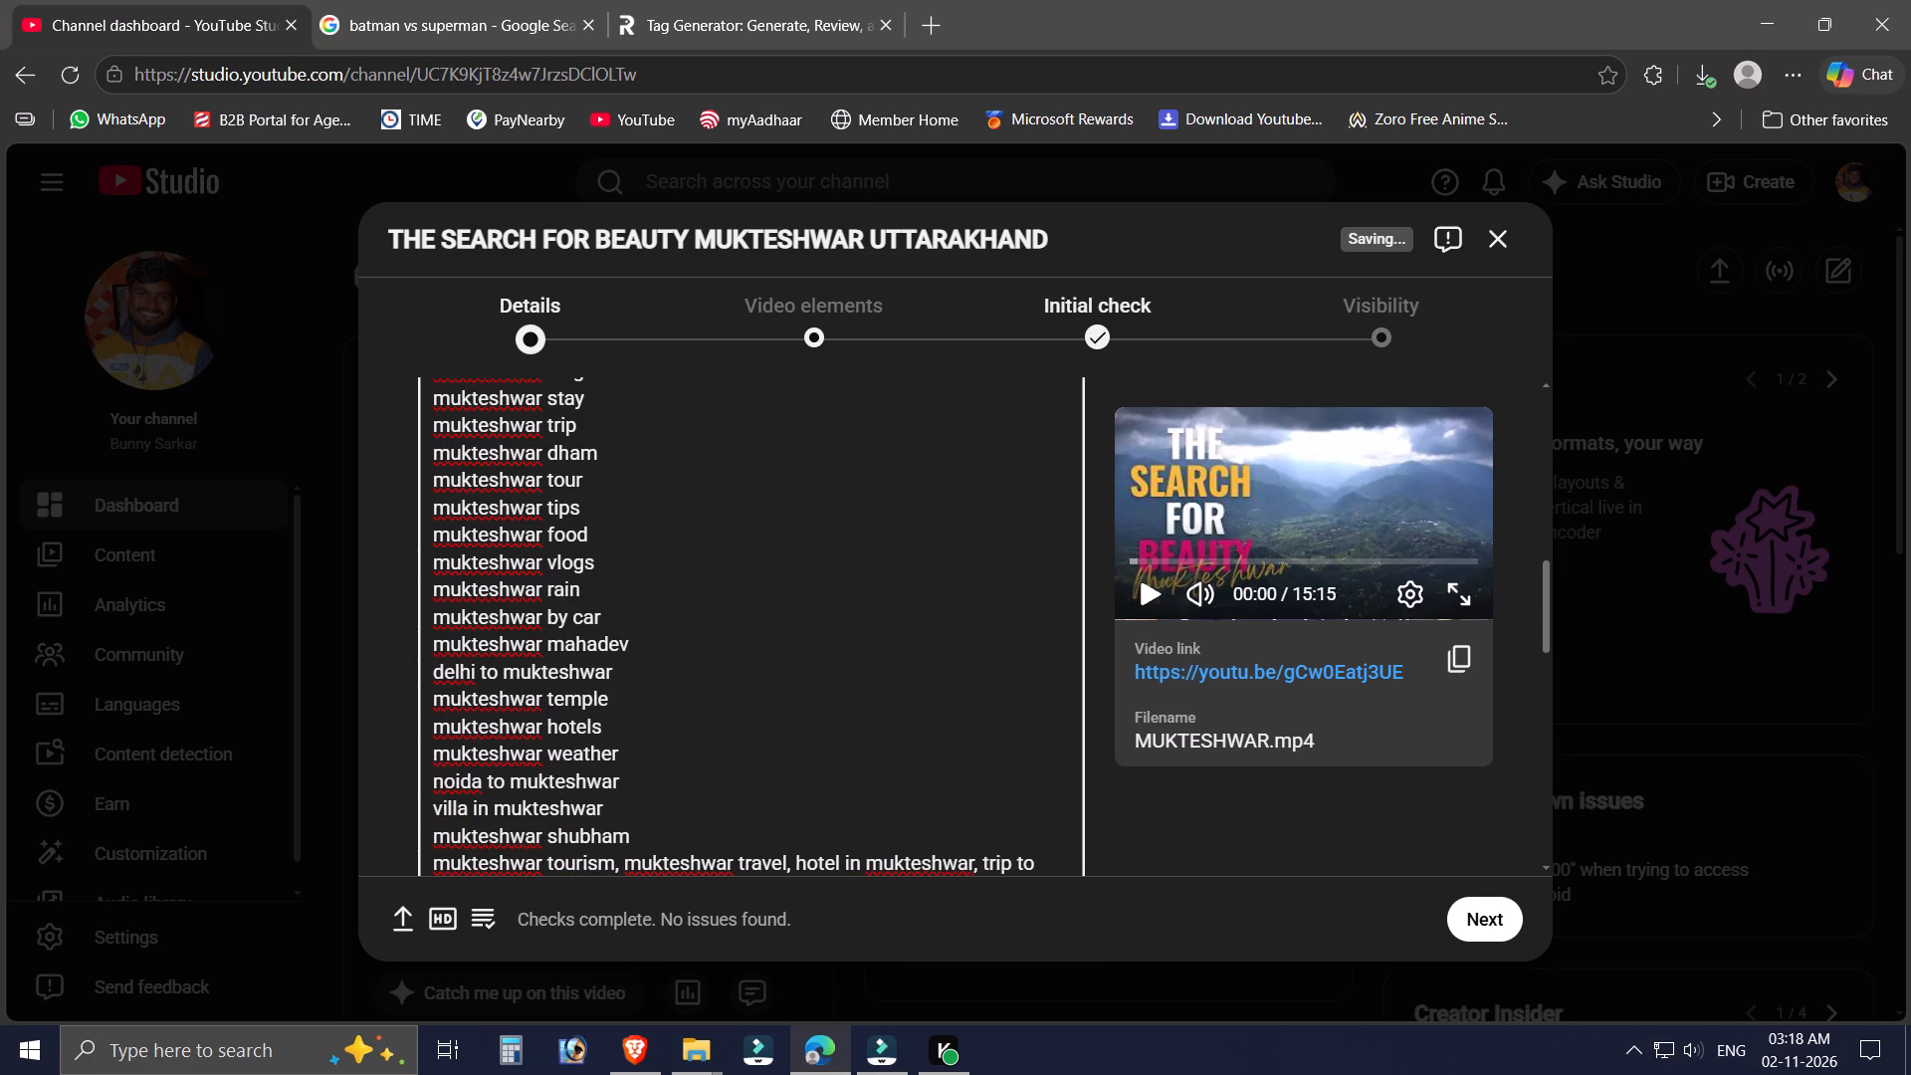
Put mukteshwar tourism and mukteshwar travel on separate lines, removing the comma after each.
{"action": "key", "text": "ctrl+Right"}
{"action": "key", "text": "ctrl+Right"}
{"action": "key", "text": "ctrl+Right"}
{"action": "key", "text": "BackSpace"}
{"action": "key", "text": "BackSpace"}
{"action": "key", "text": "Return"}
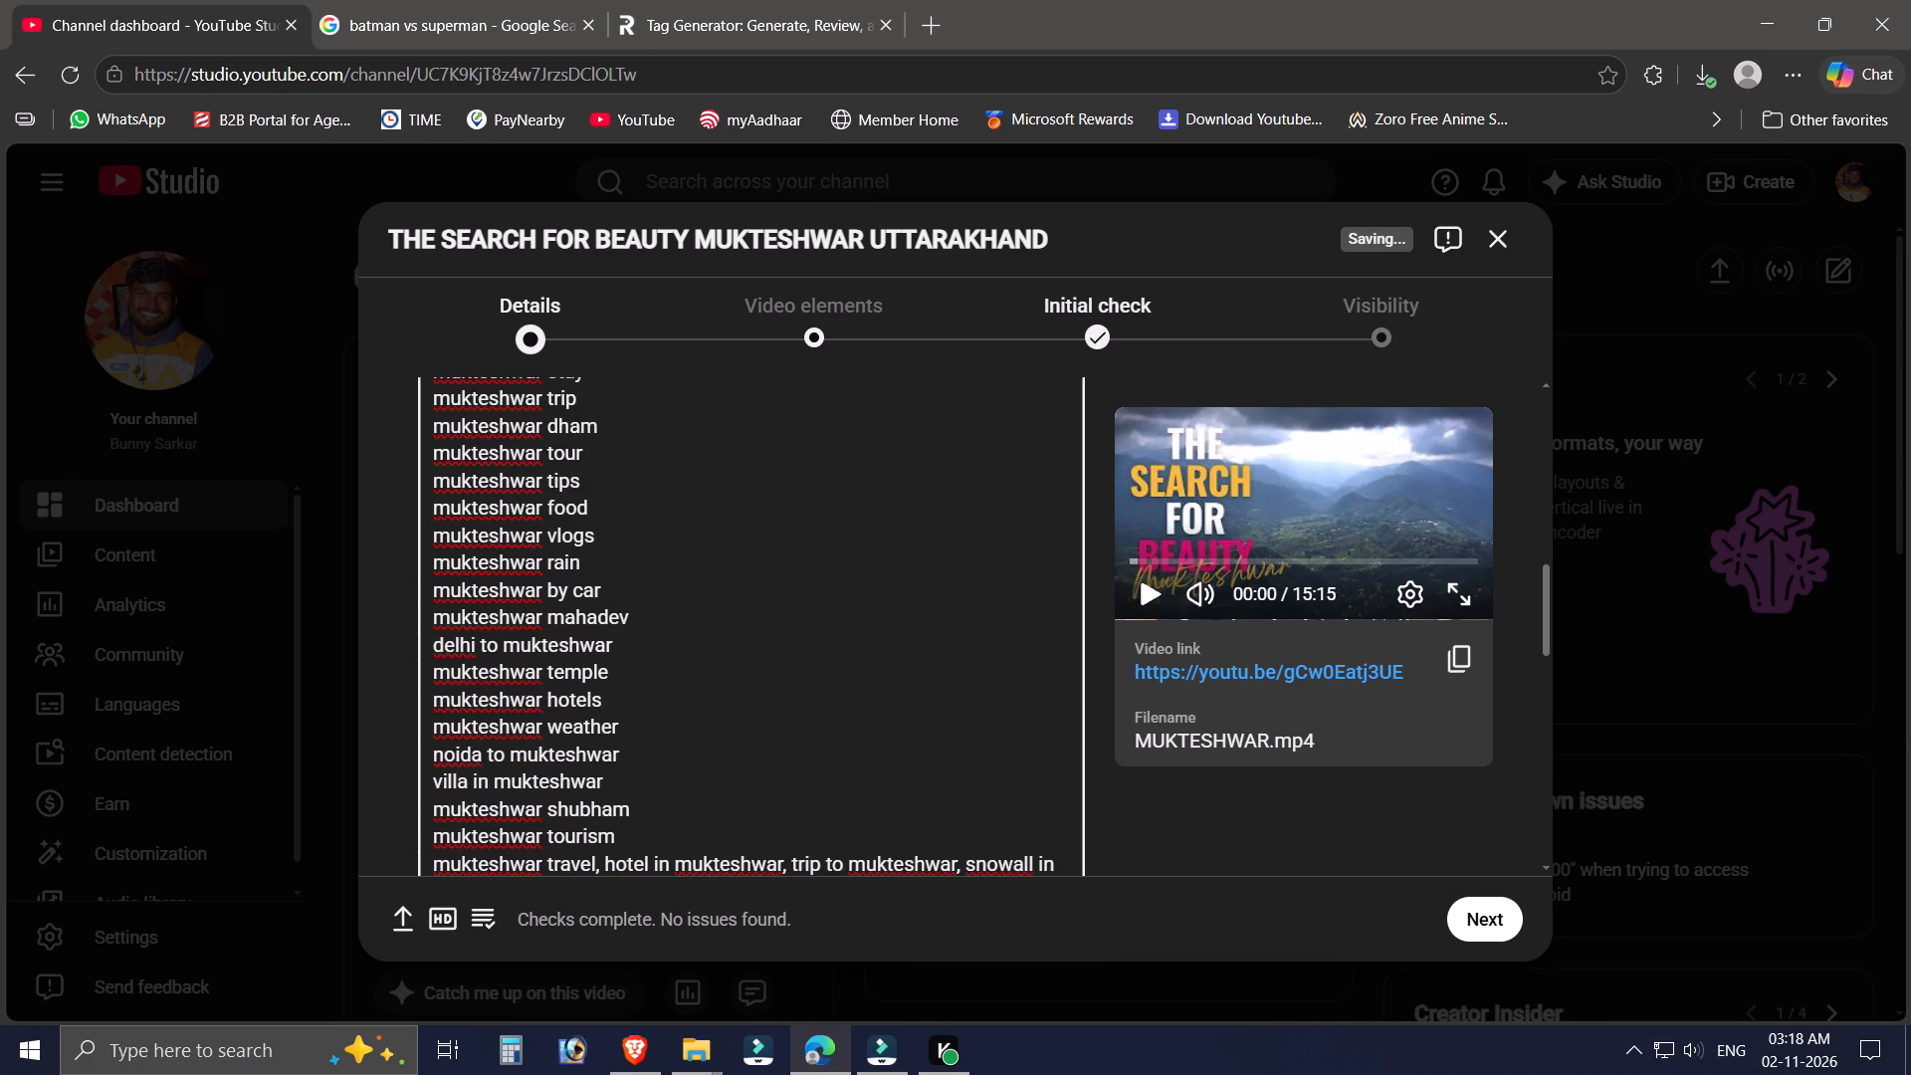
{"action": "key", "text": "ctrl+Right"}
{"action": "key", "text": "ctrl+Right"}
{"action": "key", "text": "ctrl+Right"}
{"action": "key", "text": "BackSpace"}
{"action": "key", "text": "BackSpace"}
{"action": "key", "text": "Return"}
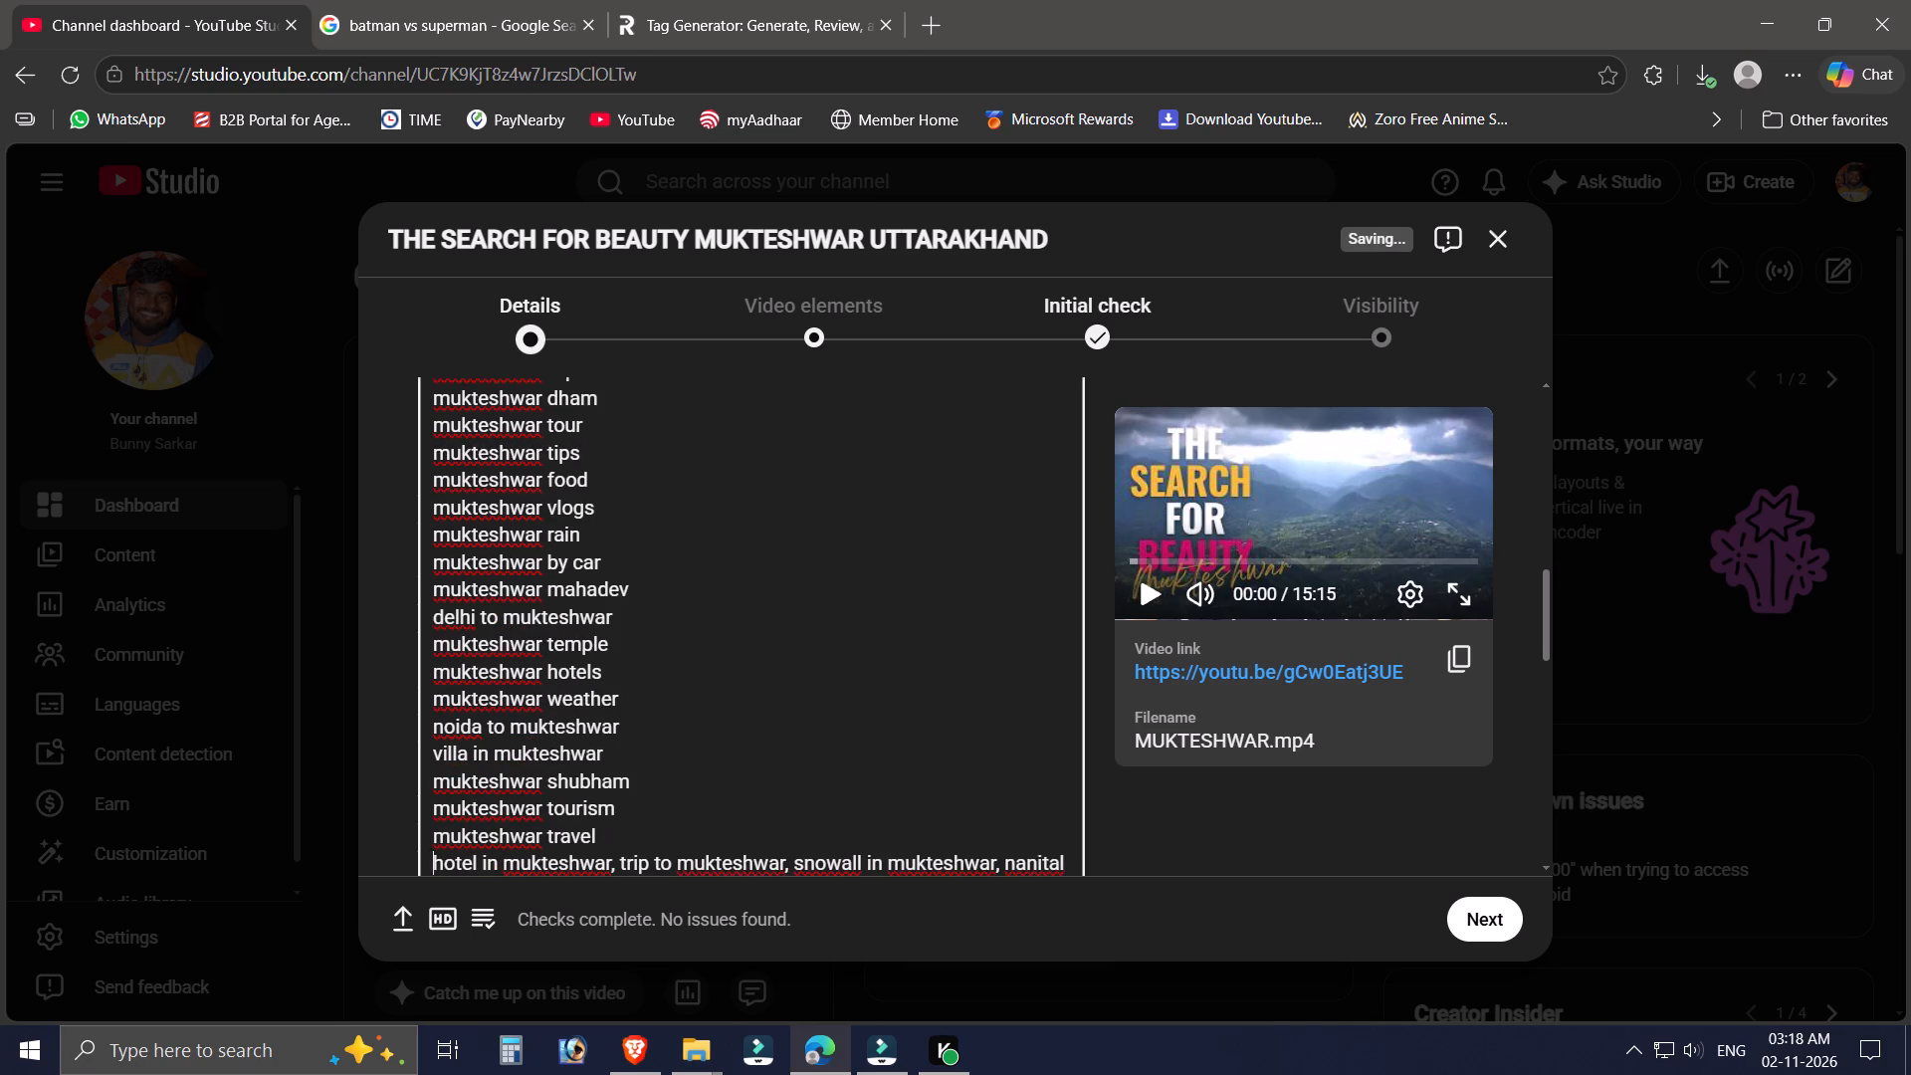
Put hotel in mukteshwar on its own line, removing the comma after it.
{"action": "key", "text": "Right"}
{"action": "key", "text": "Right"}
{"action": "key", "text": "Right"}
{"action": "key", "text": "Right"}
{"action": "key", "text": "Right"}
{"action": "key", "text": "Right"}
{"action": "key", "text": "Right"}
{"action": "key", "text": "Right"}
{"action": "key", "text": "Right"}
{"action": "key", "text": "Right"}
{"action": "key", "text": "Right"}
{"action": "key", "text": "Right"}
{"action": "key", "text": "Right"}
{"action": "key", "text": "Right"}
{"action": "key", "text": "Right"}
{"action": "key", "text": "Right"}
{"action": "key", "text": "Right"}
{"action": "key", "text": "Right"}
{"action": "key", "text": "Right"}
{"action": "key", "text": "Right"}
{"action": "key", "text": "Right"}
{"action": "key", "text": "BackSpace"}
{"action": "key", "text": "BackSpace"}
{"action": "key", "text": "Return"}
Put trip to mukteshwar on its own line, removing the comma after it.
{"action": "key", "text": "ctrl+Right"}
{"action": "key", "text": "ctrl+Right"}
{"action": "key", "text": "ctrl+Right"}
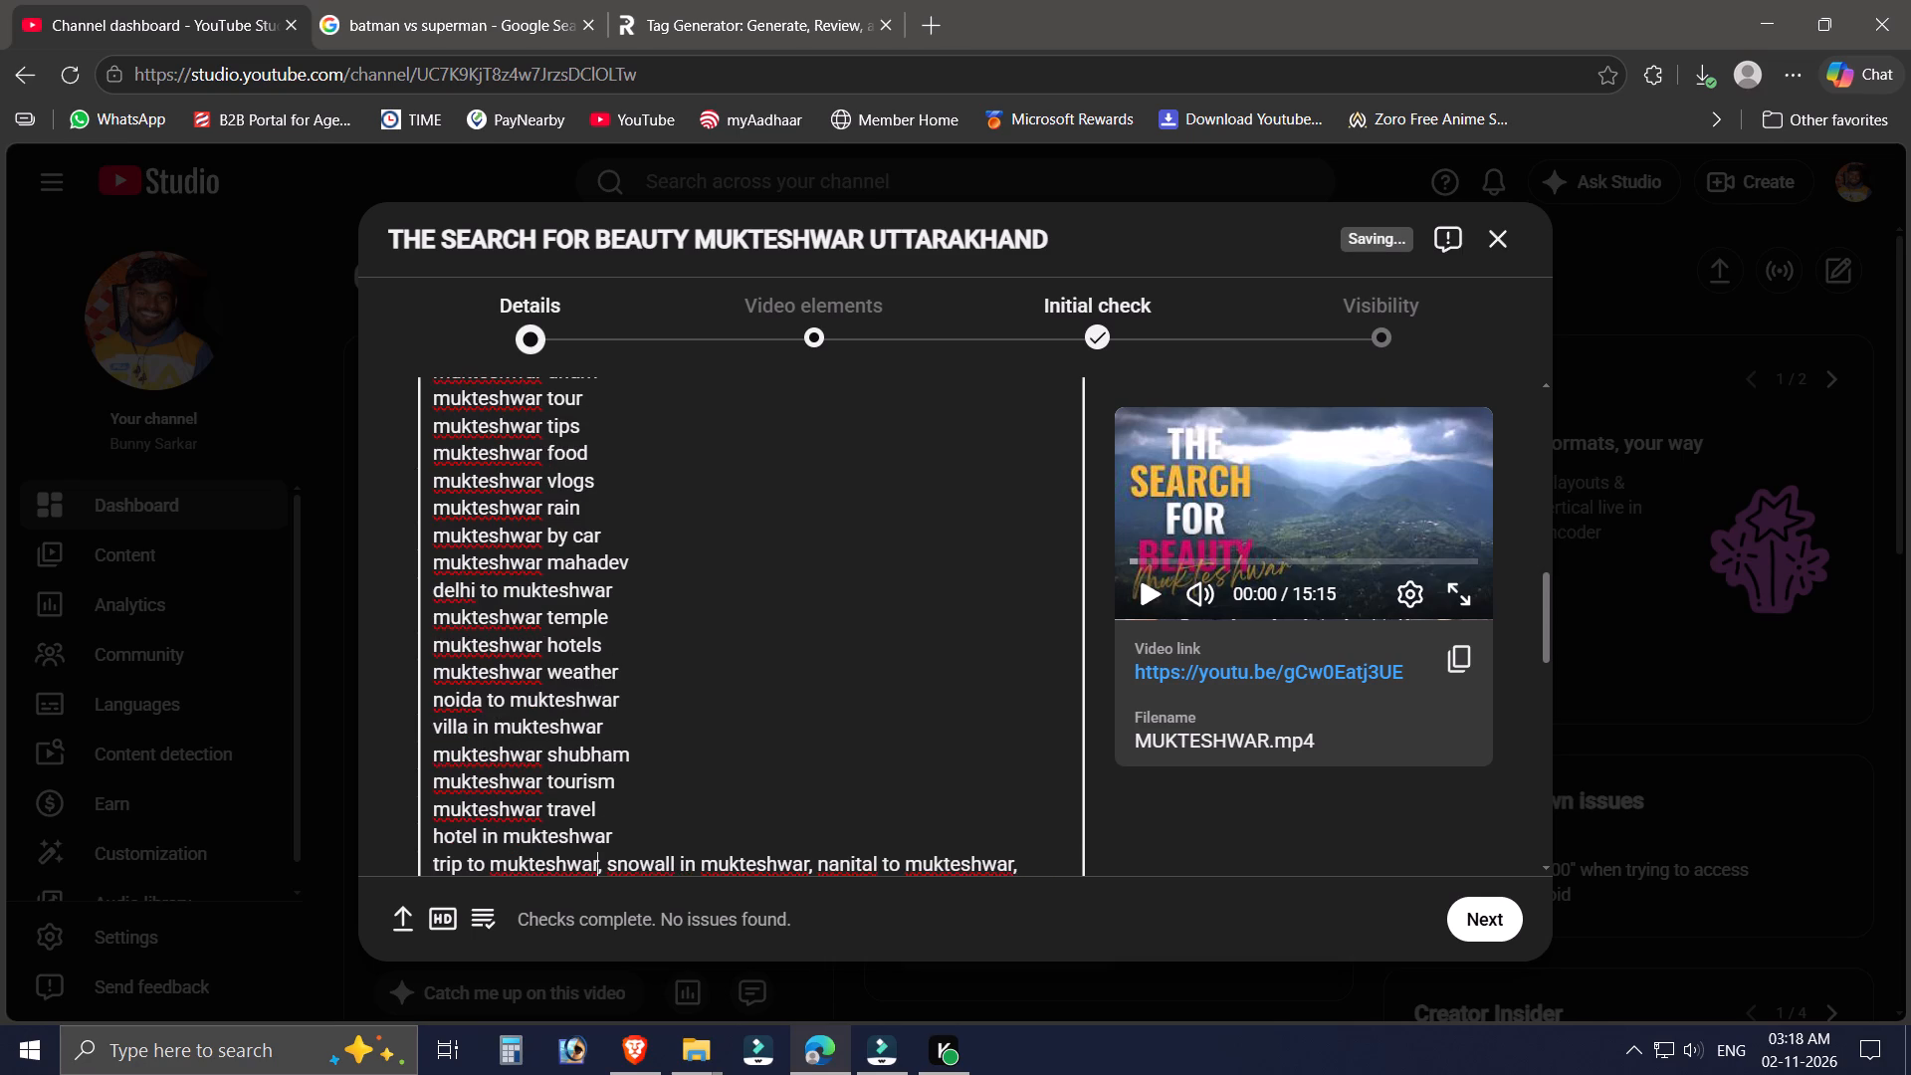
{"action": "key", "text": "ctrl+Right"}
{"action": "key", "text": "BackSpace"}
{"action": "key", "text": "BackSpace"}
{"action": "key", "text": "Return"}
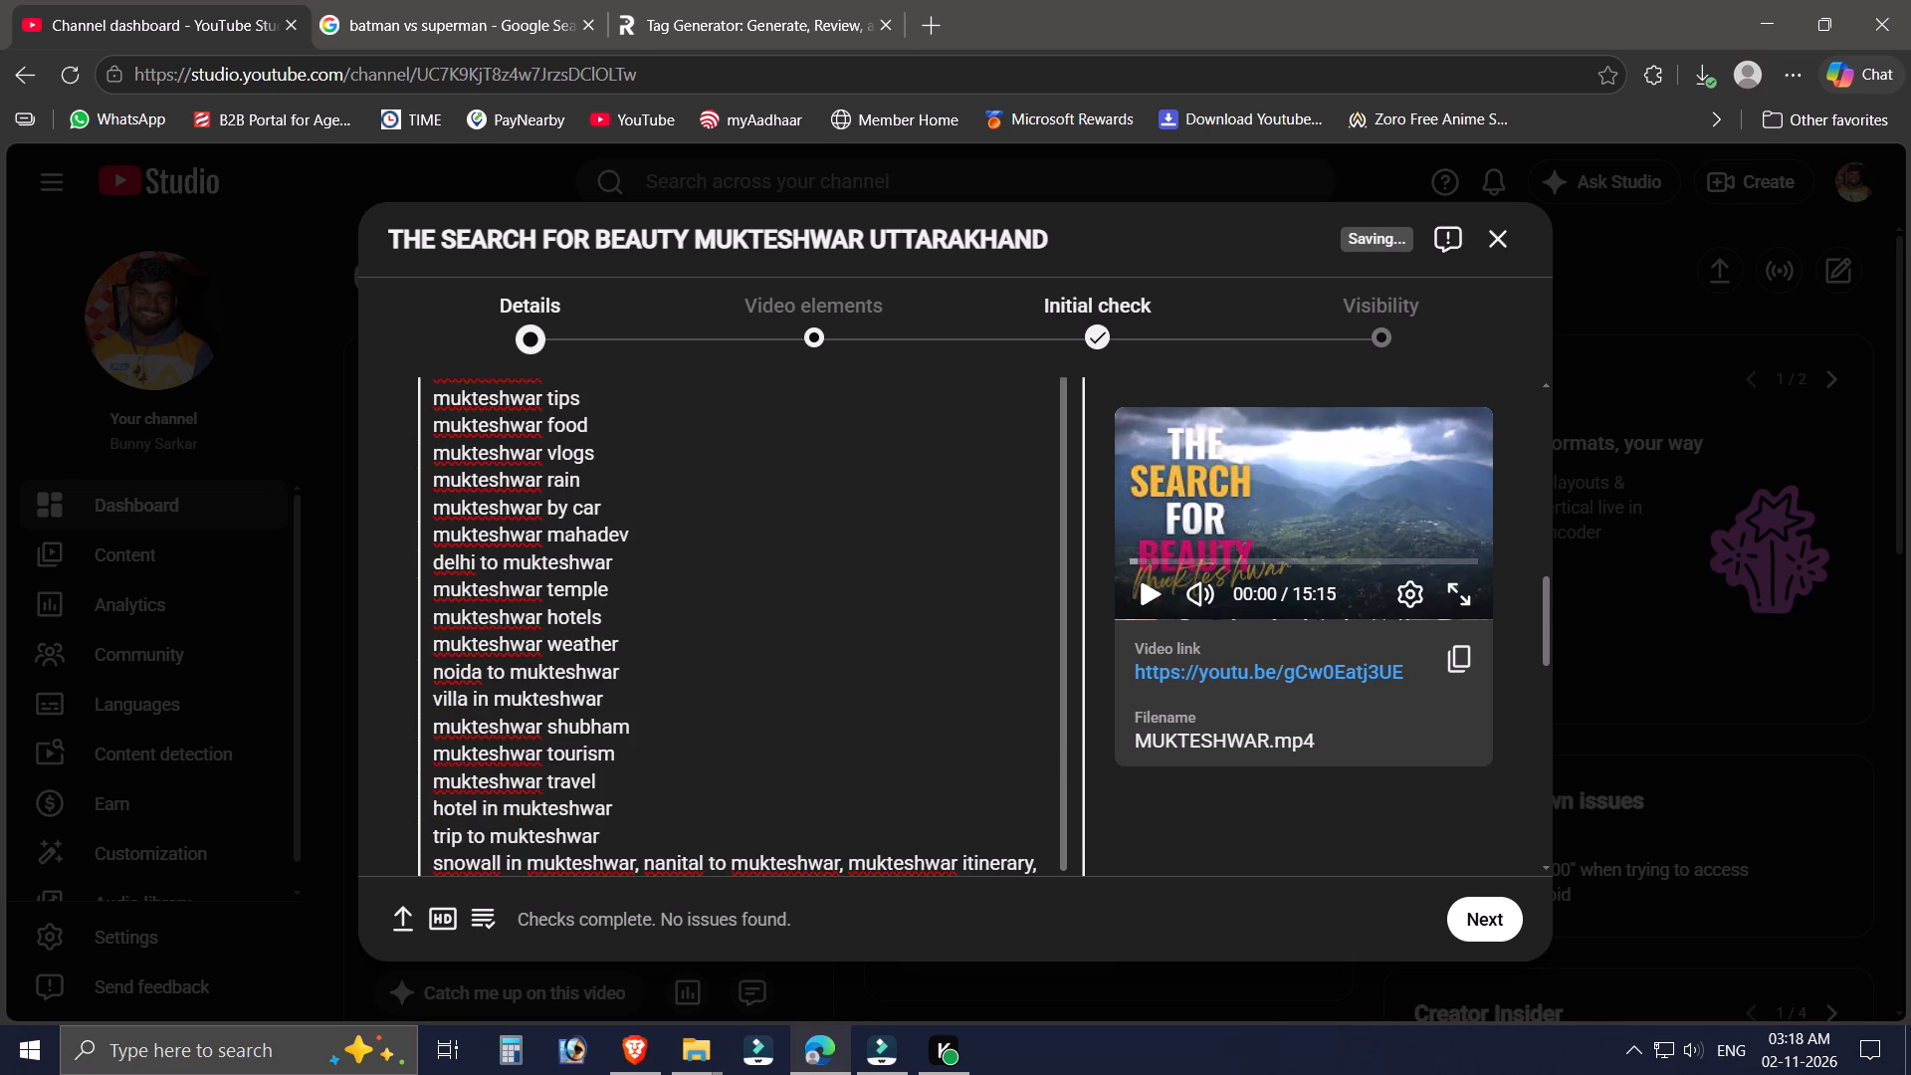
Put snowall in mukteshwar on its own line, removing the comma after it.
{"action": "key", "text": "Right"}
{"action": "key", "text": "Right"}
{"action": "key", "text": "Right"}
{"action": "key", "text": "Right"}
{"action": "key", "text": "Right"}
{"action": "key", "text": "Right"}
{"action": "key", "text": "Right"}
{"action": "key", "text": "Right"}
{"action": "key", "text": "Right"}
{"action": "key", "text": "Right"}
{"action": "key", "text": "Right"}
{"action": "key", "text": "Right"}
{"action": "key", "text": "Right"}
{"action": "key", "text": "Right"}
{"action": "key", "text": "Right"}
{"action": "key", "text": "Right"}
{"action": "key", "text": "Right"}
{"action": "key", "text": "Right"}
{"action": "key", "text": "Right"}
{"action": "key", "text": "Right"}
{"action": "key", "text": "Left"}
{"action": "key", "text": "BackSpace"}
{"action": "key", "text": "BackSpace"}
{"action": "key", "text": "Return"}
Put nanital to mukteshwar on its own line, removing the comma after it.
{"action": "key", "text": "Right"}
{"action": "key", "text": "Right"}
{"action": "key", "text": "Right"}
{"action": "key", "text": "Right"}
{"action": "key", "text": "Right"}
{"action": "key", "text": "Right"}
{"action": "key", "text": "Right"}
{"action": "key", "text": "Right"}
{"action": "key", "text": "Right"}
{"action": "key", "text": "Right"}
{"action": "key", "text": "Right"}
{"action": "key", "text": "Right"}
{"action": "key", "text": "Right"}
{"action": "key", "text": "Right"}
{"action": "key", "text": "Right"}
{"action": "key", "text": "Right"}
{"action": "key", "text": "Right"}
{"action": "key", "text": "Right"}
{"action": "key", "text": "Right"}
{"action": "key", "text": "Right"}
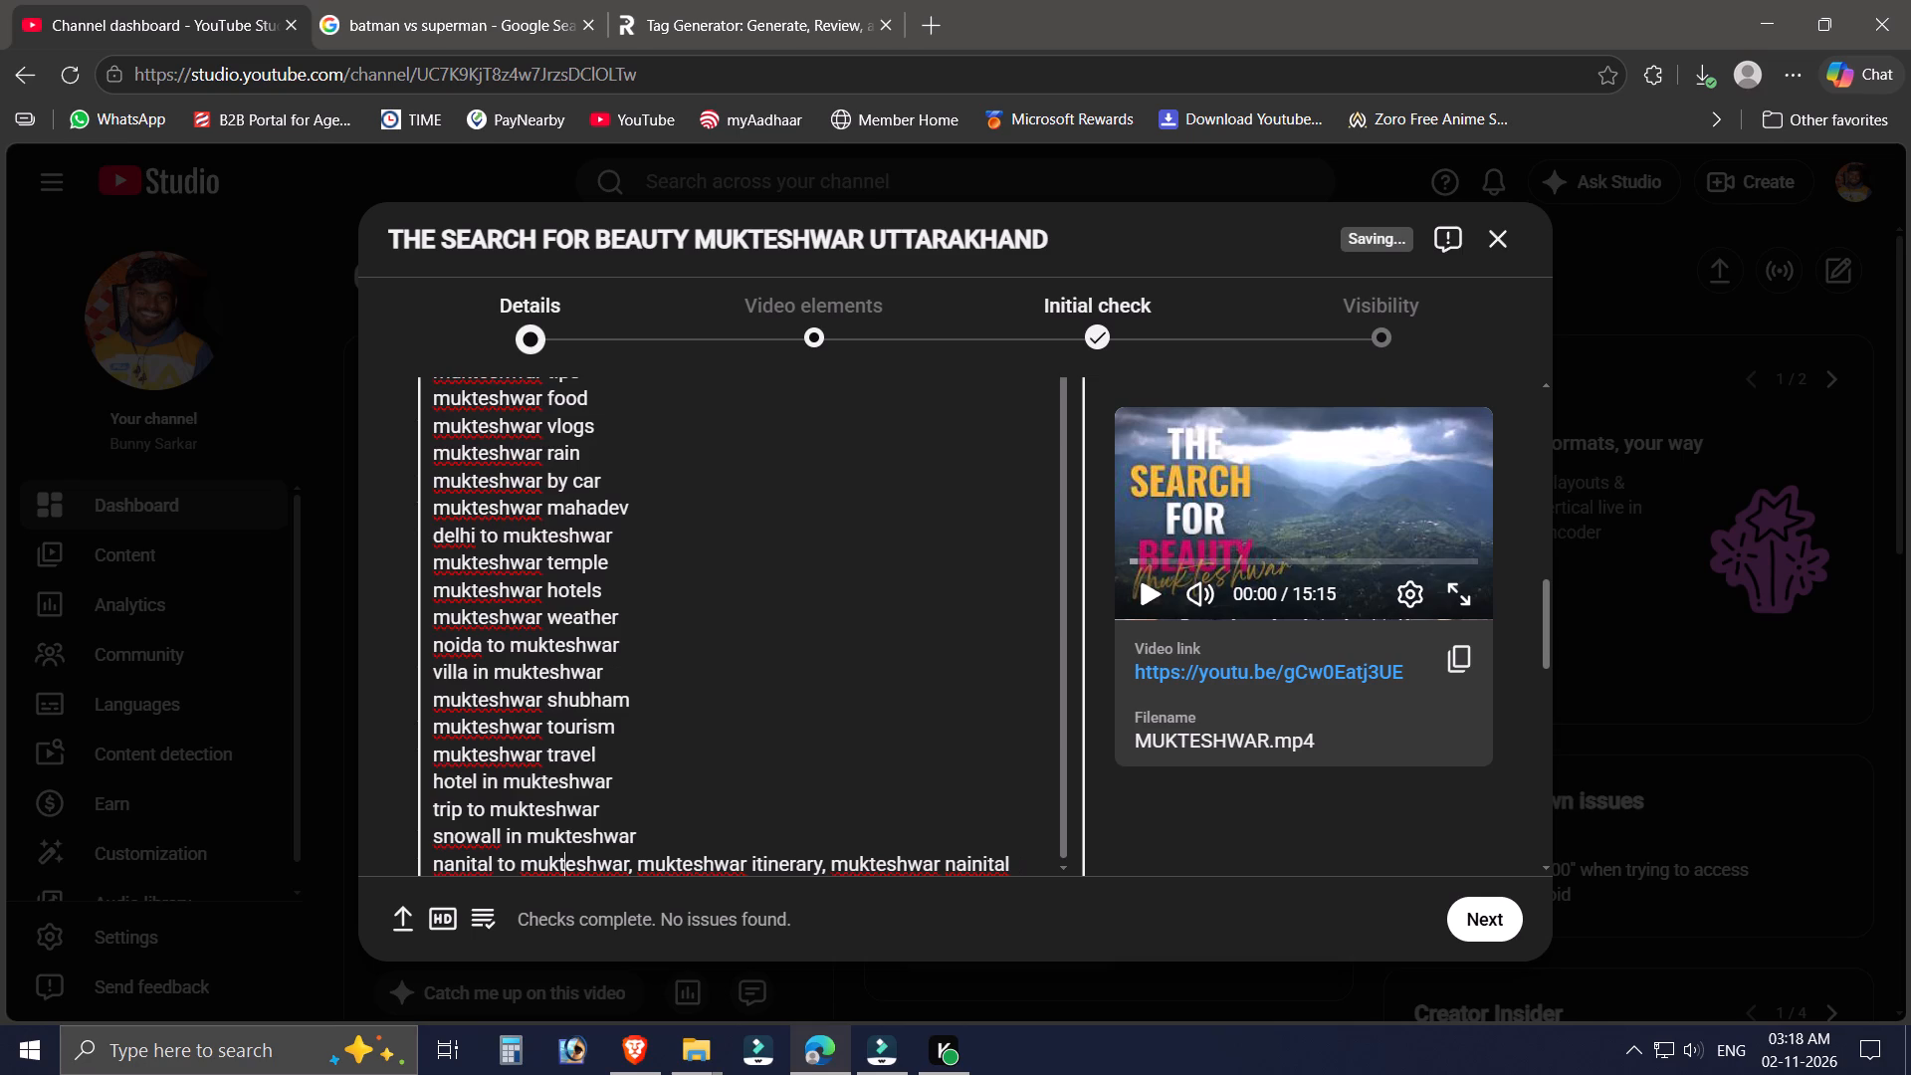
{"action": "key", "text": "Right"}
{"action": "key", "text": "Right"}
{"action": "key", "text": "BackSpace"}
{"action": "key", "text": "BackSpace"}
{"action": "key", "text": "Return"}
Put mukteshwar itinerary and mukteshwar nainital on separate lines, removing the comma between them, to finish the keyword list.
{"action": "key", "text": "Right"}
{"action": "key", "text": "Right"}
{"action": "key", "text": "Right"}
{"action": "key", "text": "Right"}
{"action": "key", "text": "Right"}
{"action": "key", "text": "Right"}
{"action": "key", "text": "Right"}
{"action": "key", "text": "Right"}
{"action": "key", "text": "Right"}
{"action": "key", "text": "Right"}
{"action": "key", "text": "Right"}
{"action": "key", "text": "Right"}
{"action": "key", "text": "Right"}
{"action": "key", "text": "Right"}
{"action": "key", "text": "Right"}
{"action": "key", "text": "Right"}
{"action": "key", "text": "Right"}
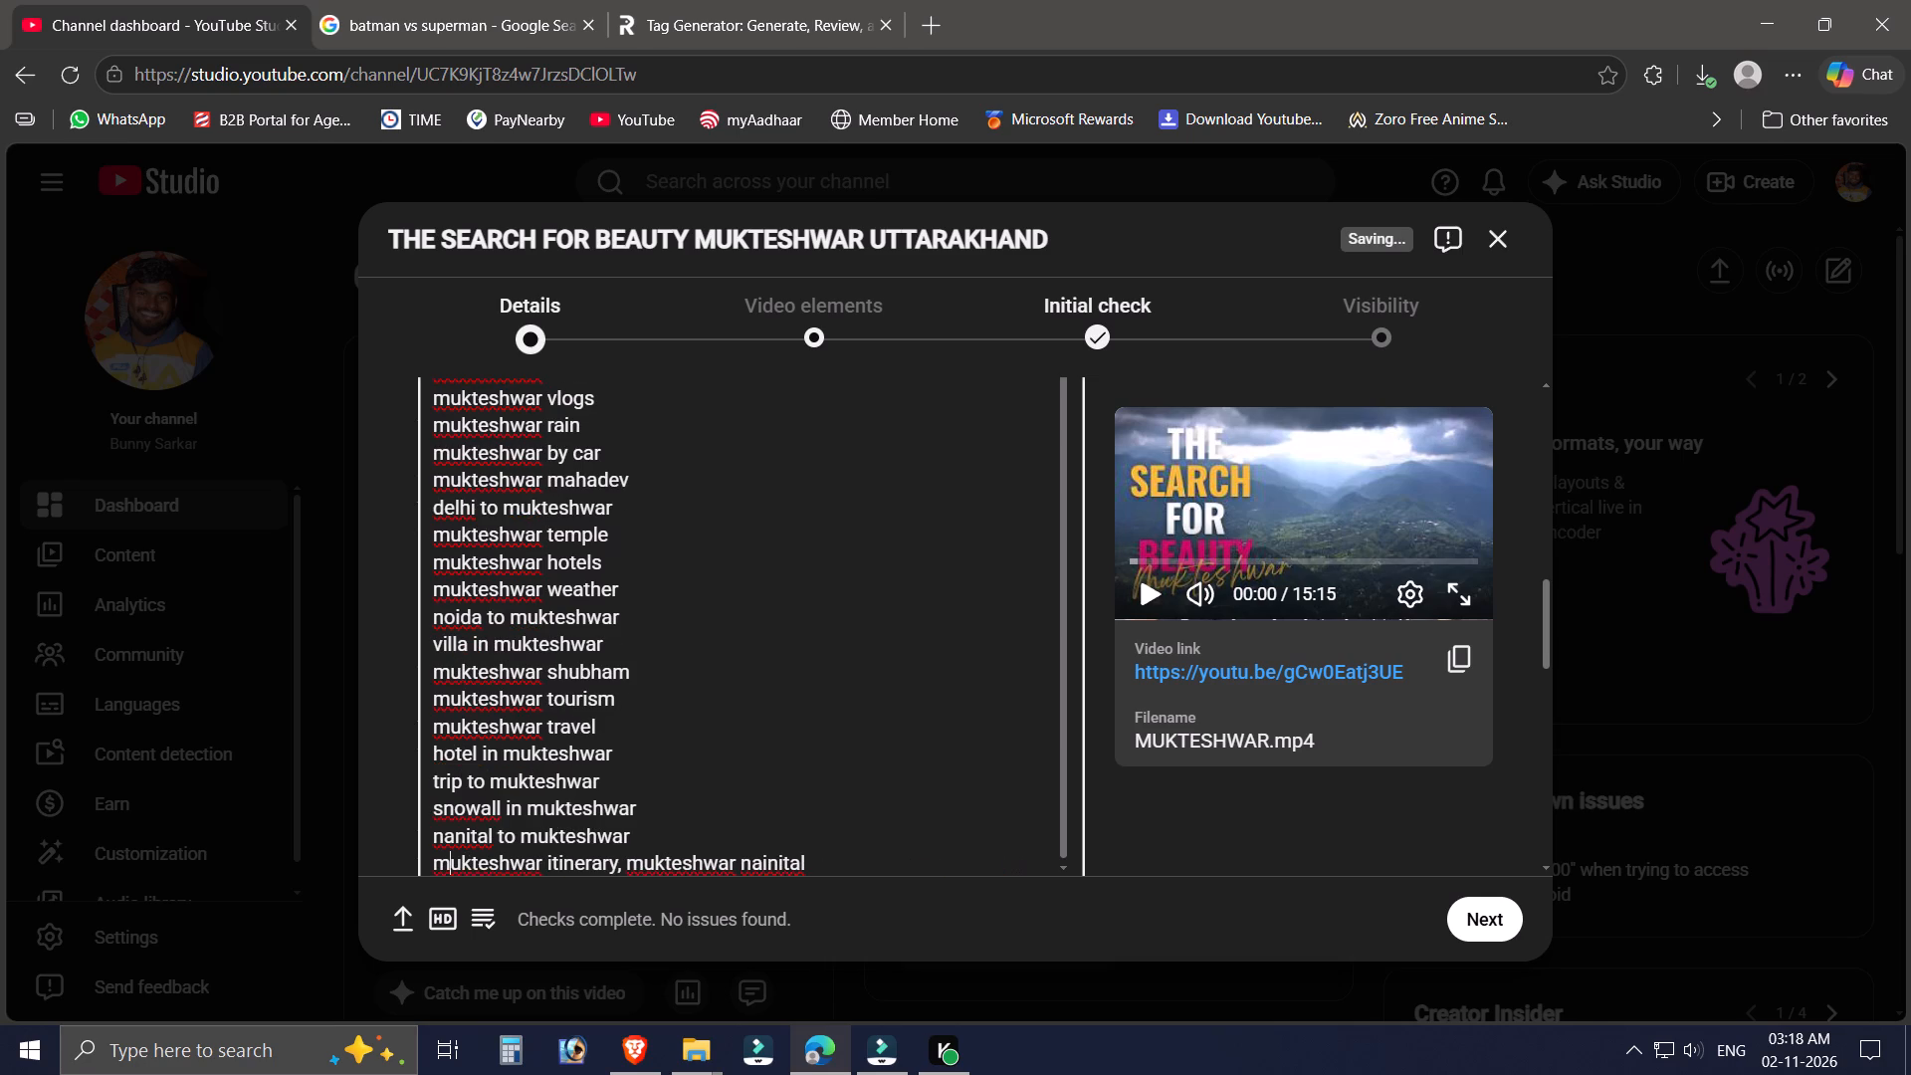
{"action": "key", "text": "Right"}
{"action": "key", "text": "Right"}
{"action": "key", "text": "Right"}
{"action": "key", "text": "Right"}
{"action": "key", "text": "Right"}
{"action": "key", "text": "BackSpace"}
{"action": "key", "text": "BackSpace"}
{"action": "key", "text": "Return"}
{"action": "key", "text": "Right"}
{"action": "key", "text": "Right"}
{"action": "key", "text": "Right"}
{"action": "key", "text": "Right"}
{"action": "key", "text": "Right"}
{"action": "key", "text": "Right"}
{"action": "key", "text": "Right"}
{"action": "key", "text": "Right"}
{"action": "key", "text": "Right"}
{"action": "key", "text": "Right"}
{"action": "key", "text": "Right"}
{"action": "key", "text": "Right"}
{"action": "key", "text": "Right"}
{"action": "key", "text": "Right"}
{"action": "key", "text": "Right"}
{"action": "key", "text": "Right"}
{"action": "key", "text": "Right"}
{"action": "key", "text": "Right"}
{"action": "key", "text": "Right"}
{"action": "key", "text": "Right"}
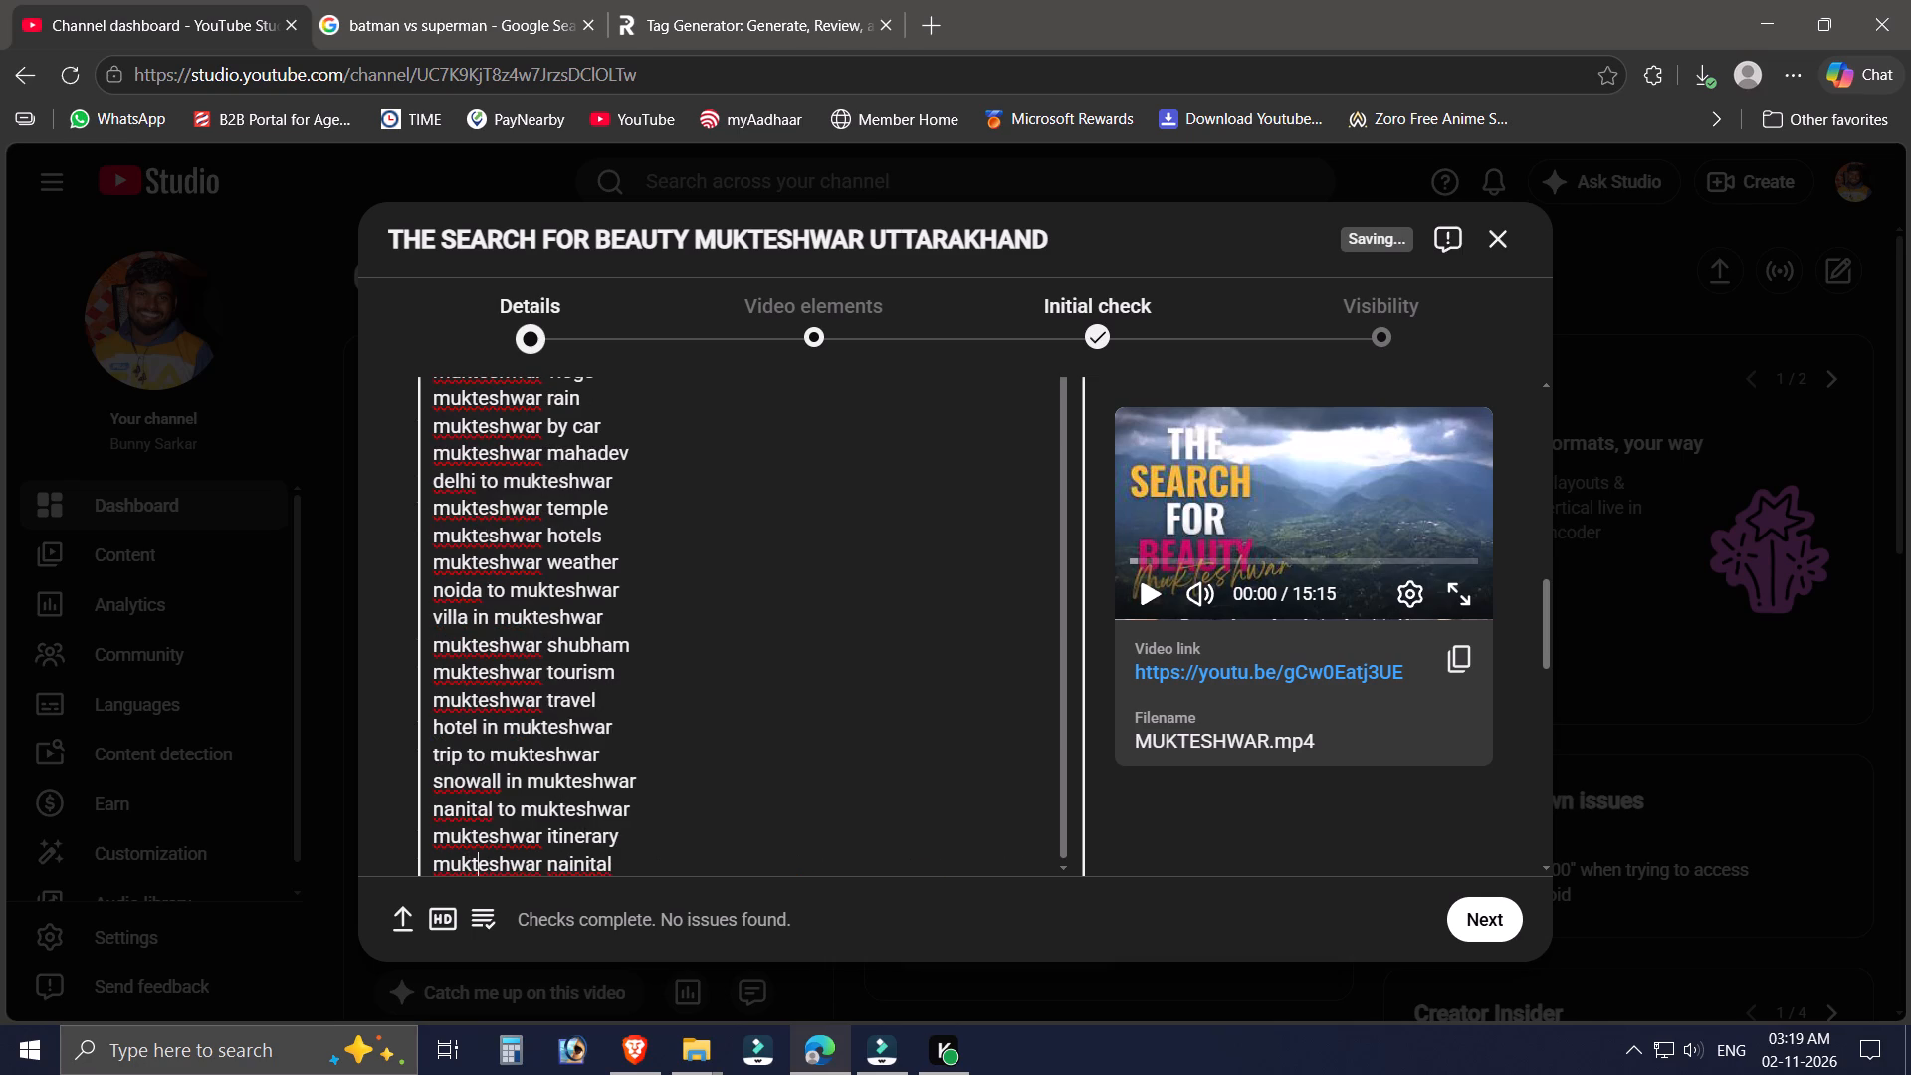
{"action": "key", "text": "Down"}
{"action": "key", "text": "Down"}
{"action": "key", "text": "Down"}
Expand the additional video settings below the Audience and Age restriction options.
{"action": "scroll", "coordinate": [600, 572], "scroll_direction": "down", "scroll_amount": 2}
{"action": "scroll", "coordinate": [922, 834], "scroll_direction": "down", "scroll_amount": 3}
{"action": "scroll", "coordinate": [817, 750], "scroll_direction": "down", "scroll_amount": 3}
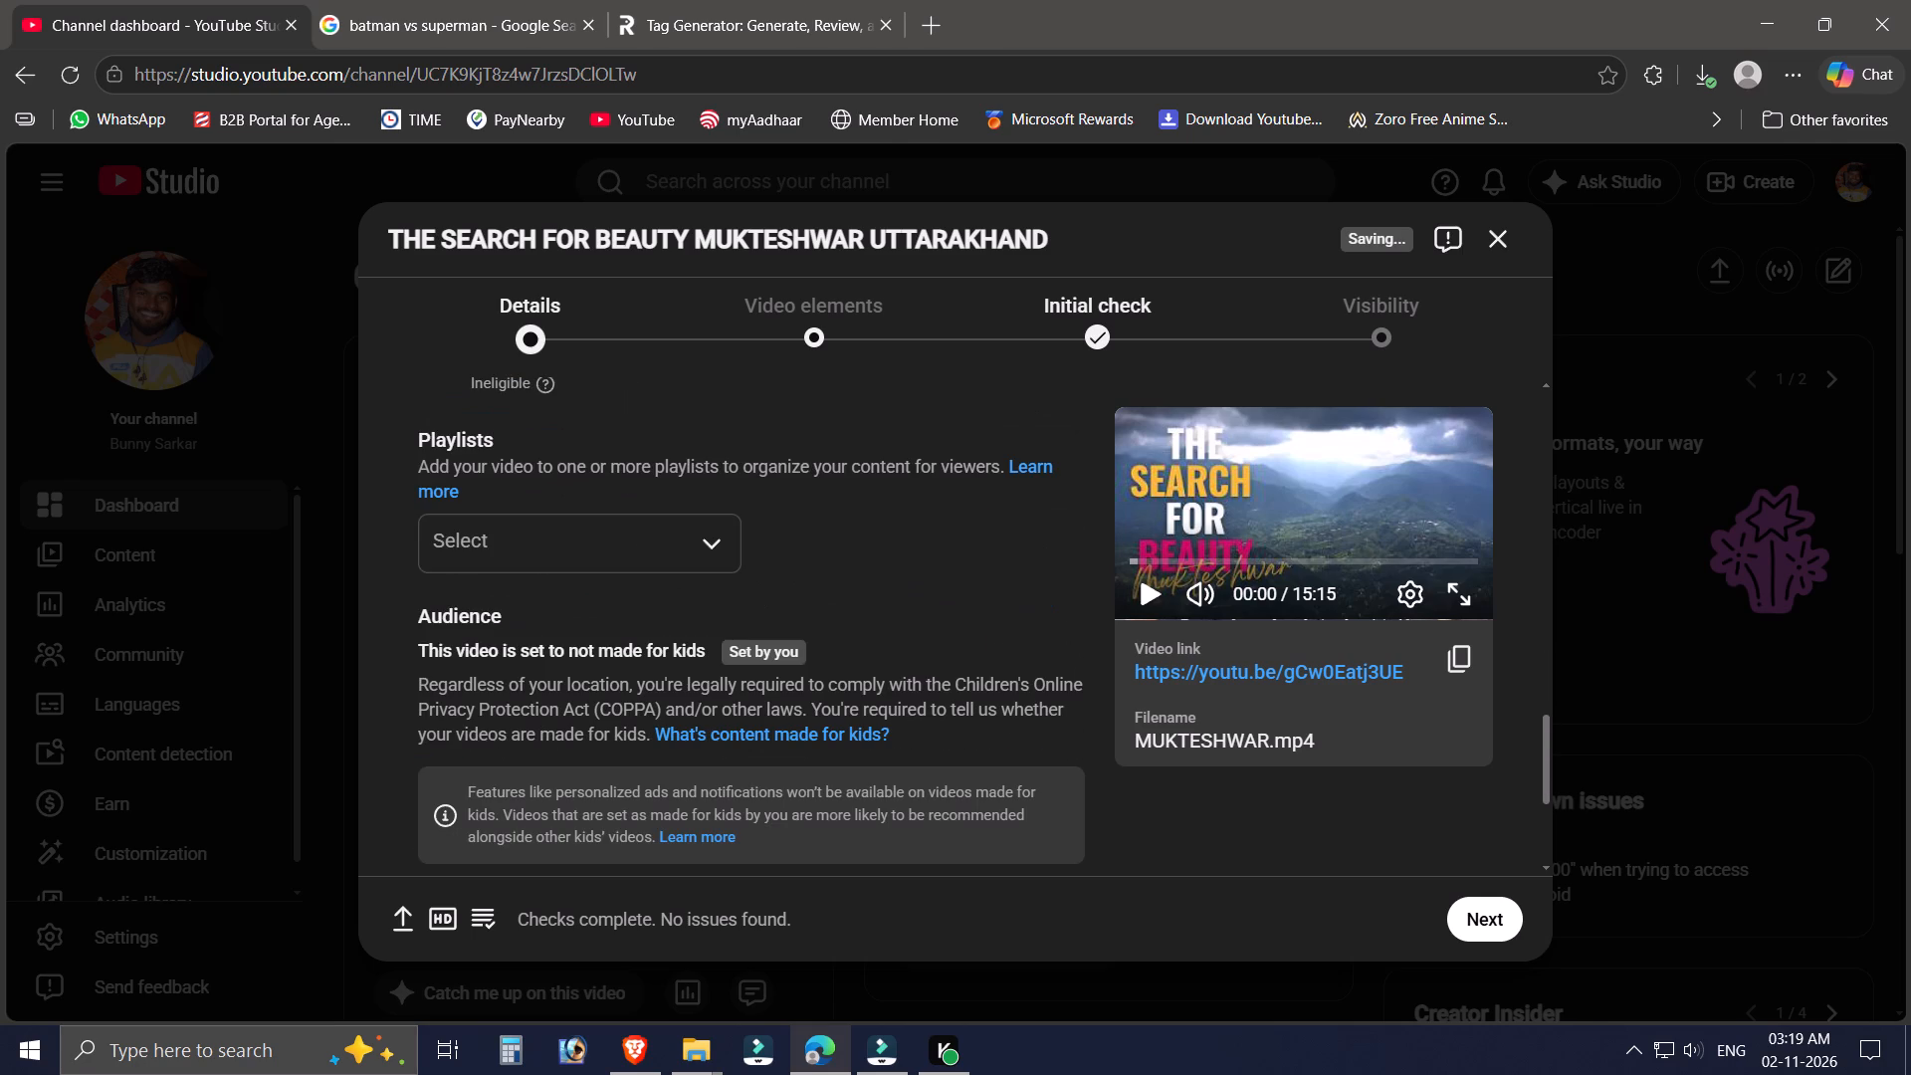
{"action": "scroll", "coordinate": [929, 768], "scroll_direction": "down", "scroll_amount": 3}
{"action": "scroll", "coordinate": [984, 686], "scroll_direction": "down", "scroll_amount": 3}
{"action": "left_click", "coordinate": [463, 752]}
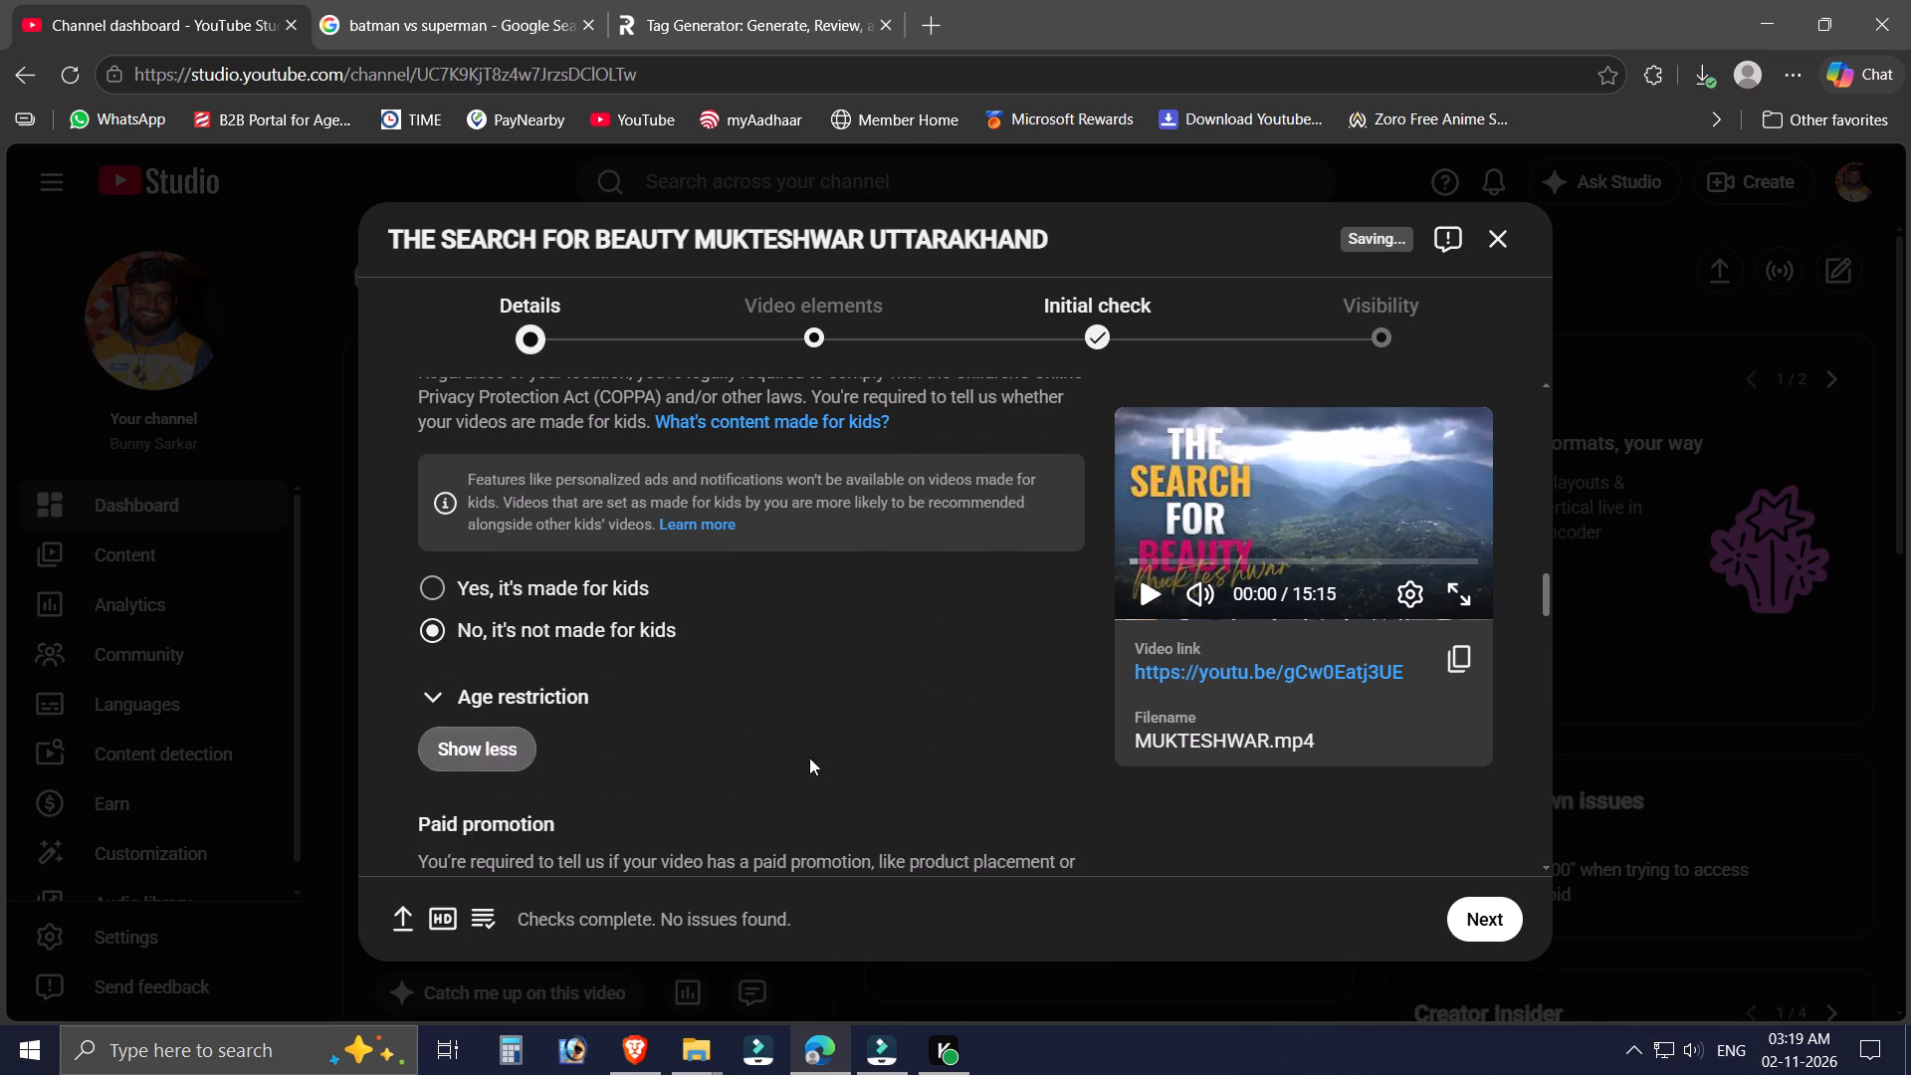
Paste the copied Mukteshwar keywords into the video's Tags field.
{"action": "scroll", "coordinate": [940, 733], "scroll_direction": "down", "scroll_amount": 14}
{"action": "scroll", "coordinate": [940, 719], "scroll_direction": "up", "scroll_amount": 1}
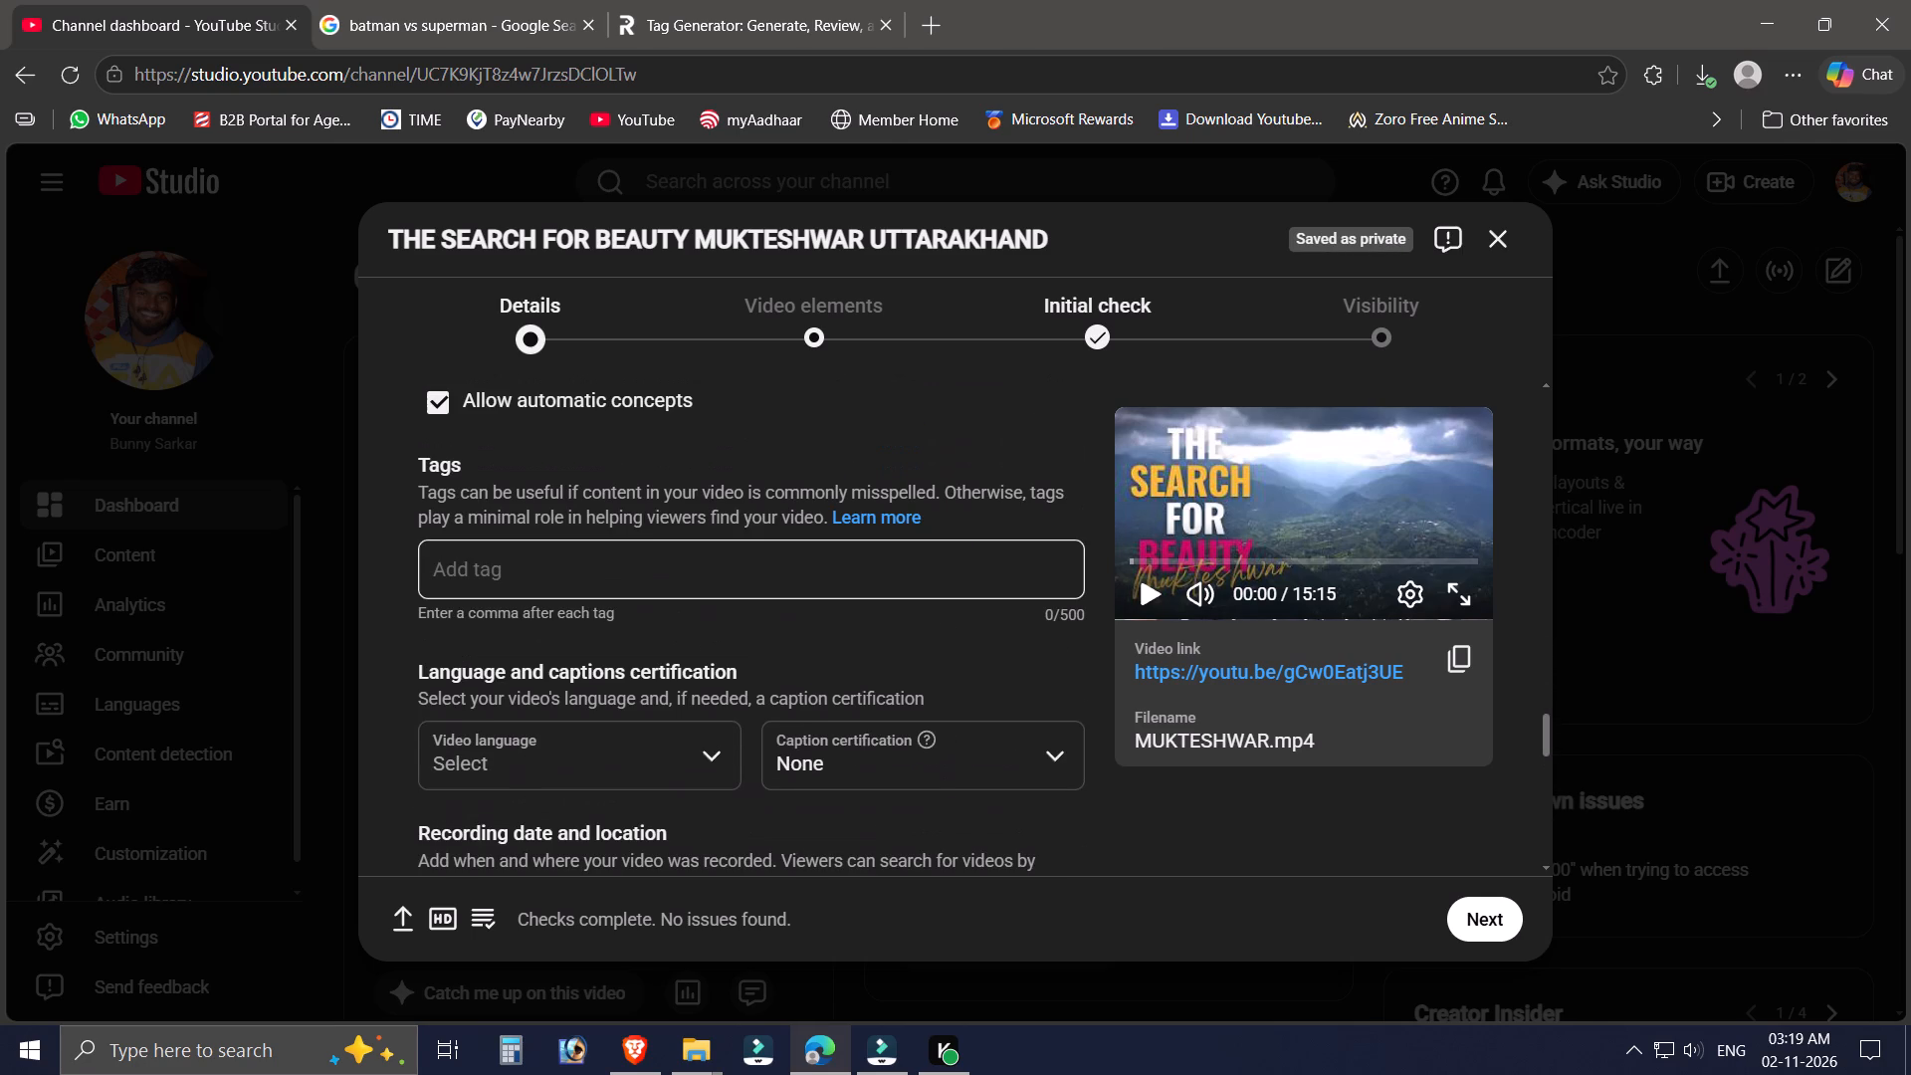
{"action": "left_click", "coordinate": [664, 571]}
{"action": "key", "text": "ctrl+v"}
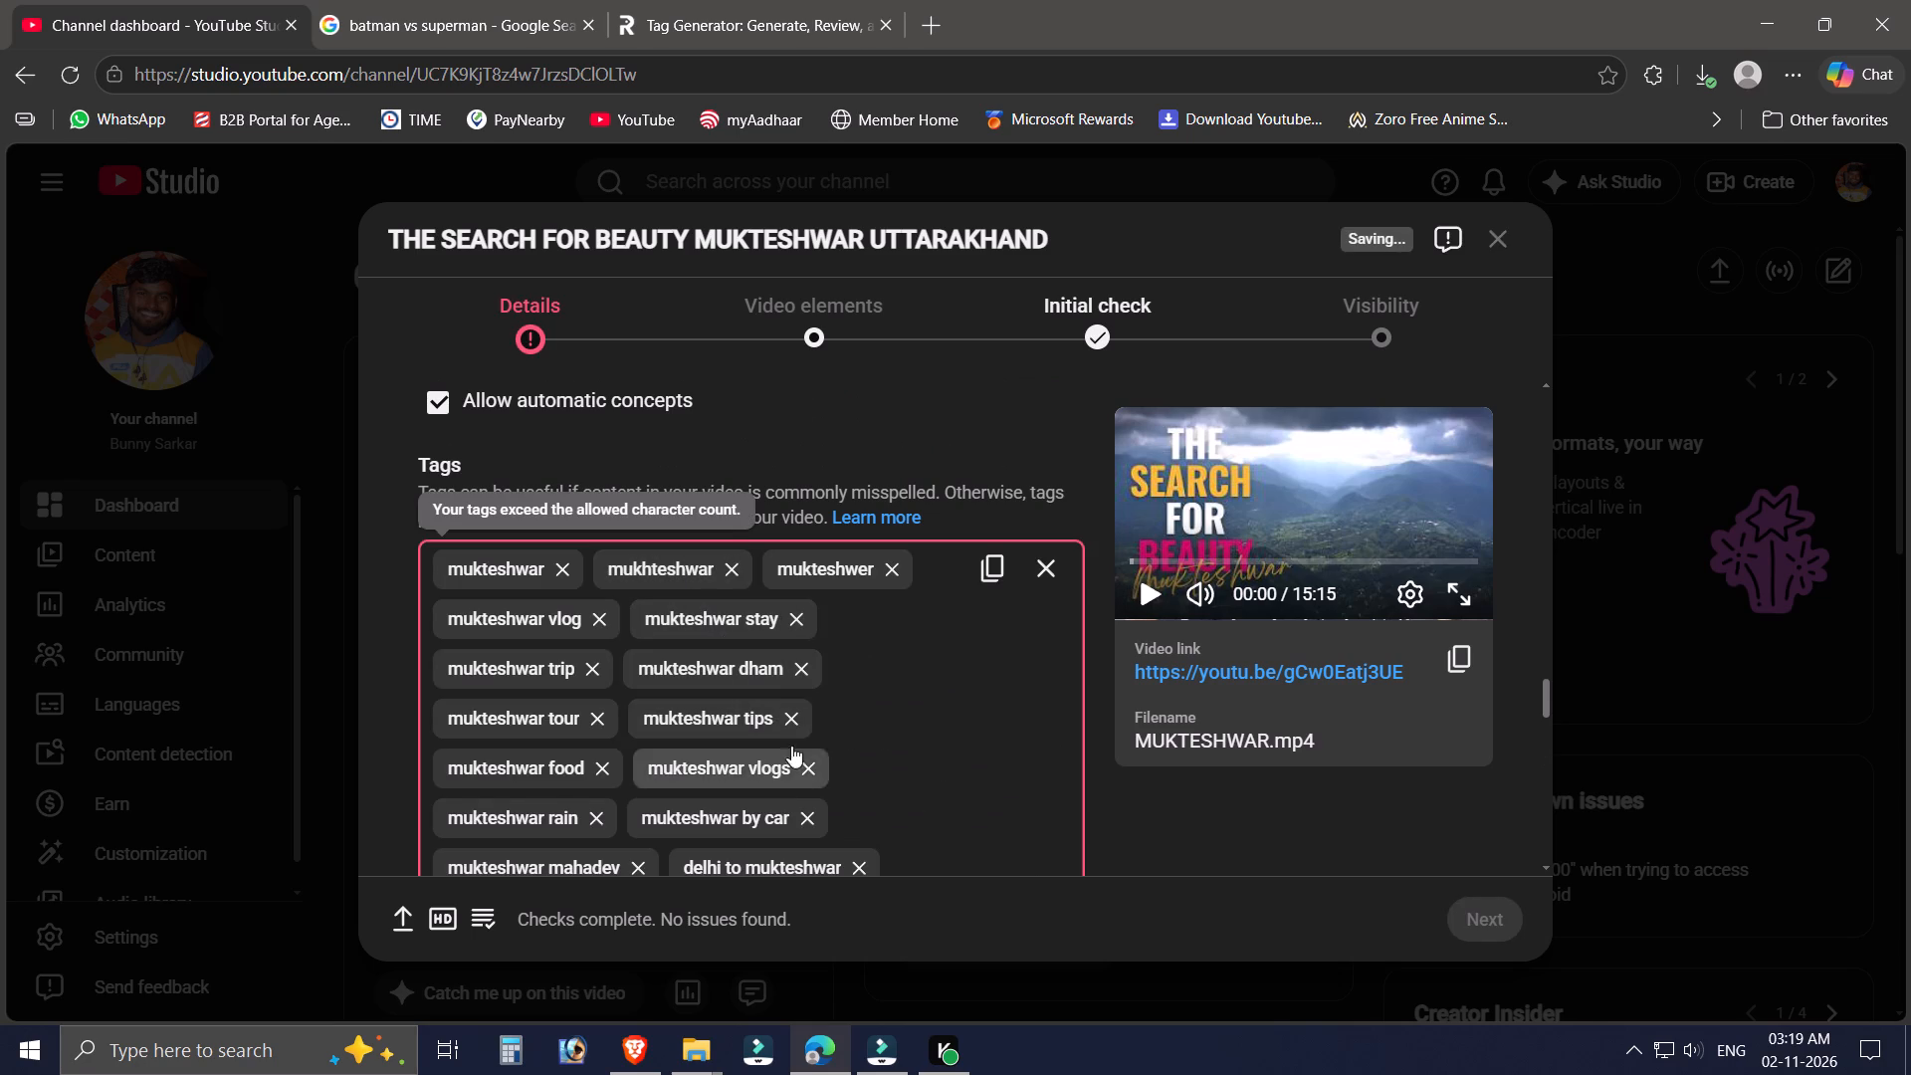
Remove the tags mukteshwar nainital and nanital to mukteshwar from the end of the tag list.
{"action": "scroll", "coordinate": [828, 782], "scroll_direction": "down", "scroll_amount": 5}
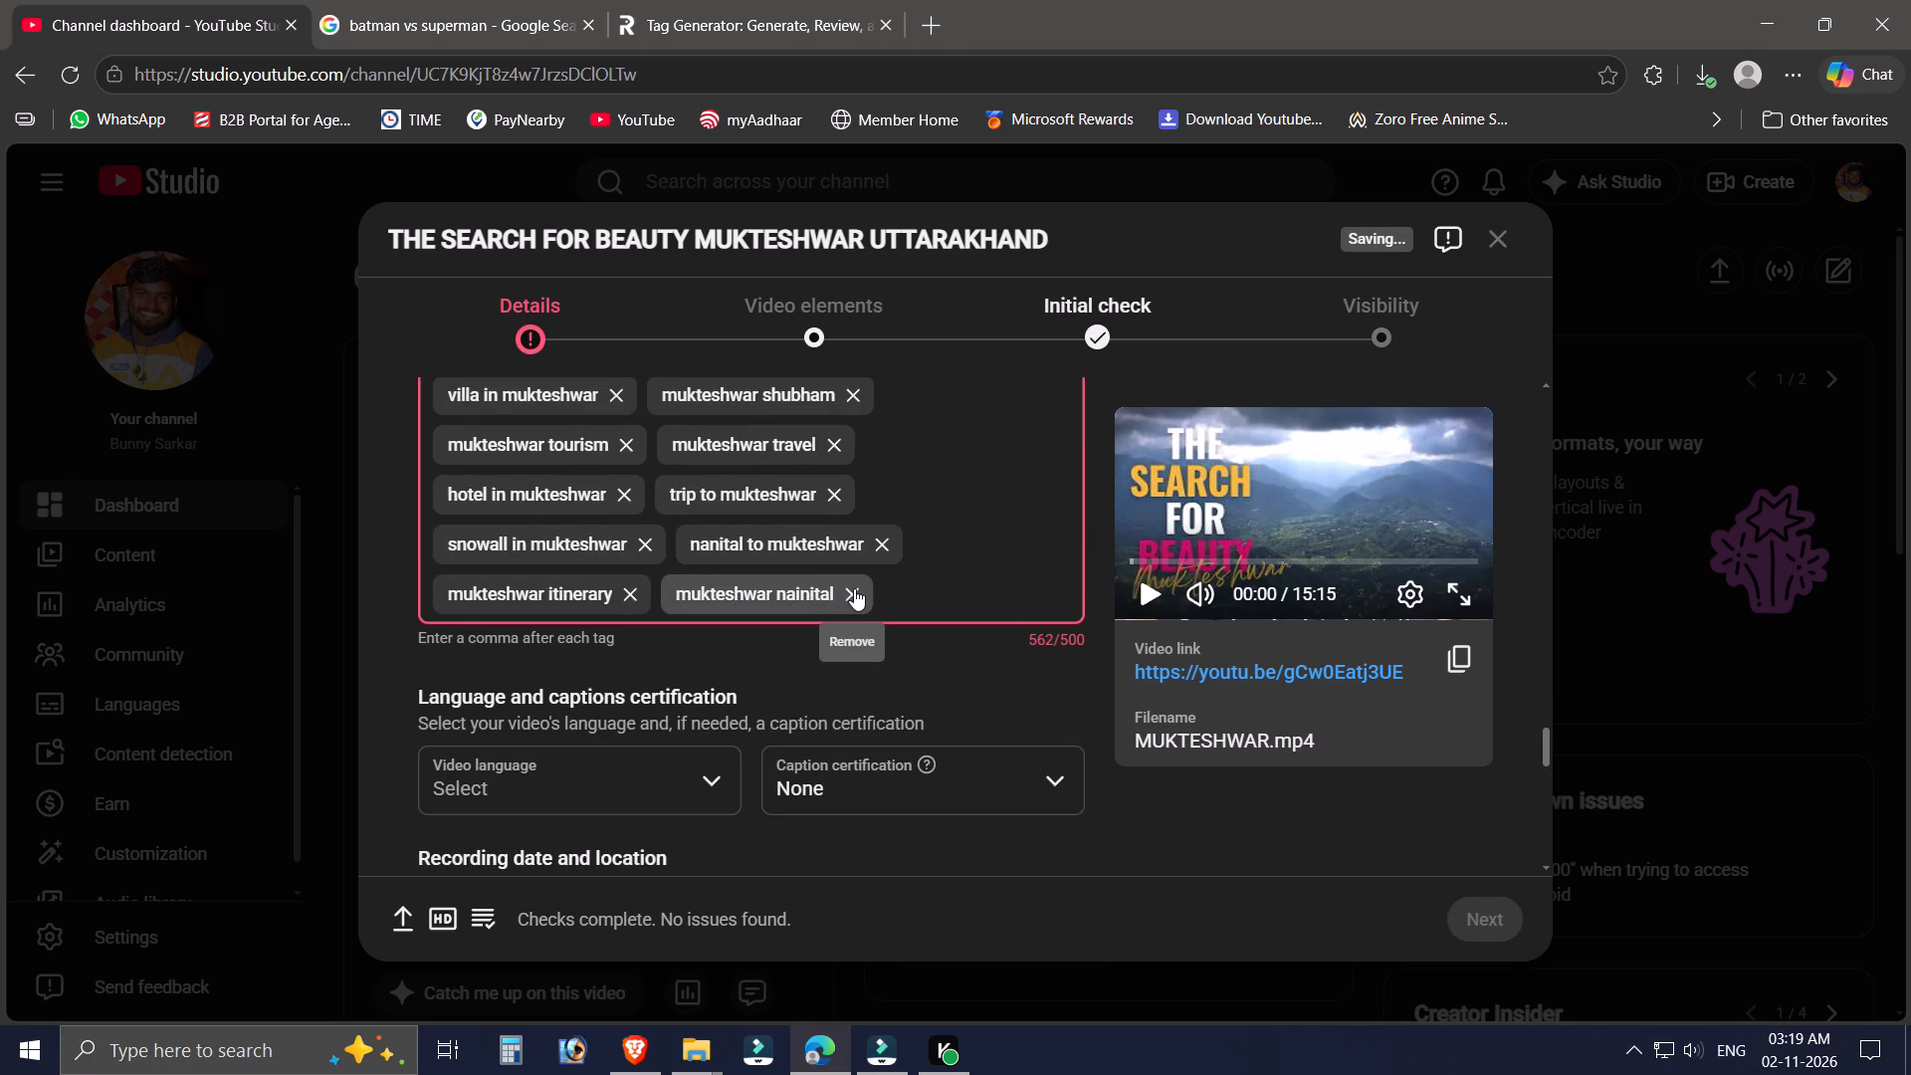
{"action": "left_click", "coordinate": [854, 588]}
{"action": "left_click", "coordinate": [886, 550]}
{"action": "left_click", "coordinate": [873, 549]}
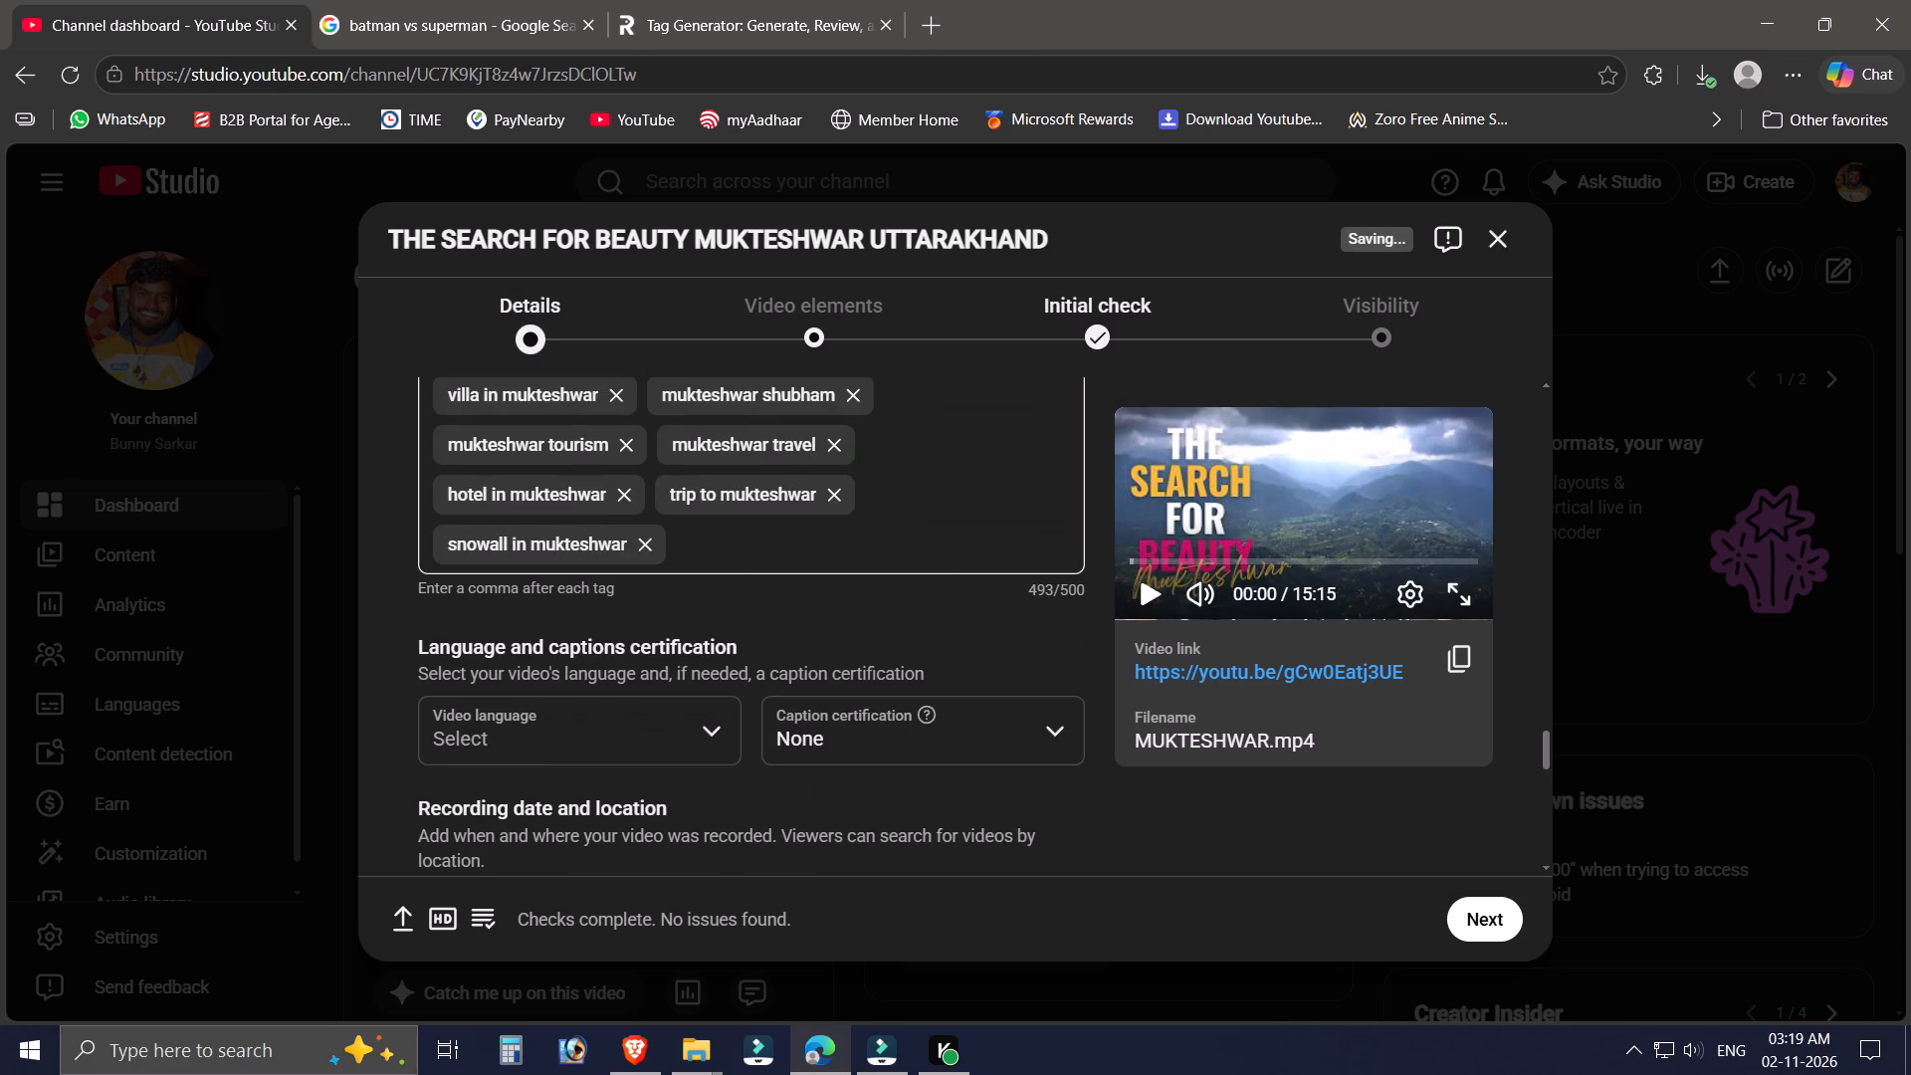
In the Video elements stage, add and save an end screen with a subscribe element, a best-for-viewer video and a most-recent-upload video.
{"action": "left_click", "coordinate": [1510, 910]}
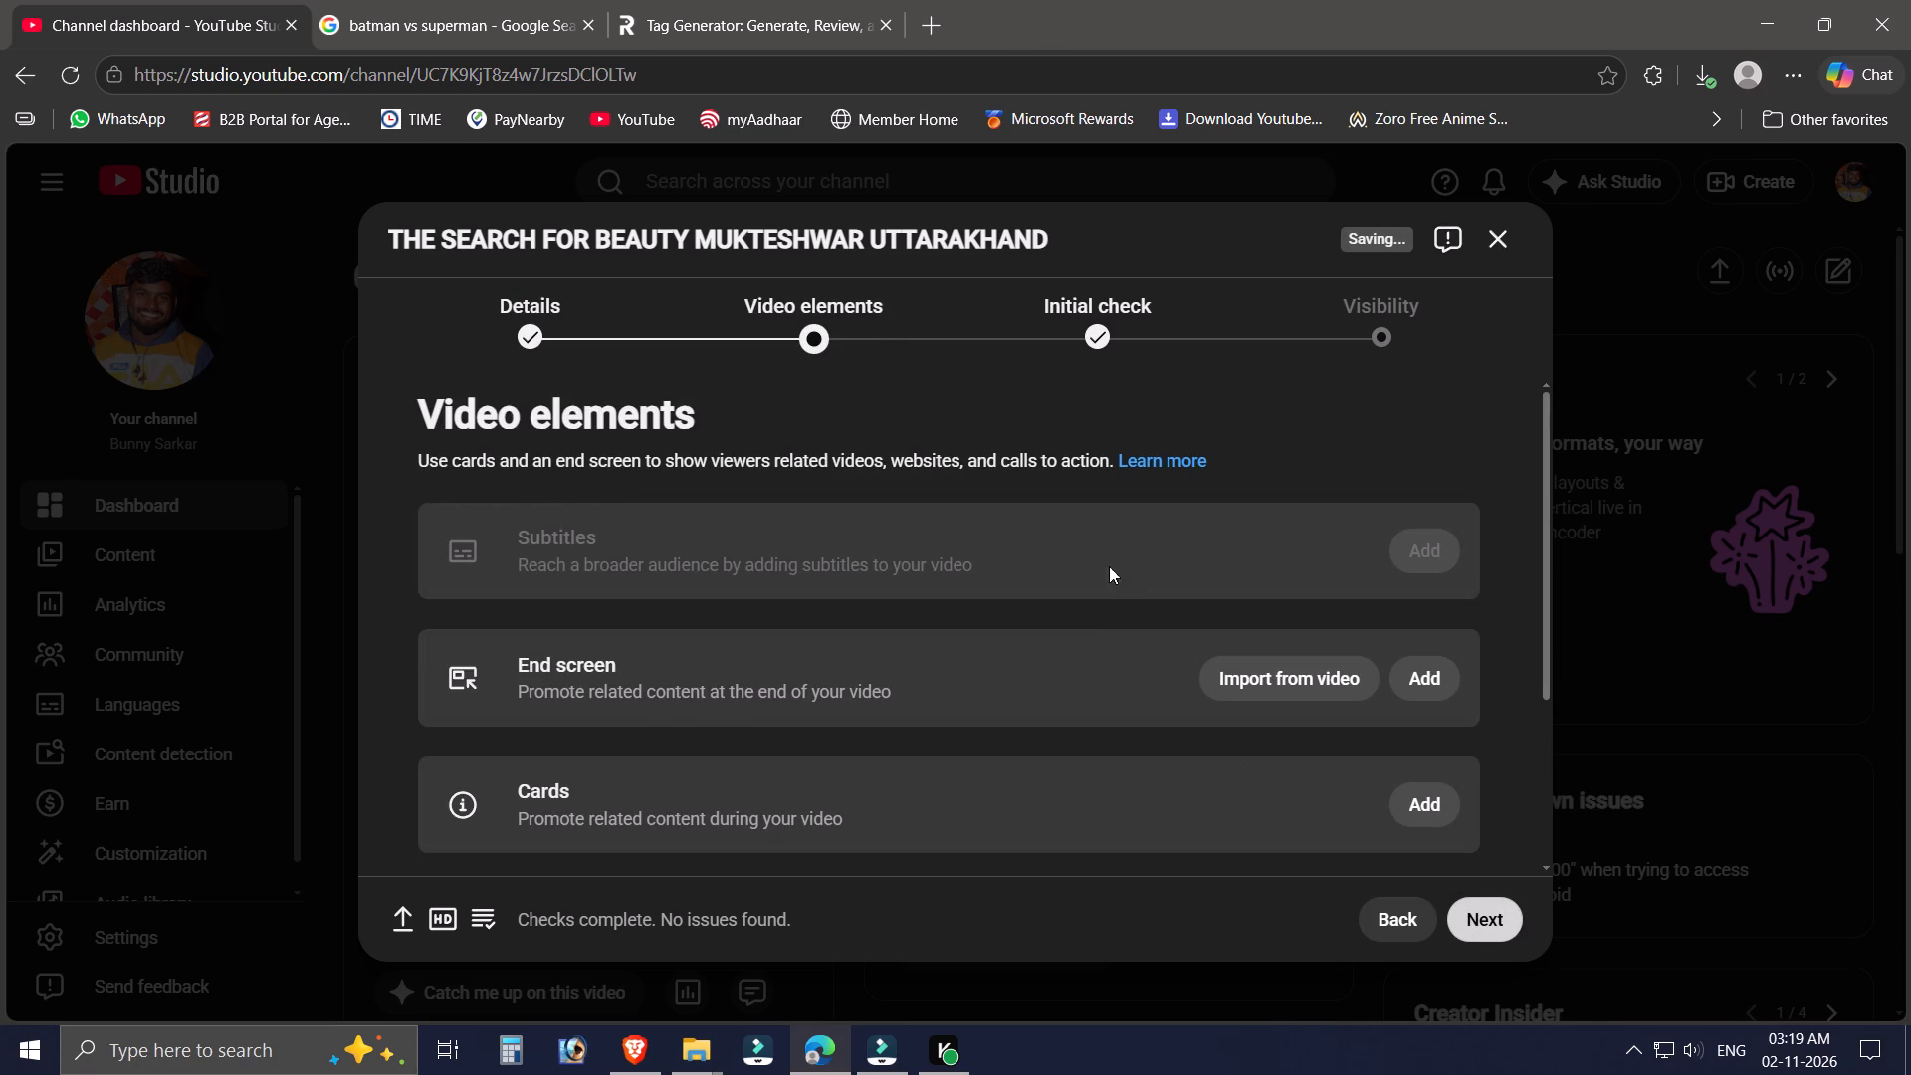
{"action": "scroll", "coordinate": [1380, 714], "scroll_direction": "down", "scroll_amount": 3}
{"action": "scroll", "coordinate": [1152, 704], "scroll_direction": "down", "scroll_amount": 2}
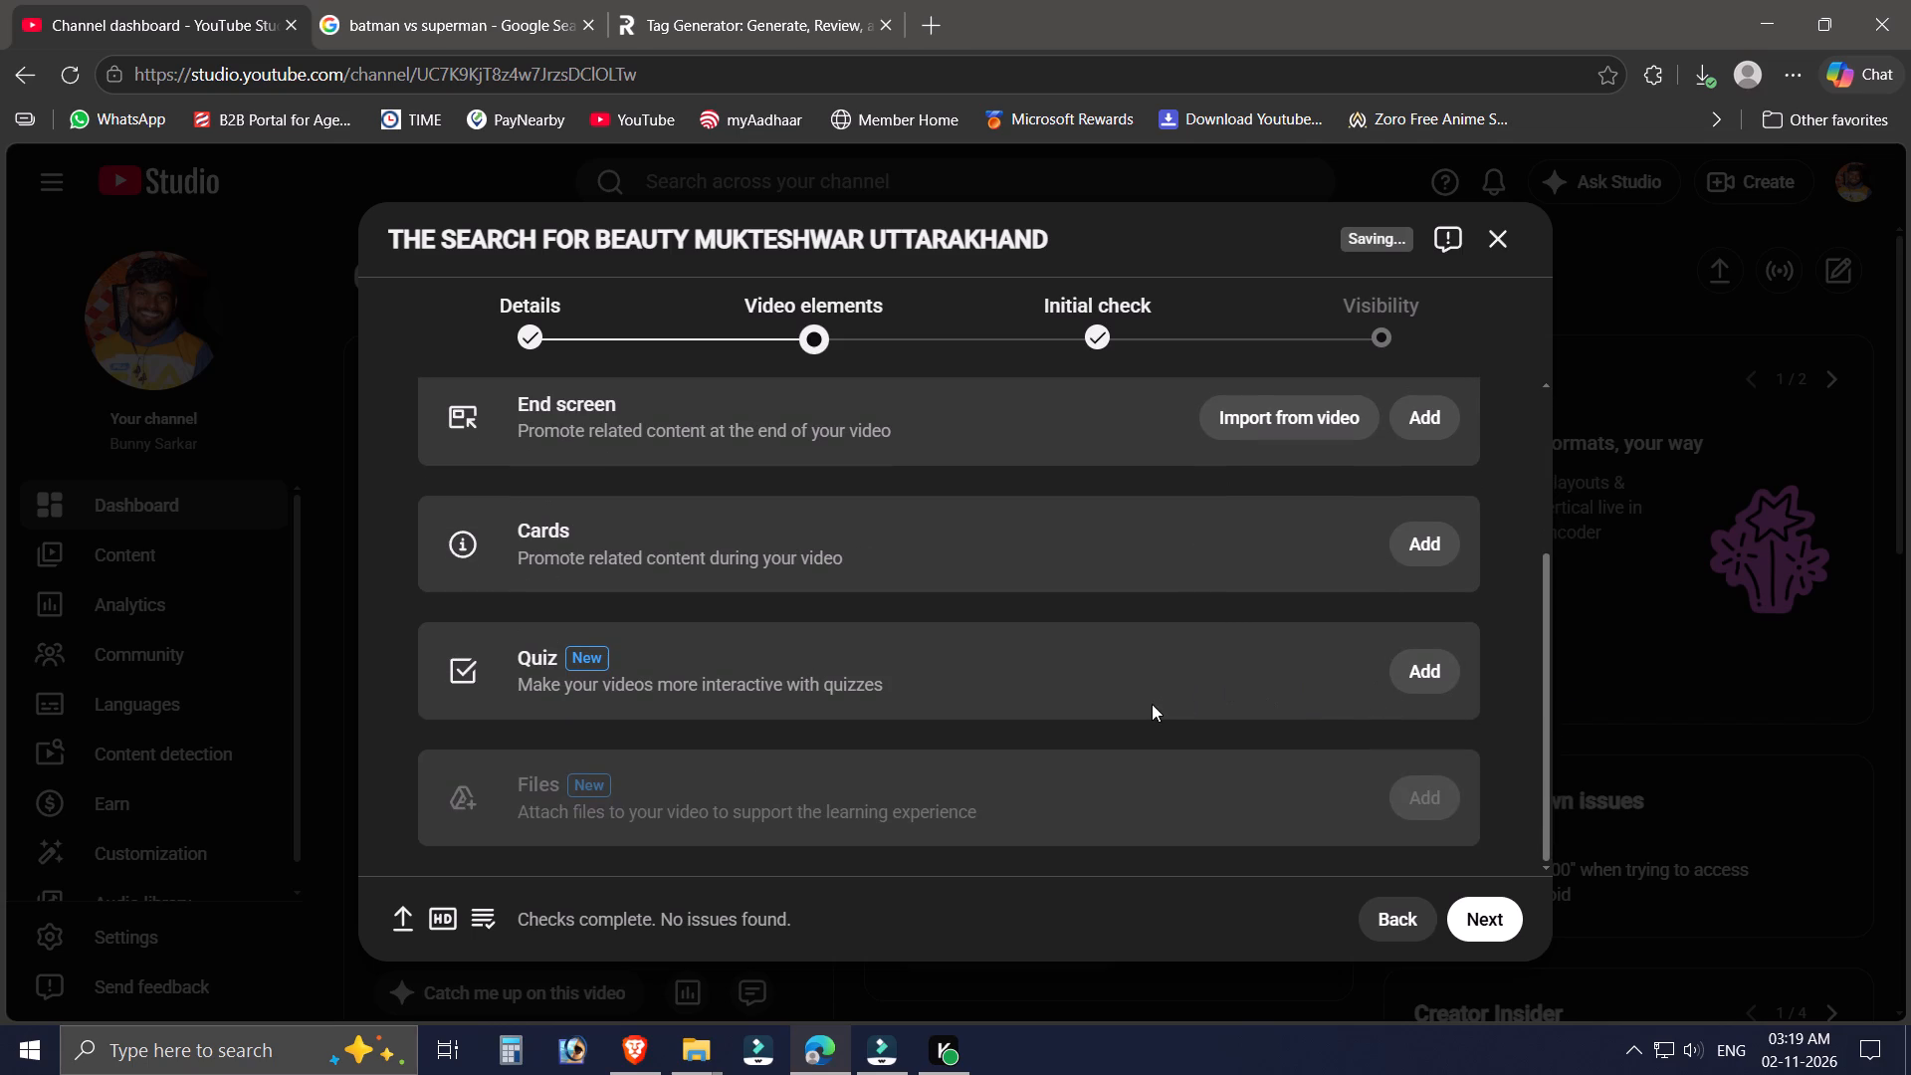
{"action": "scroll", "coordinate": [1175, 720], "scroll_direction": "up", "scroll_amount": 3}
{"action": "left_click", "coordinate": [1405, 668]}
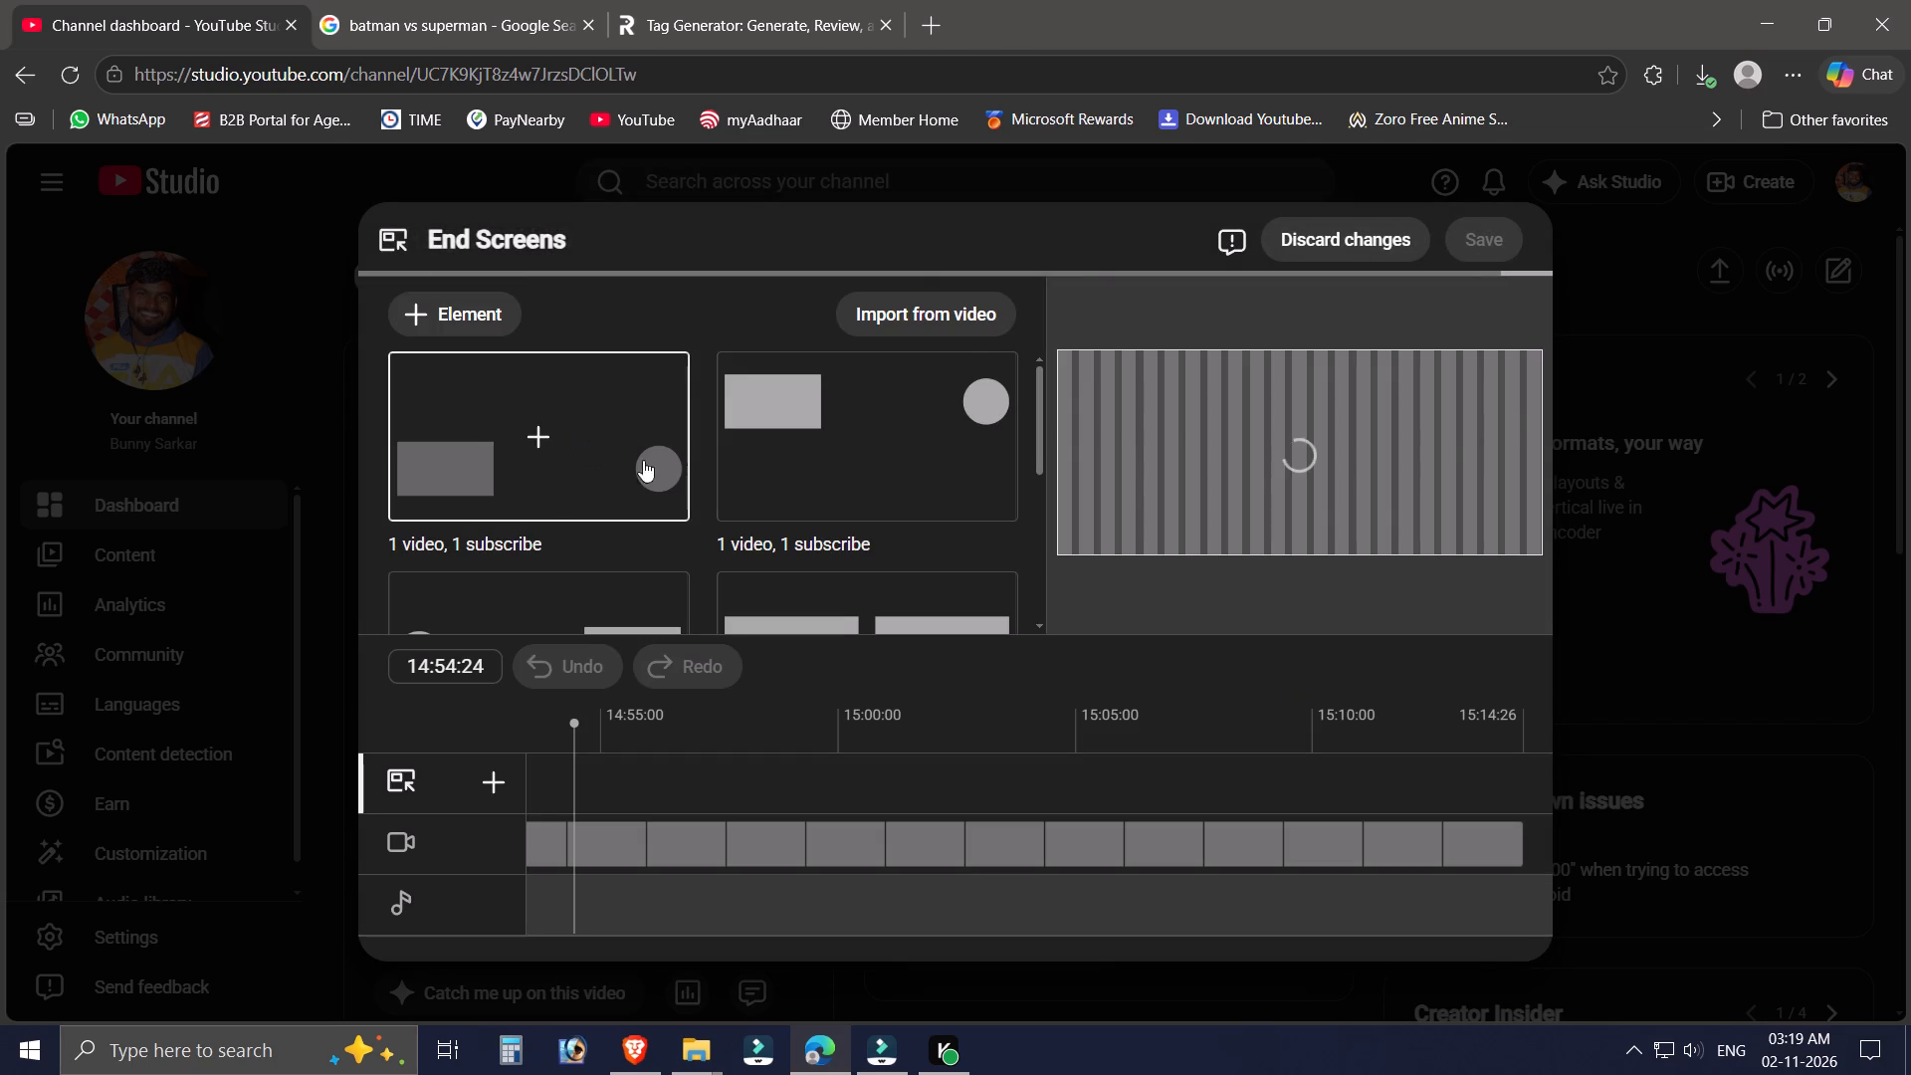
{"action": "left_click", "coordinate": [626, 462]}
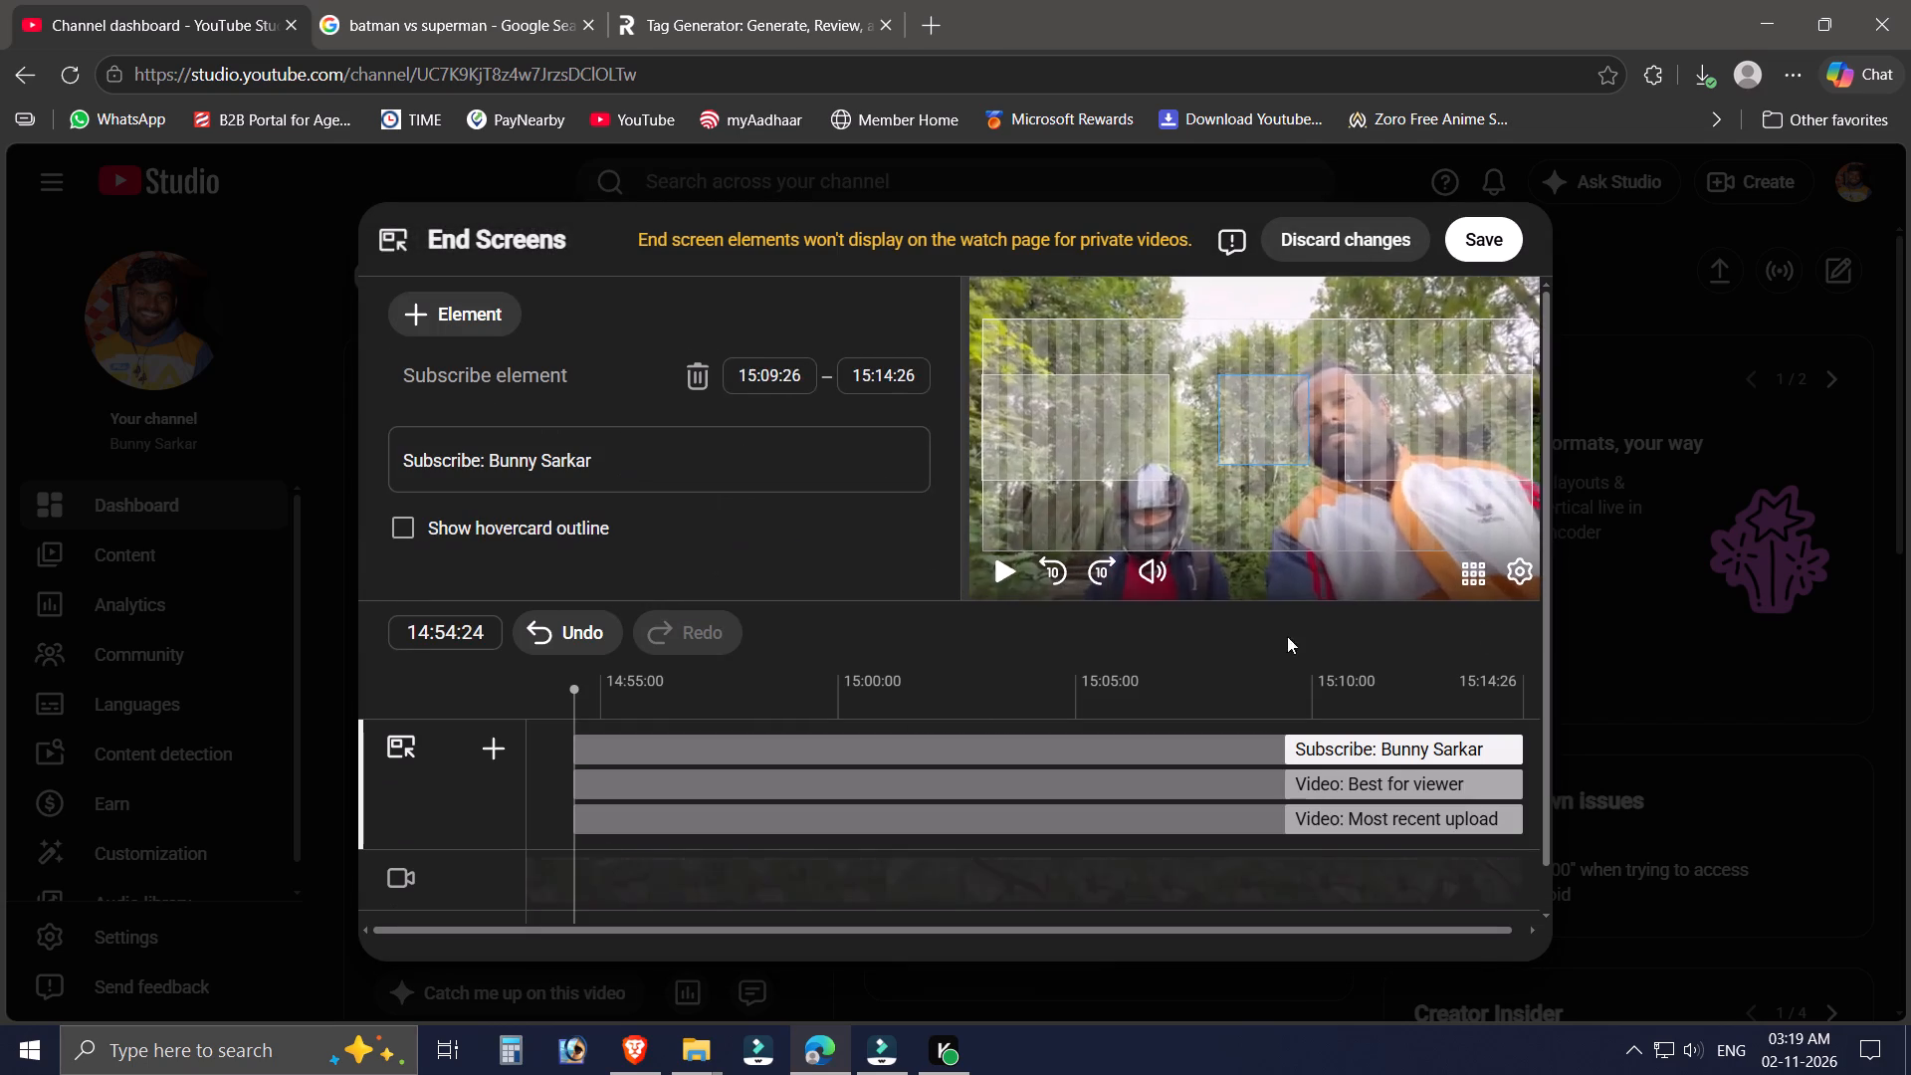
{"action": "left_click", "coordinate": [1460, 250]}
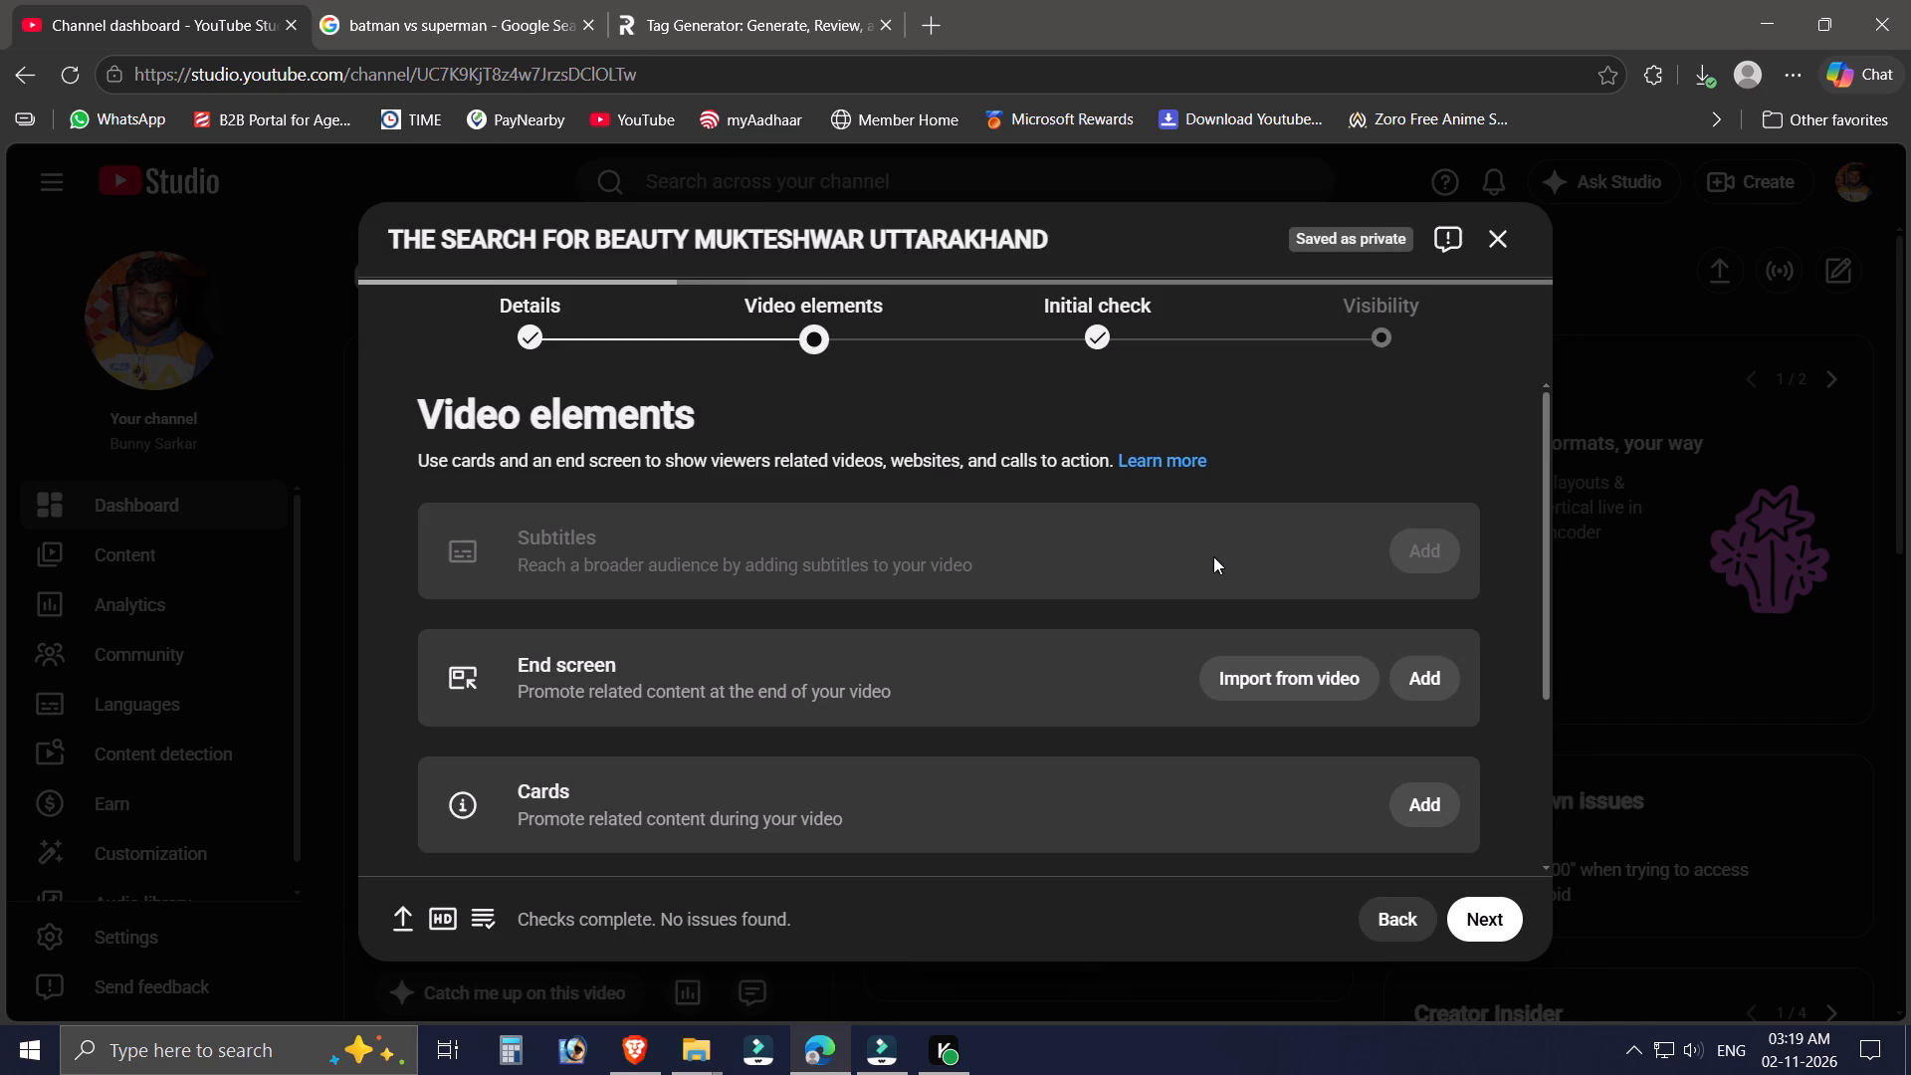
Leave cards and quiz unset and advance through the Initial check to the Visibility stage.
{"action": "scroll", "coordinate": [1213, 556], "scroll_direction": "down", "scroll_amount": 2}
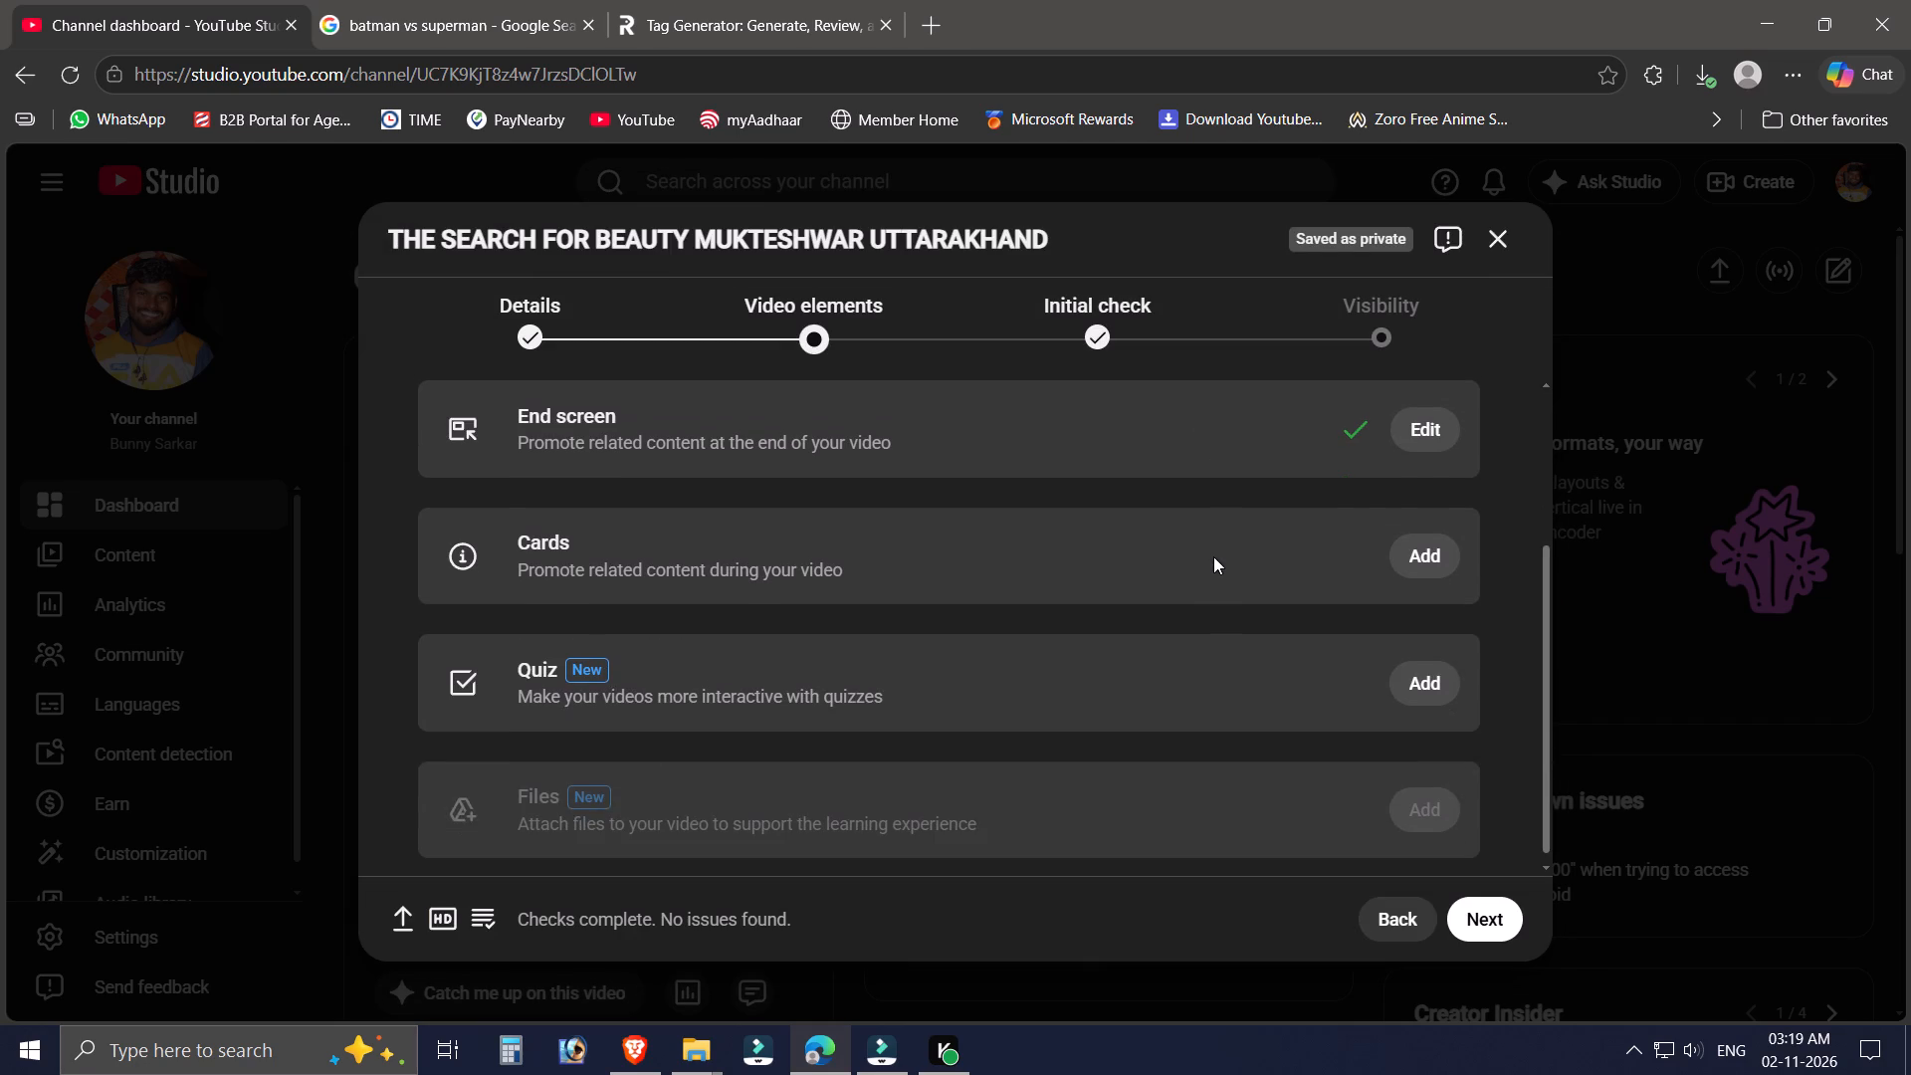
{"action": "scroll", "coordinate": [1208, 562], "scroll_direction": "down", "scroll_amount": 1}
{"action": "scroll", "coordinate": [1208, 562], "scroll_direction": "up", "scroll_amount": 3}
{"action": "scroll", "coordinate": [1191, 610], "scroll_direction": "down", "scroll_amount": 4}
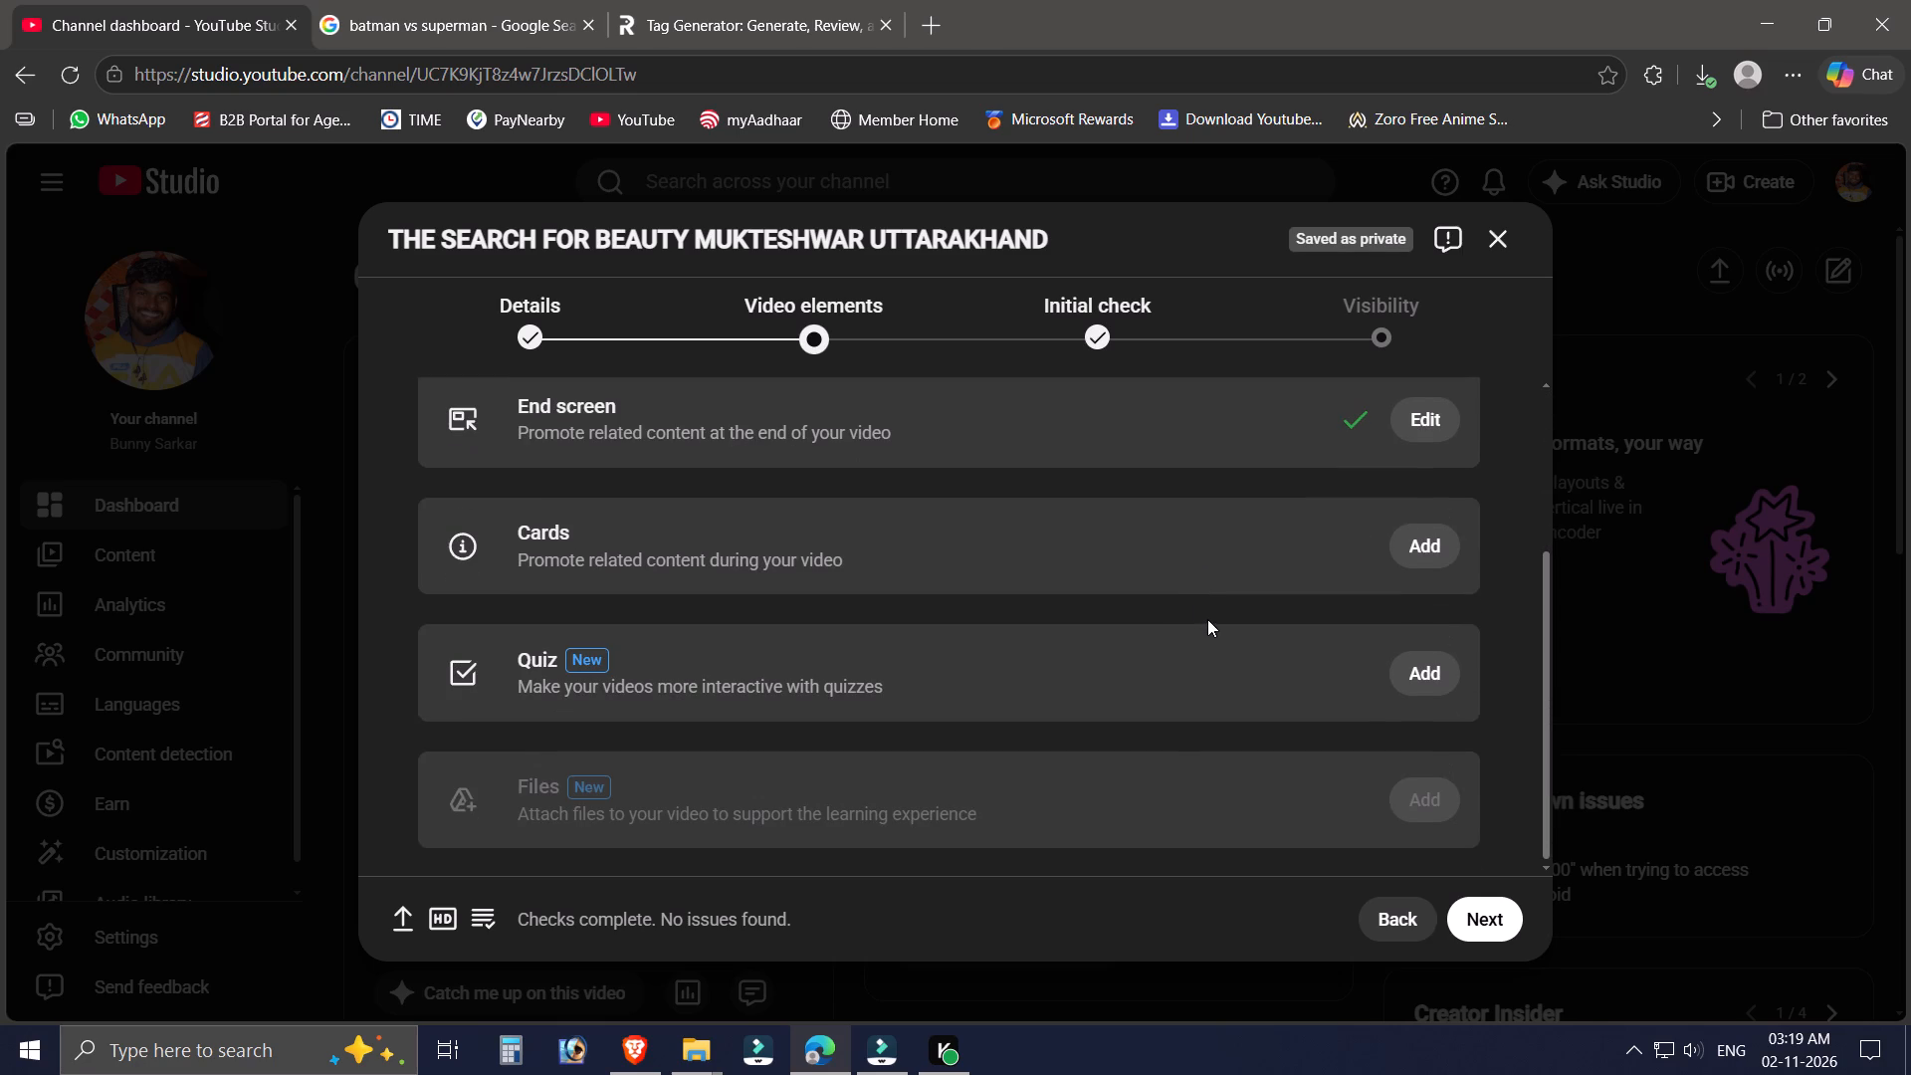
{"action": "scroll", "coordinate": [1397, 717], "scroll_direction": "down", "scroll_amount": 2}
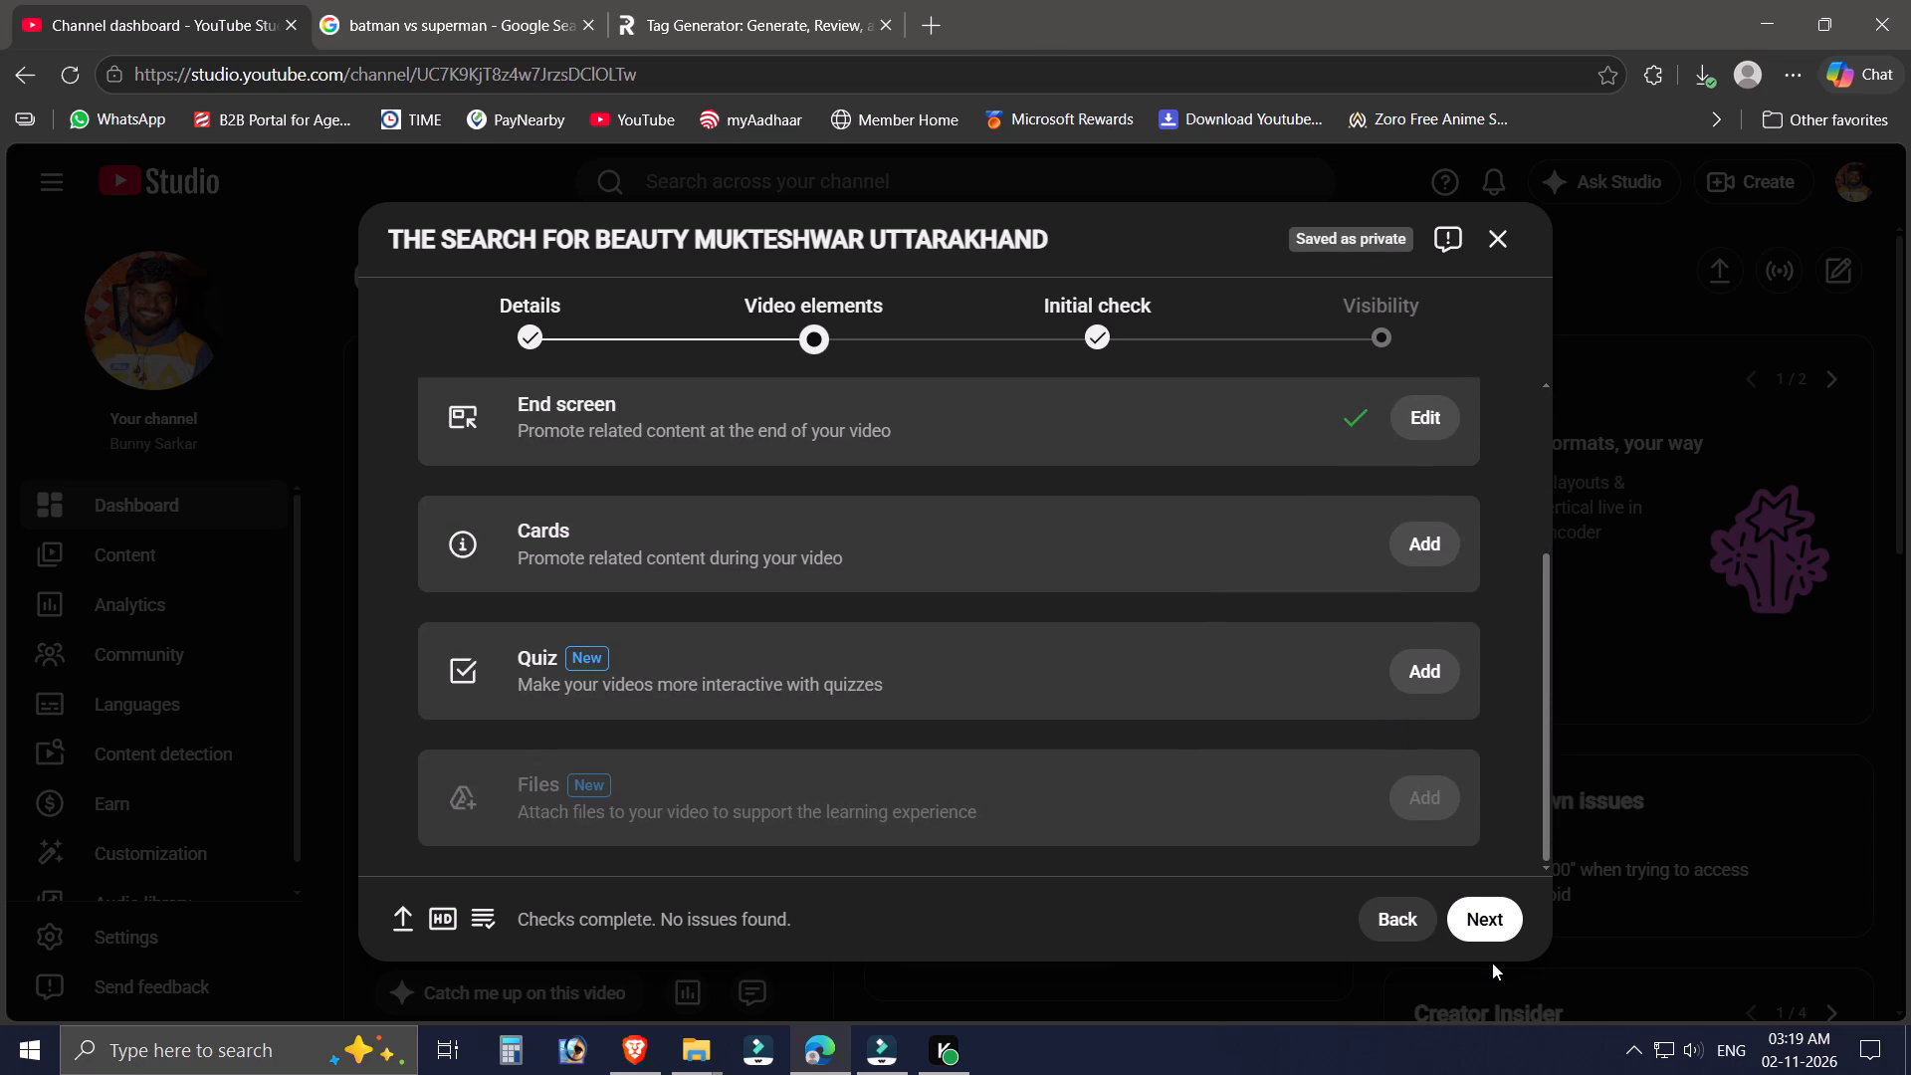
{"action": "left_click", "coordinate": [1501, 930]}
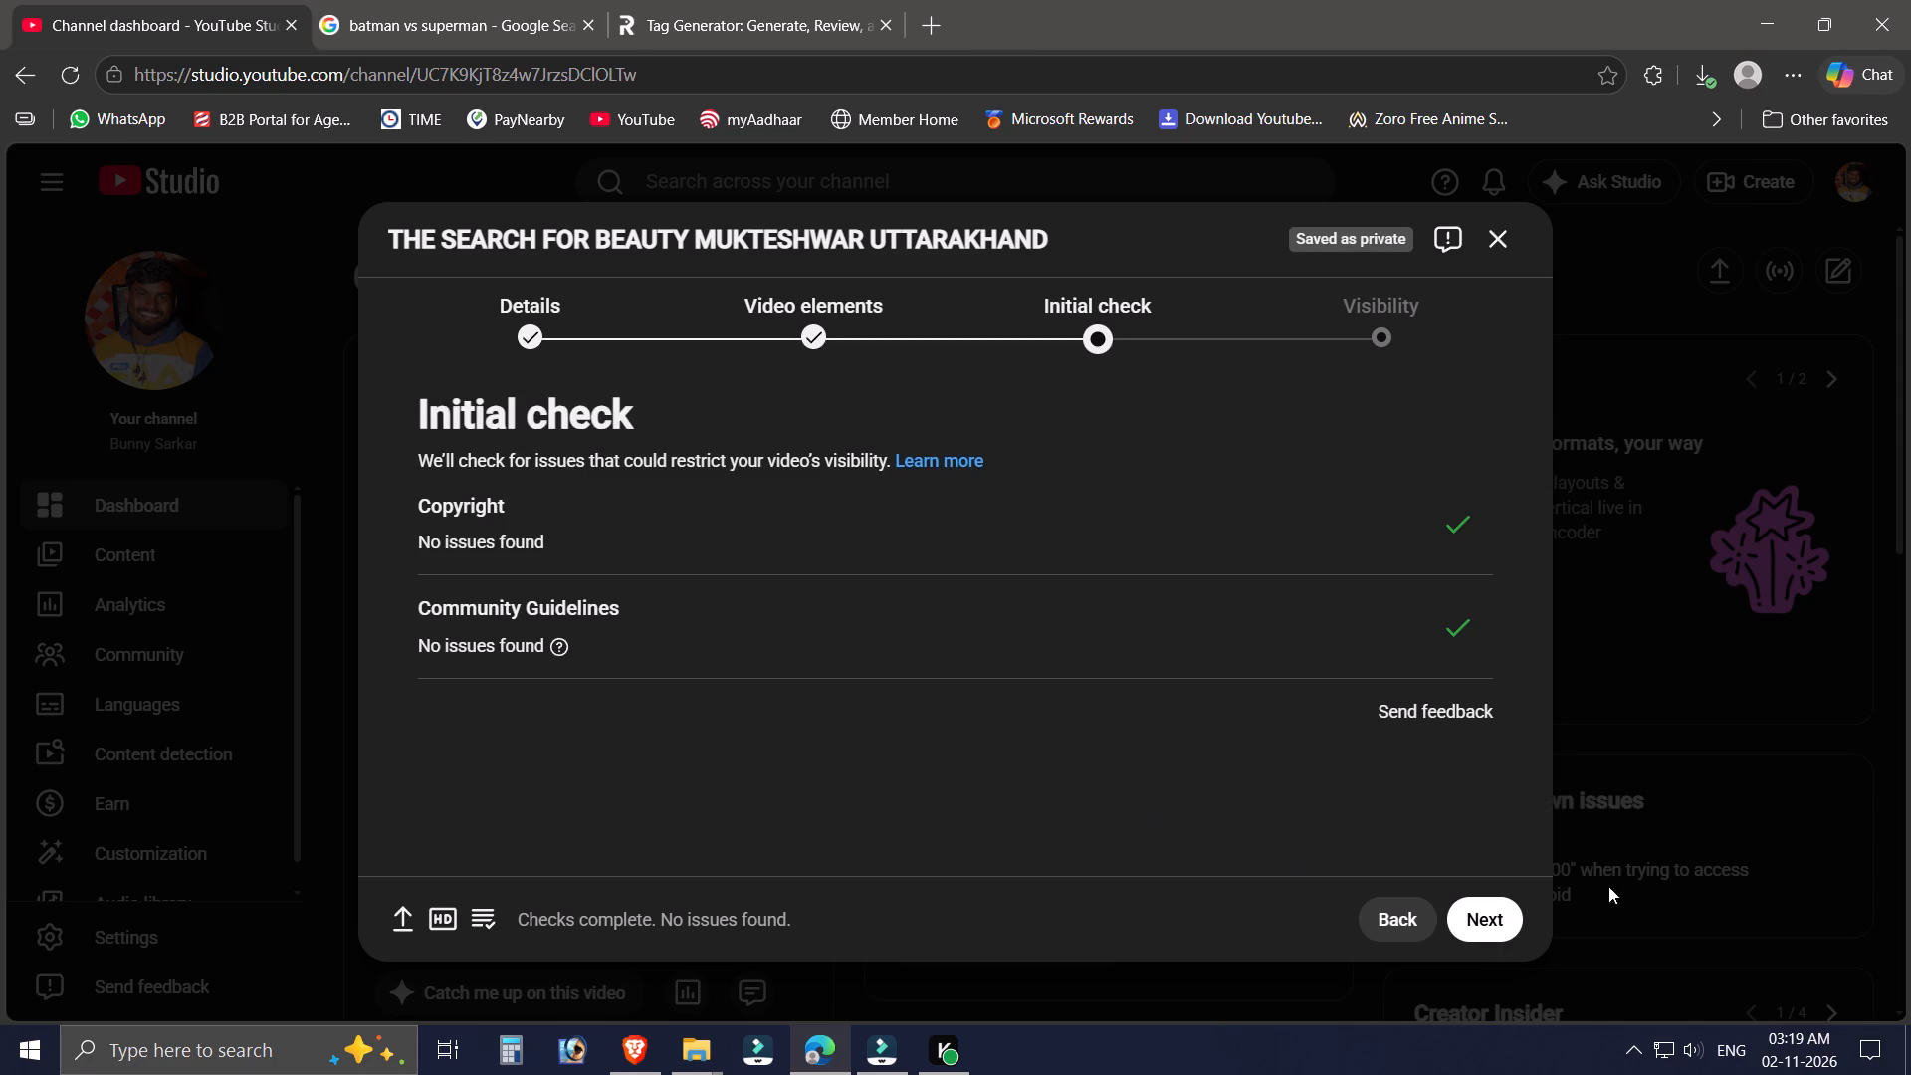
{"action": "left_click", "coordinate": [1506, 926]}
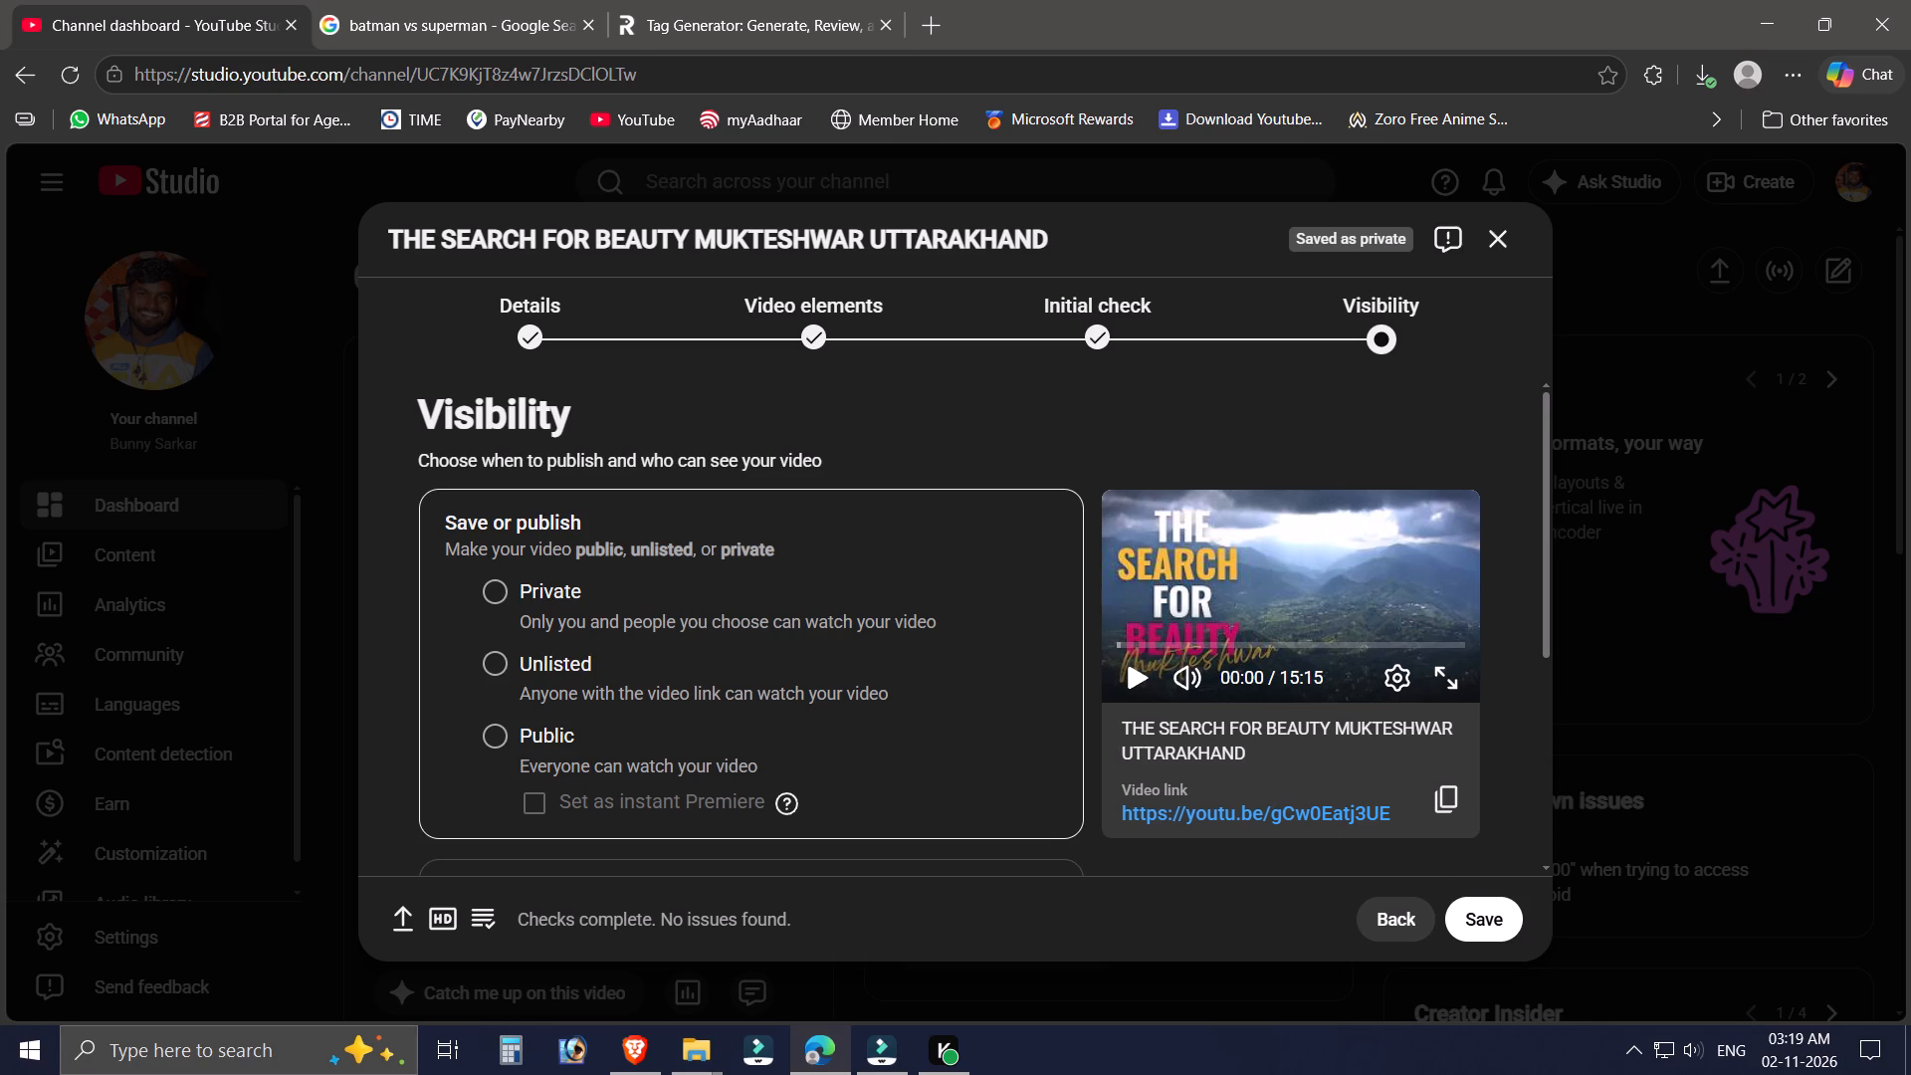
Set the video's public release schedule to Nov 2, 2026 at 8:00 AM.
{"action": "scroll", "coordinate": [596, 694], "scroll_direction": "down", "scroll_amount": 2}
{"action": "left_click", "coordinate": [544, 679]}
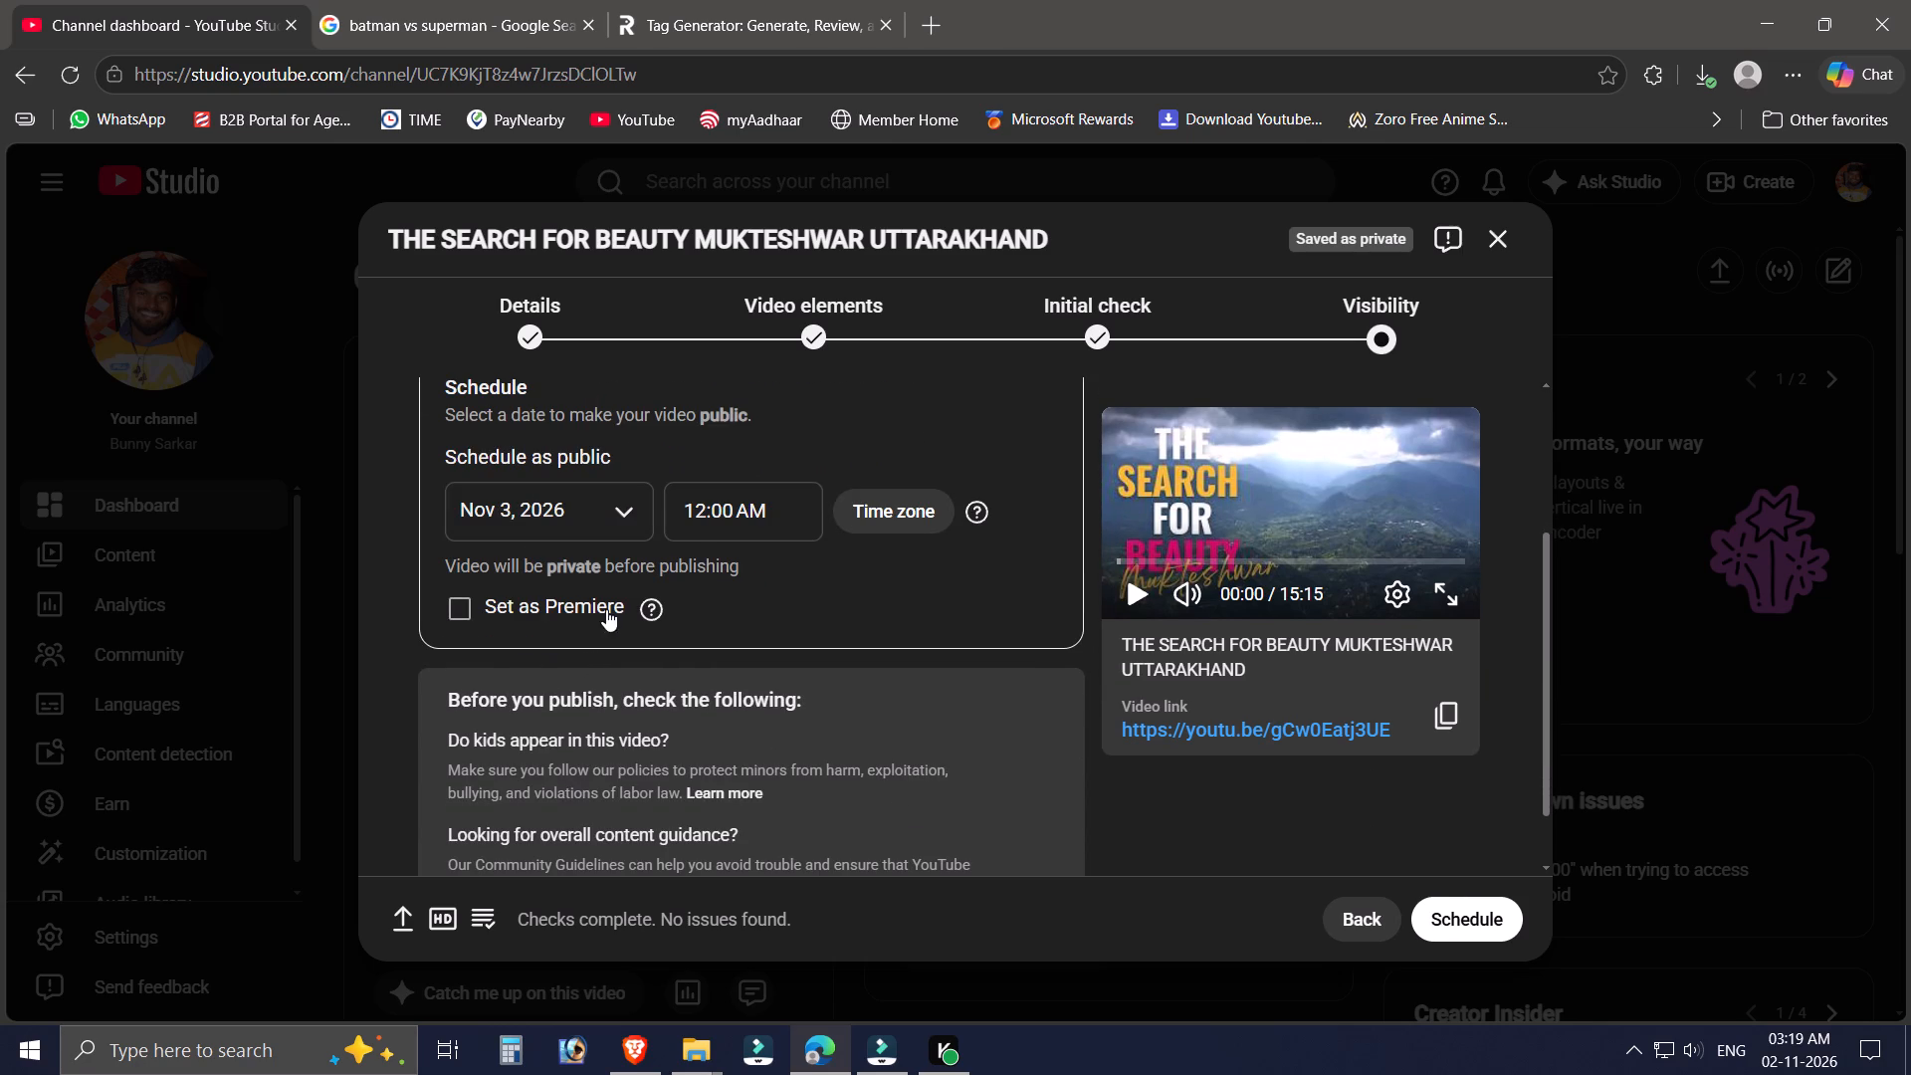
{"action": "left_click", "coordinate": [590, 516]}
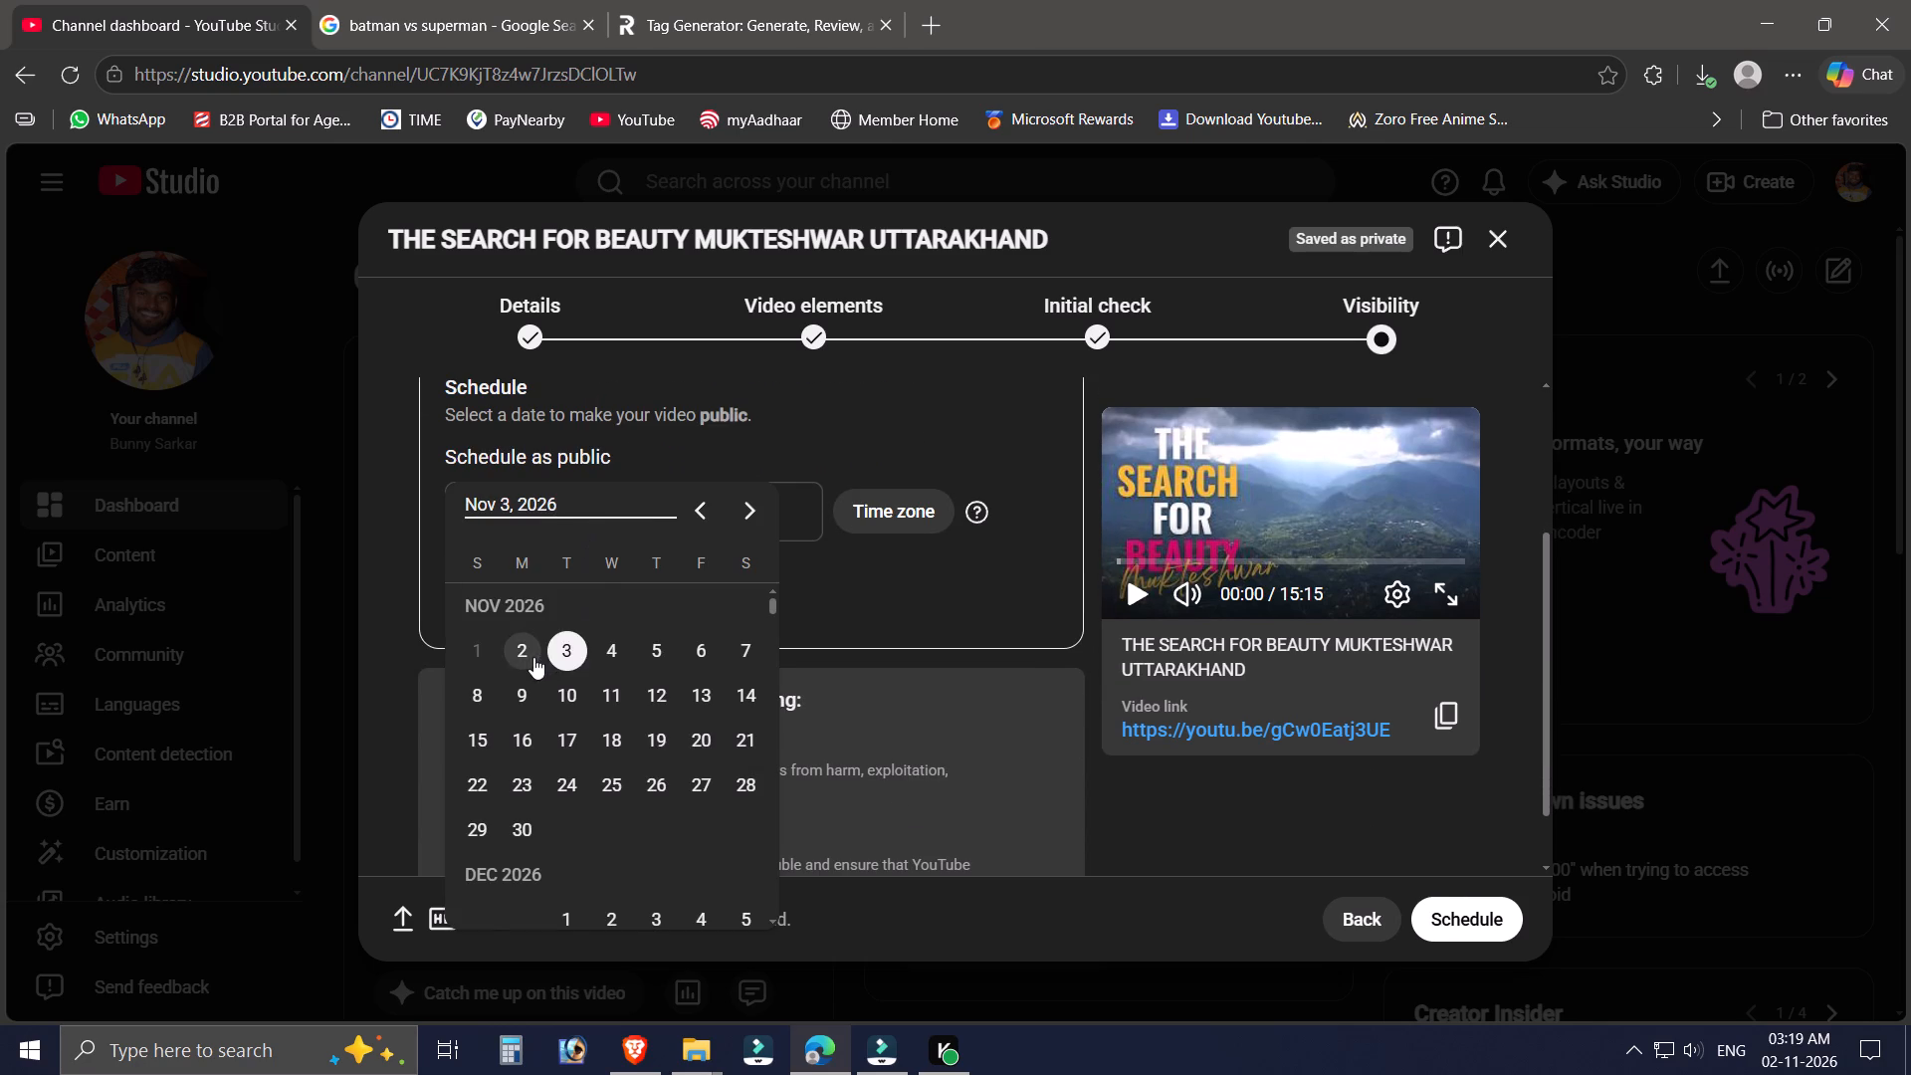
{"action": "left_click", "coordinate": [532, 654]}
{"action": "left_click", "coordinate": [772, 486]}
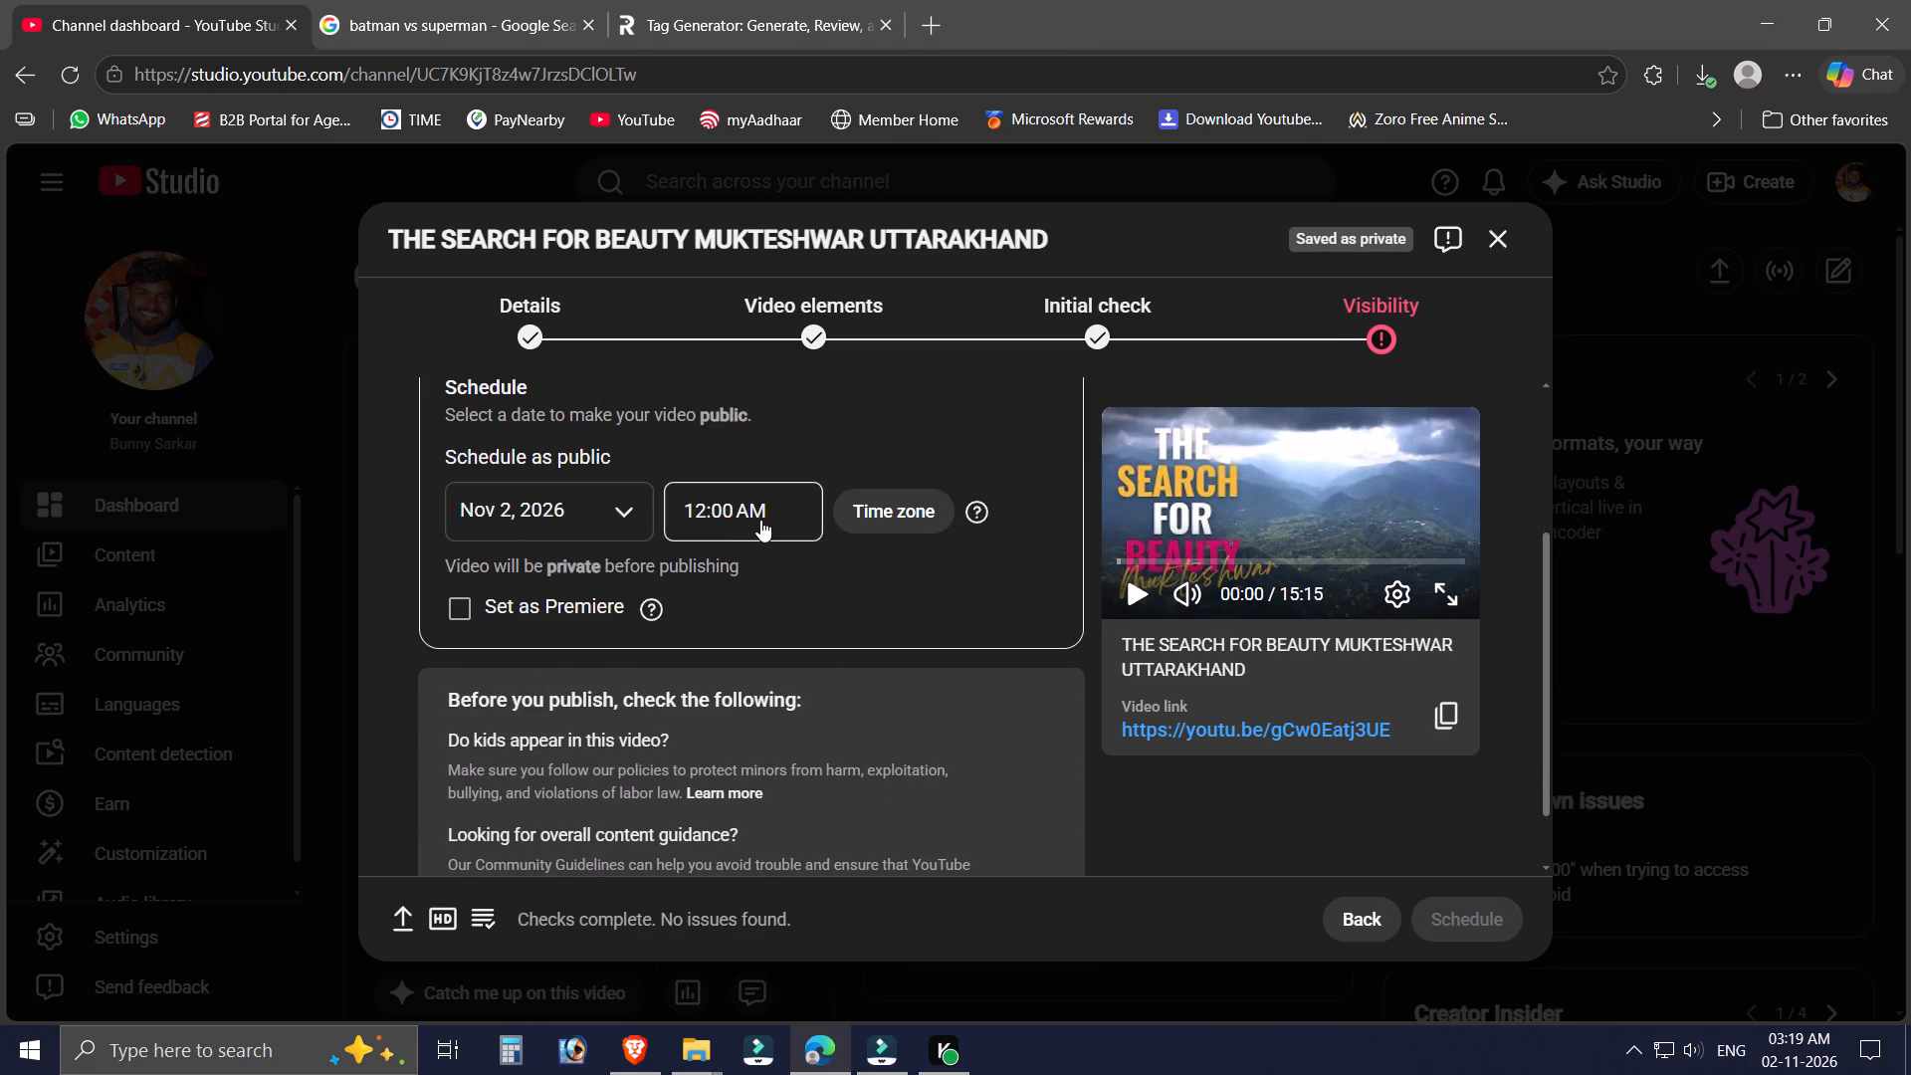
{"action": "left_click", "coordinate": [760, 520]}
{"action": "scroll", "coordinate": [779, 694], "scroll_direction": "down", "scroll_amount": 2}
{"action": "scroll", "coordinate": [754, 788], "scroll_direction": "down", "scroll_amount": 2}
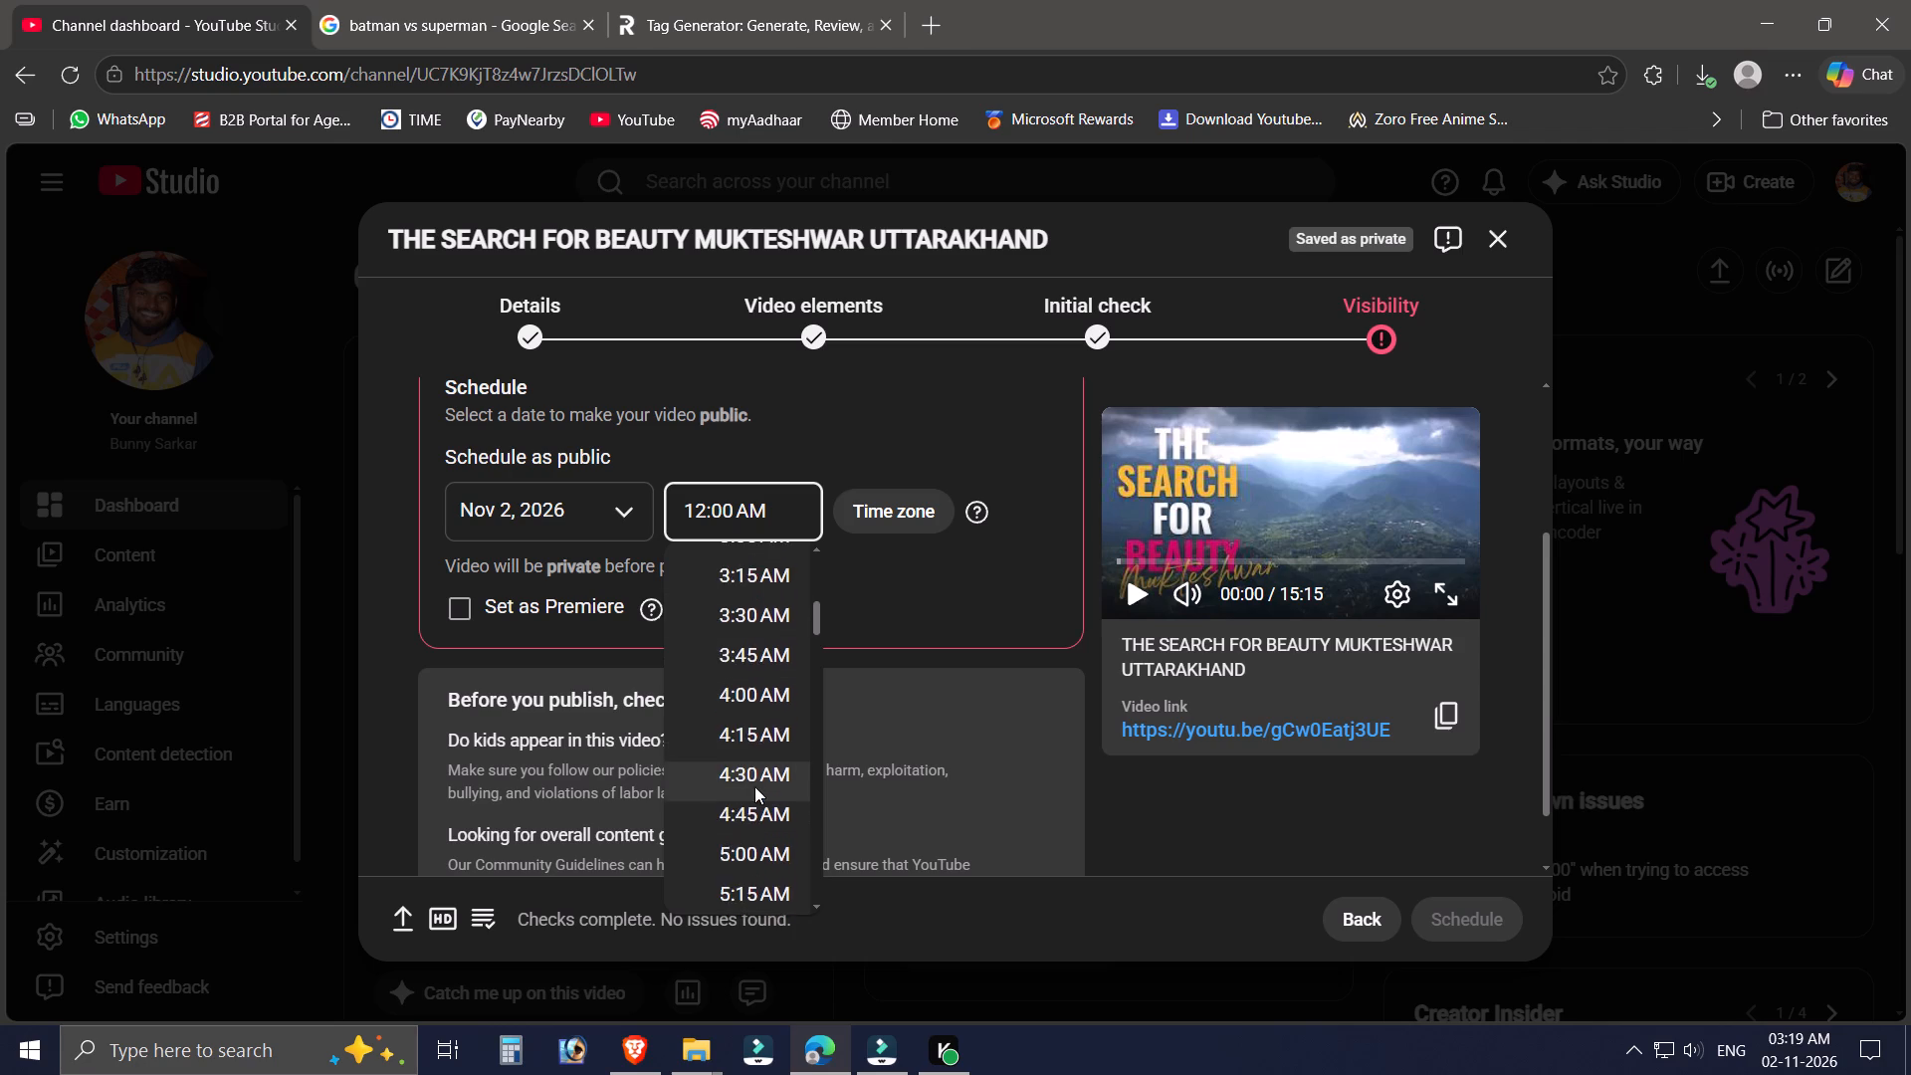
{"action": "scroll", "coordinate": [754, 785], "scroll_direction": "down", "scroll_amount": 4}
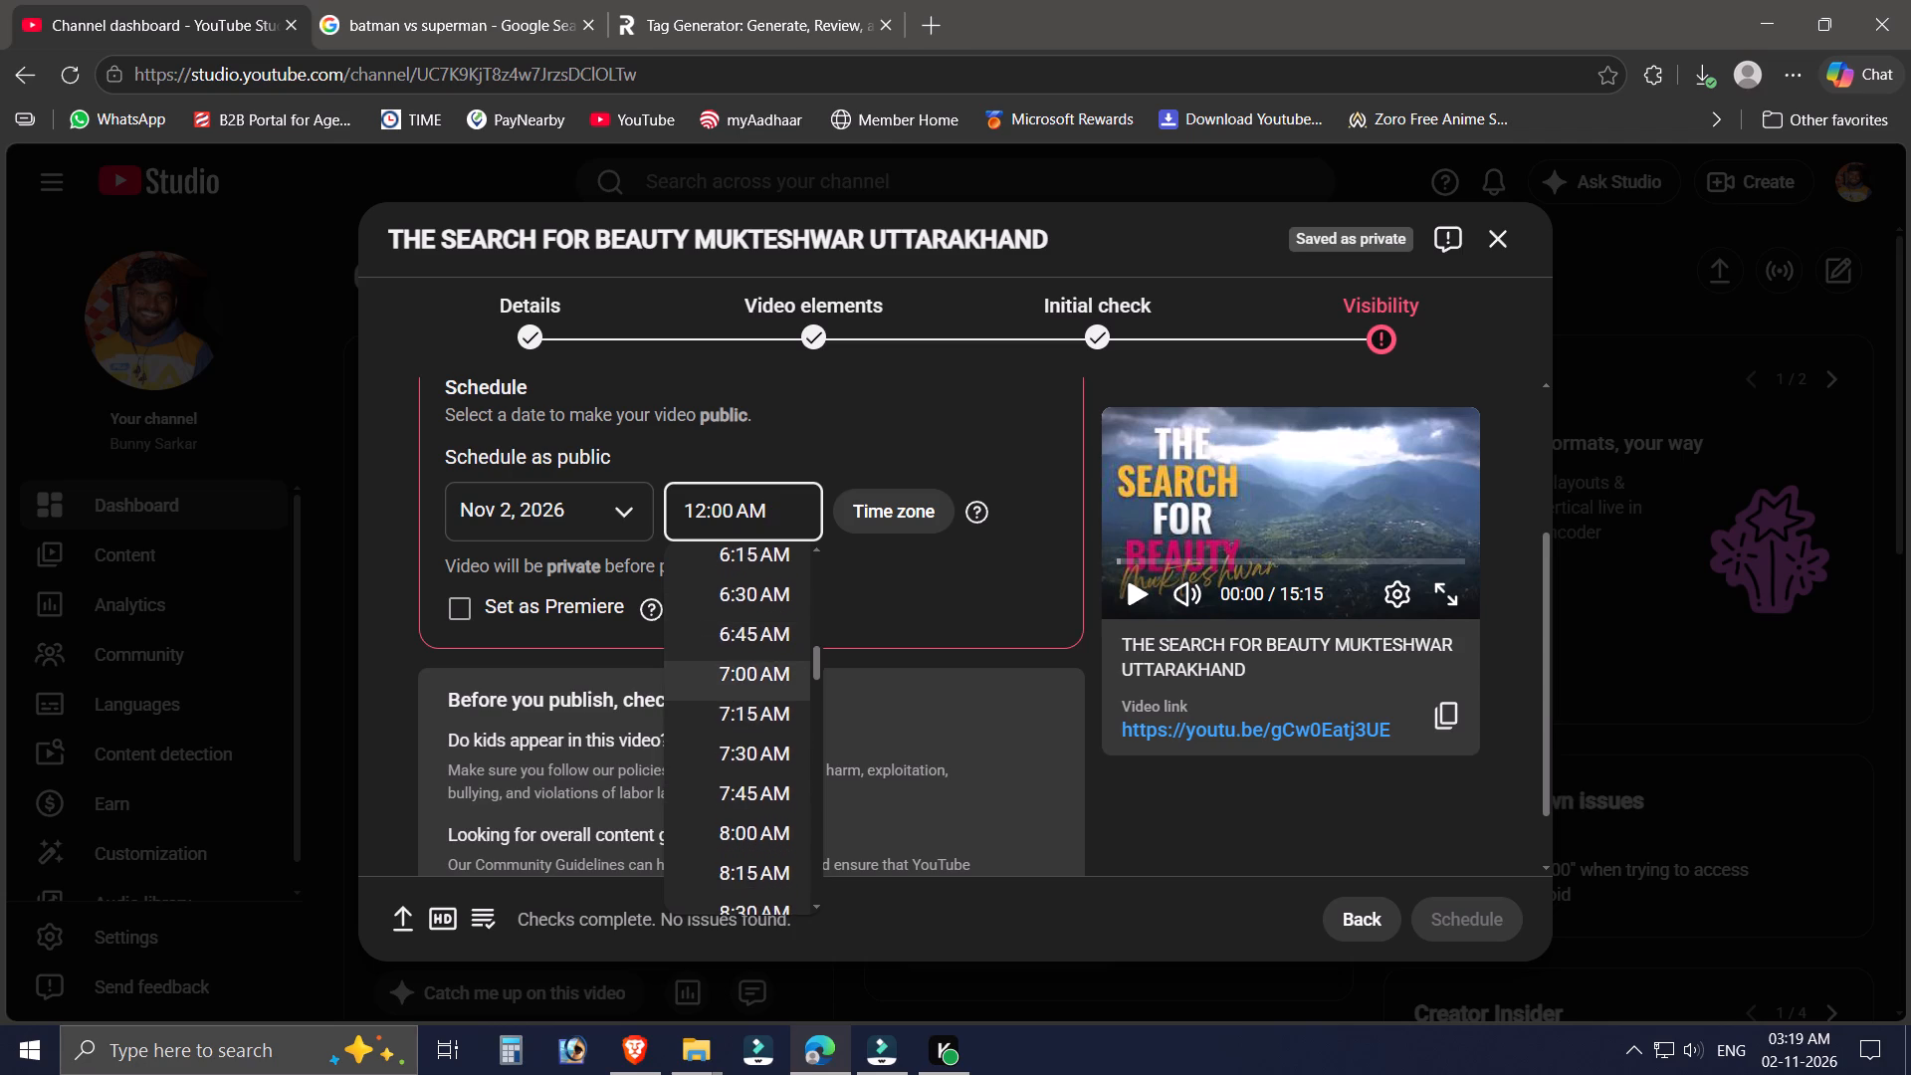
{"action": "scroll", "coordinate": [757, 693], "scroll_direction": "down", "scroll_amount": 2}
{"action": "scroll", "coordinate": [768, 707], "scroll_direction": "up", "scroll_amount": 1}
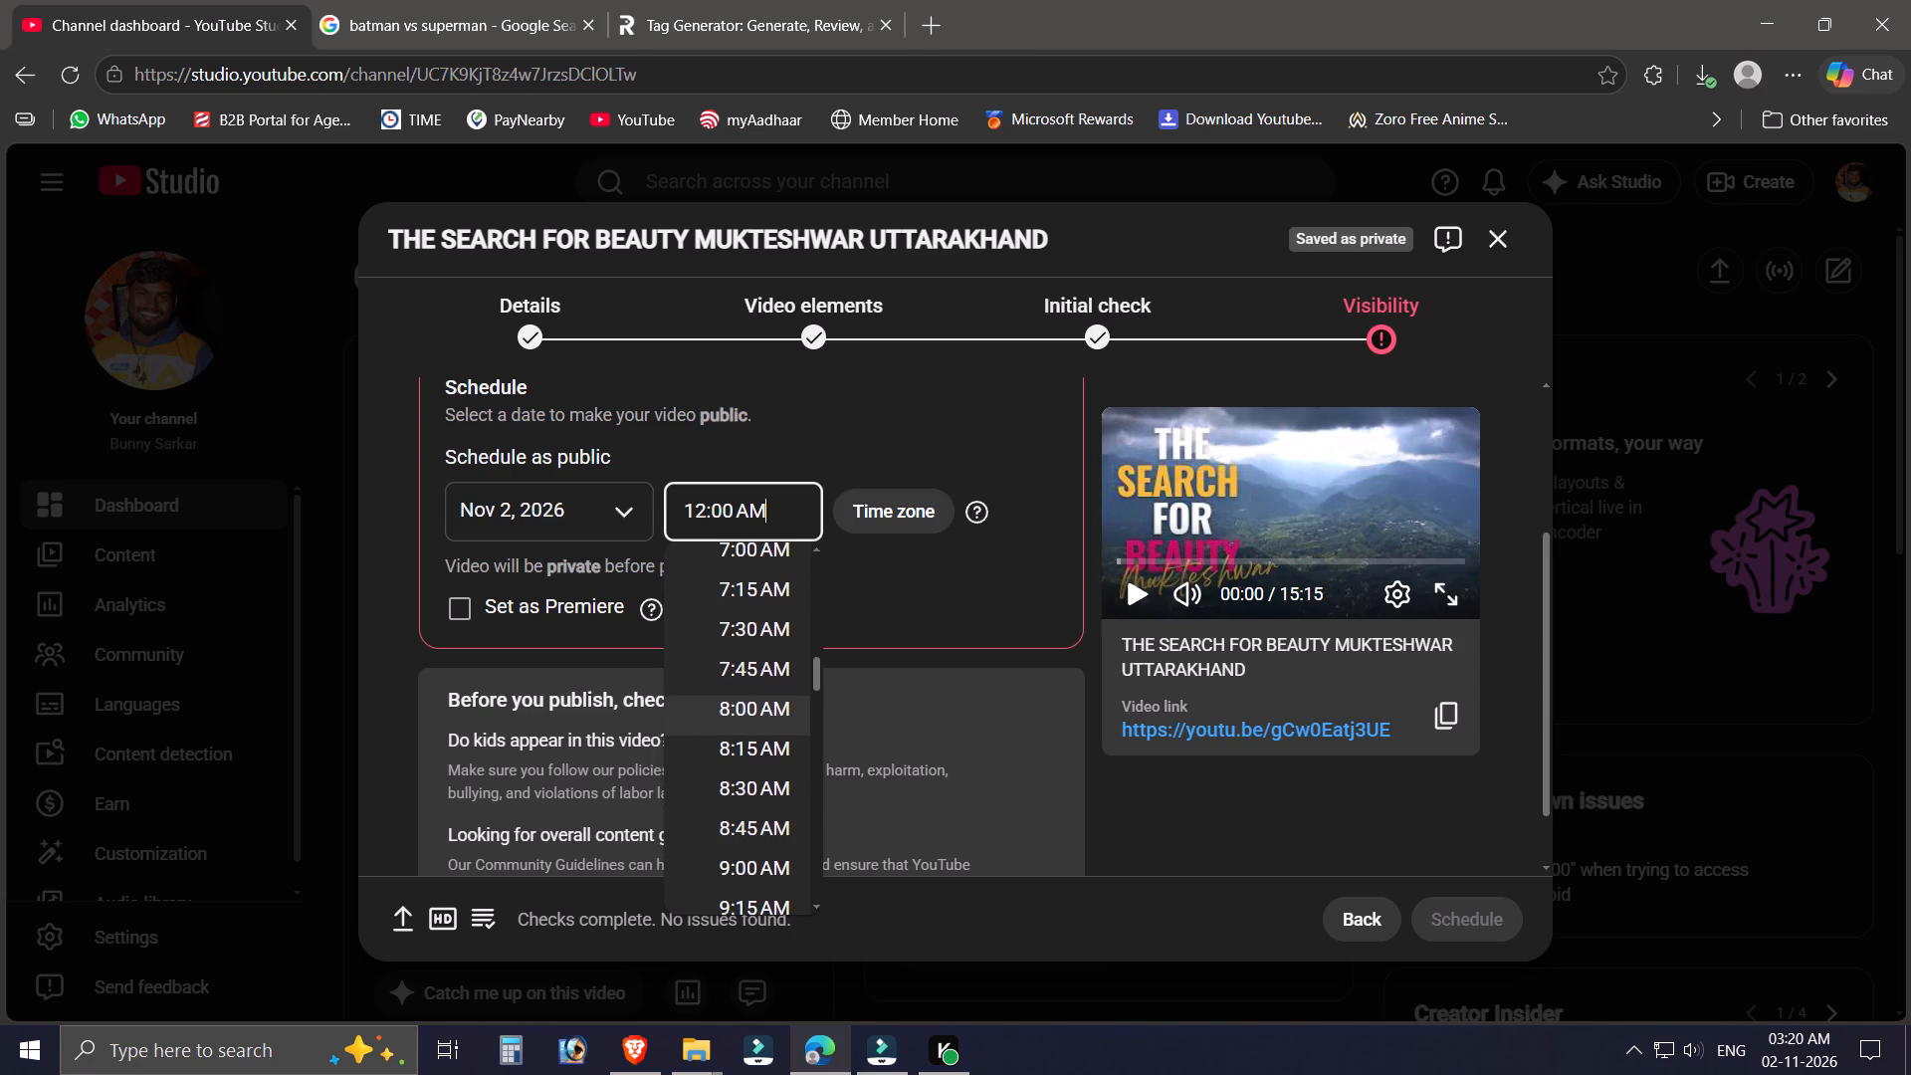
{"action": "left_click", "coordinate": [753, 717]}
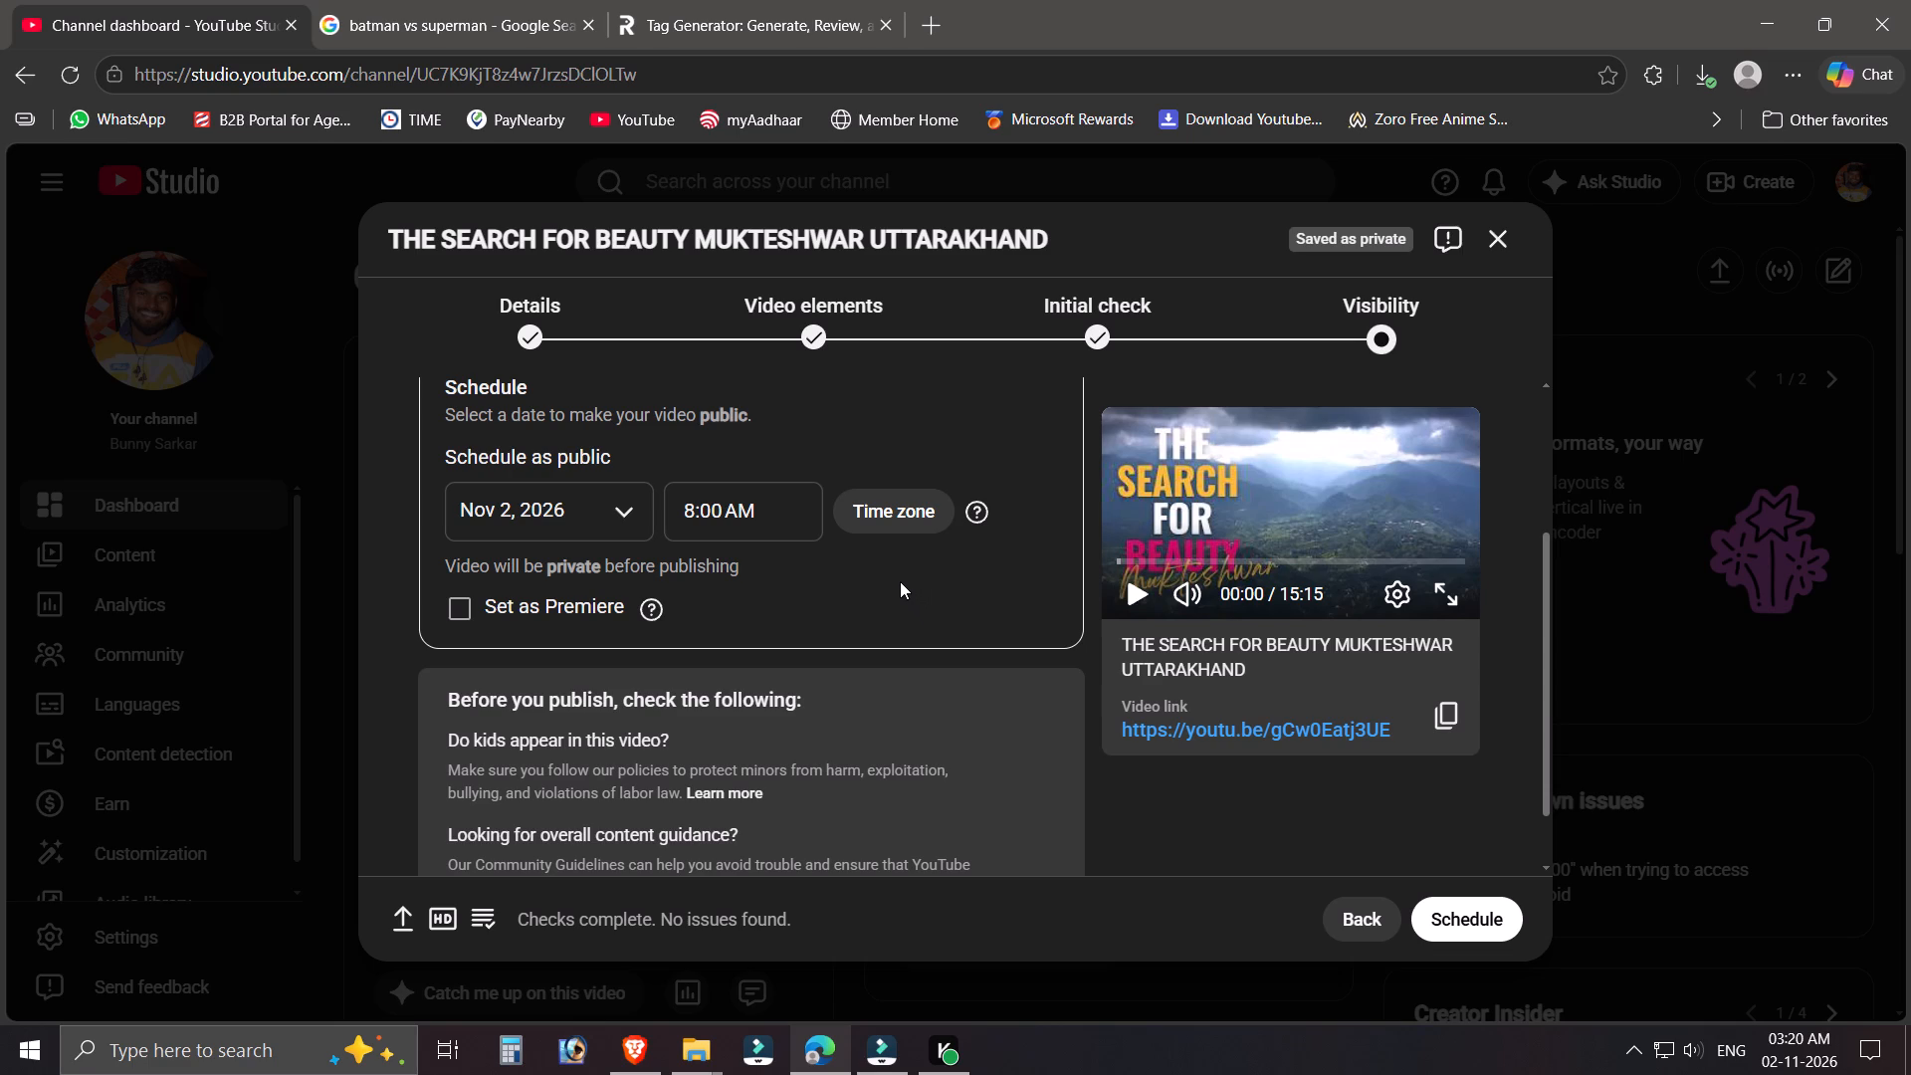
Review the visibility settings, schedule the video and close the confirmation dialog.
{"action": "scroll", "coordinate": [967, 613], "scroll_direction": "up", "scroll_amount": 3}
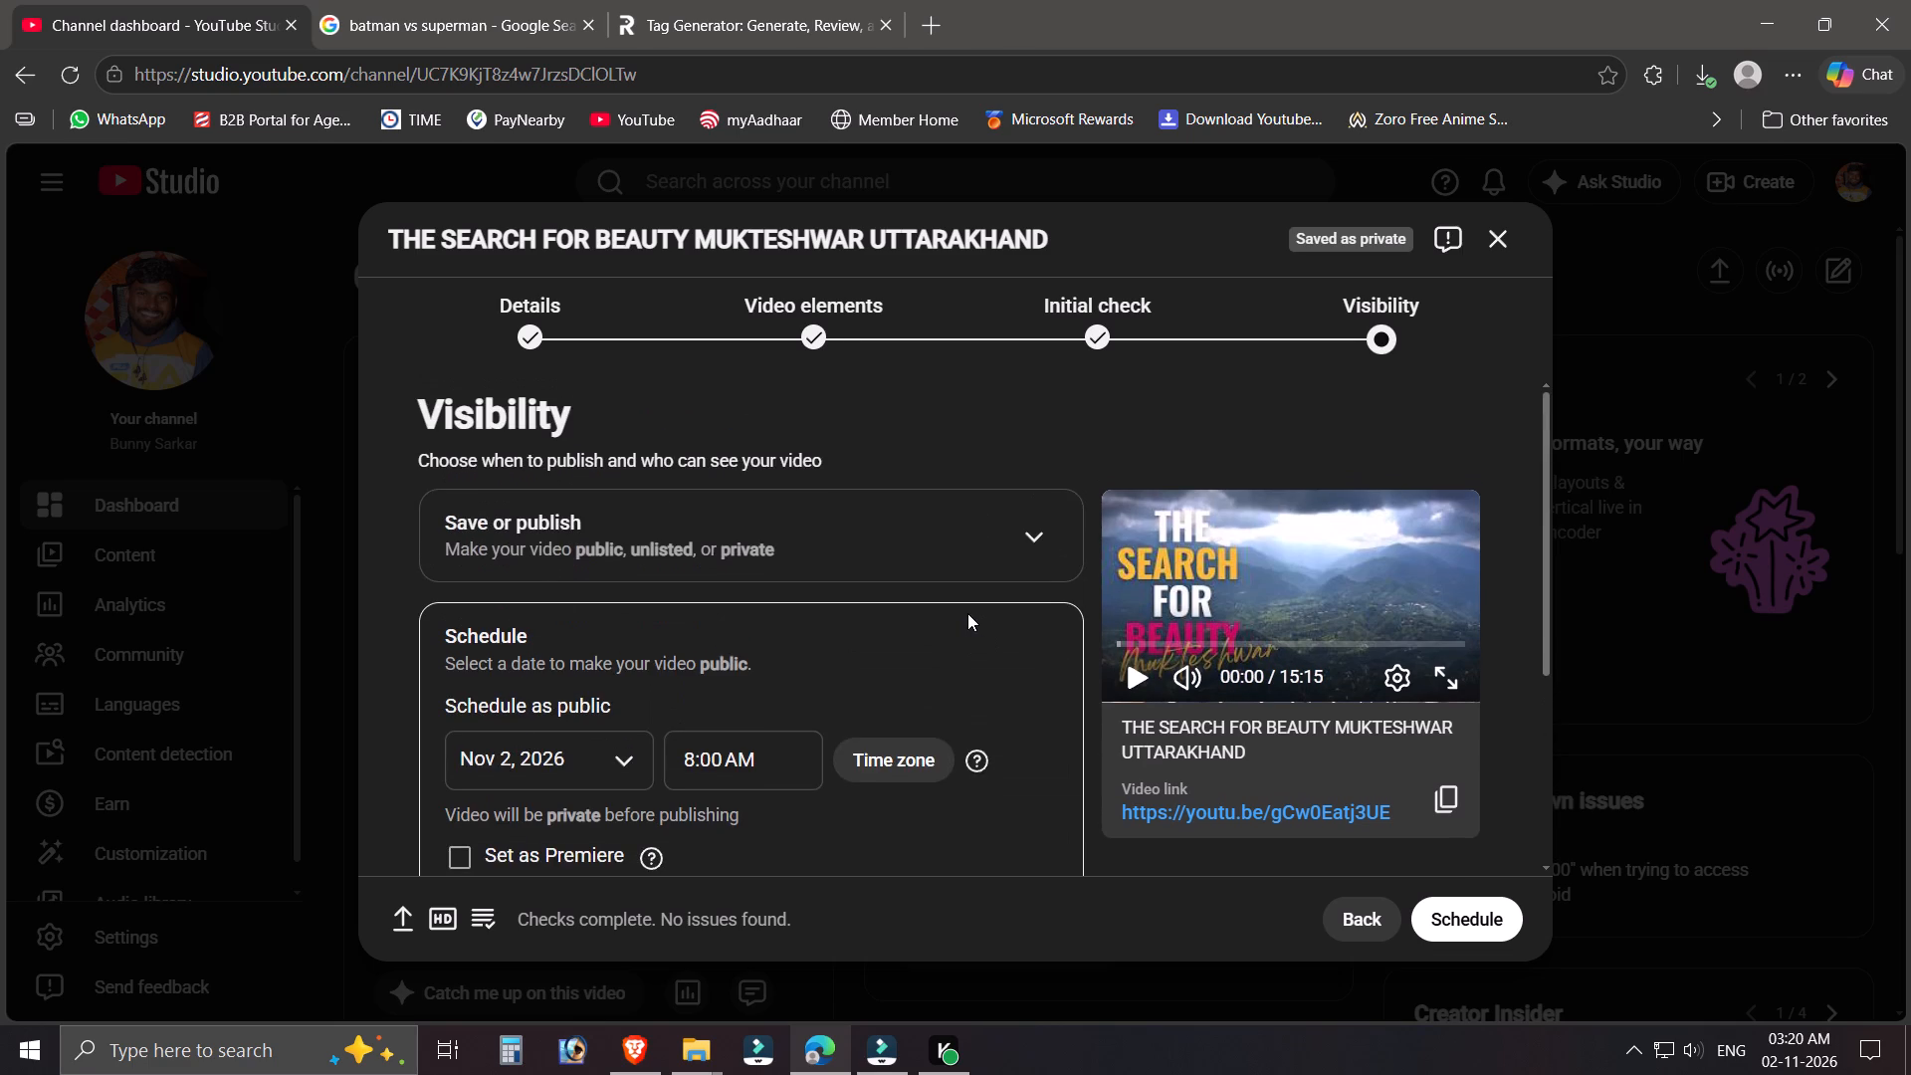
{"action": "scroll", "coordinate": [964, 613], "scroll_direction": "down", "scroll_amount": 5}
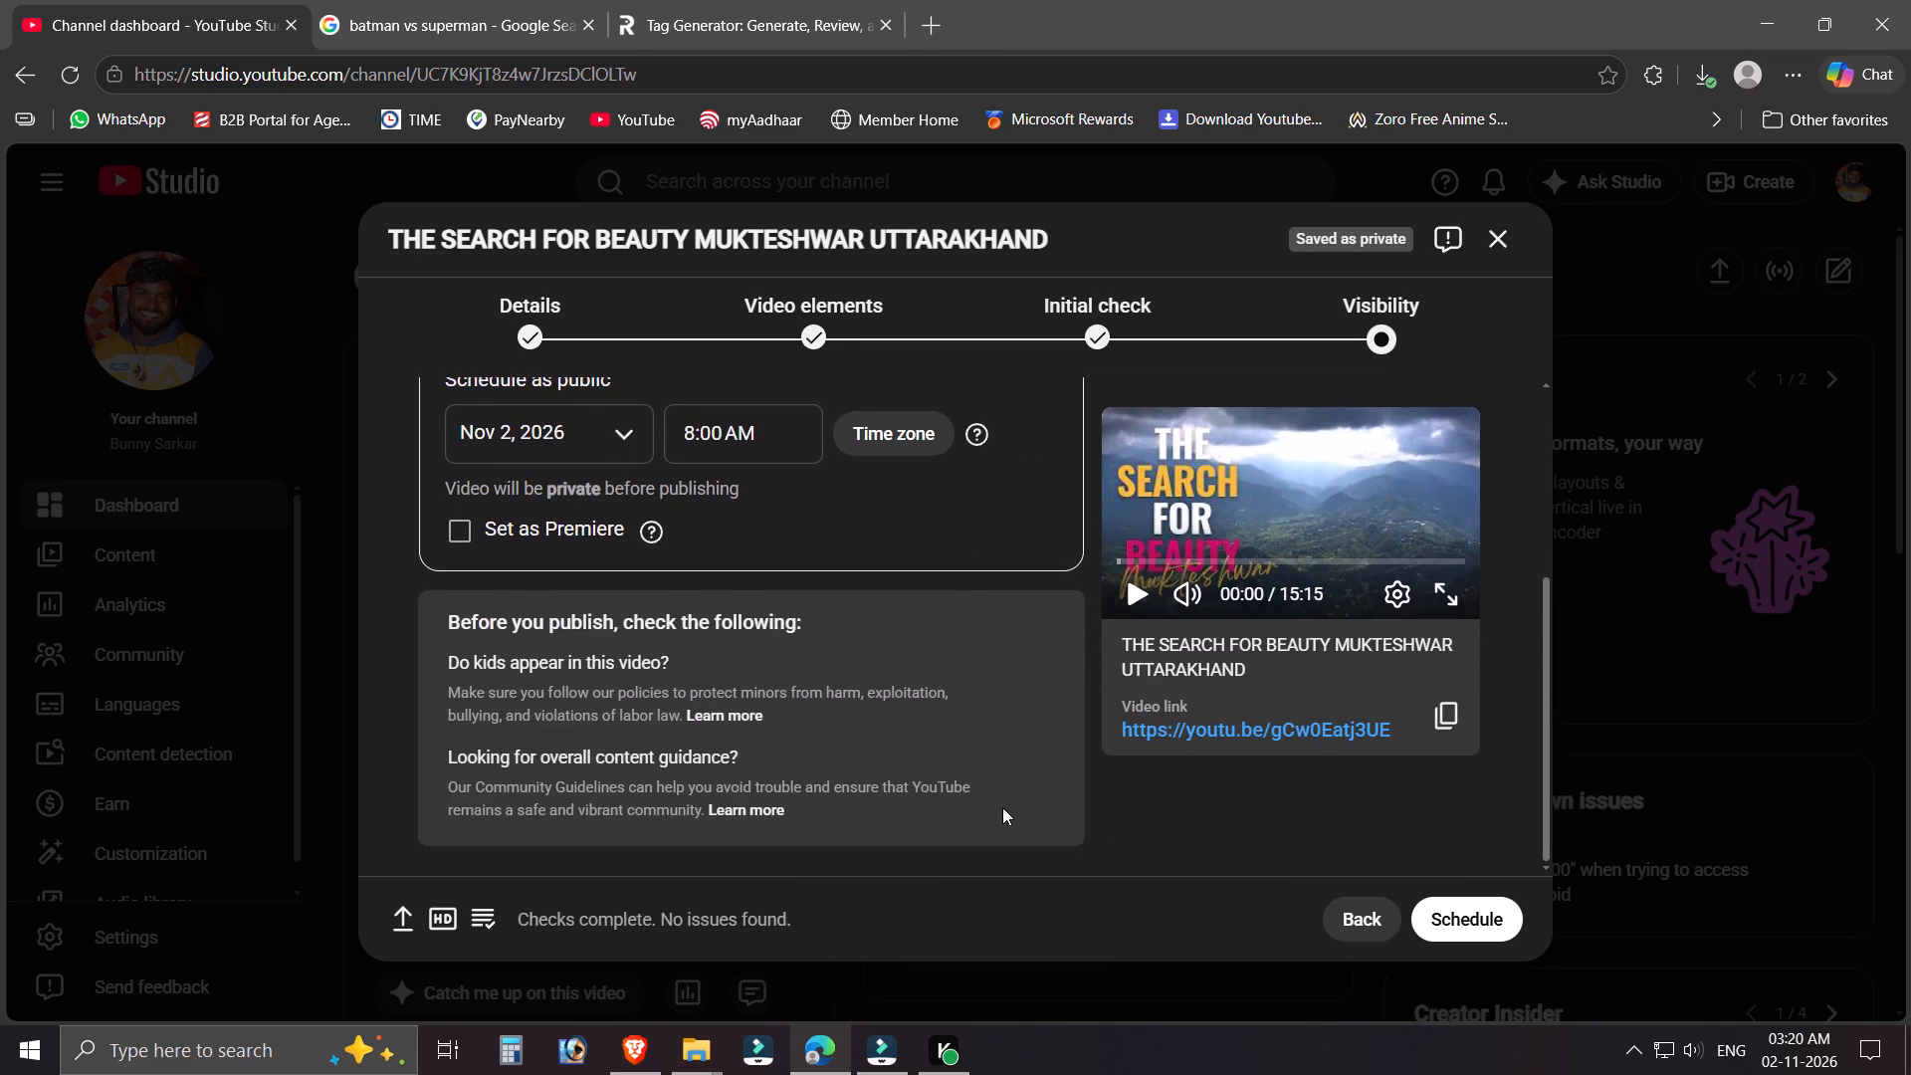
{"action": "scroll", "coordinate": [1004, 805], "scroll_direction": "up", "scroll_amount": 5}
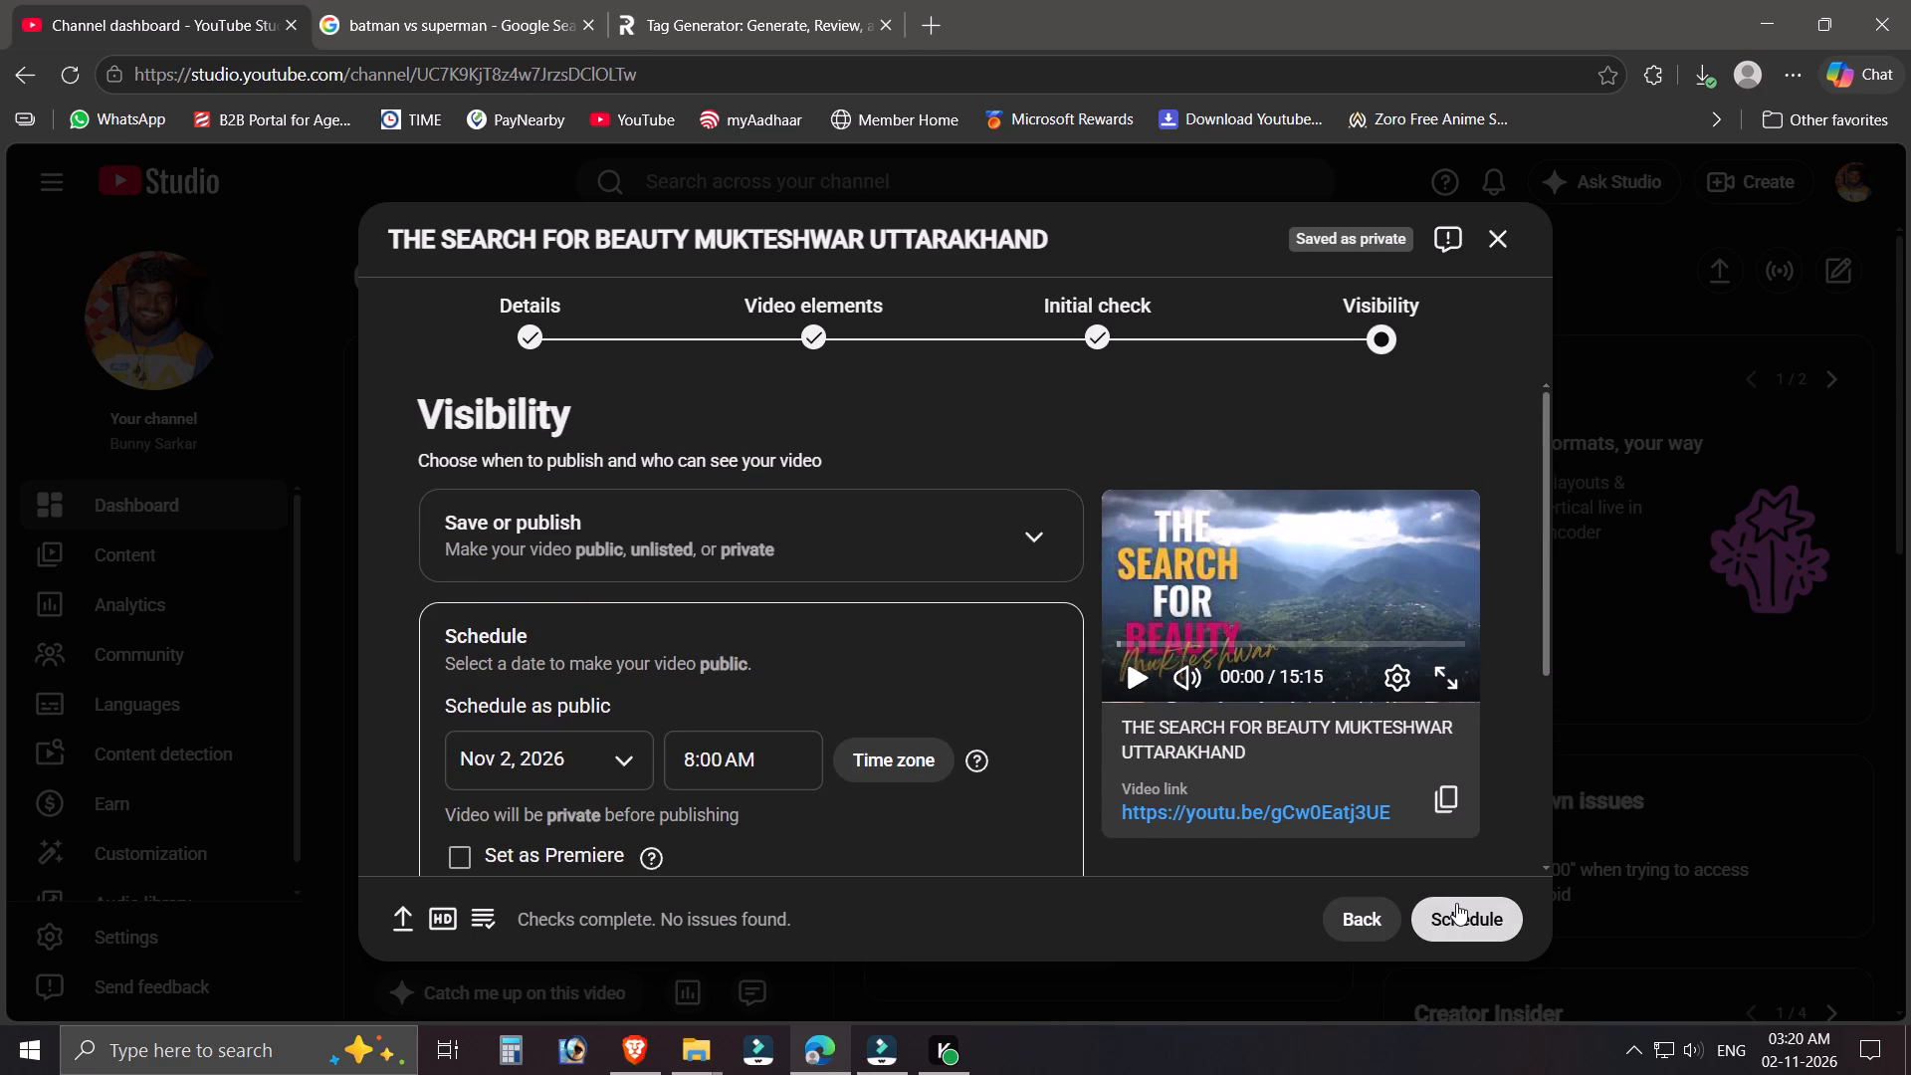
{"action": "left_click", "coordinate": [1456, 903]}
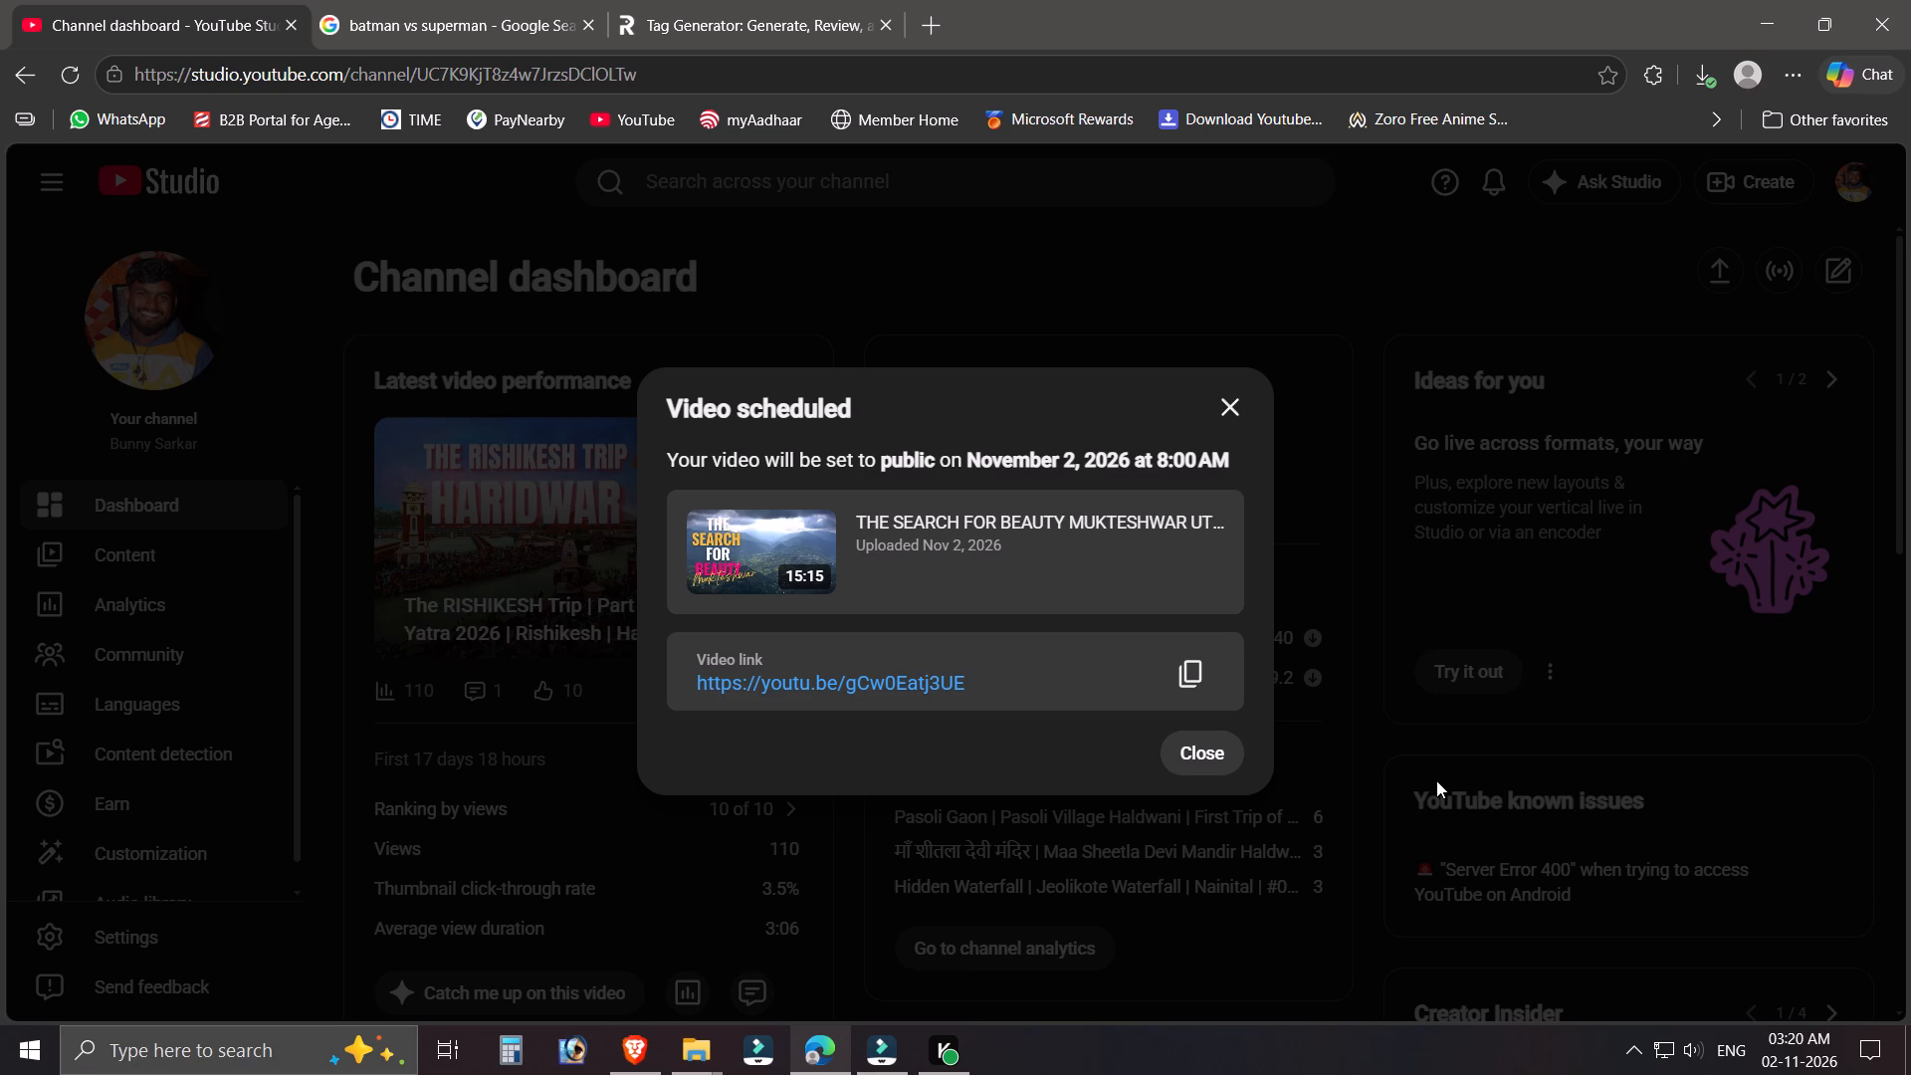
{"action": "left_click", "coordinate": [1206, 764]}
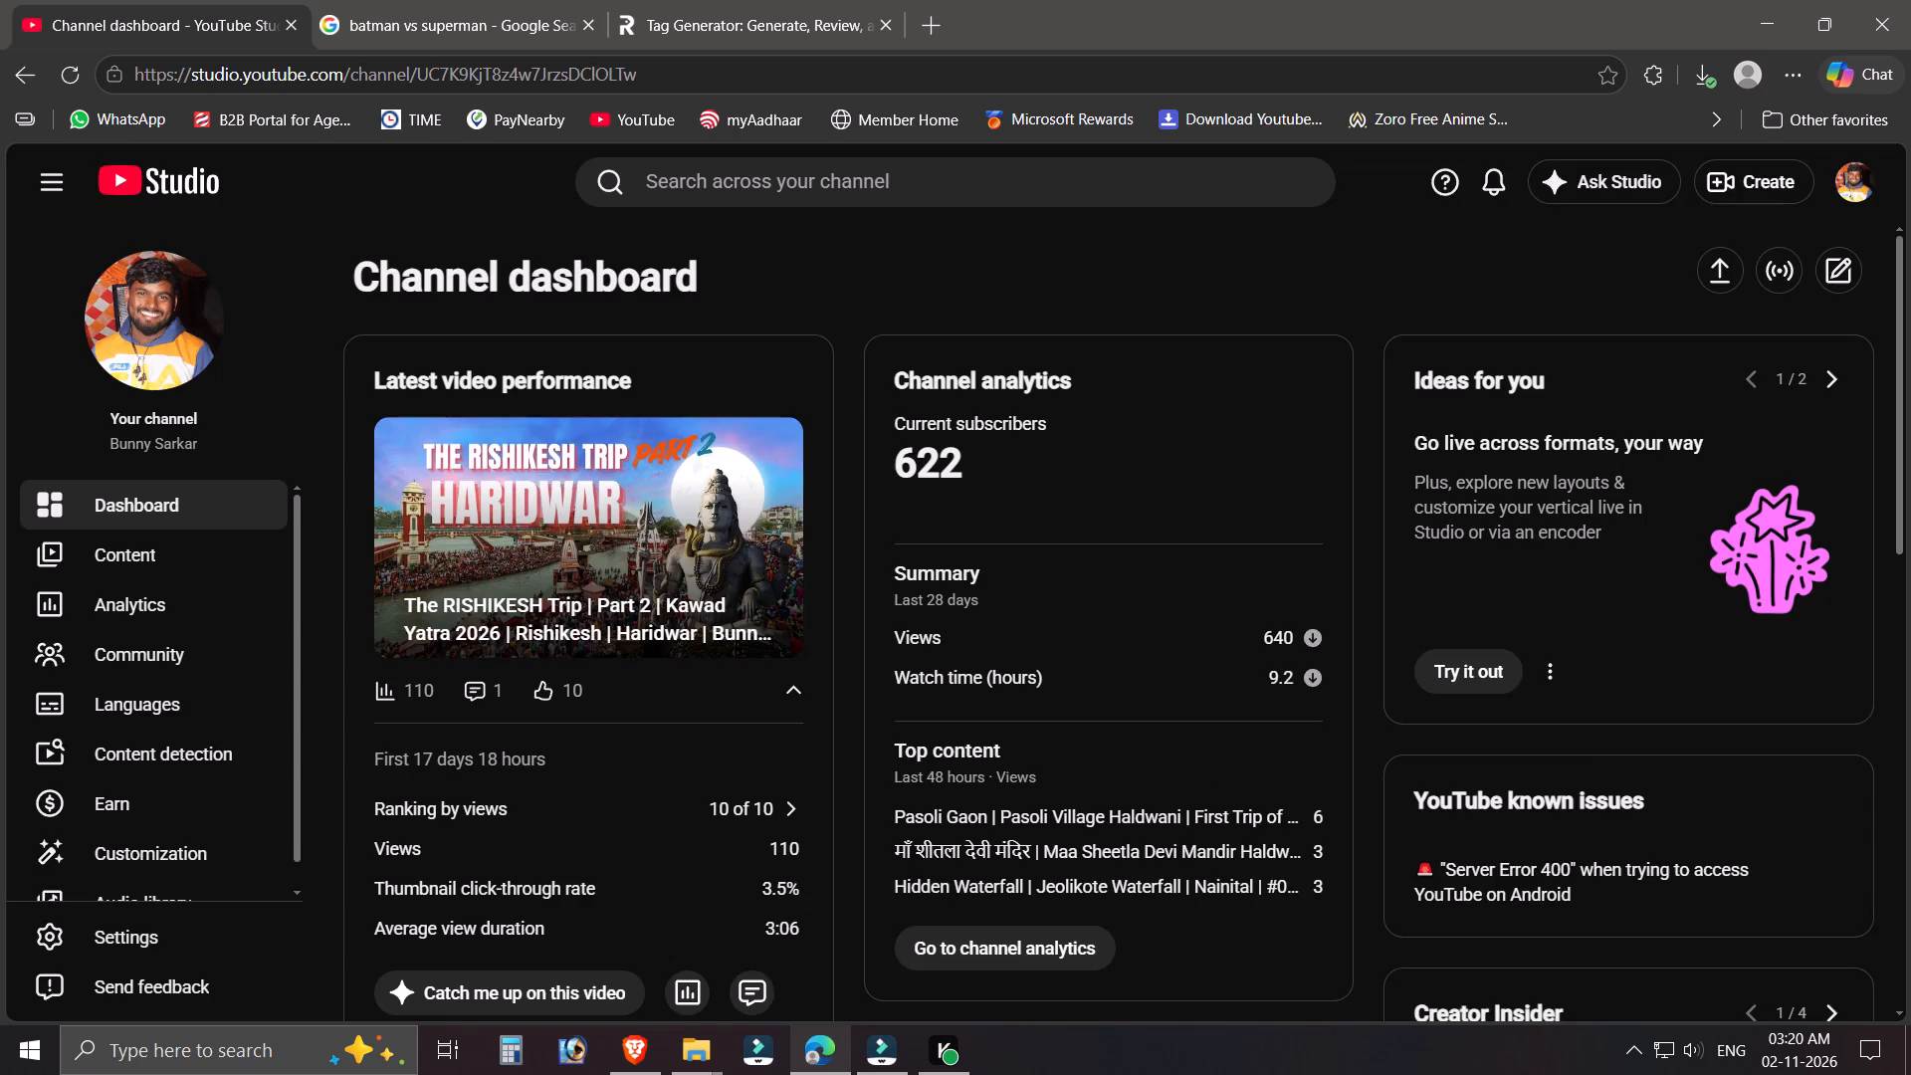
Open the channel's content list to check the newly scheduled video.
{"action": "left_click", "coordinate": [144, 552]}
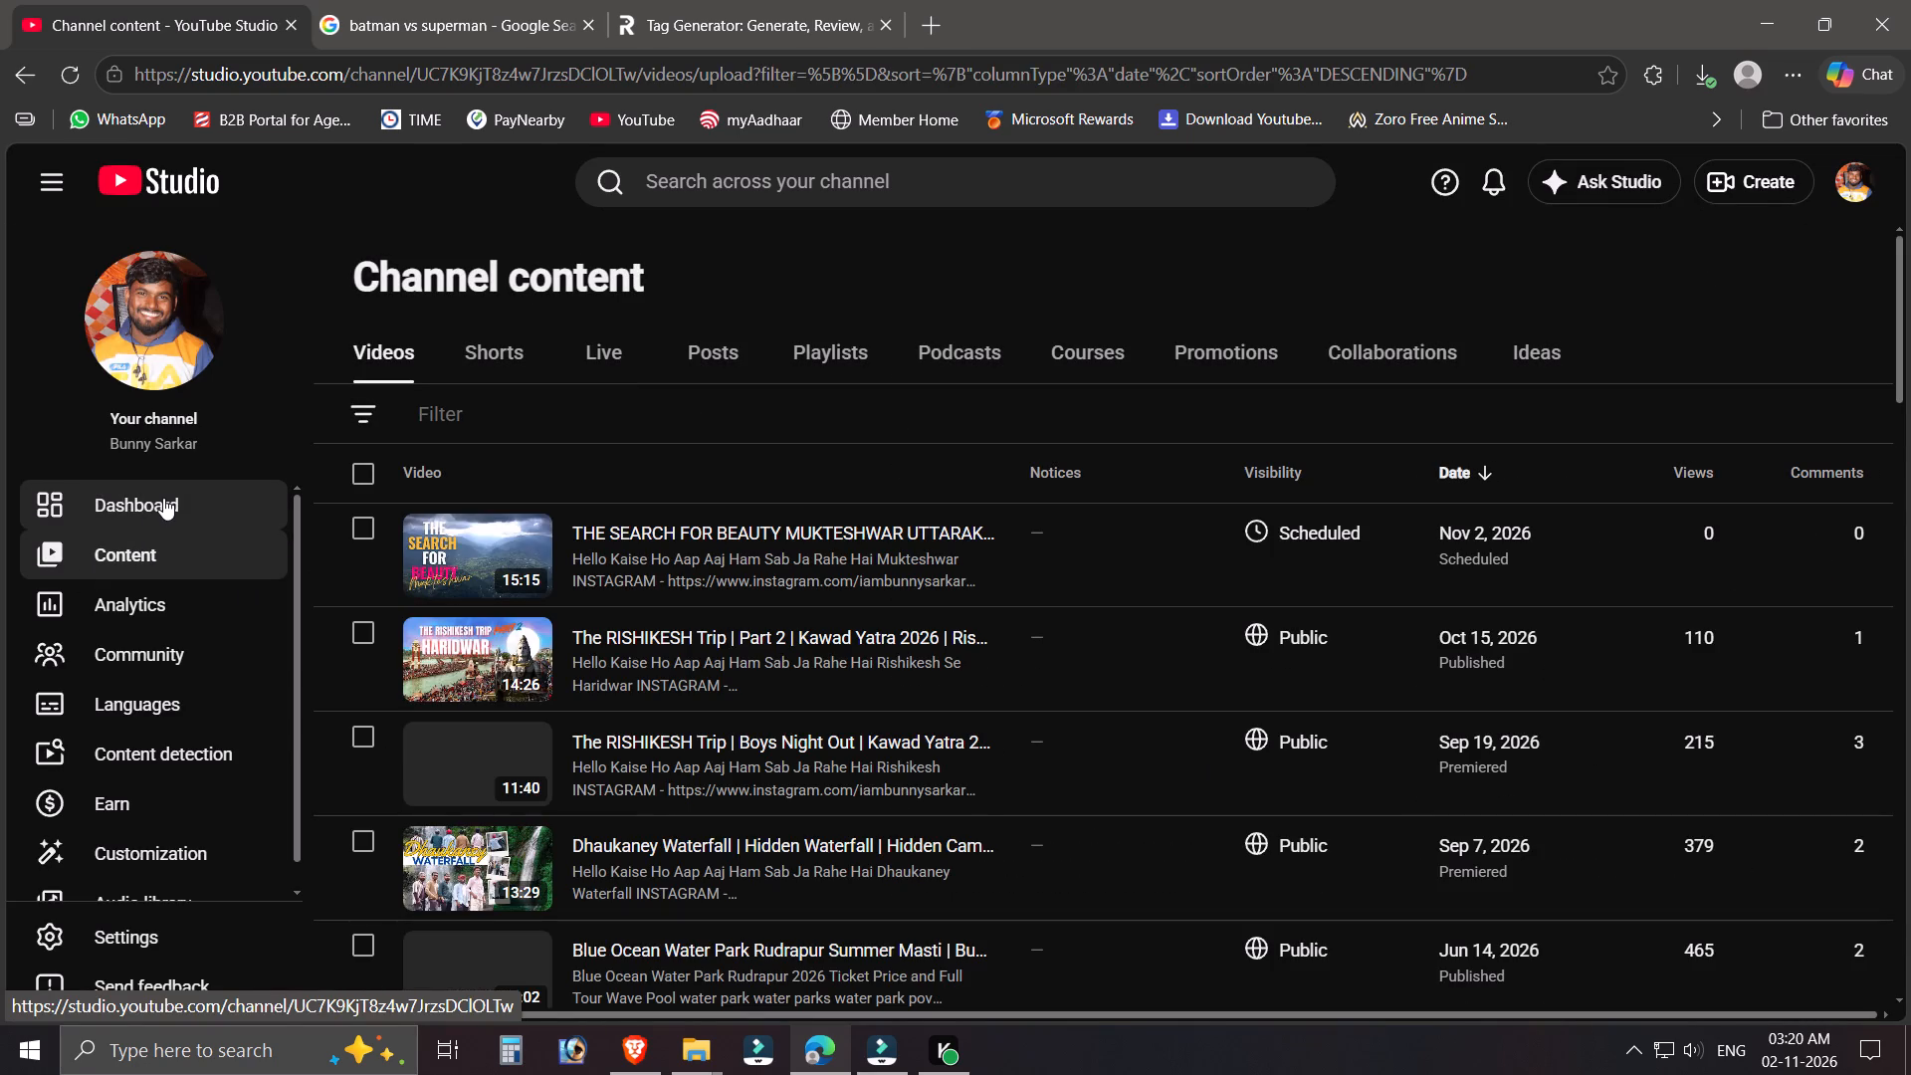
Return to the channel dashboard, dismiss the policy checks survey and look through the dashboard cards.
{"action": "left_click", "coordinate": [163, 498]}
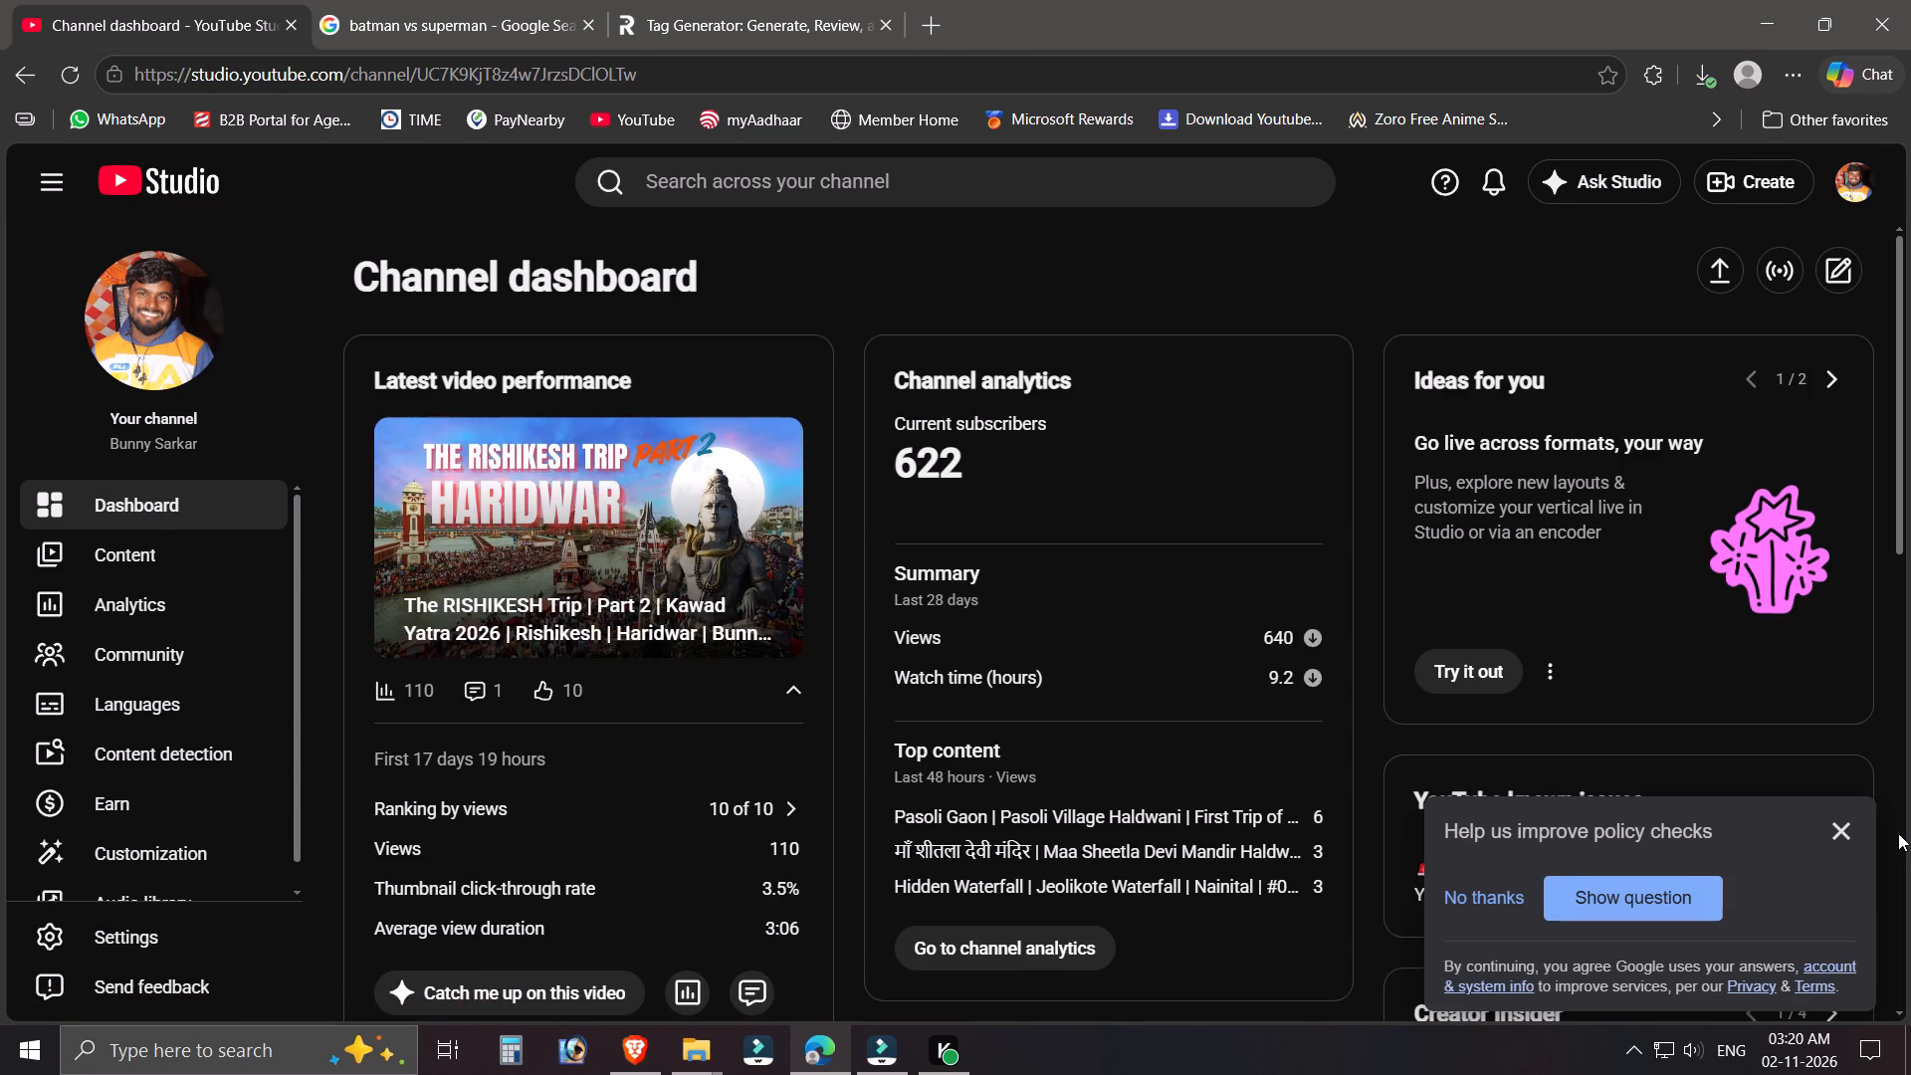
{"action": "left_click", "coordinate": [1837, 836]}
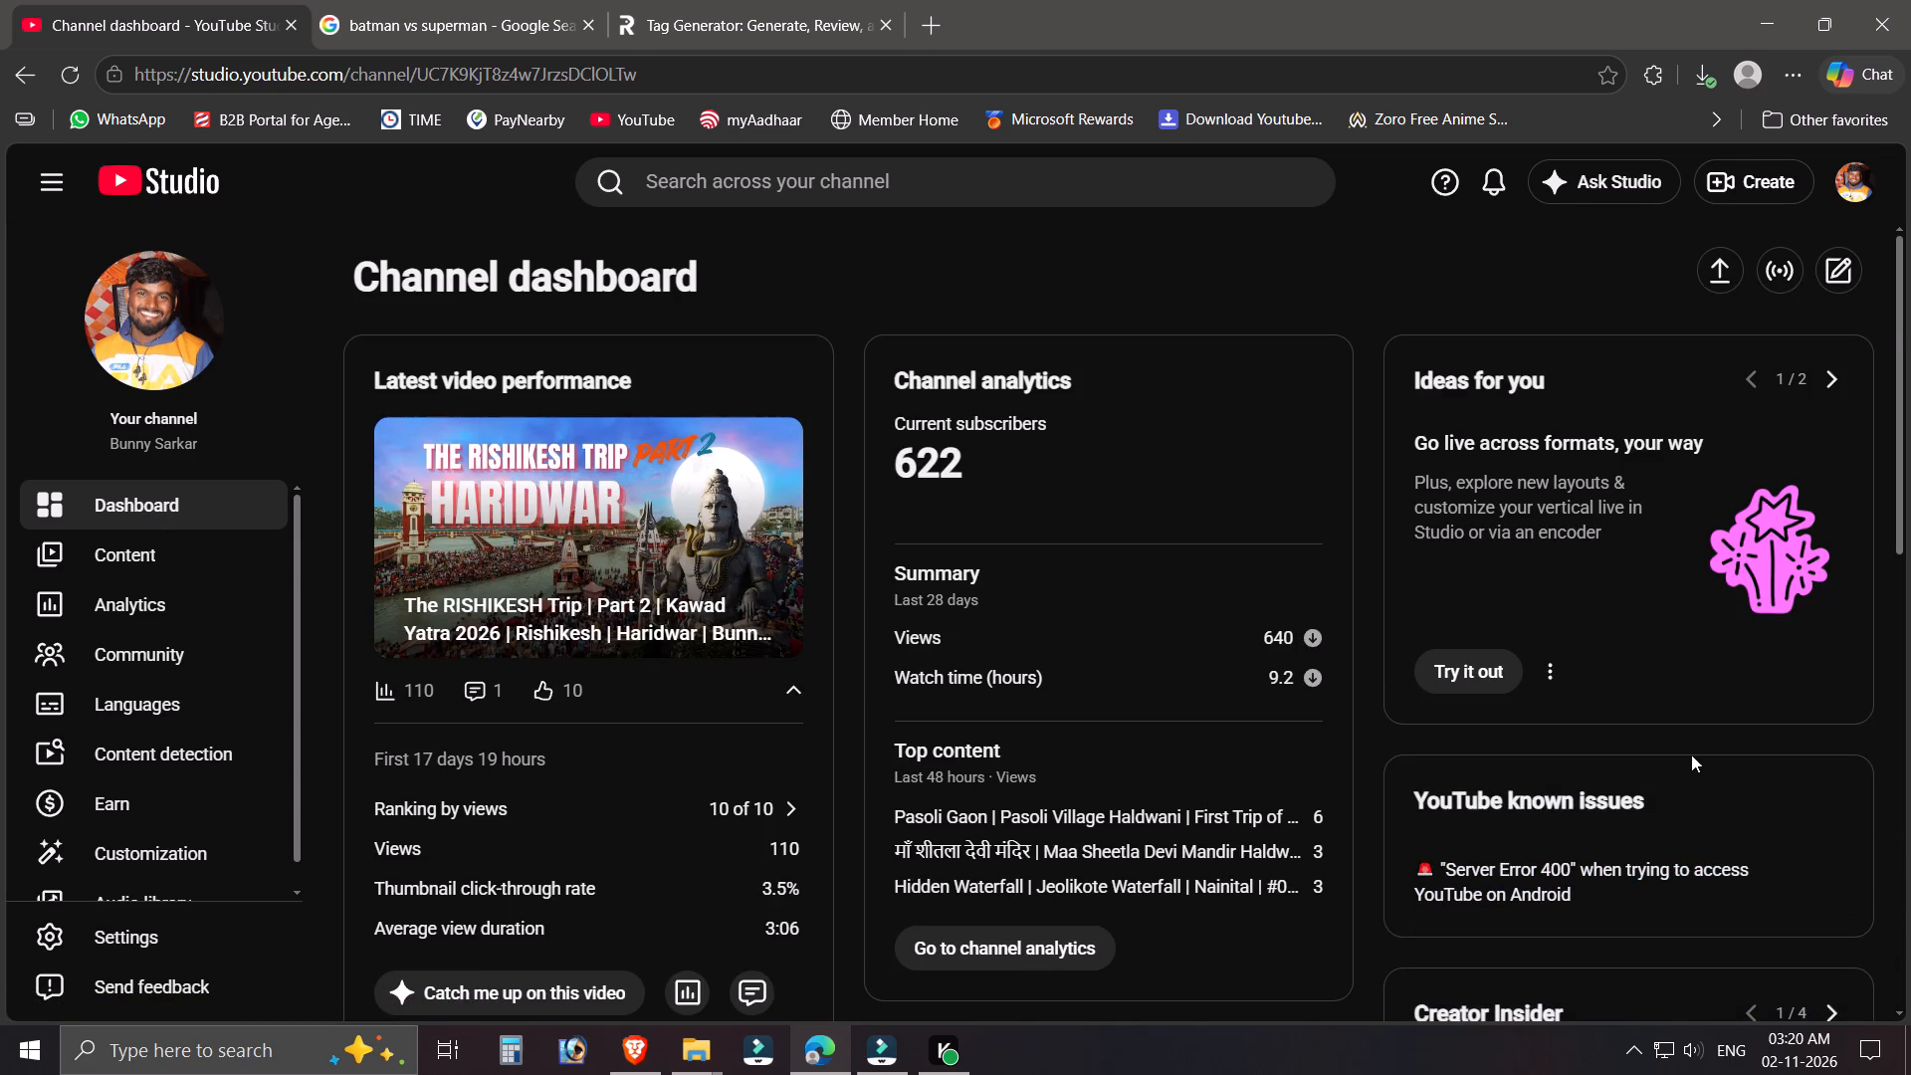
{"action": "scroll", "coordinate": [1656, 756], "scroll_direction": "down", "scroll_amount": 5}
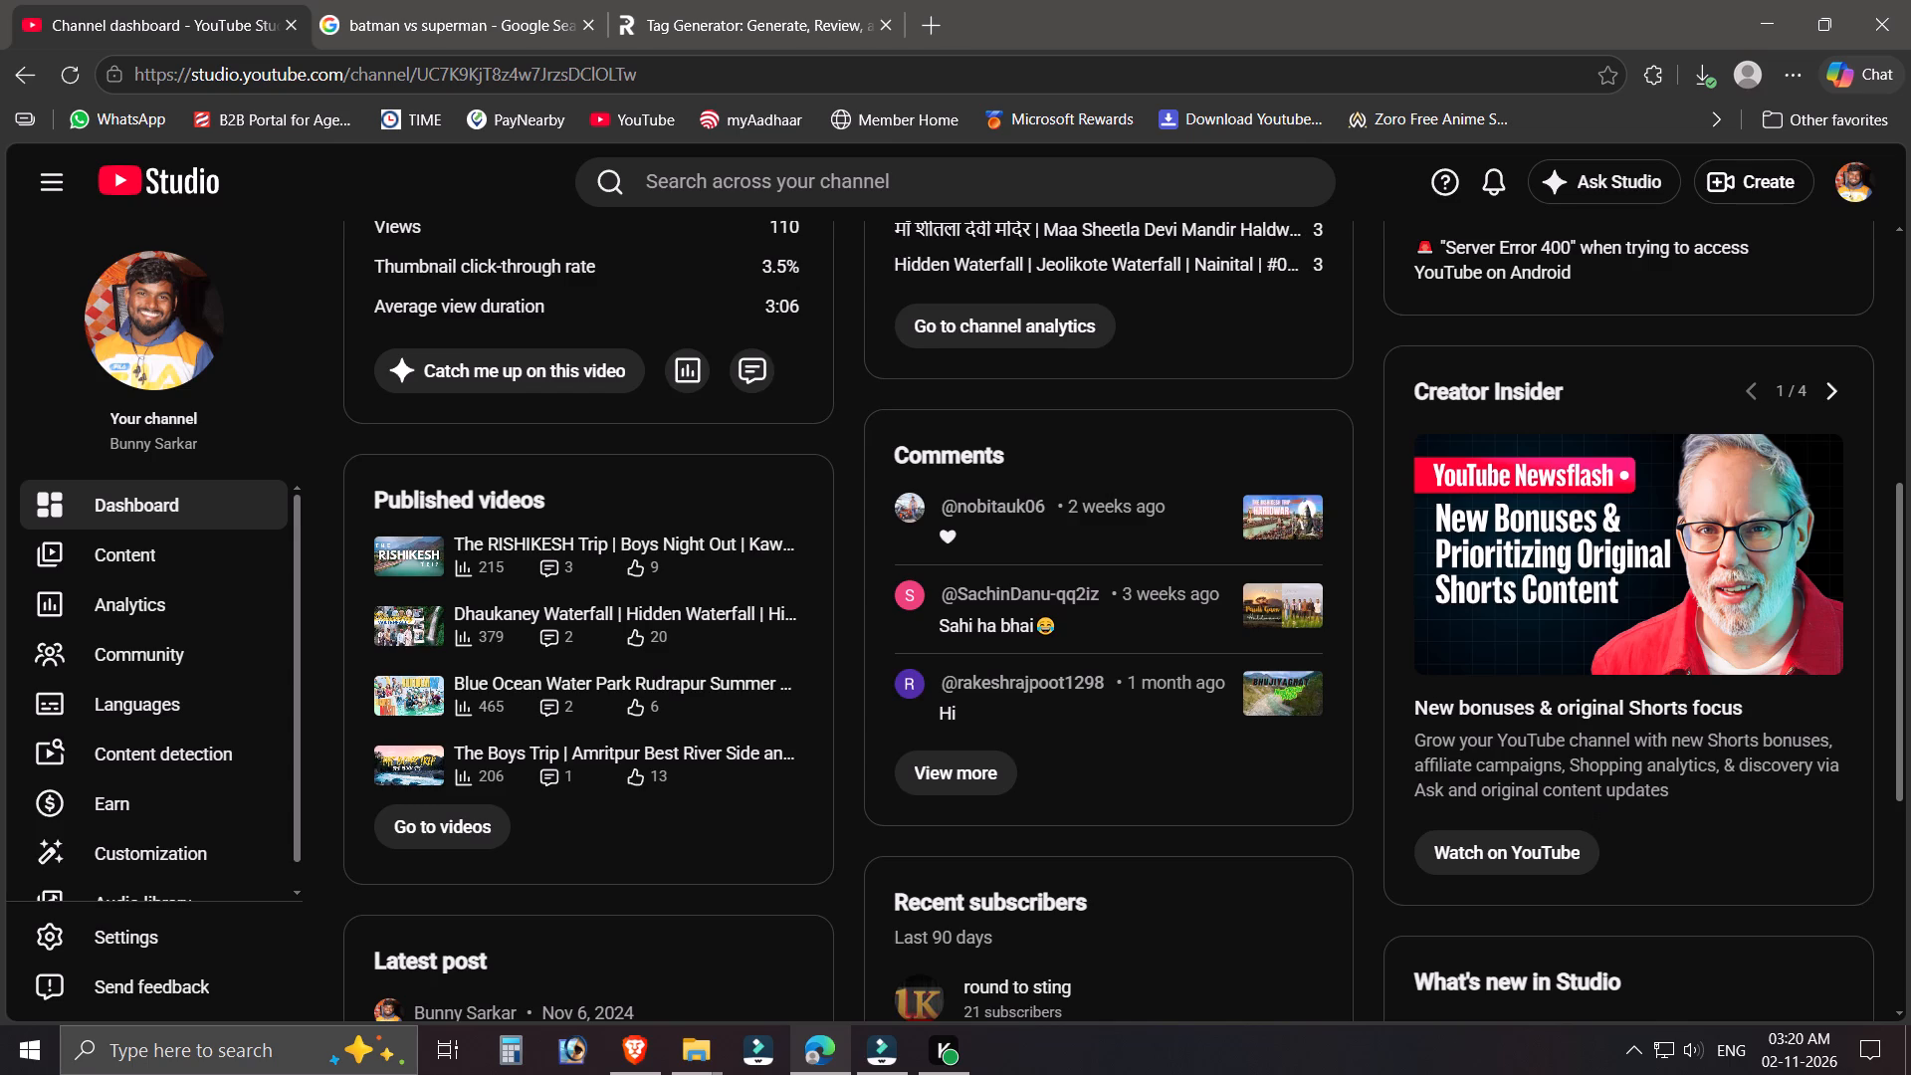
{"action": "scroll", "coordinate": [1579, 796], "scroll_direction": "down", "scroll_amount": 3}
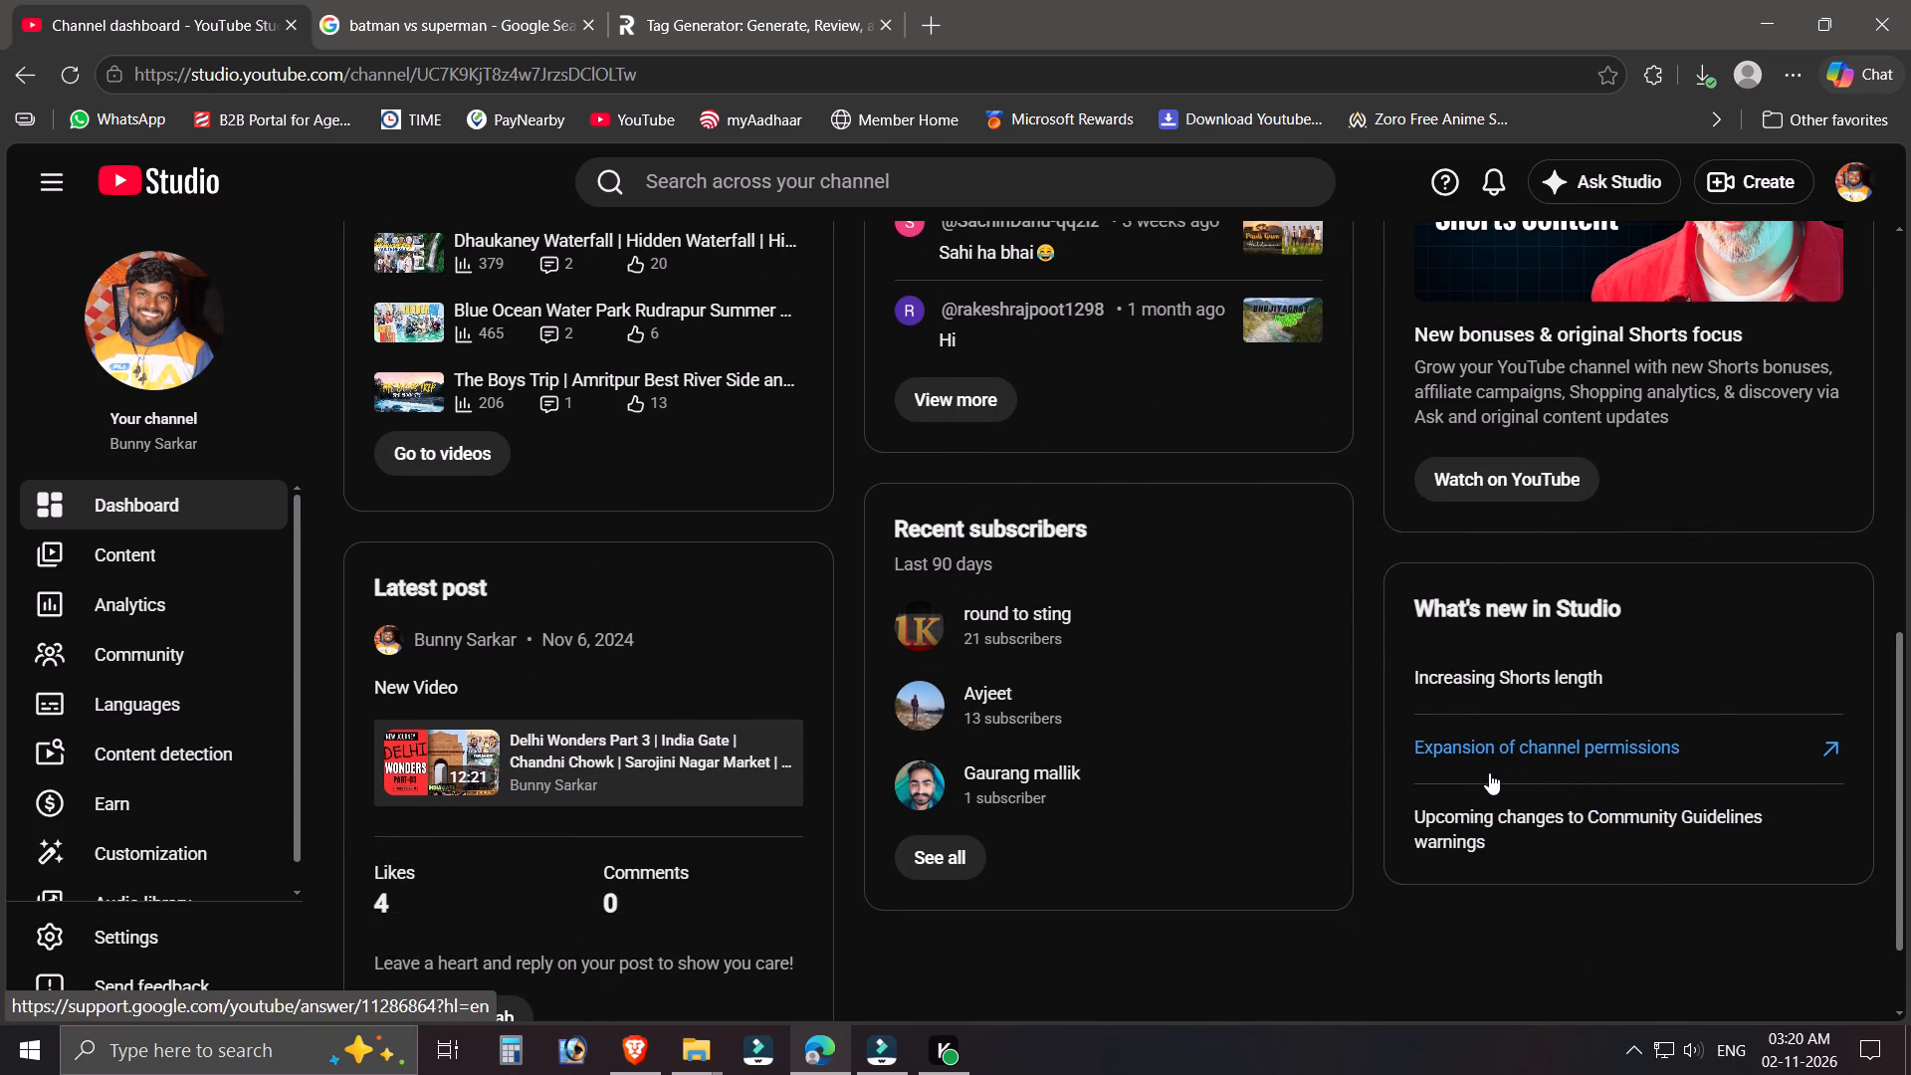
{"action": "scroll", "coordinate": [1486, 773], "scroll_direction": "down", "scroll_amount": 5}
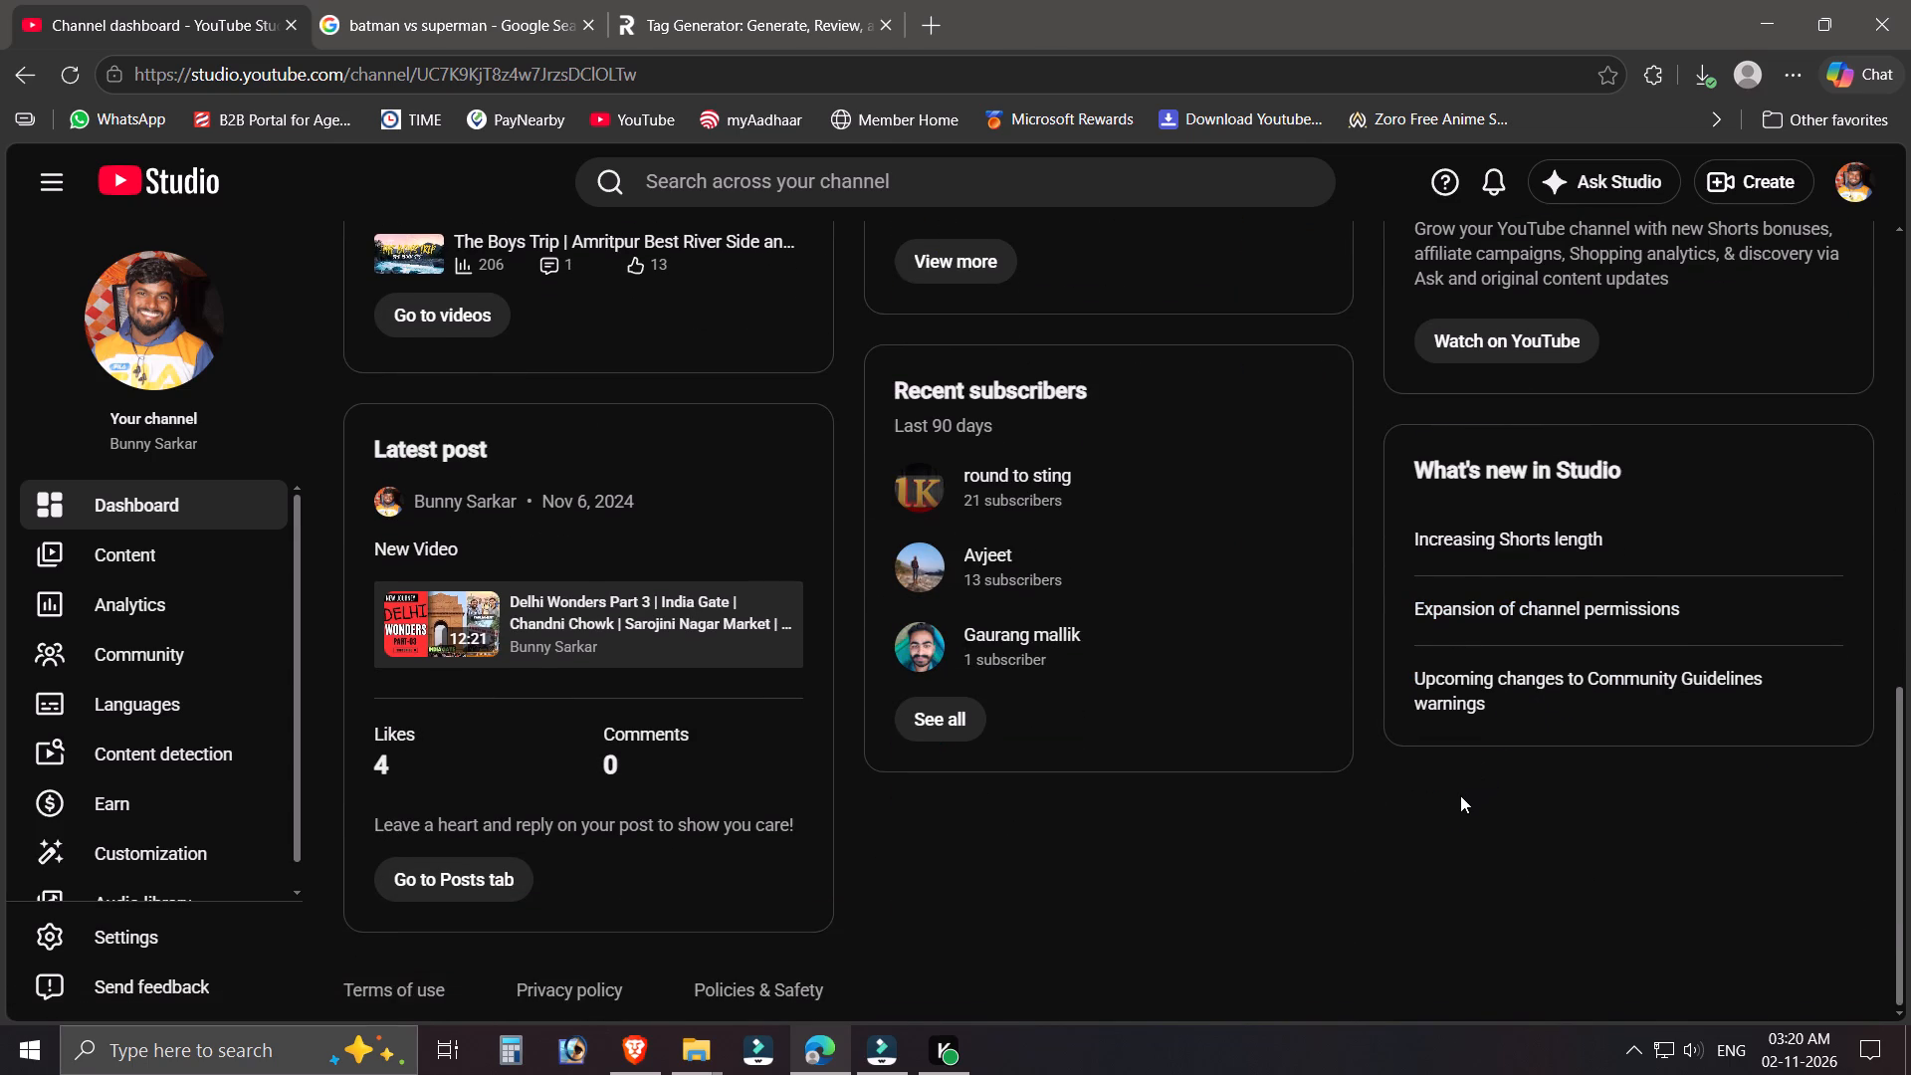
{"action": "scroll", "coordinate": [1315, 794], "scroll_direction": "up", "scroll_amount": 6}
Look over the dashboard's video performance and comments cards, and open the full channel analytics overview.
{"action": "left_click", "coordinate": [100, 545]}
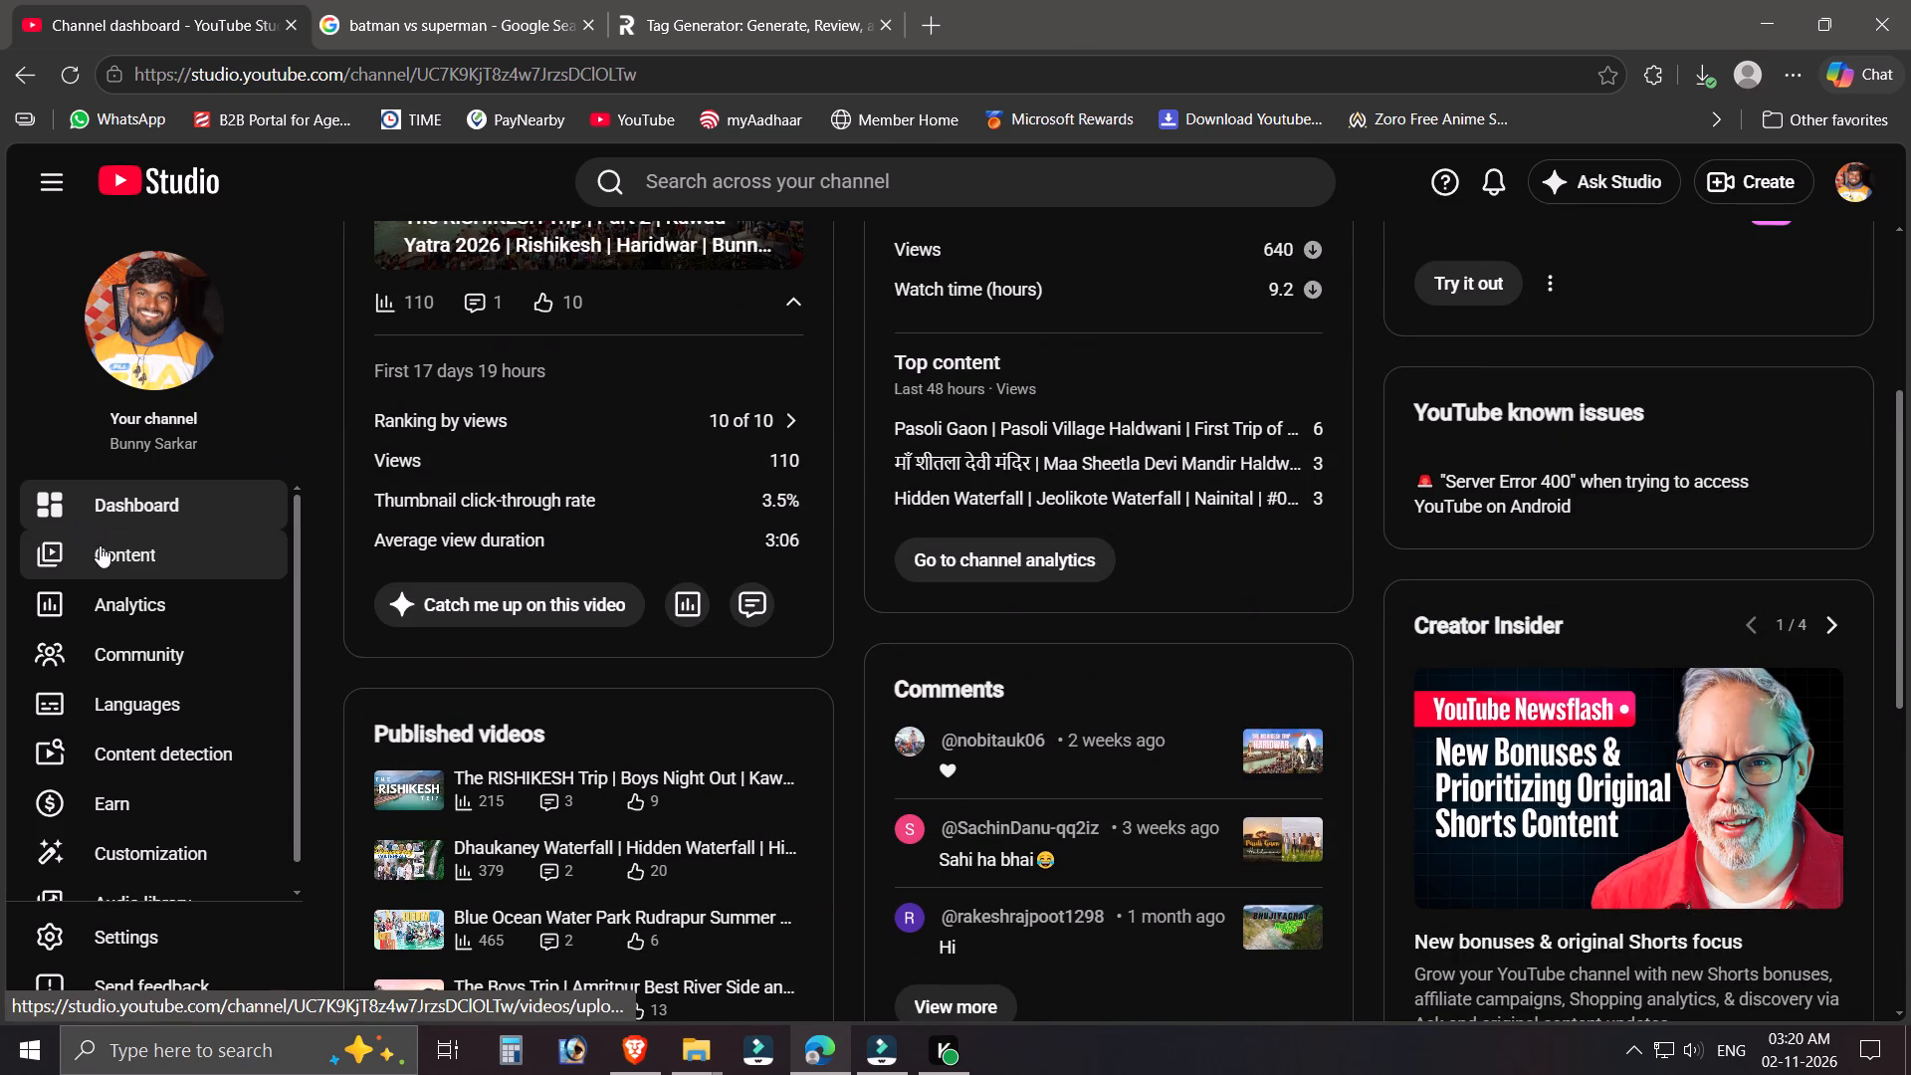
{"action": "scroll", "coordinate": [262, 554], "scroll_direction": "up", "scroll_amount": 2}
{"action": "scroll", "coordinate": [1596, 642], "scroll_direction": "up", "scroll_amount": 3}
{"action": "scroll", "coordinate": [1295, 646], "scroll_direction": "down", "scroll_amount": 4}
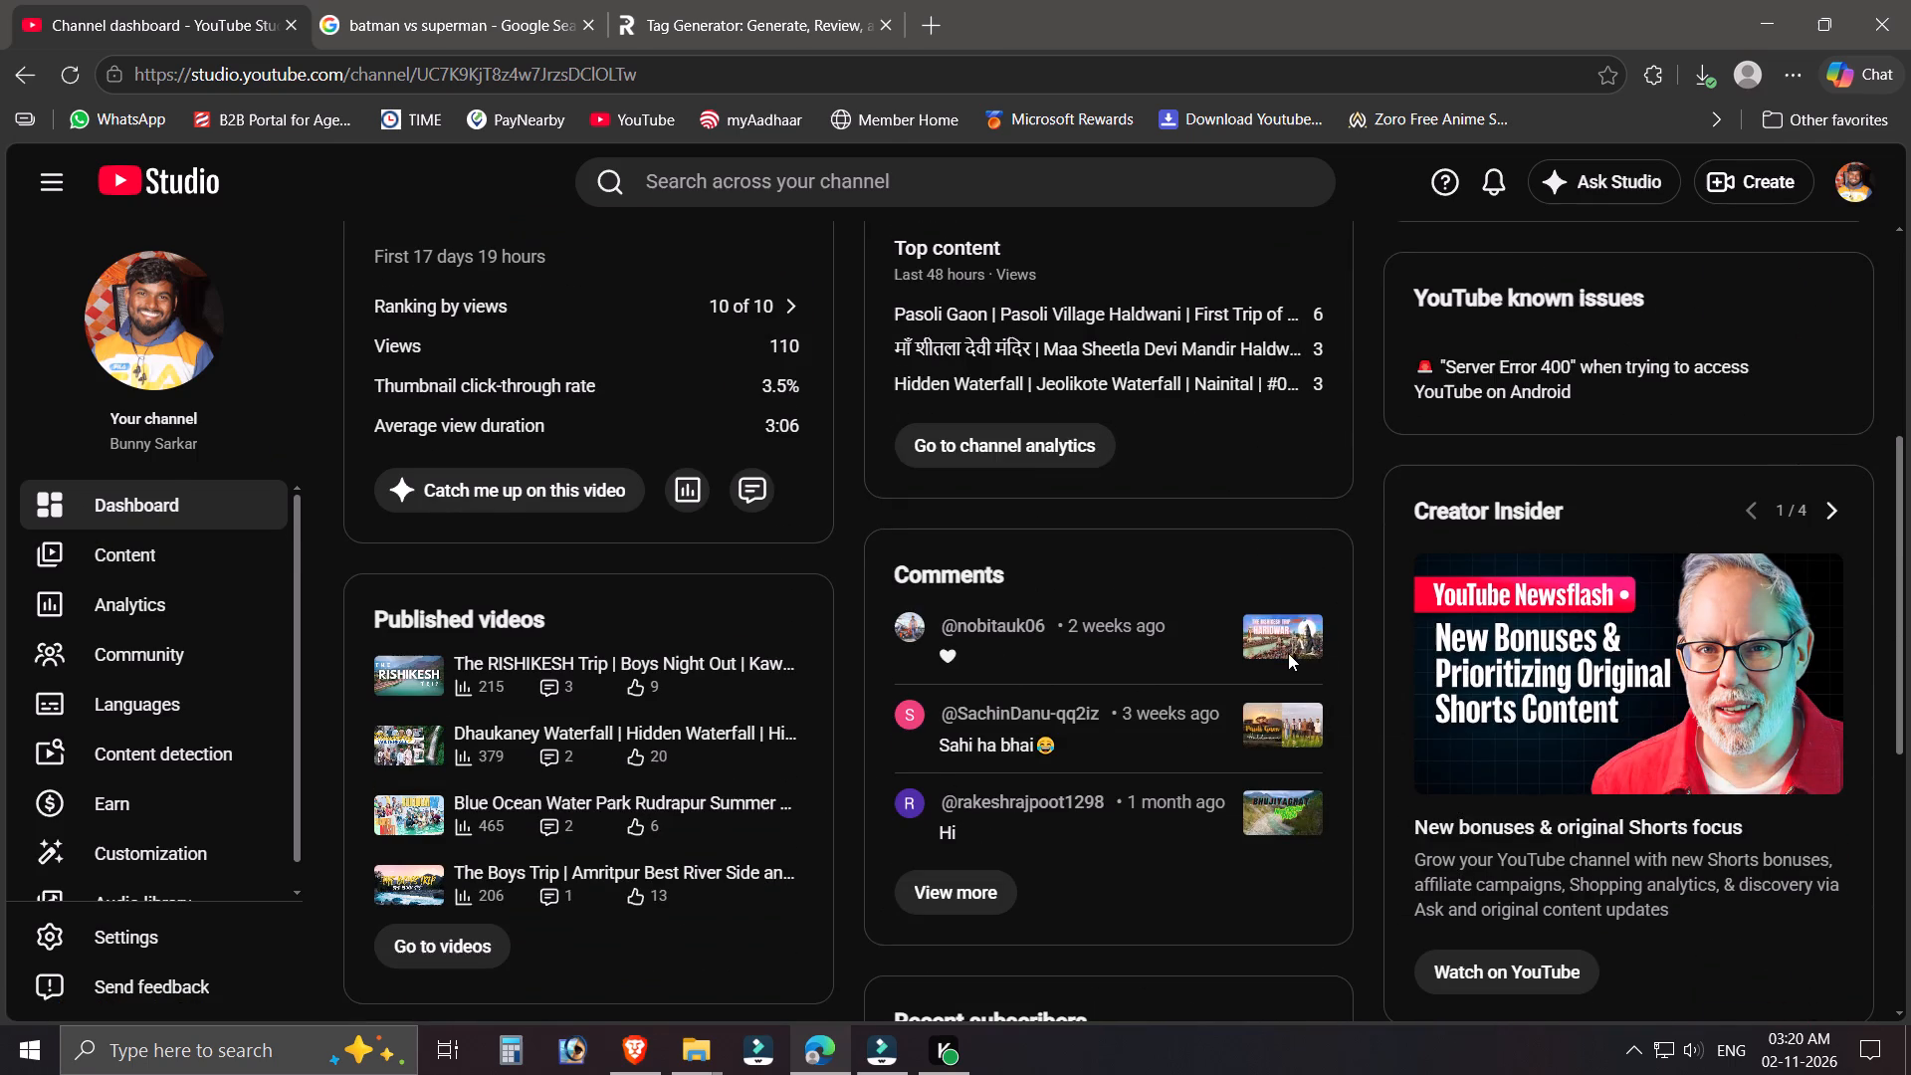
{"action": "scroll", "coordinate": [1288, 653], "scroll_direction": "up", "scroll_amount": 2}
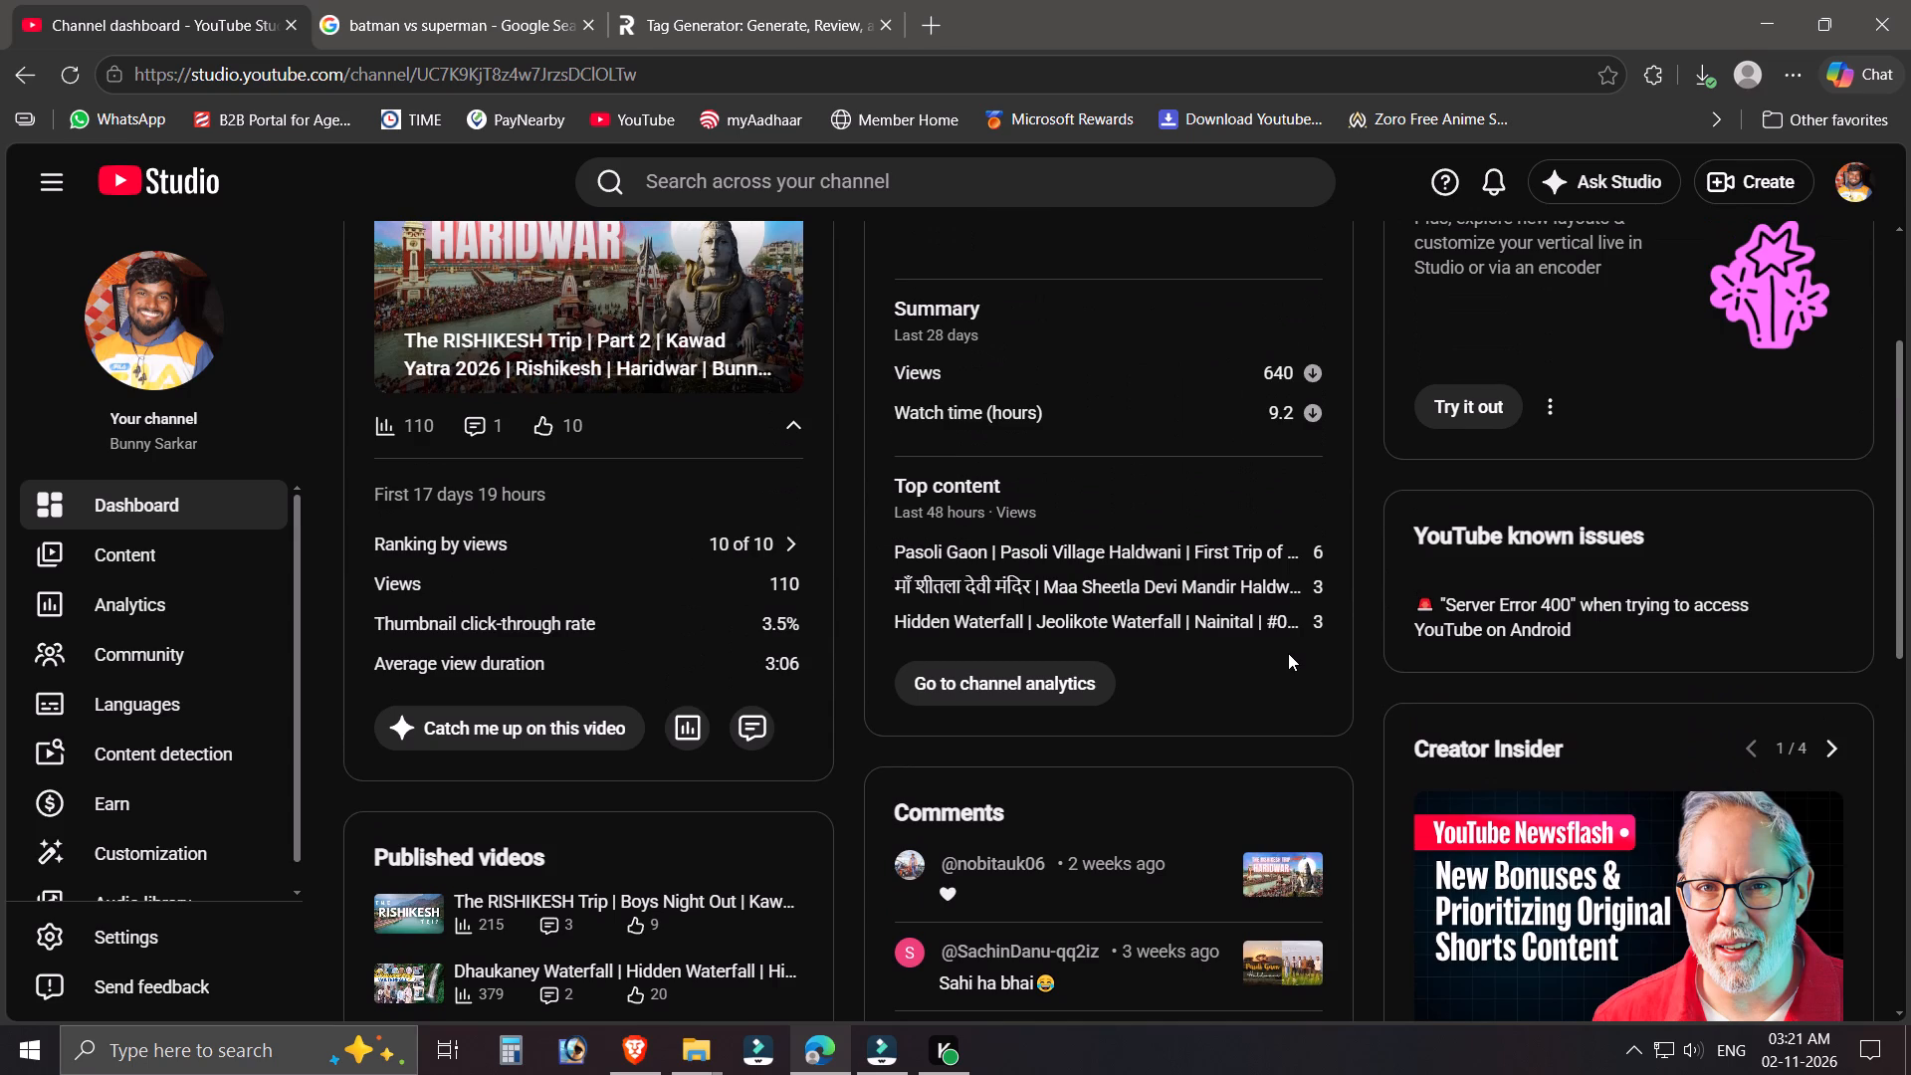
{"action": "scroll", "coordinate": [1287, 653], "scroll_direction": "down", "scroll_amount": 3}
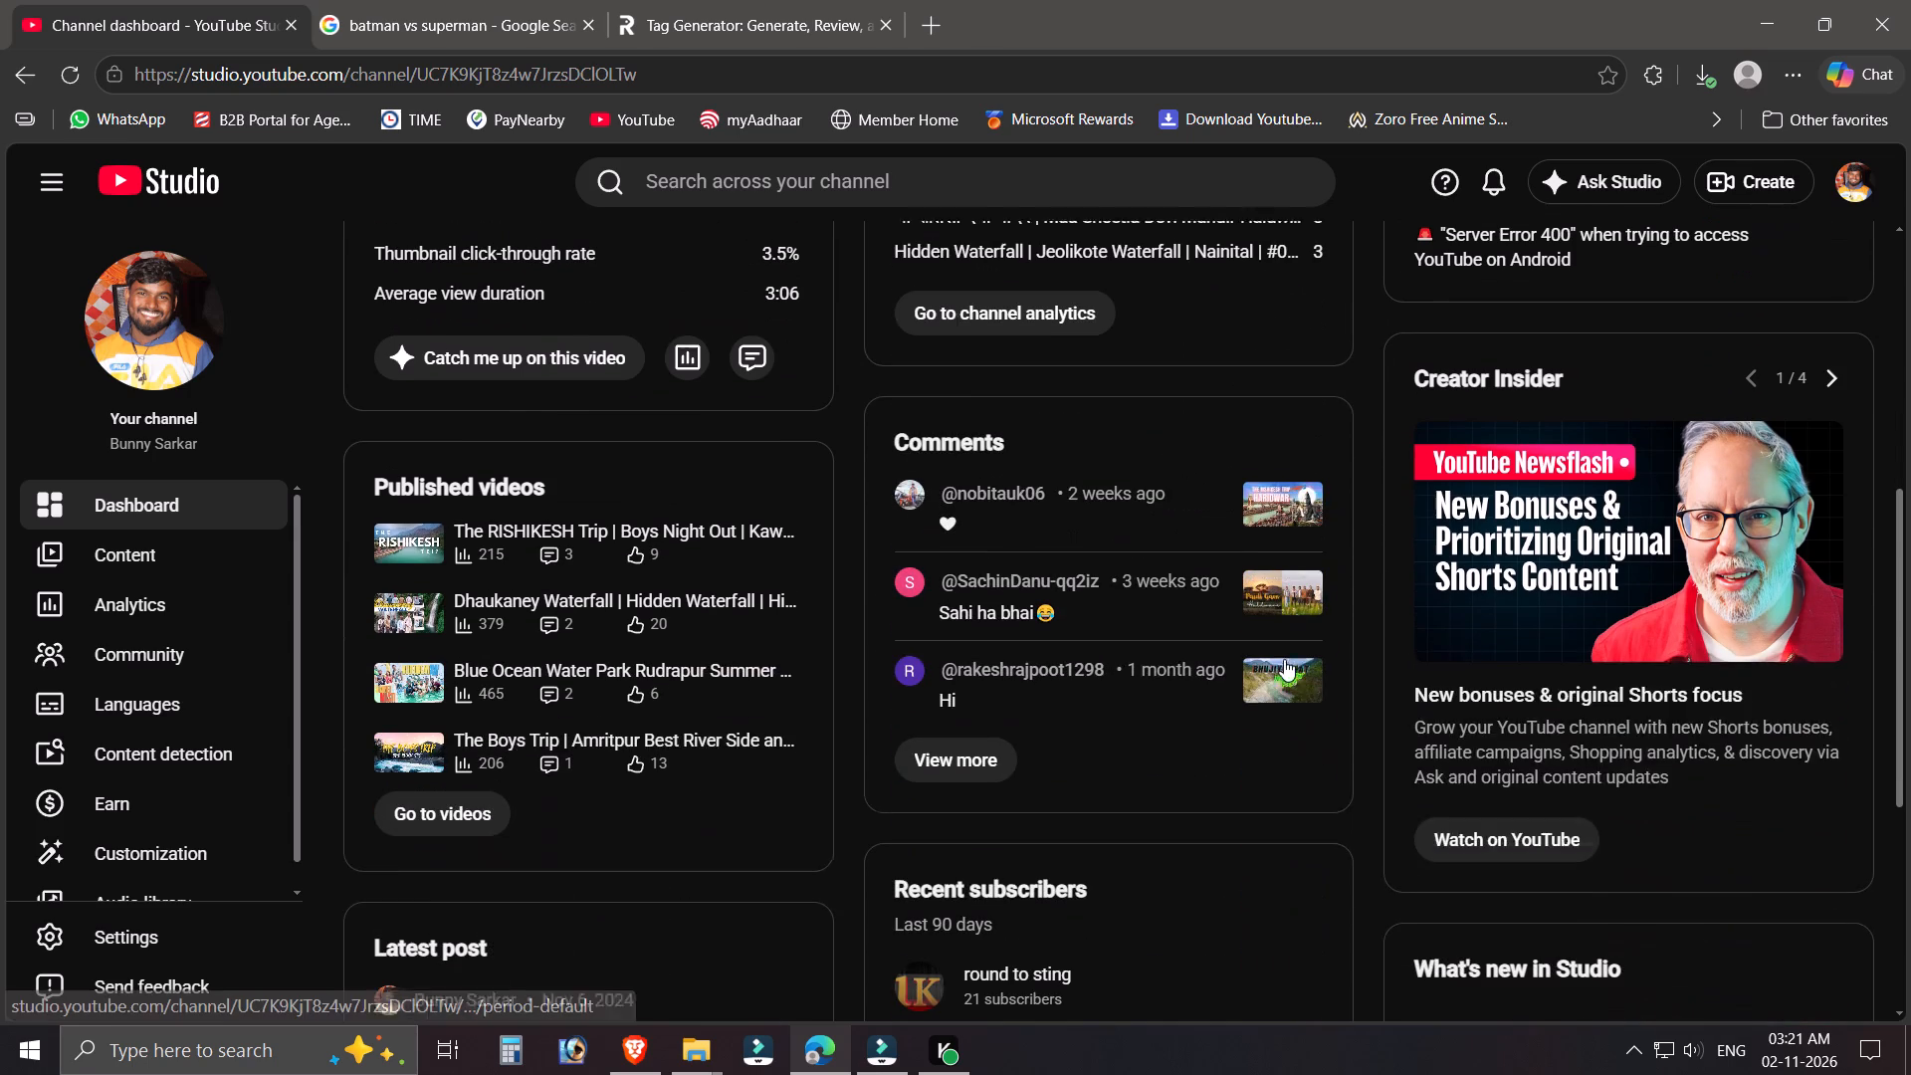
{"action": "left_click", "coordinate": [1062, 316]}
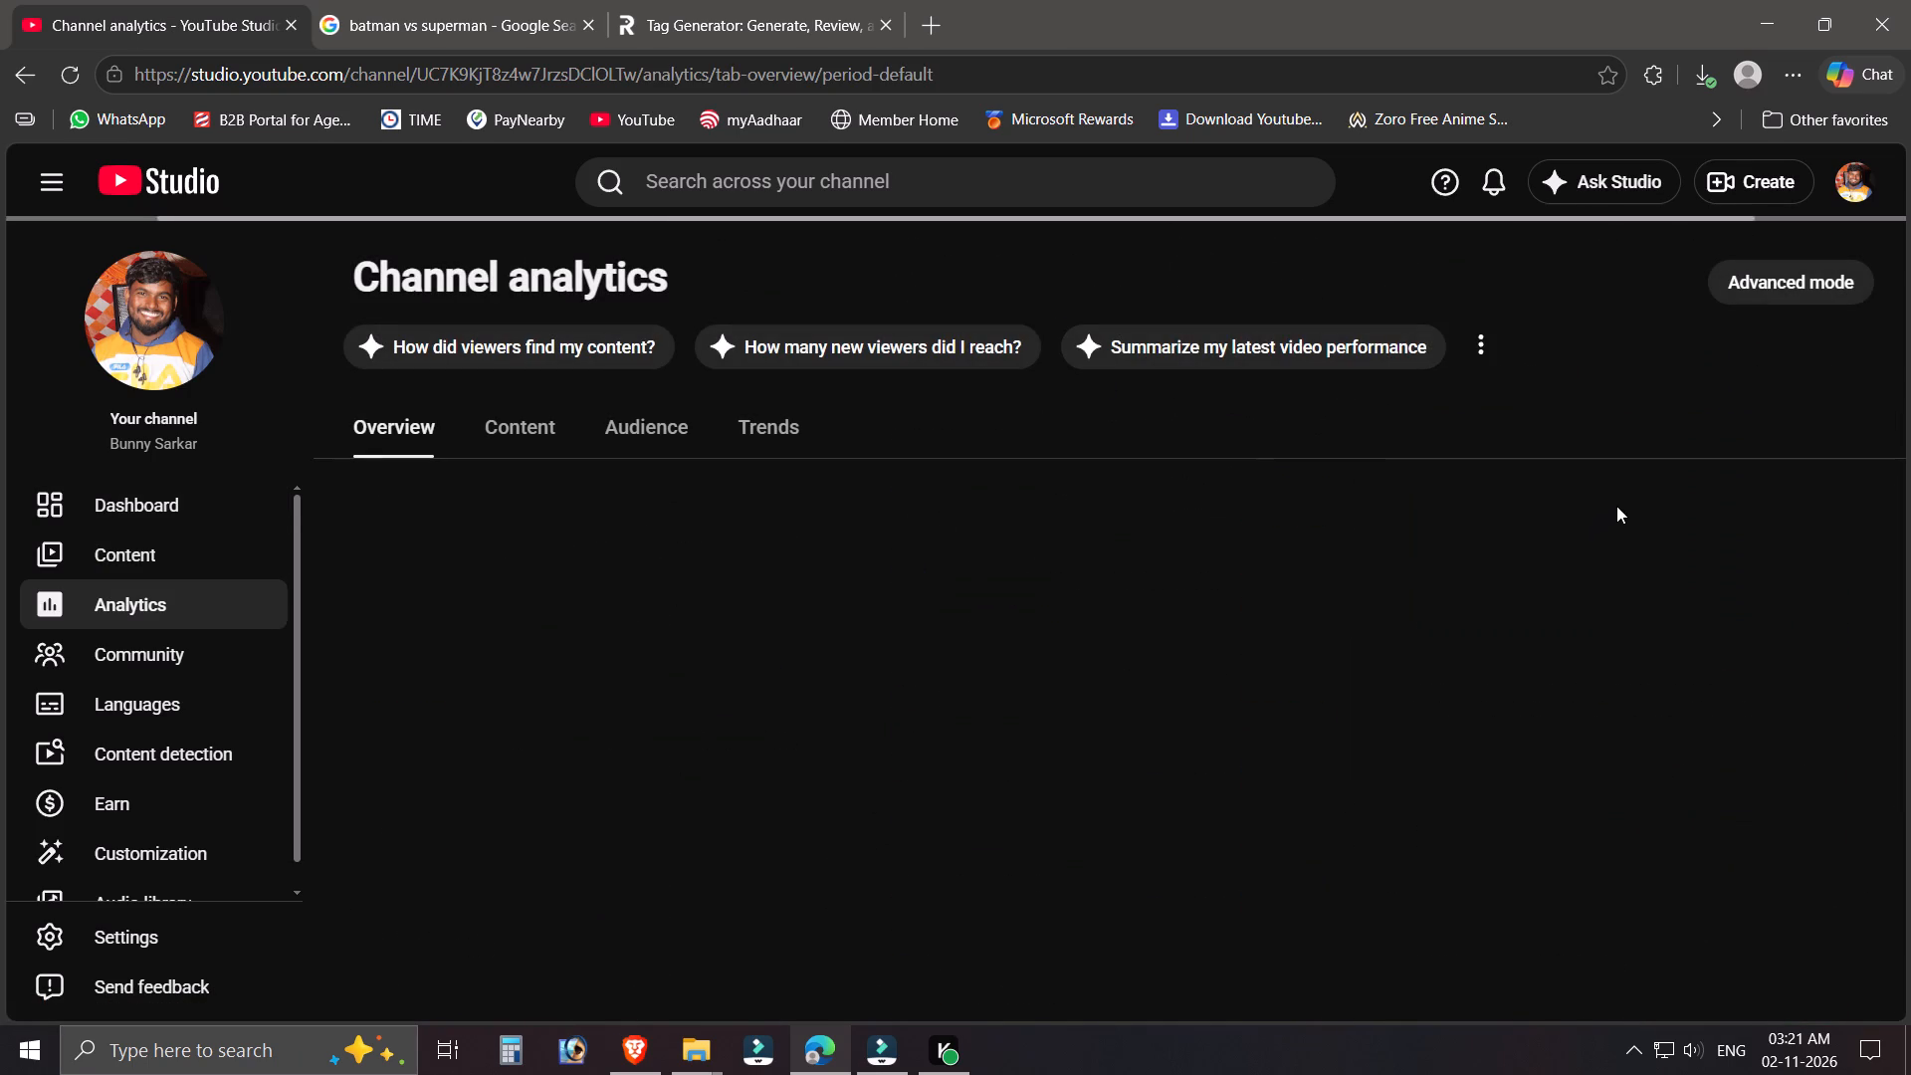
{"action": "scroll", "coordinate": [1636, 478], "scroll_direction": "down", "scroll_amount": 2}
{"action": "scroll", "coordinate": [1617, 495], "scroll_direction": "up", "scroll_amount": 3}
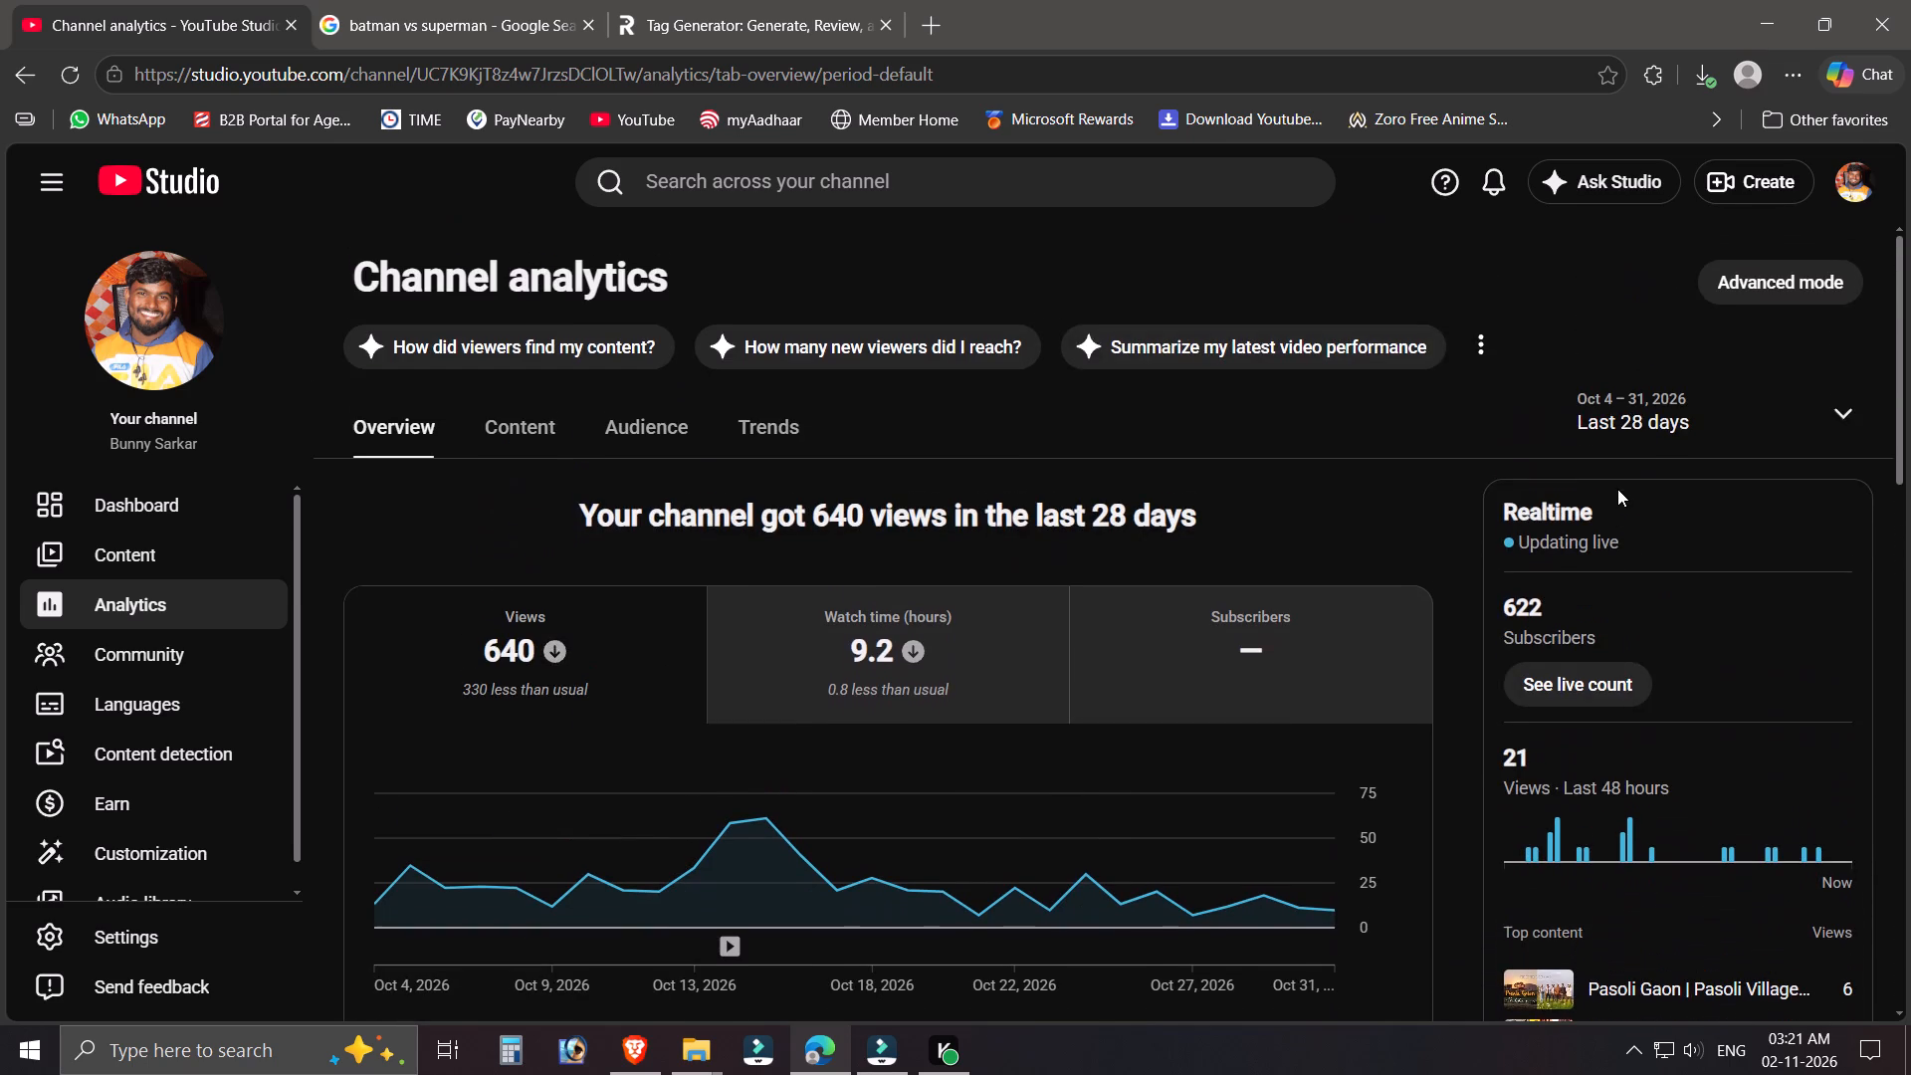
Examine the channel's content analytics: video views, audience retention key moments, traffic sources and top videos, and switch to all content types.
{"action": "left_click", "coordinate": [514, 419]}
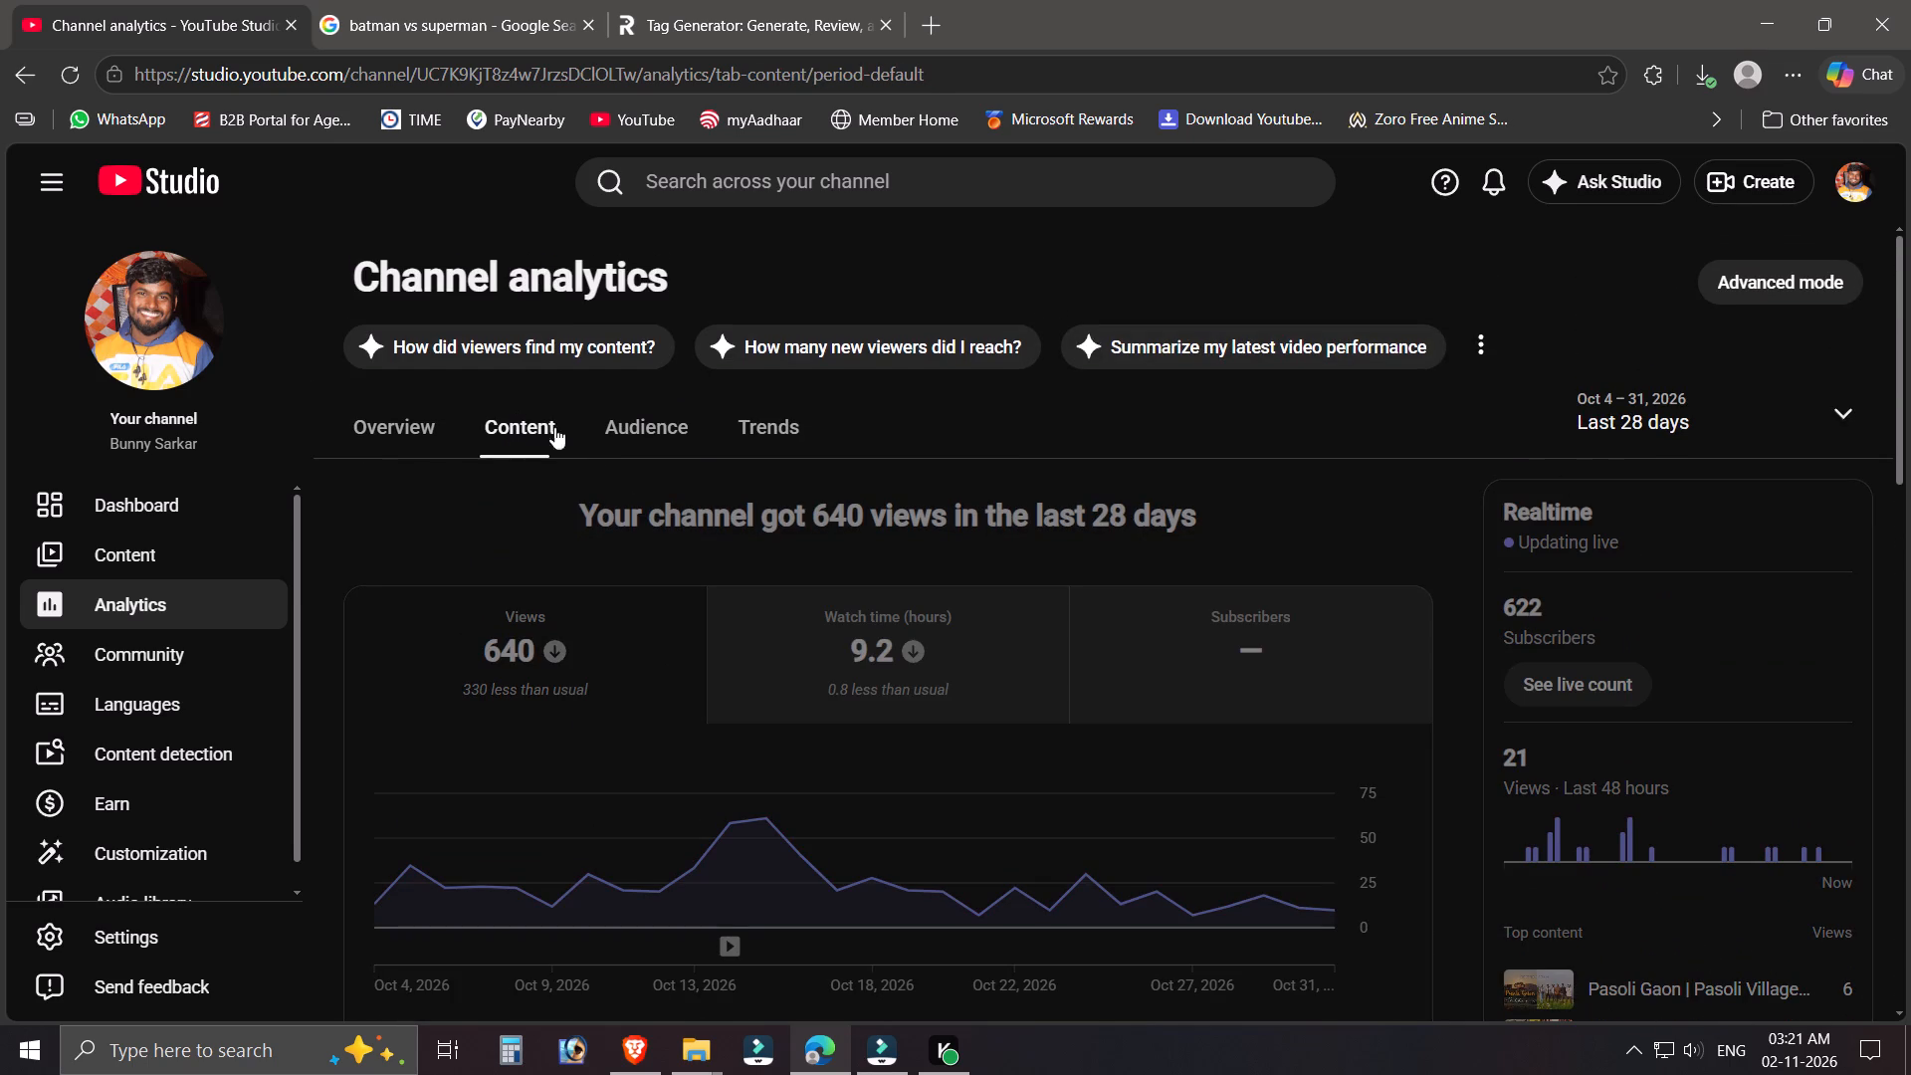
{"action": "scroll", "coordinate": [1439, 513], "scroll_direction": "down", "scroll_amount": 3}
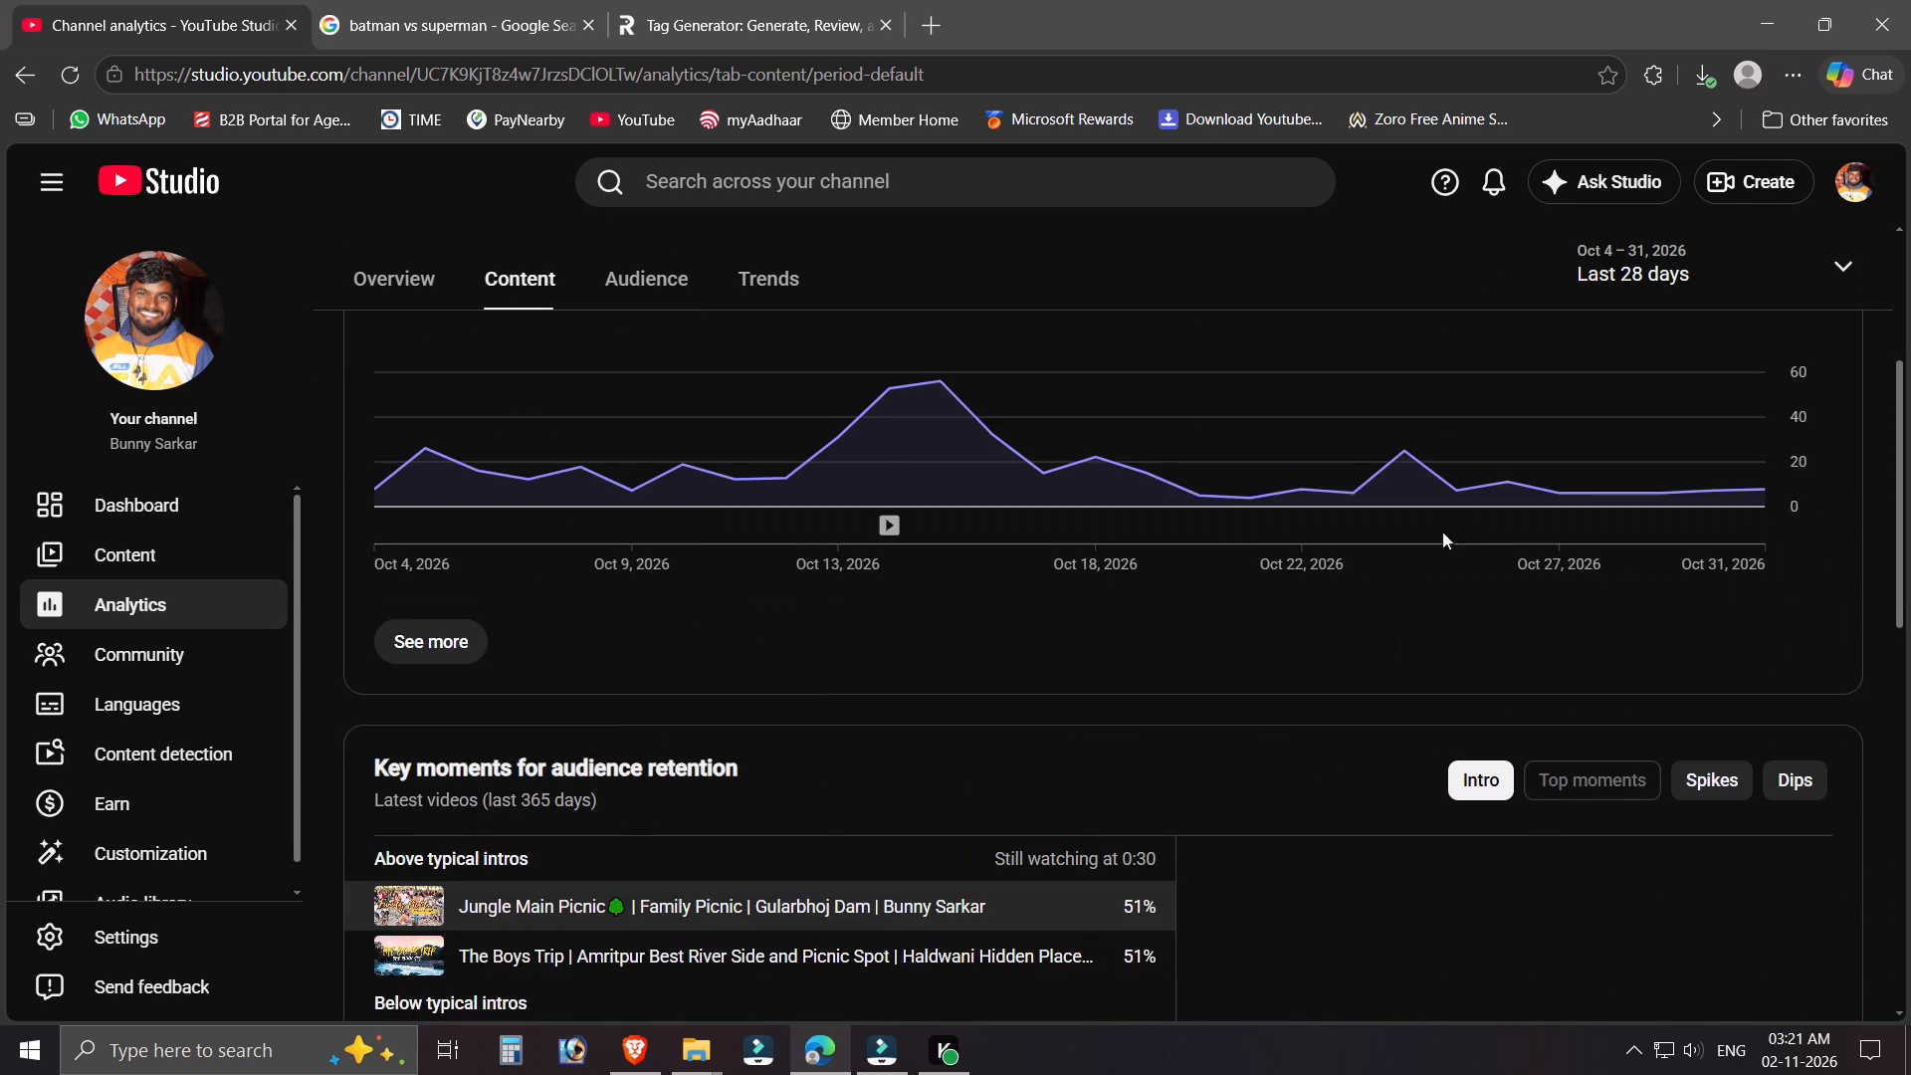
{"action": "scroll", "coordinate": [1444, 509], "scroll_direction": "down", "scroll_amount": 3}
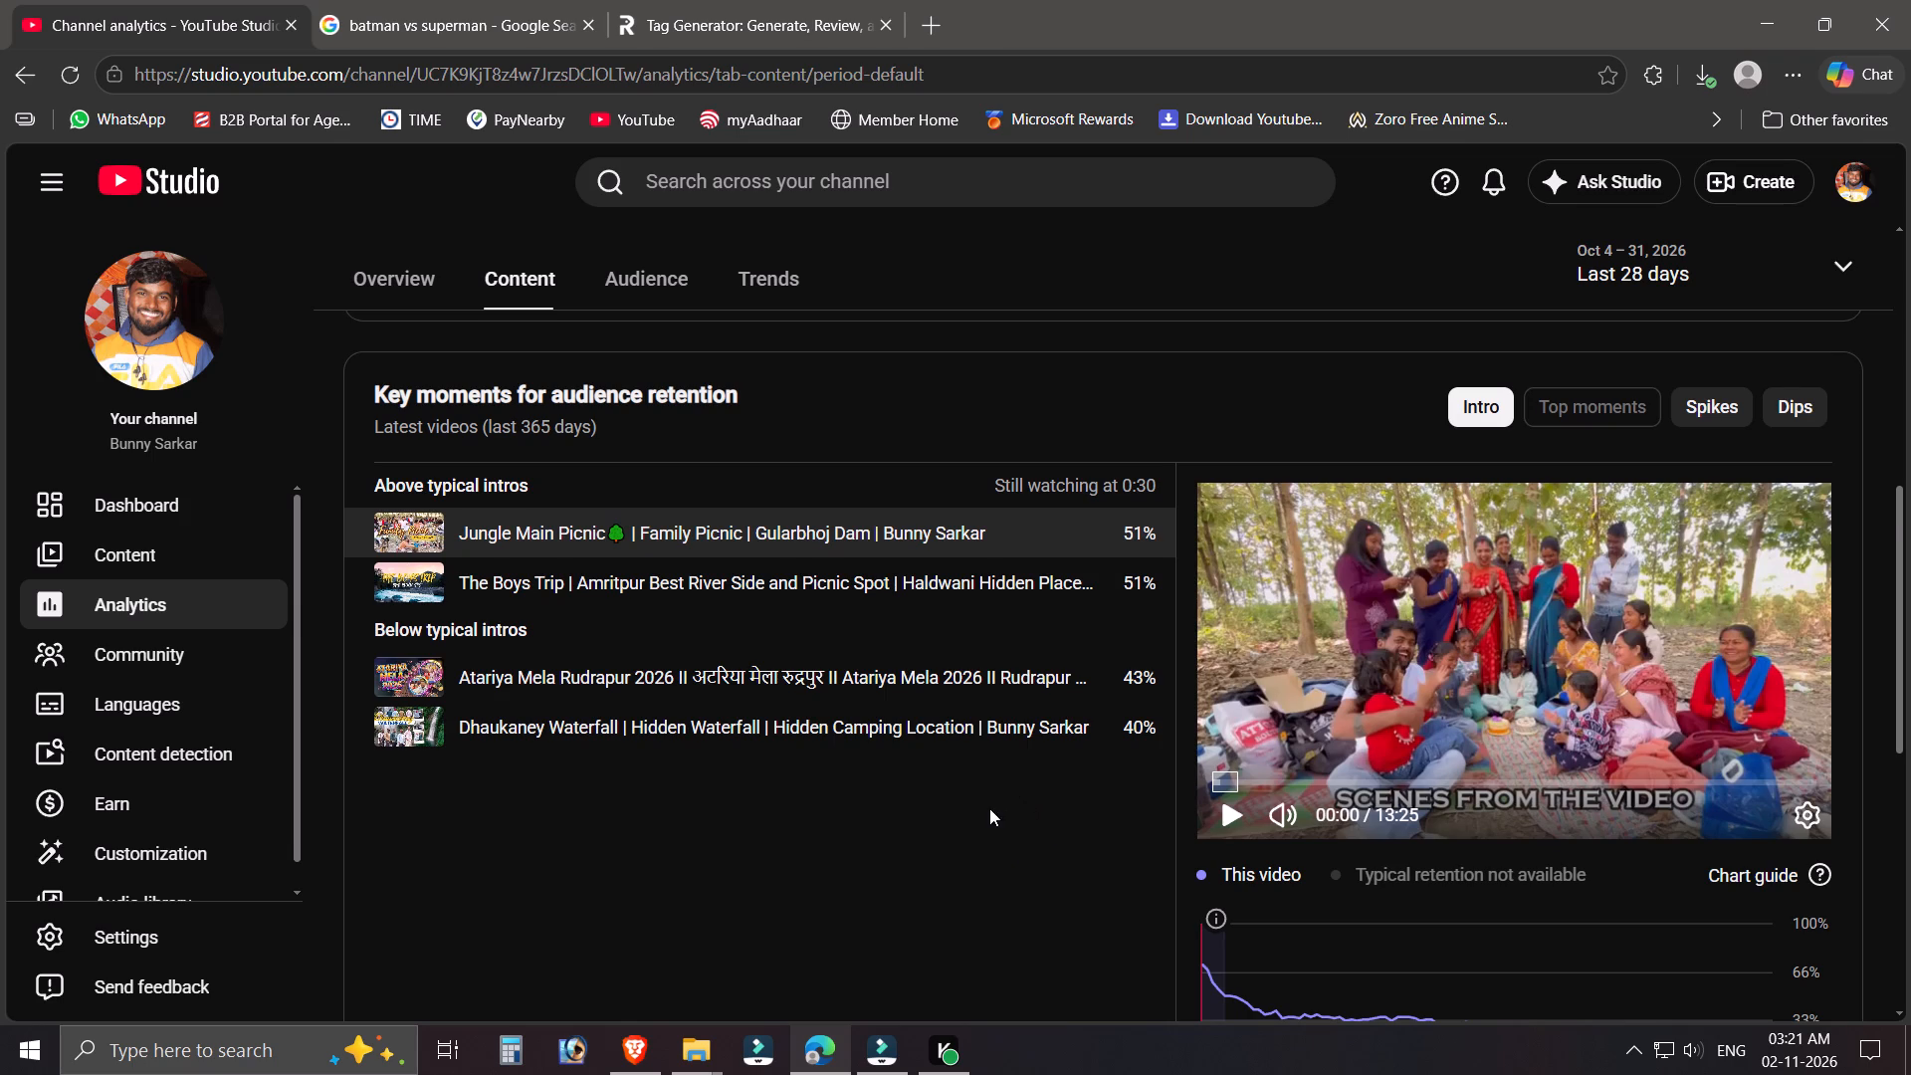
{"action": "scroll", "coordinate": [989, 823], "scroll_direction": "down", "scroll_amount": 1}
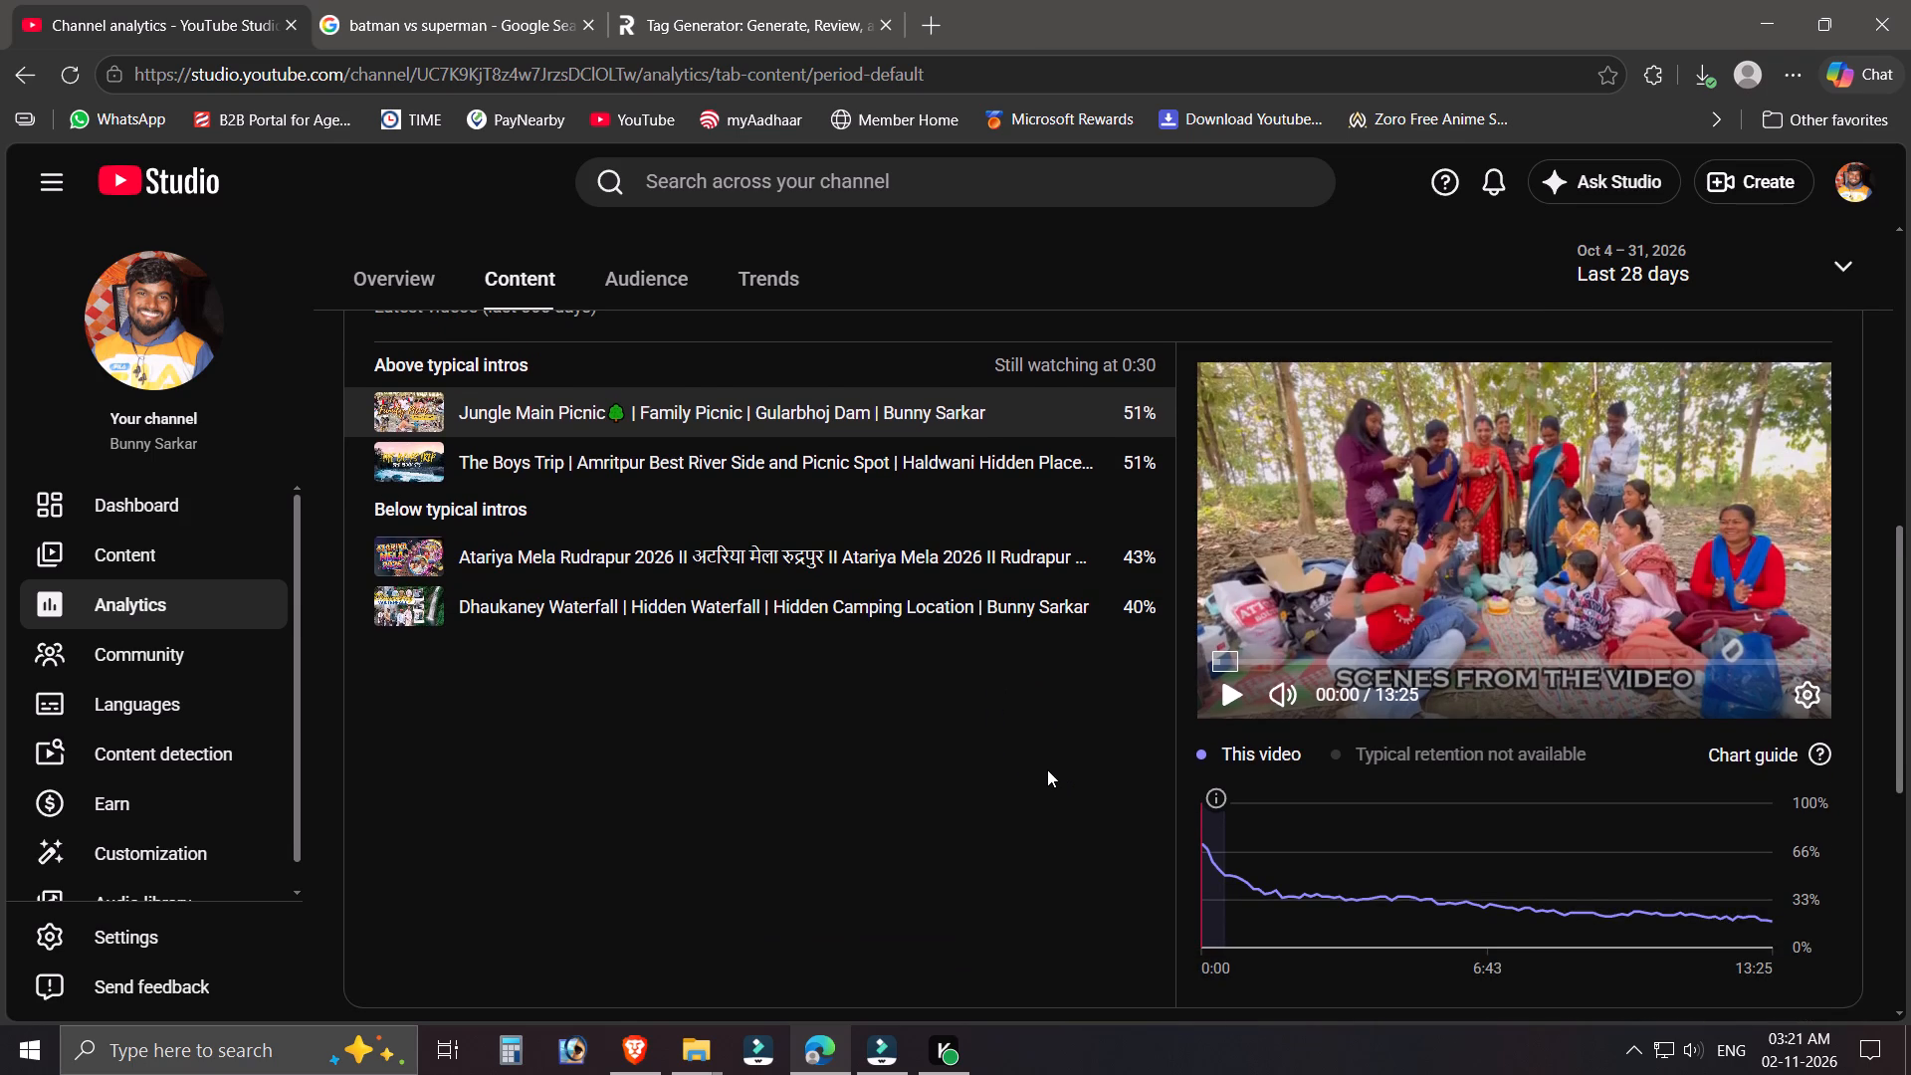
{"action": "scroll", "coordinate": [1055, 761], "scroll_direction": "down", "scroll_amount": 3}
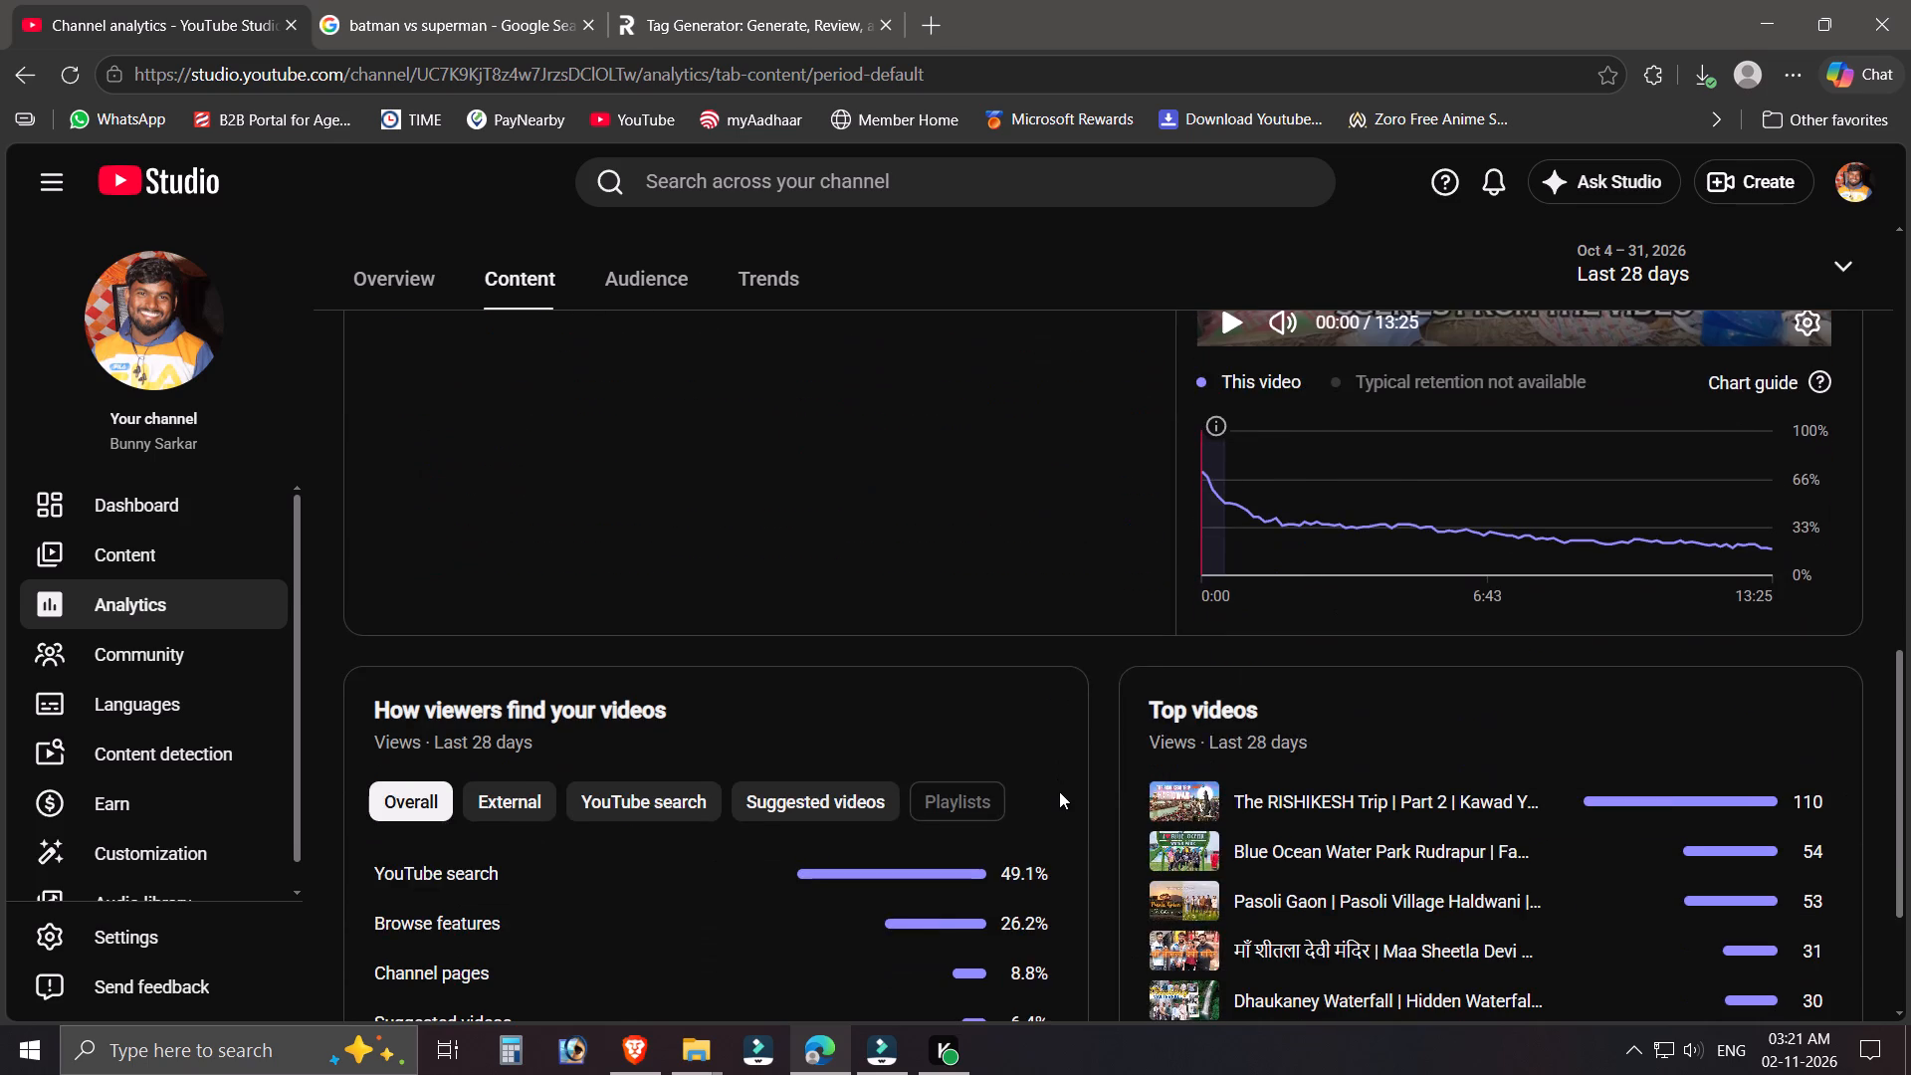
{"action": "scroll", "coordinate": [1056, 811], "scroll_direction": "down", "scroll_amount": 2}
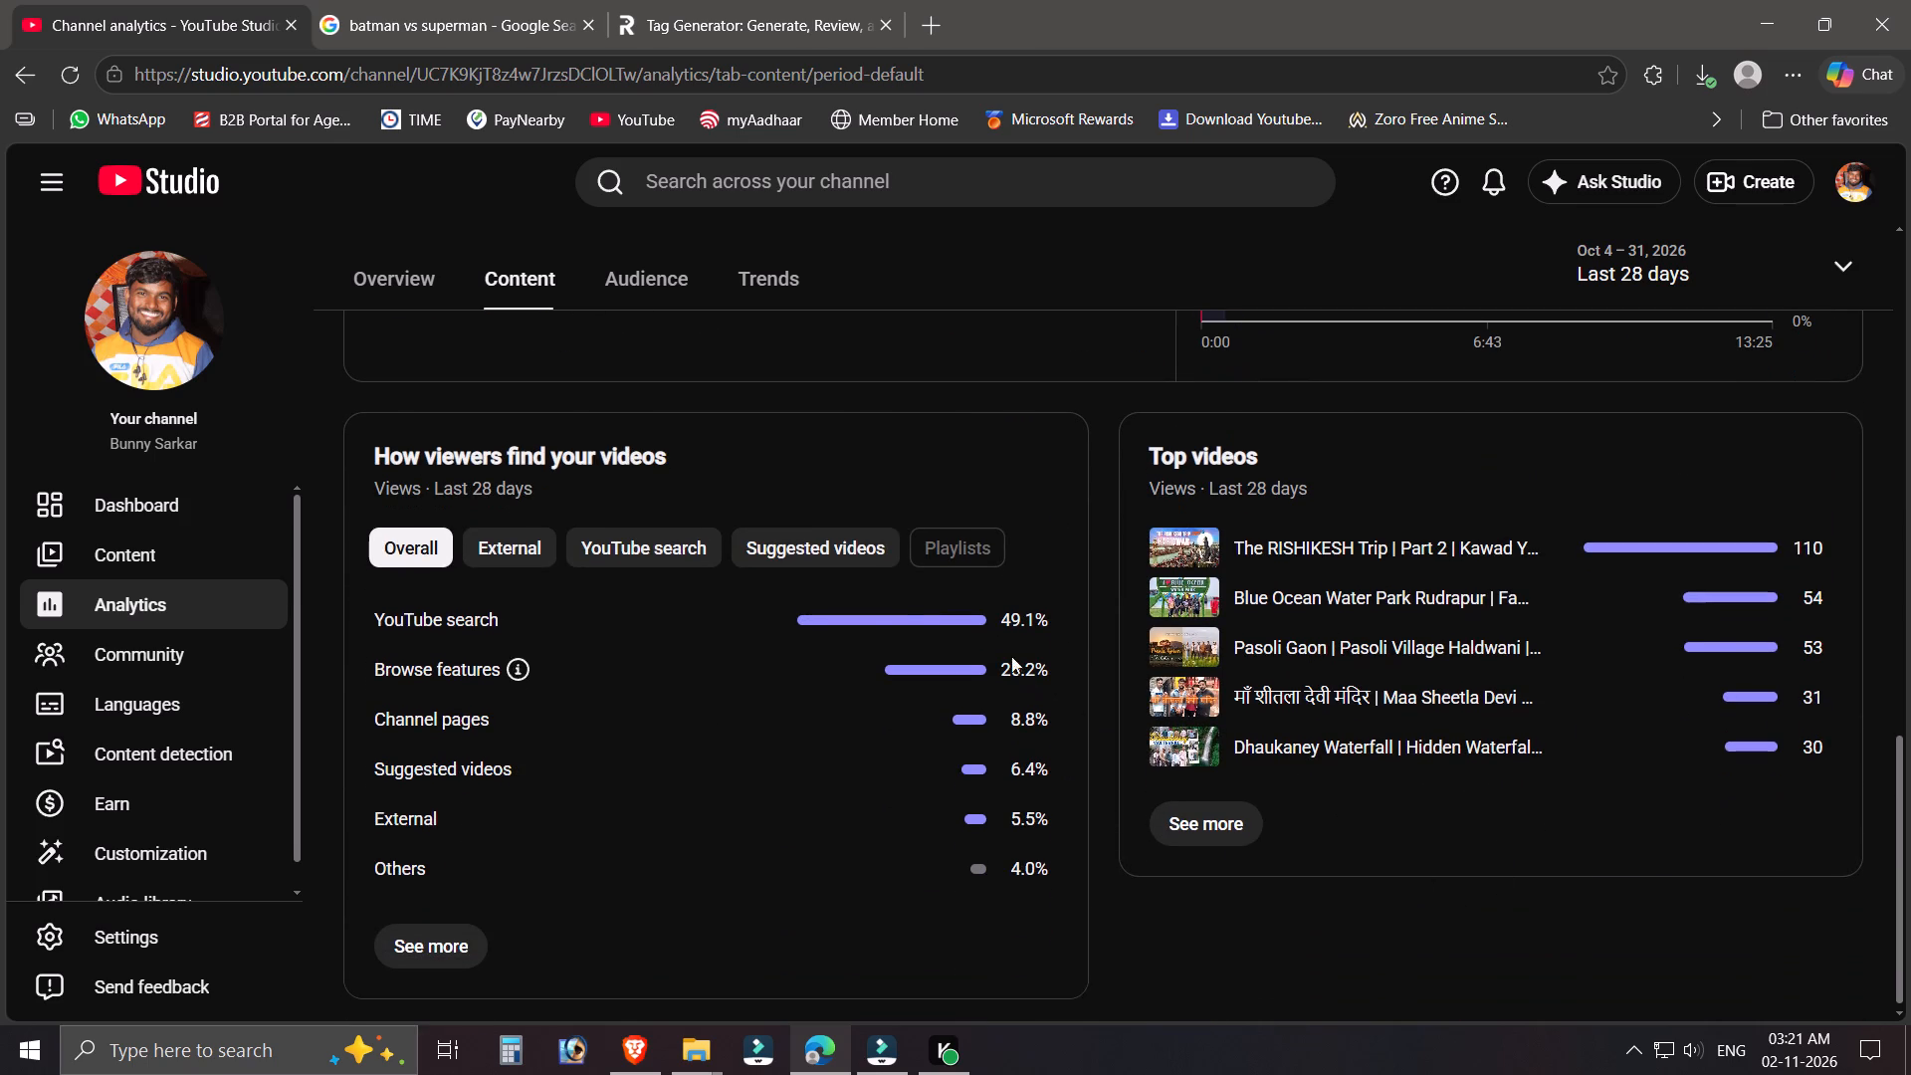
{"action": "left_click", "coordinate": [560, 616]}
{"action": "scroll", "coordinate": [590, 595], "scroll_direction": "down", "scroll_amount": 3}
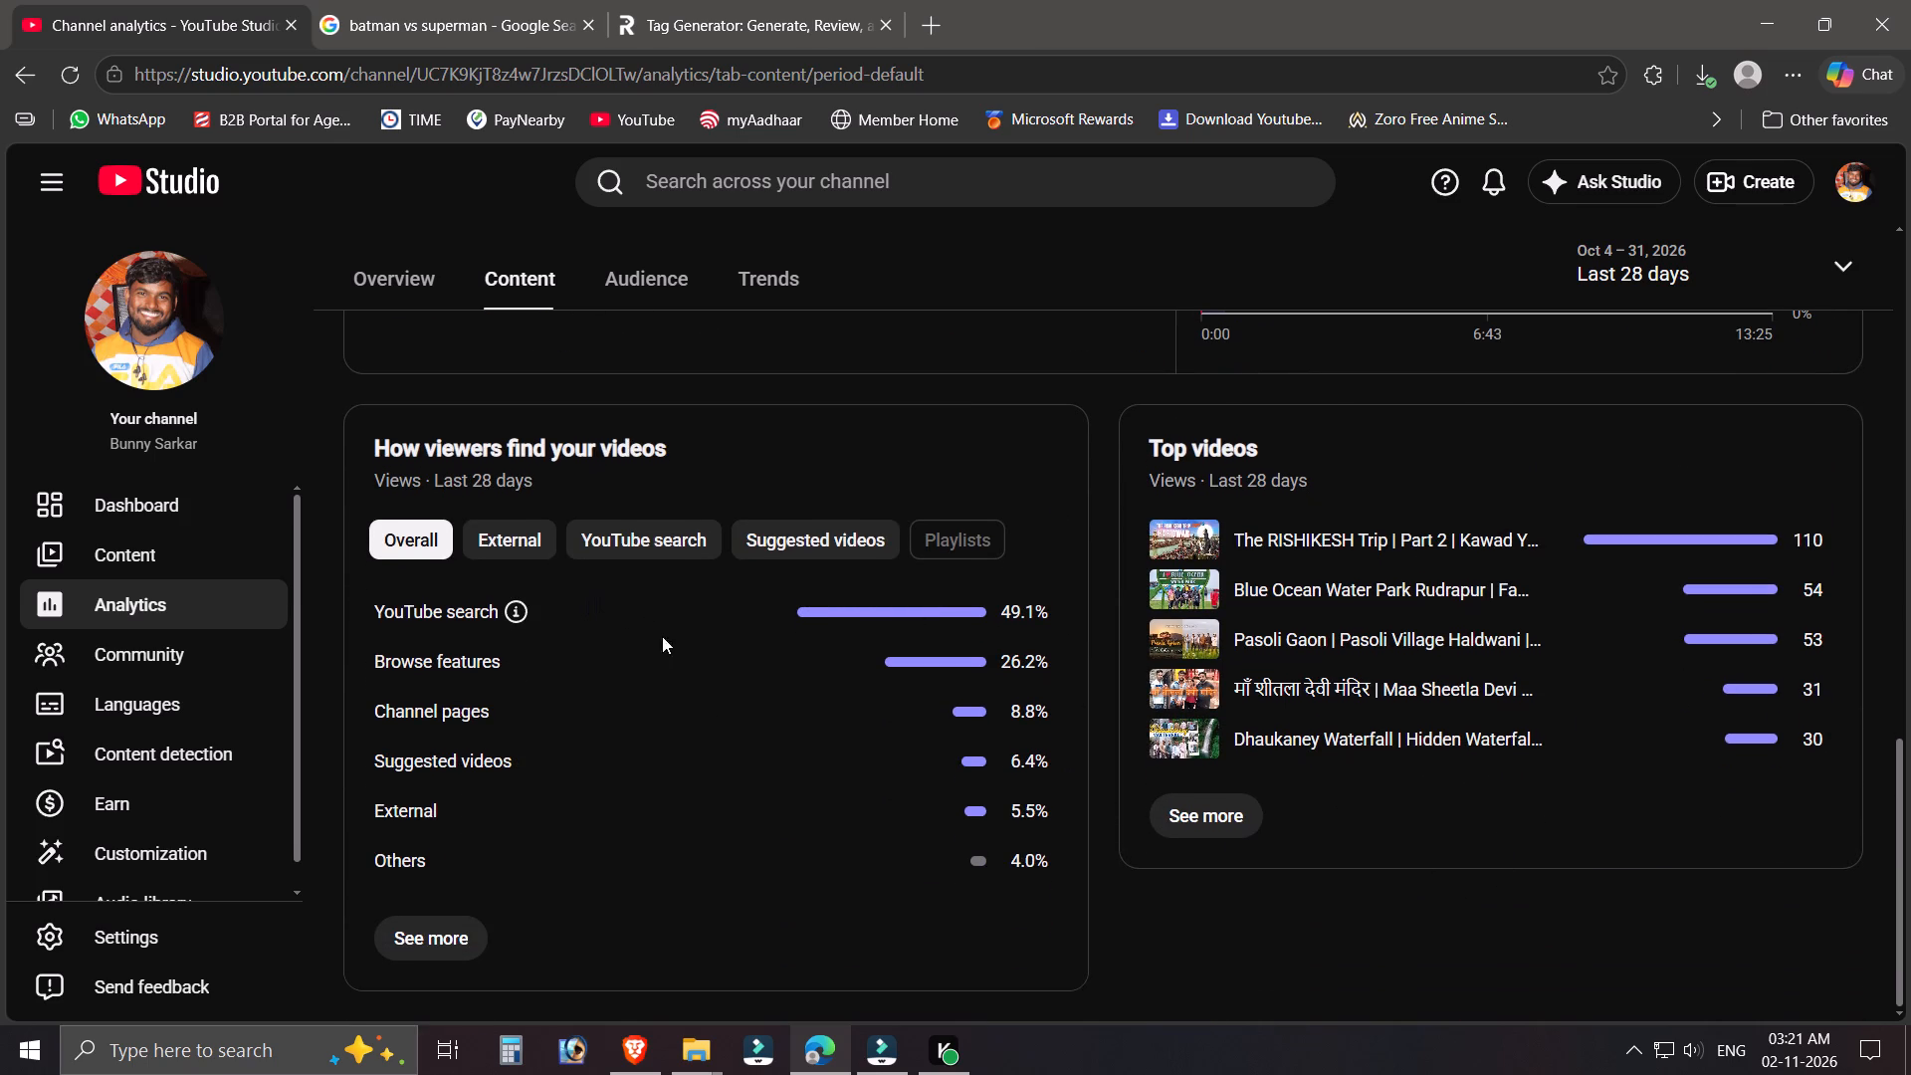
{"action": "scroll", "coordinate": [662, 636], "scroll_direction": "down", "scroll_amount": 1}
{"action": "scroll", "coordinate": [667, 684], "scroll_direction": "up", "scroll_amount": 14}
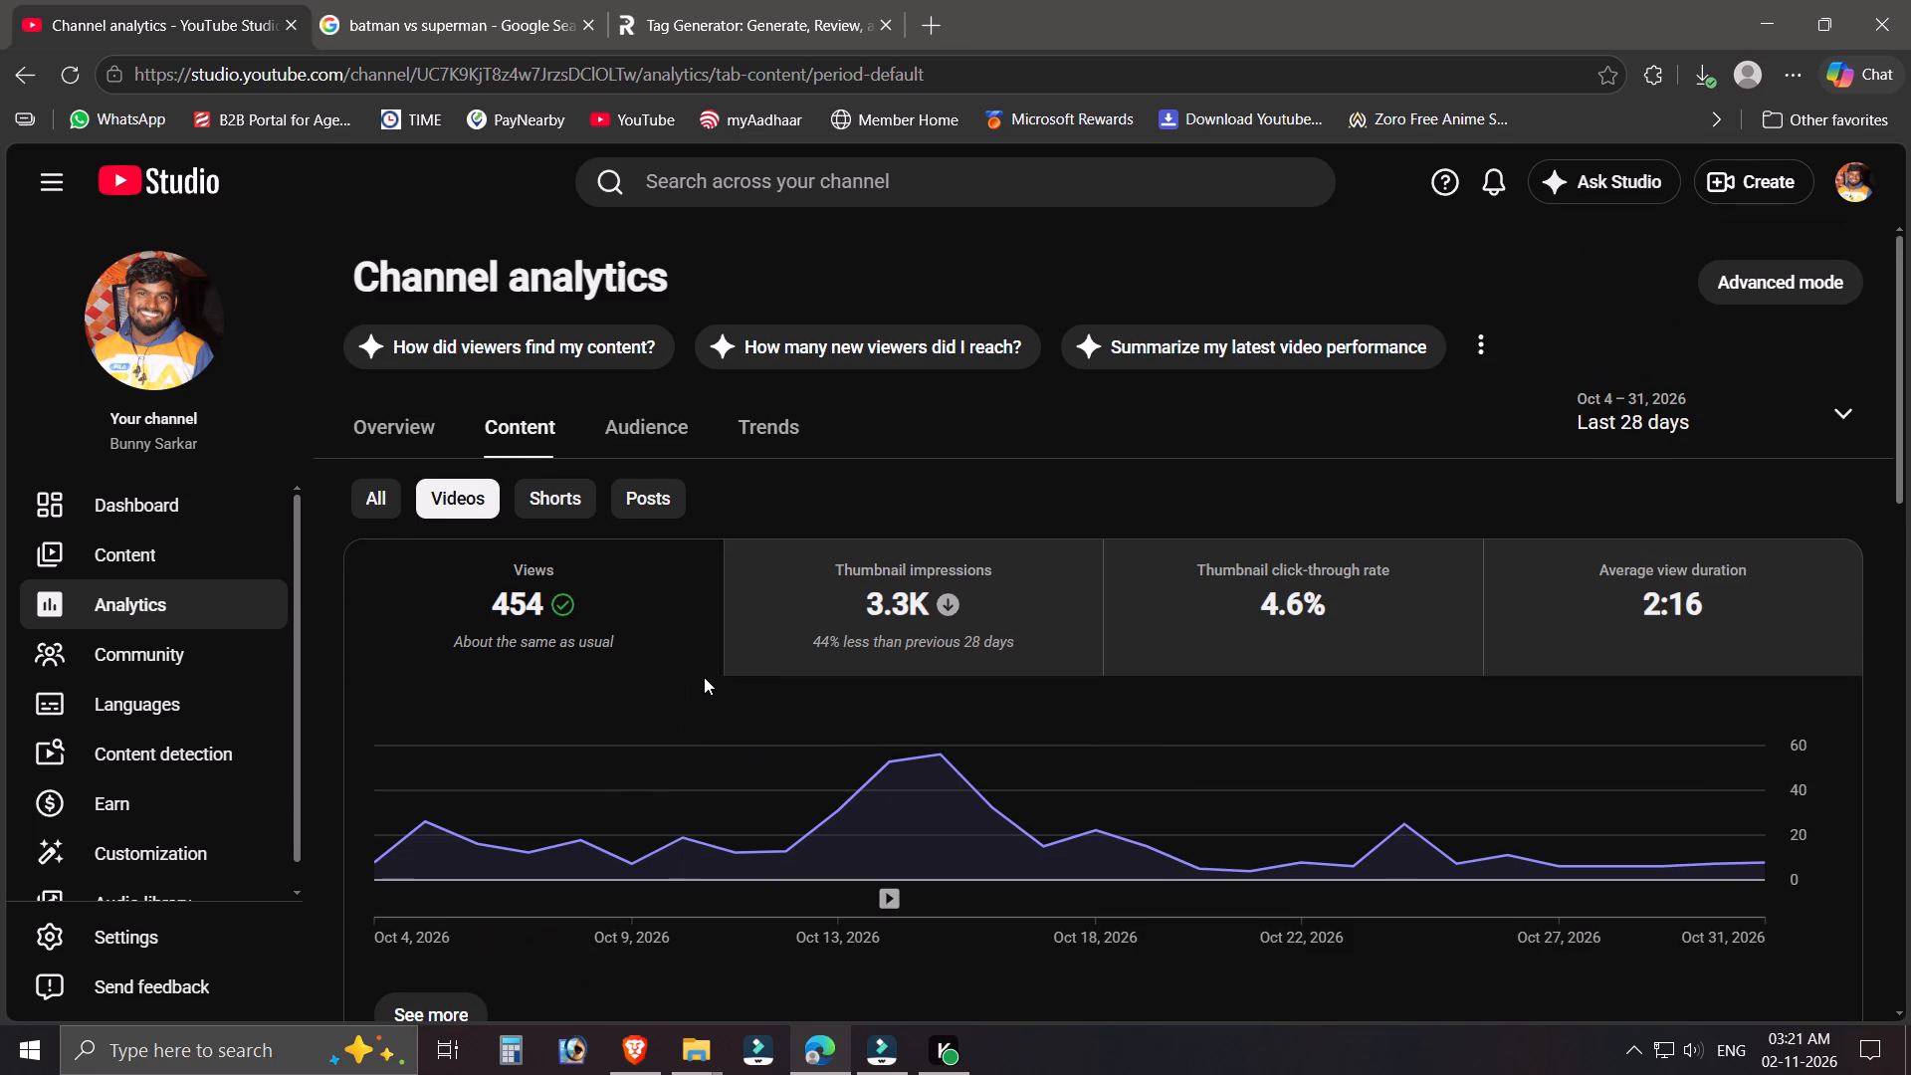
{"action": "left_click", "coordinate": [372, 493]}
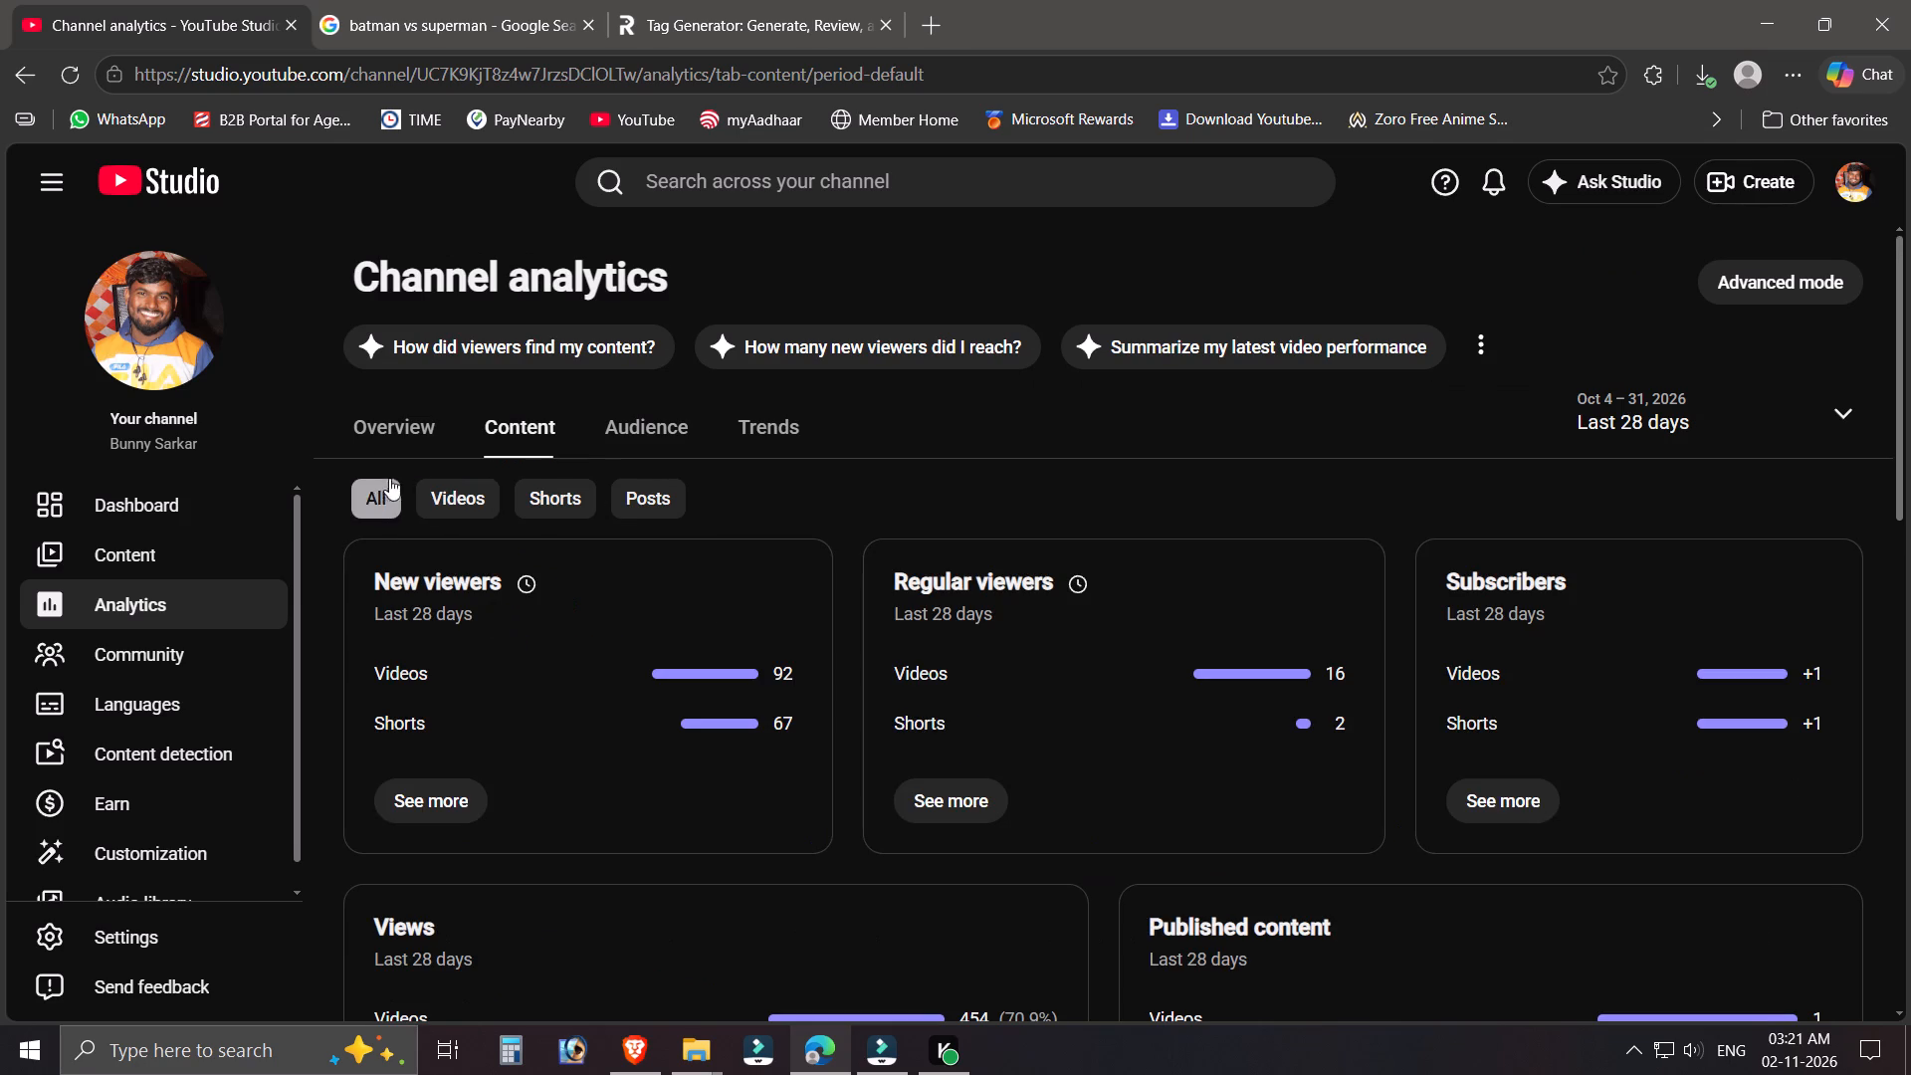
Return to the channel analytics overview and examine the period's top content and the latest content performance.
{"action": "left_click", "coordinate": [385, 430]}
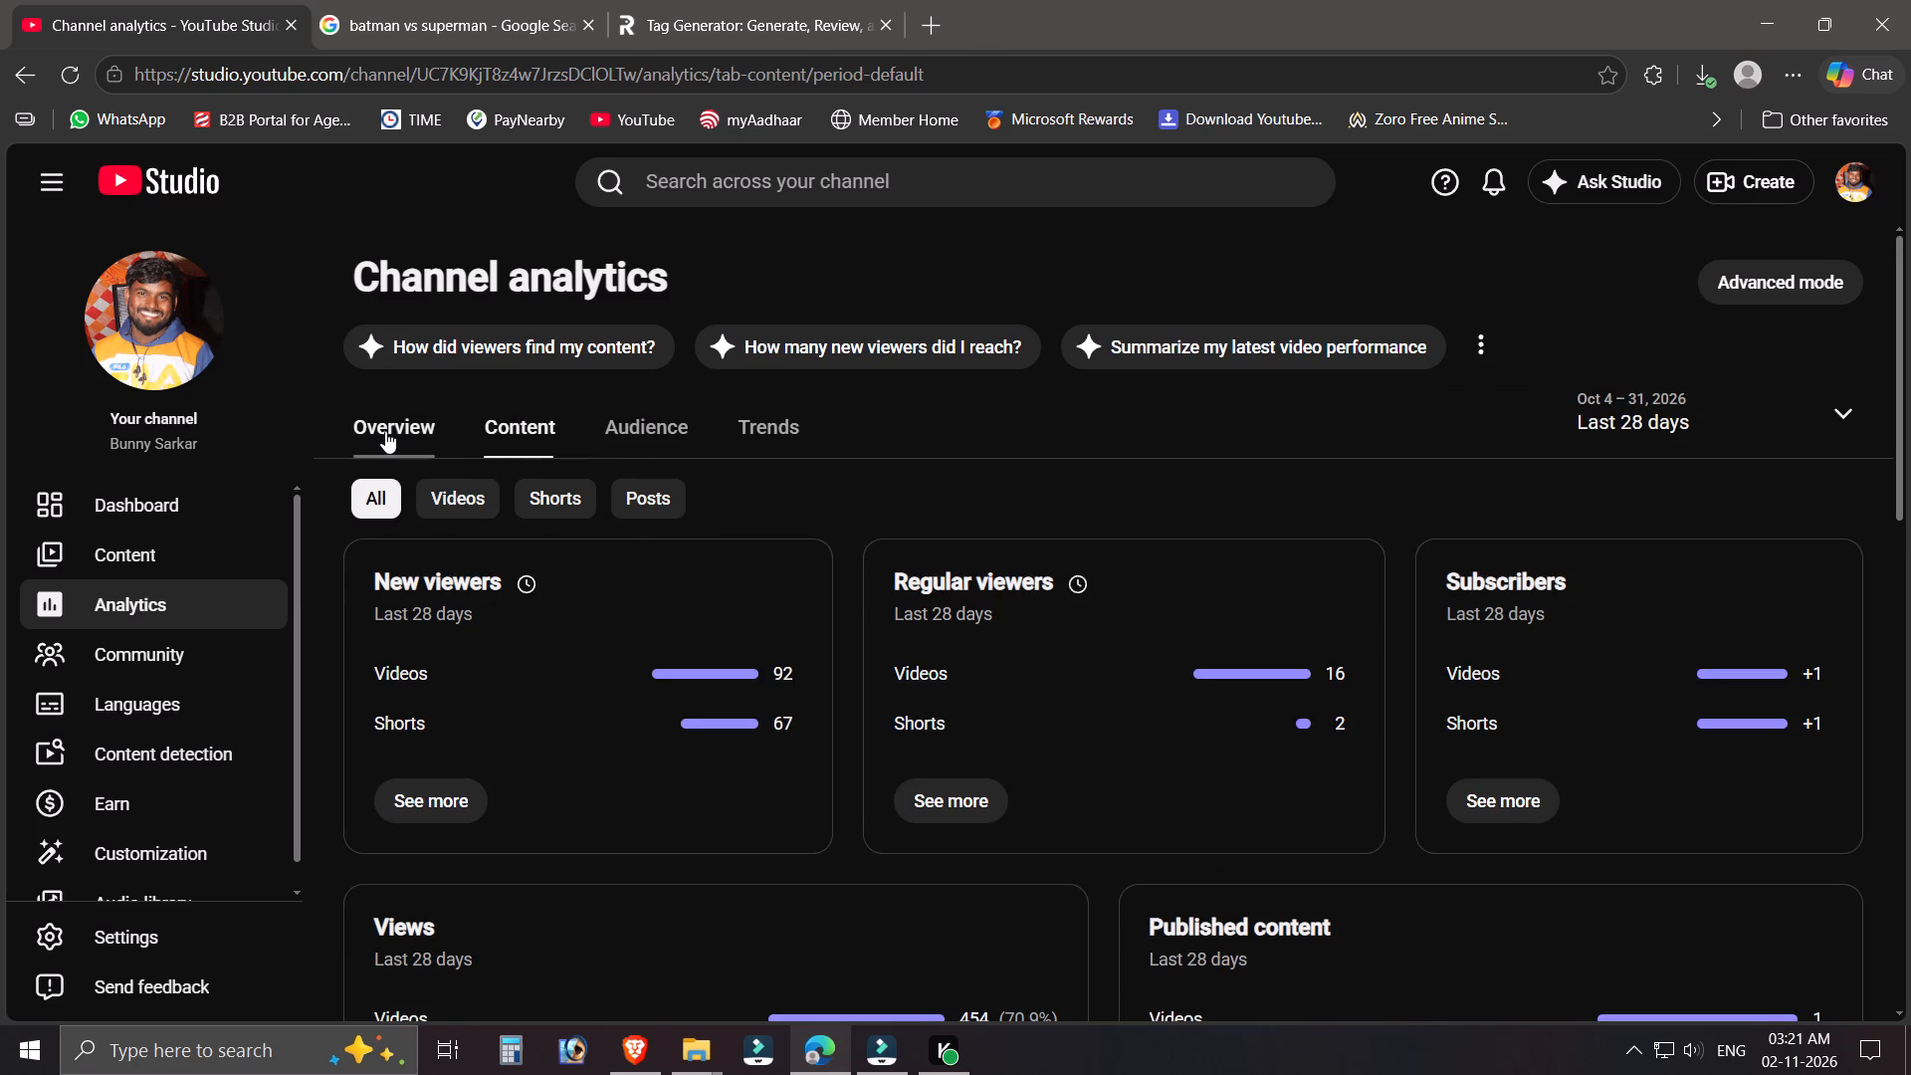
{"action": "scroll", "coordinate": [952, 595], "scroll_direction": "down", "scroll_amount": 6}
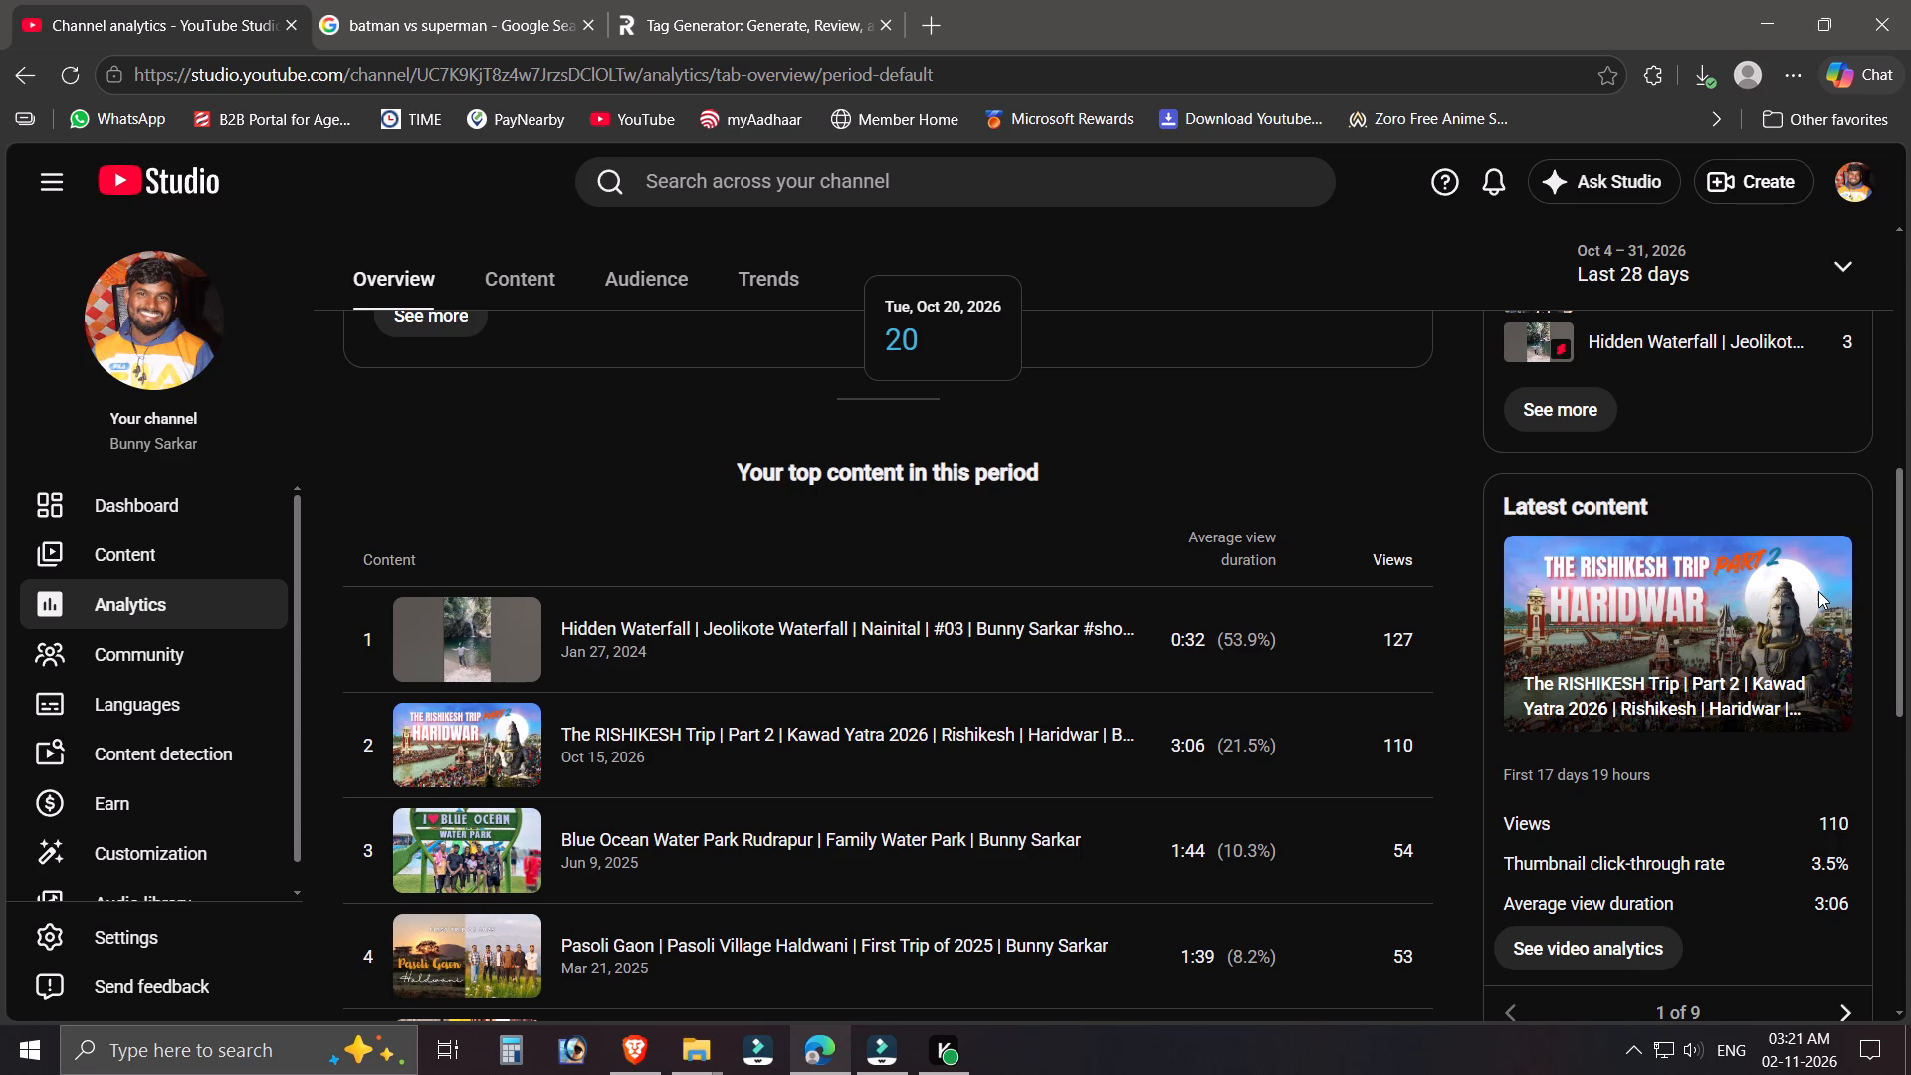
{"action": "scroll", "coordinate": [1774, 649], "scroll_direction": "up", "scroll_amount": 2}
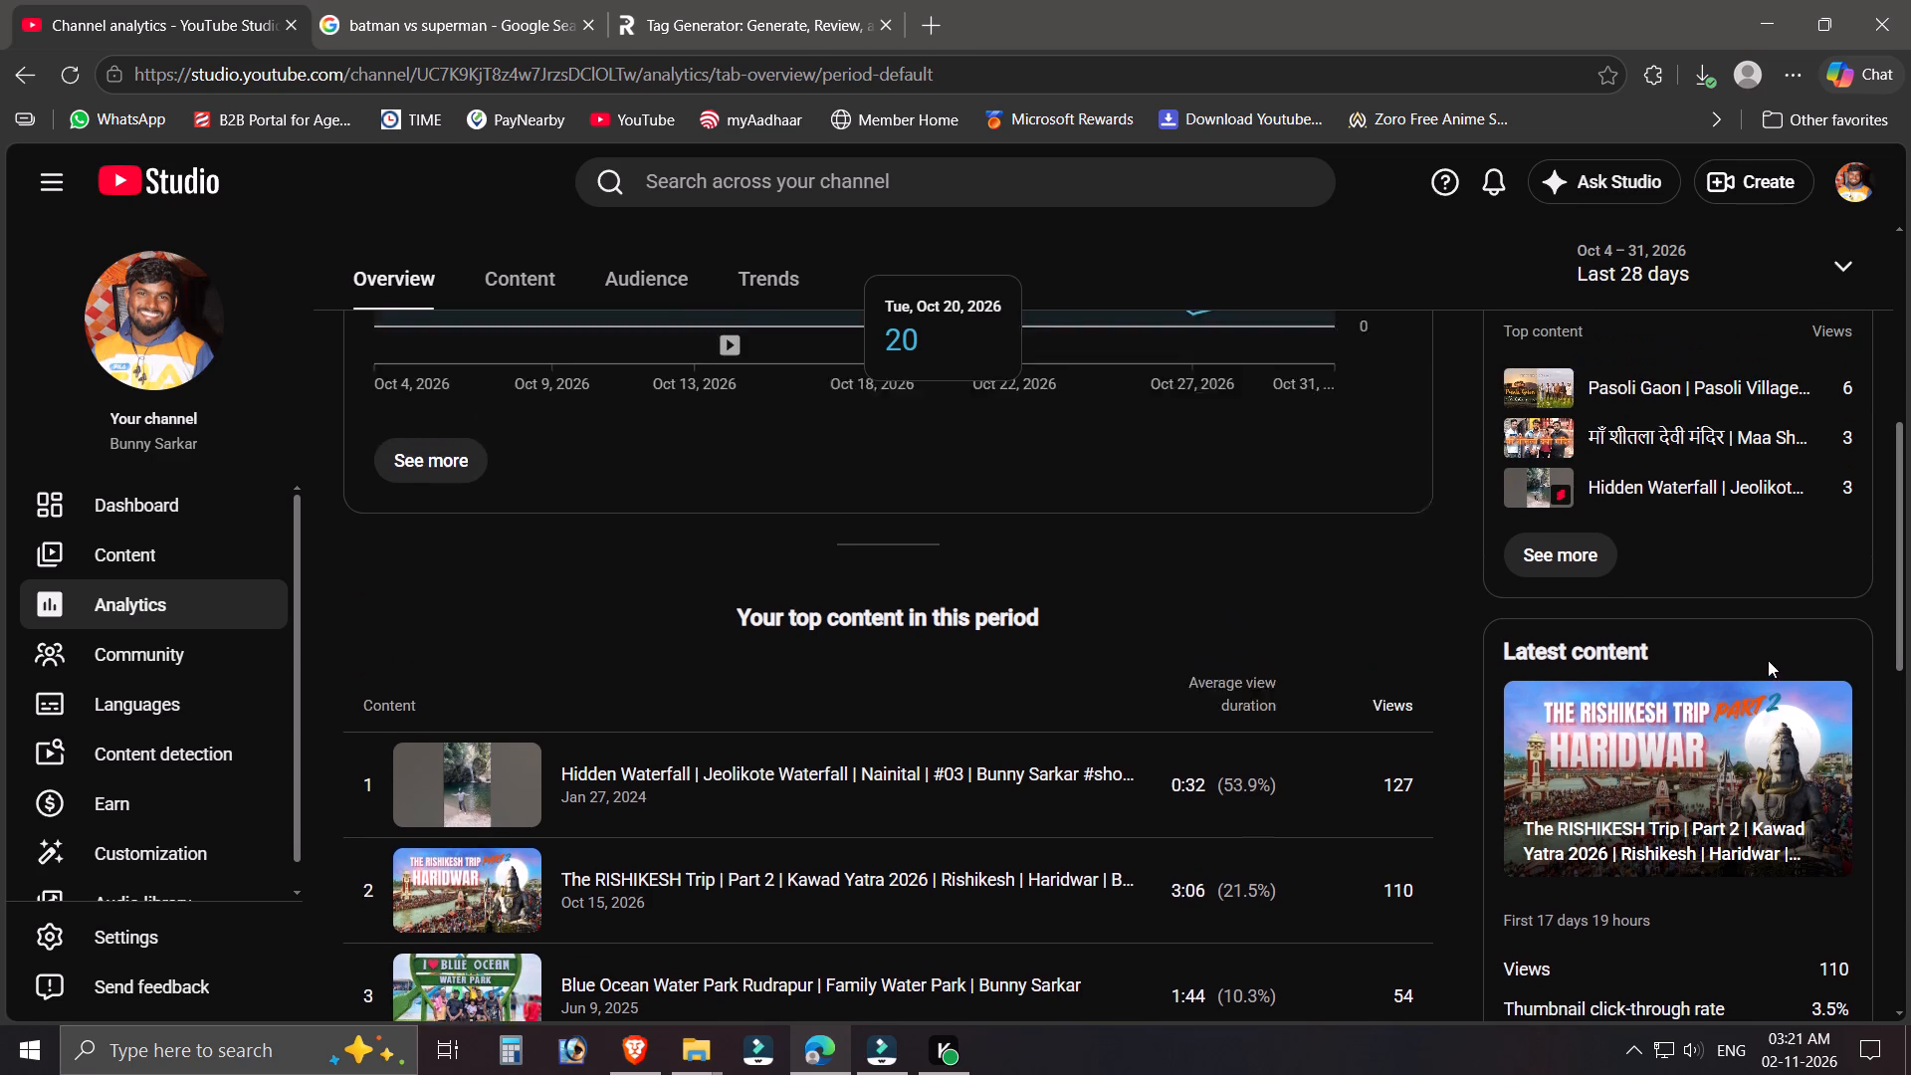
{"action": "scroll", "coordinate": [1810, 683], "scroll_direction": "up", "scroll_amount": 6}
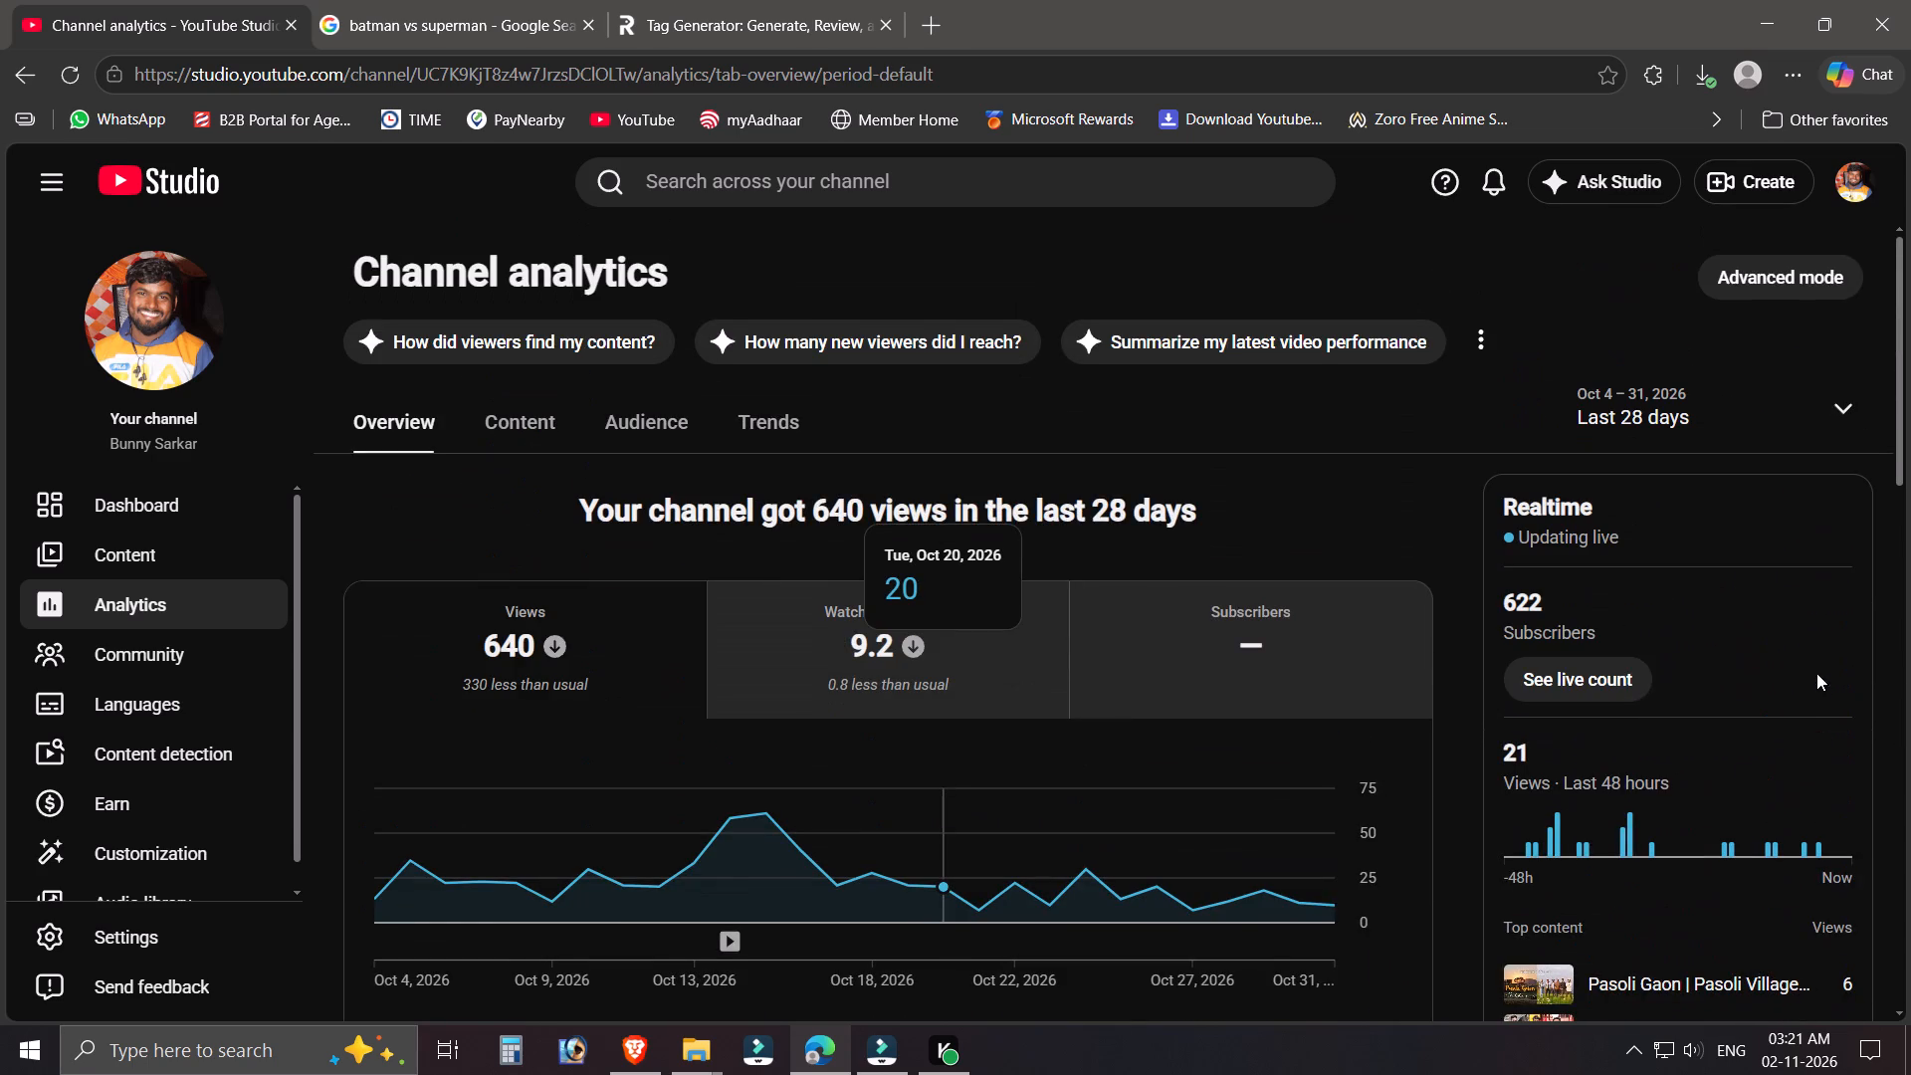
{"action": "scroll", "coordinate": [1816, 668], "scroll_direction": "up", "scroll_amount": 2}
{"action": "scroll", "coordinate": [1816, 664], "scroll_direction": "down", "scroll_amount": 8}
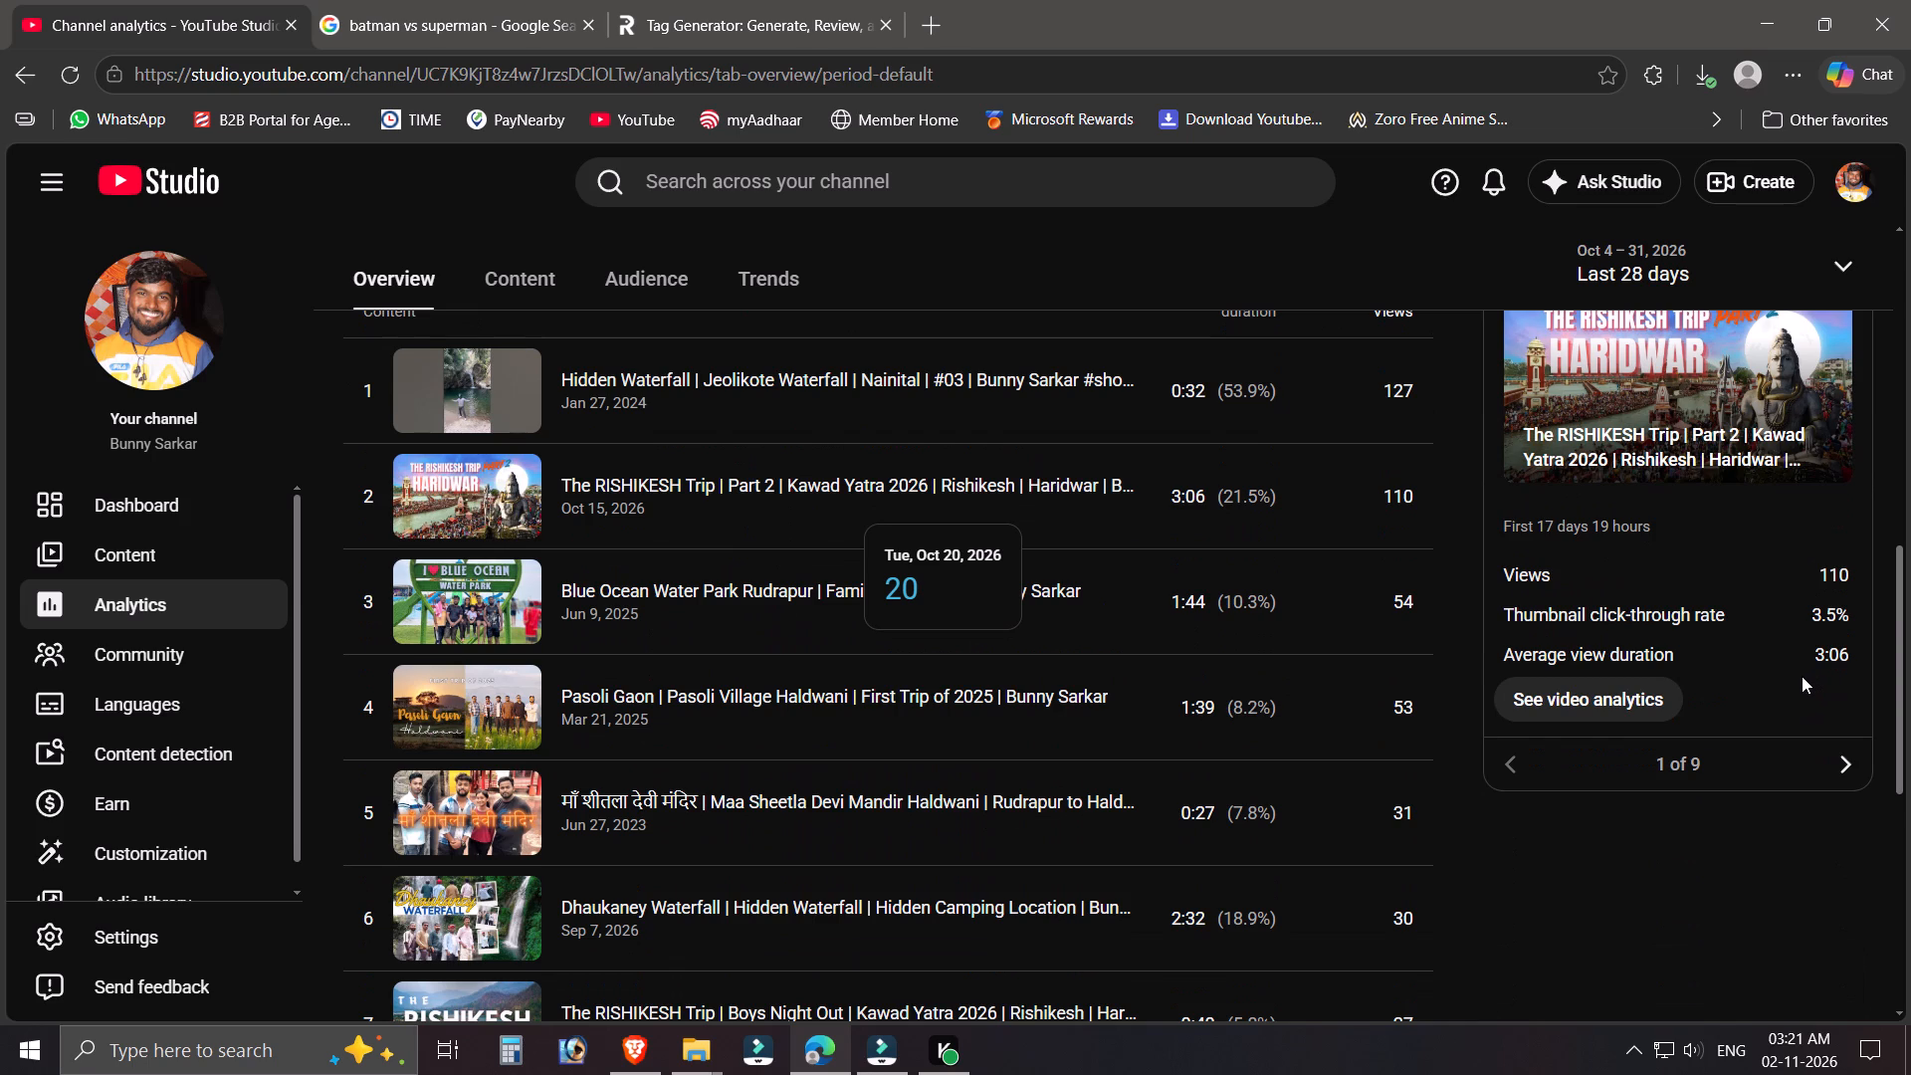
{"action": "scroll", "coordinate": [1802, 676], "scroll_direction": "down", "scroll_amount": 4}
{"action": "scroll", "coordinate": [1802, 676], "scroll_direction": "up", "scroll_amount": 1}
{"action": "scroll", "coordinate": [1802, 676], "scroll_direction": "down", "scroll_amount": 1}
{"action": "scroll", "coordinate": [1802, 676], "scroll_direction": "up", "scroll_amount": 5}
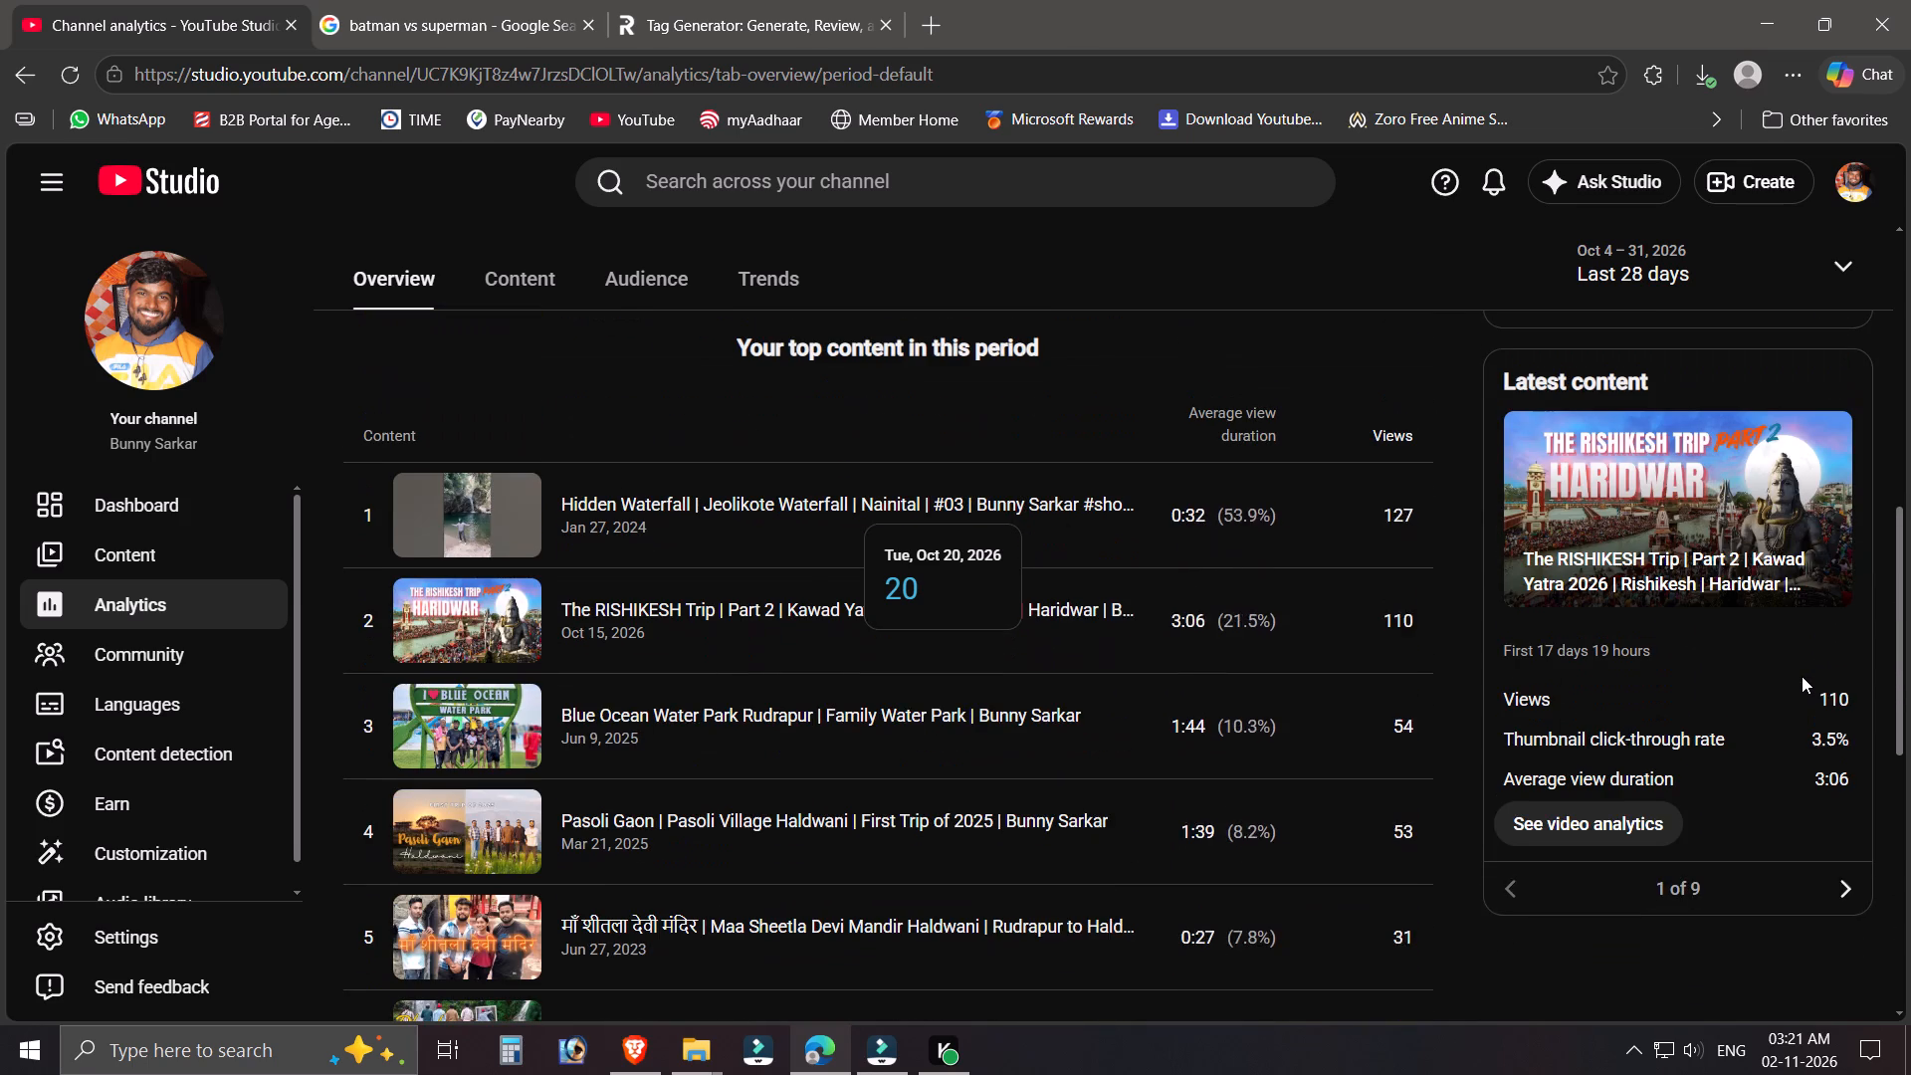
{"action": "scroll", "coordinate": [1802, 676], "scroll_direction": "up", "scroll_amount": 1}
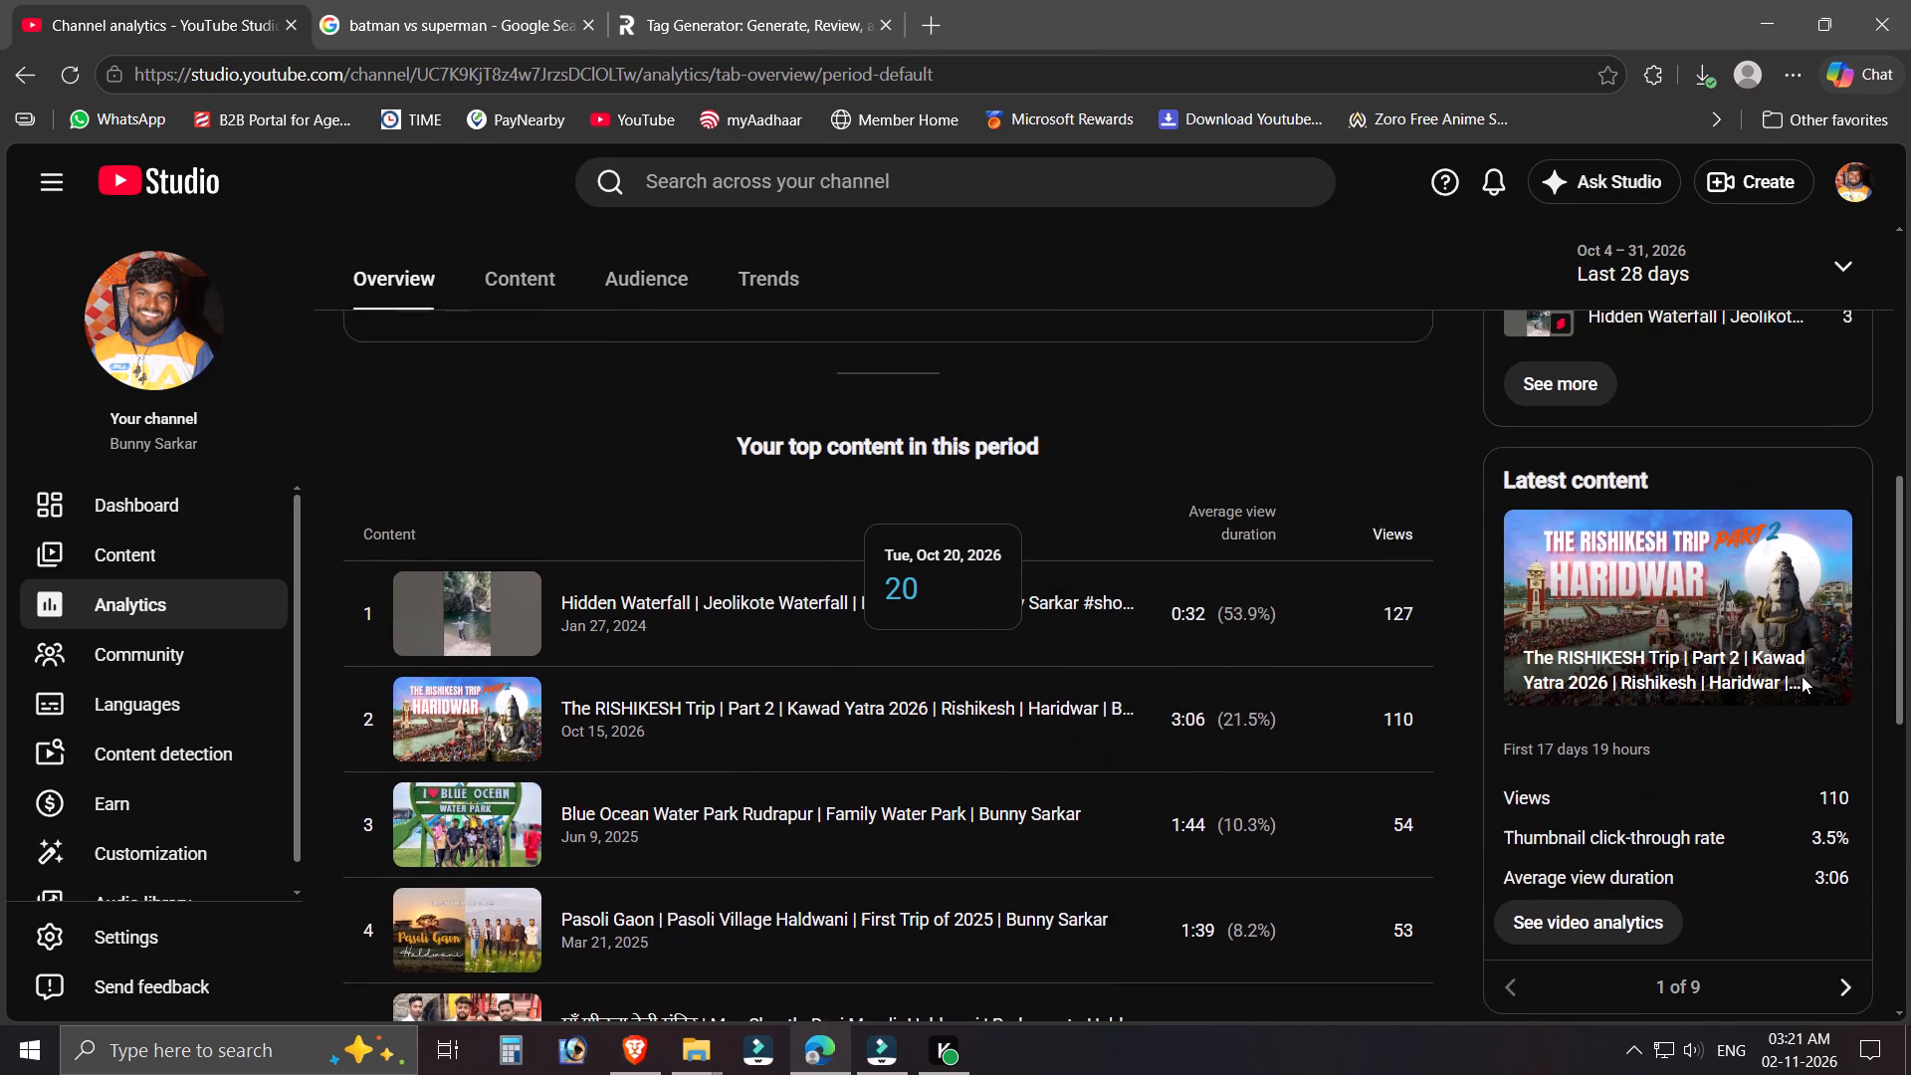
Open the analytics of the Hidden Waterfall Jeolikote Short and examine its overview, audience retention and reach.
{"action": "left_click", "coordinate": [1360, 634]}
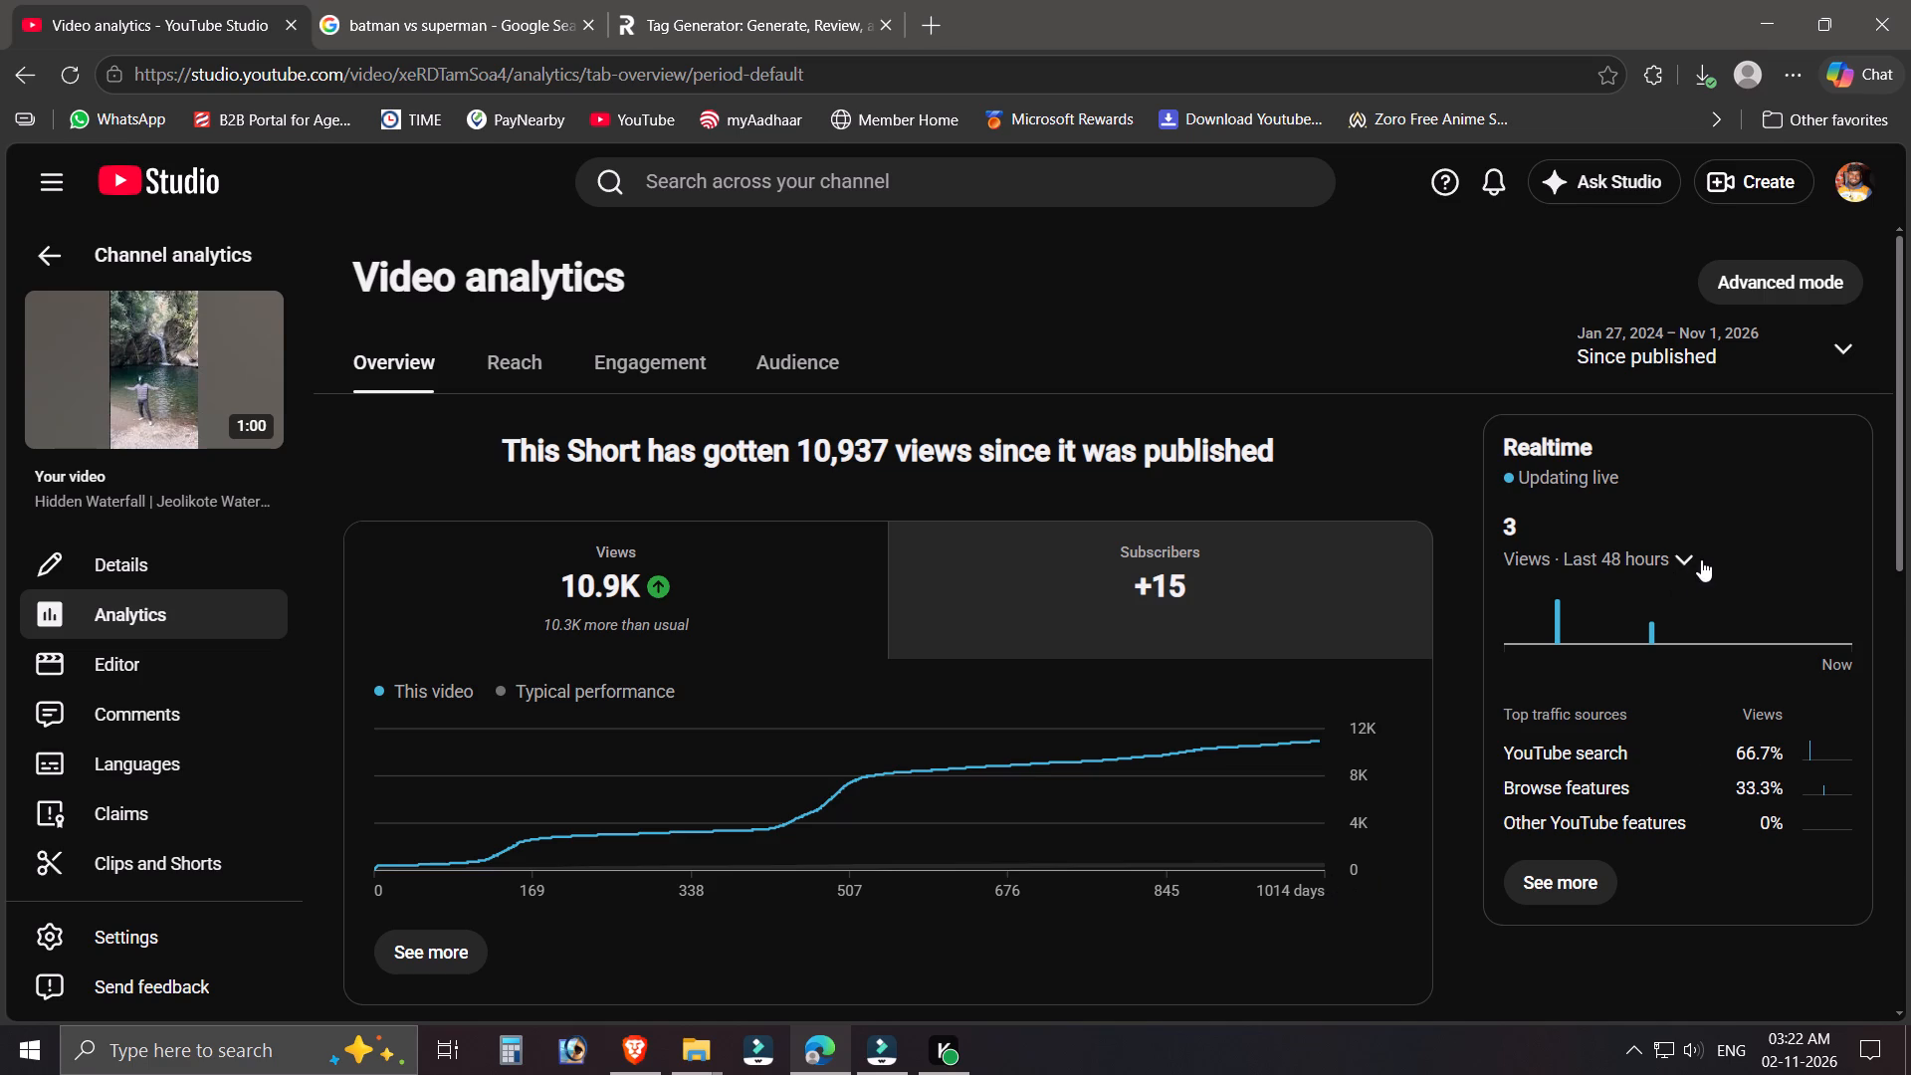
{"action": "scroll", "coordinate": [1735, 551], "scroll_direction": "down", "scroll_amount": 2}
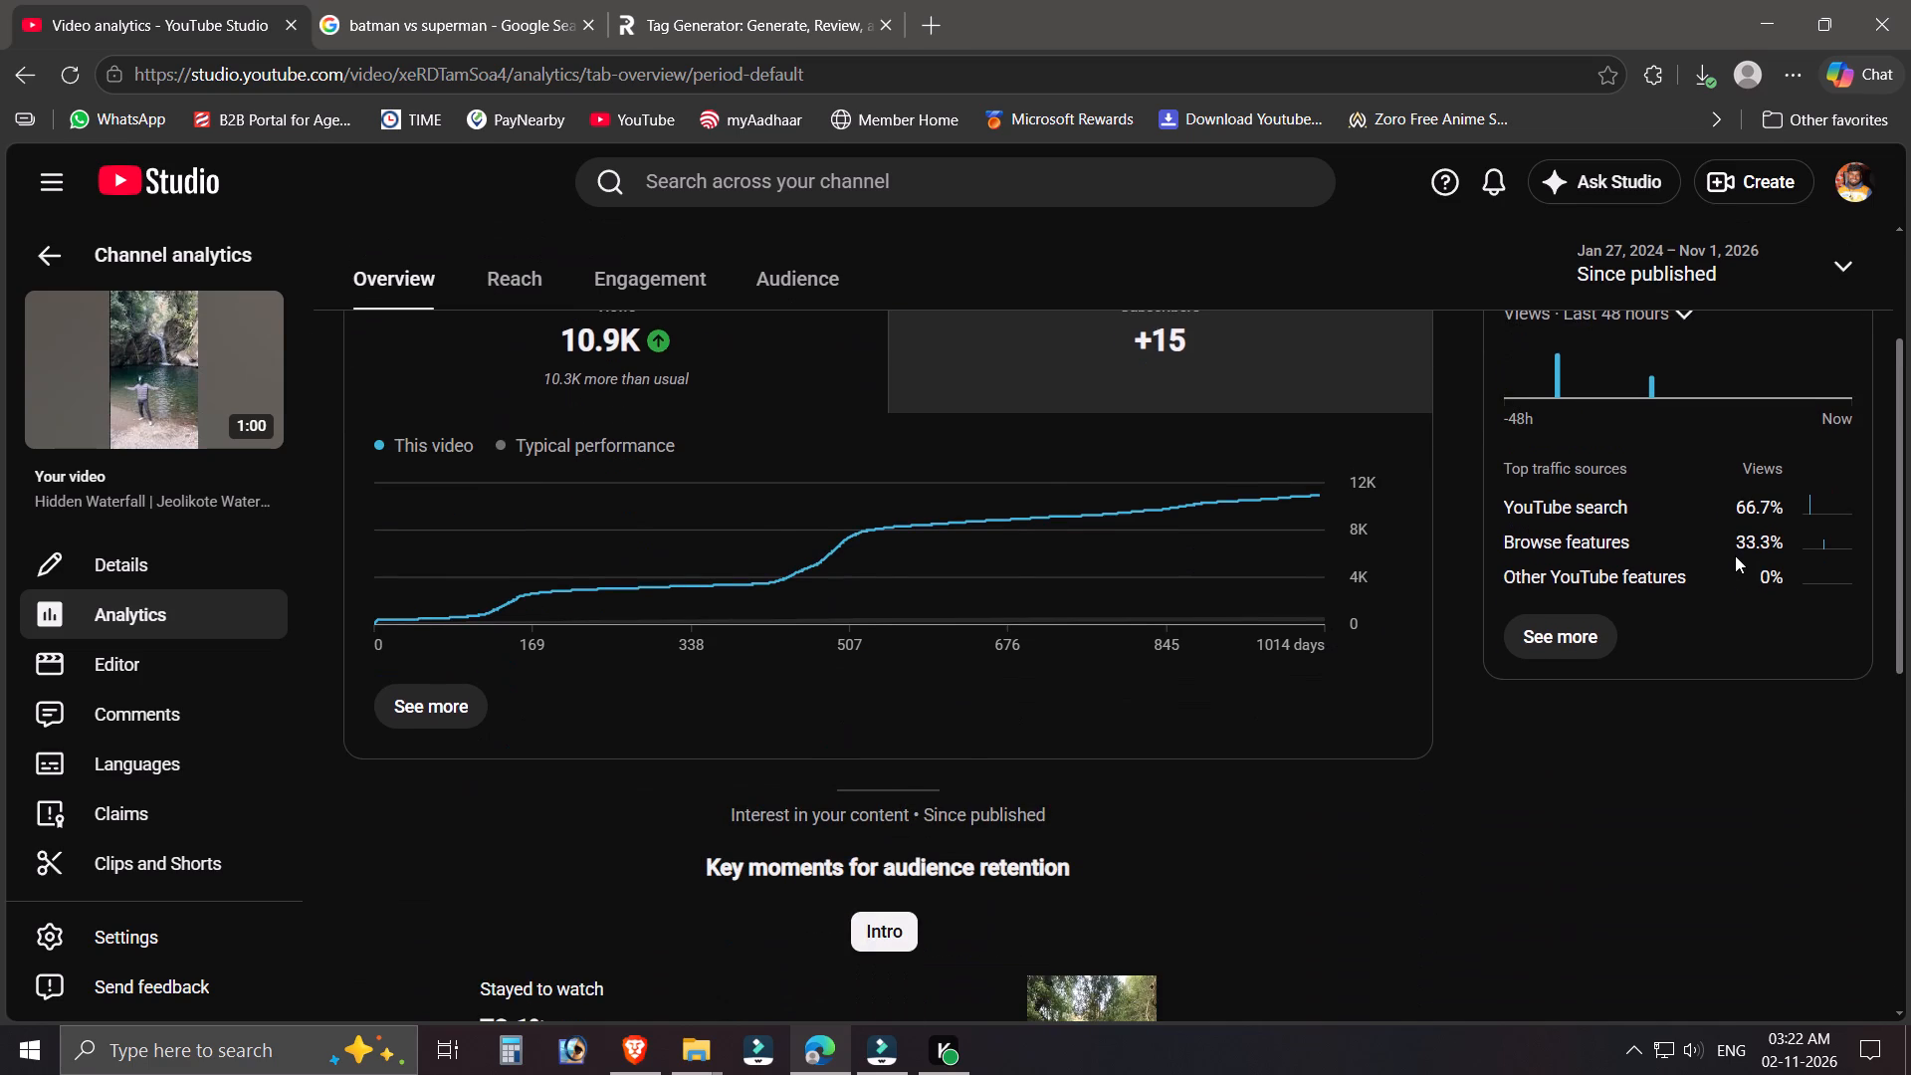
{"action": "scroll", "coordinate": [1735, 557], "scroll_direction": "down", "scroll_amount": 4}
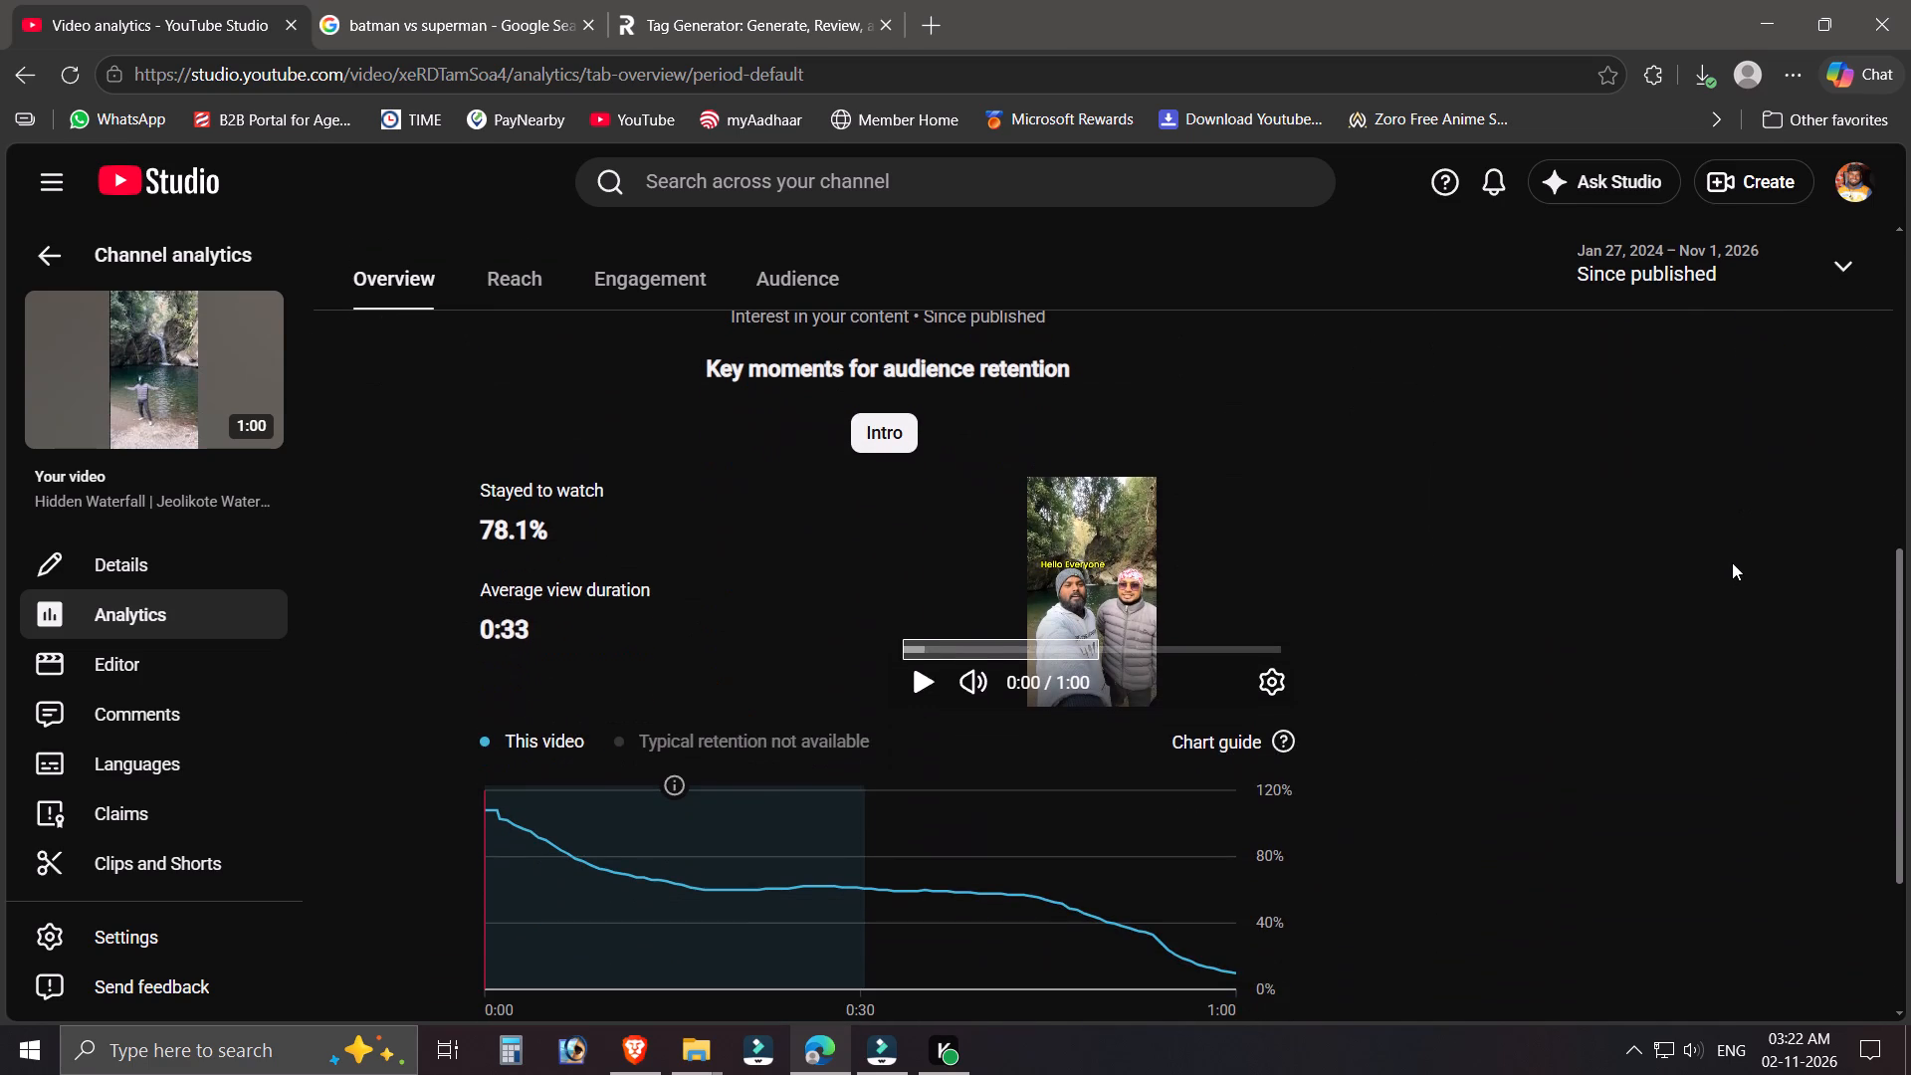
{"action": "scroll", "coordinate": [1732, 562], "scroll_direction": "down", "scroll_amount": 1}
{"action": "scroll", "coordinate": [1732, 562], "scroll_direction": "up", "scroll_amount": 3}
{"action": "scroll", "coordinate": [1732, 562], "scroll_direction": "down", "scroll_amount": 3}
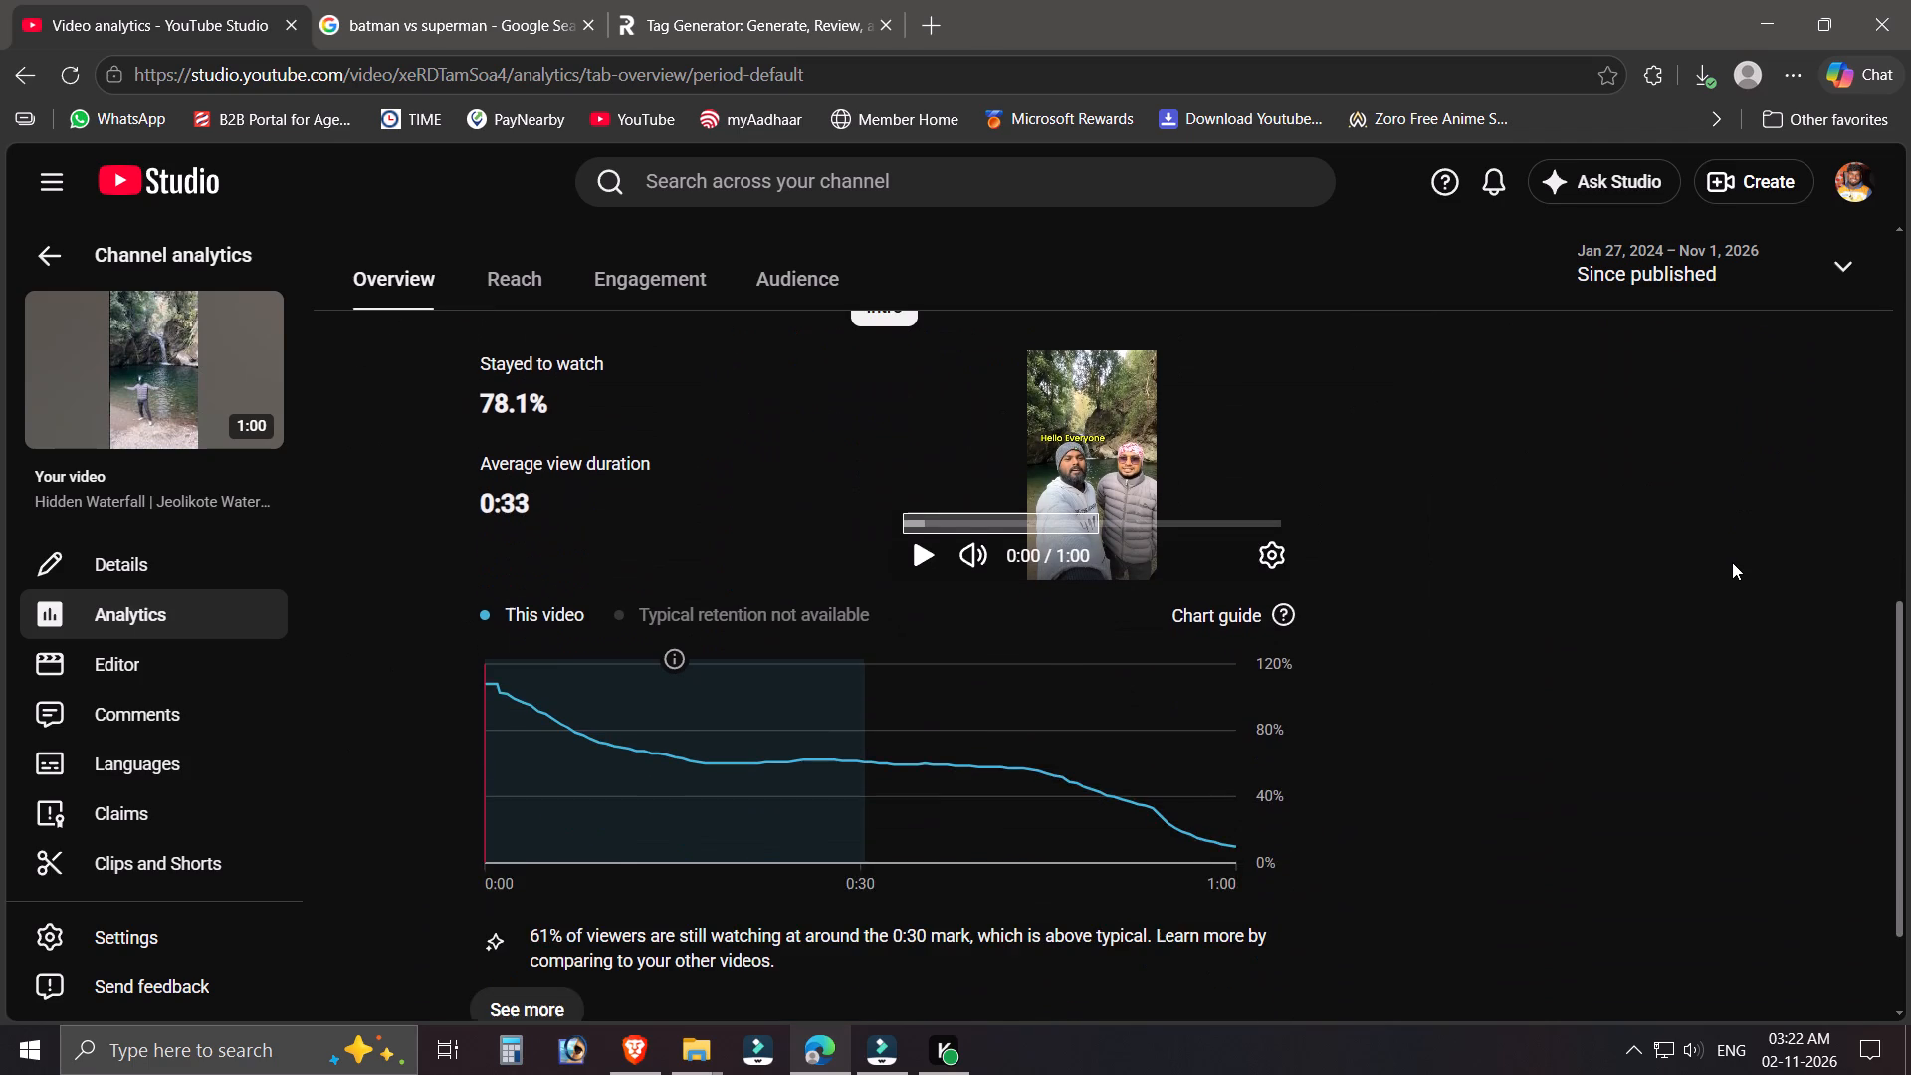
{"action": "scroll", "coordinate": [1732, 562], "scroll_direction": "down", "scroll_amount": 3}
{"action": "scroll", "coordinate": [1732, 562], "scroll_direction": "up", "scroll_amount": 11}
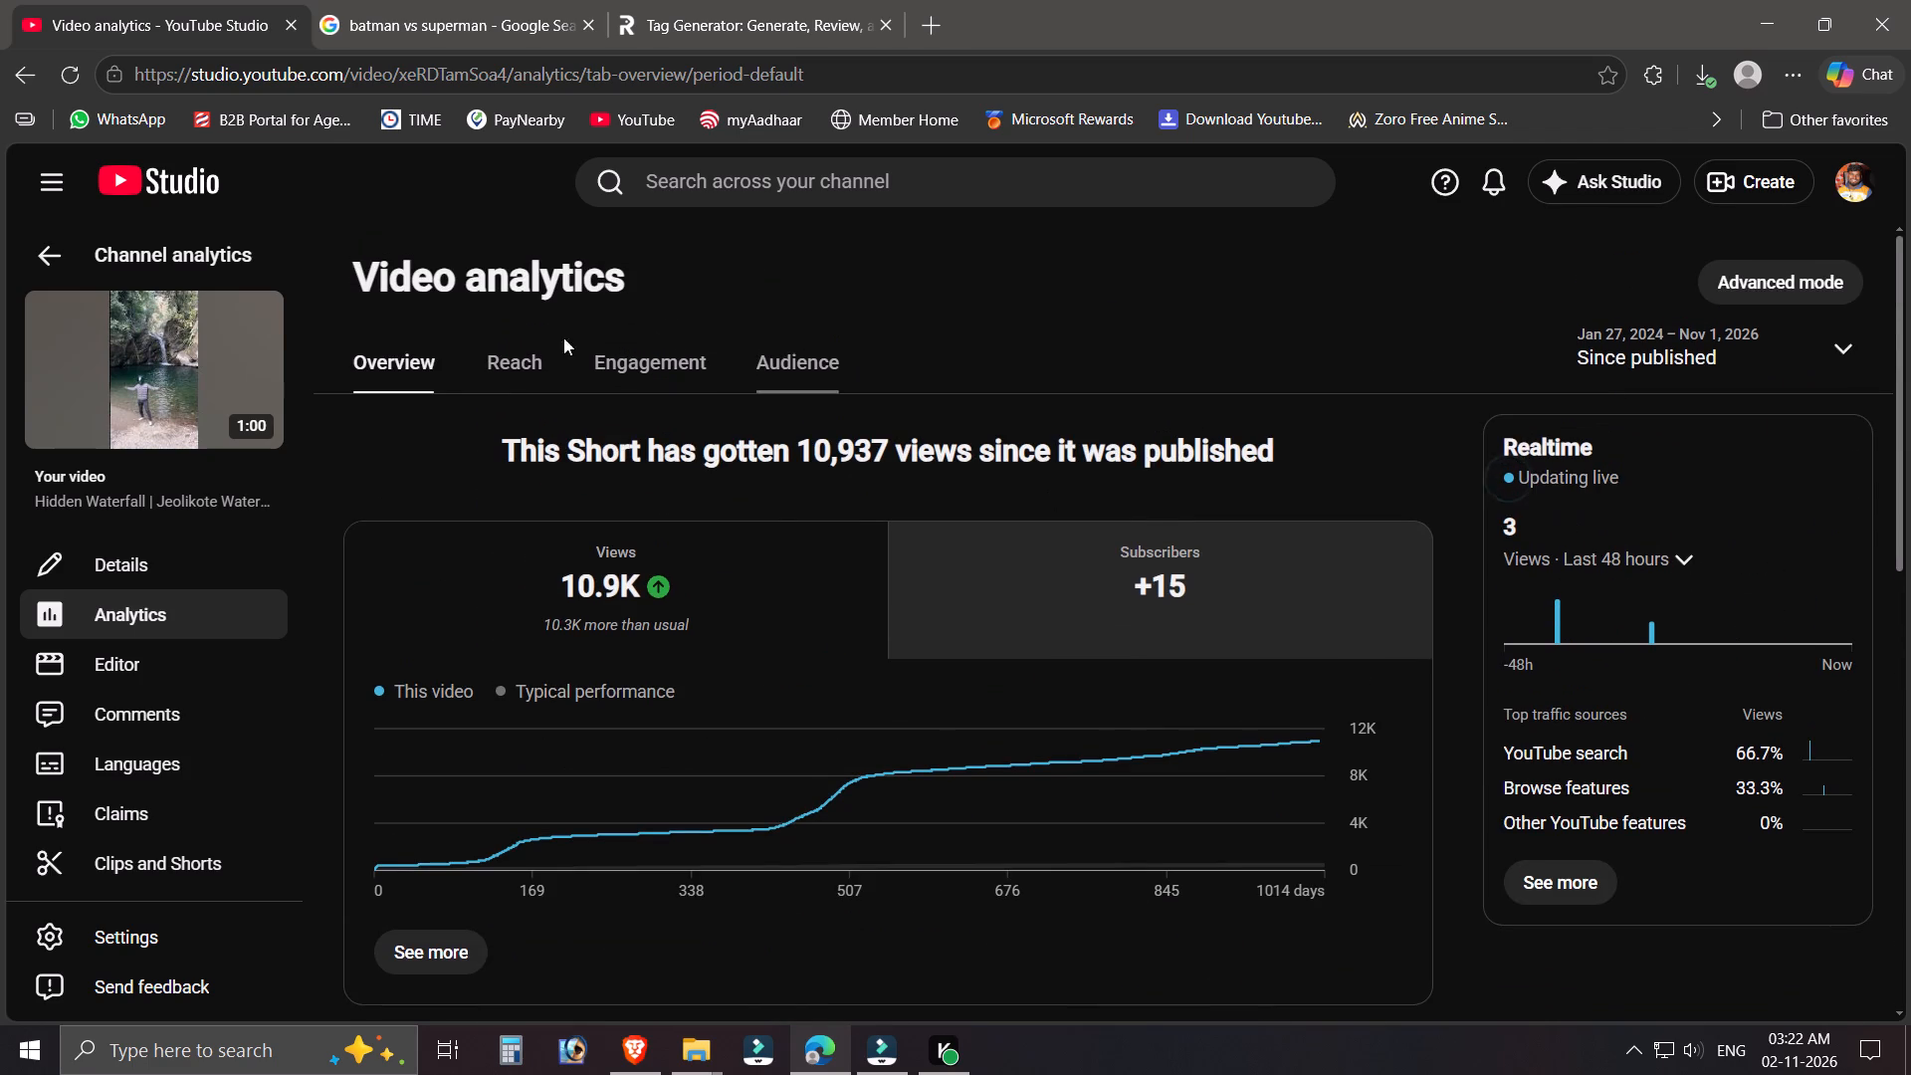
{"action": "left_click", "coordinate": [496, 369]}
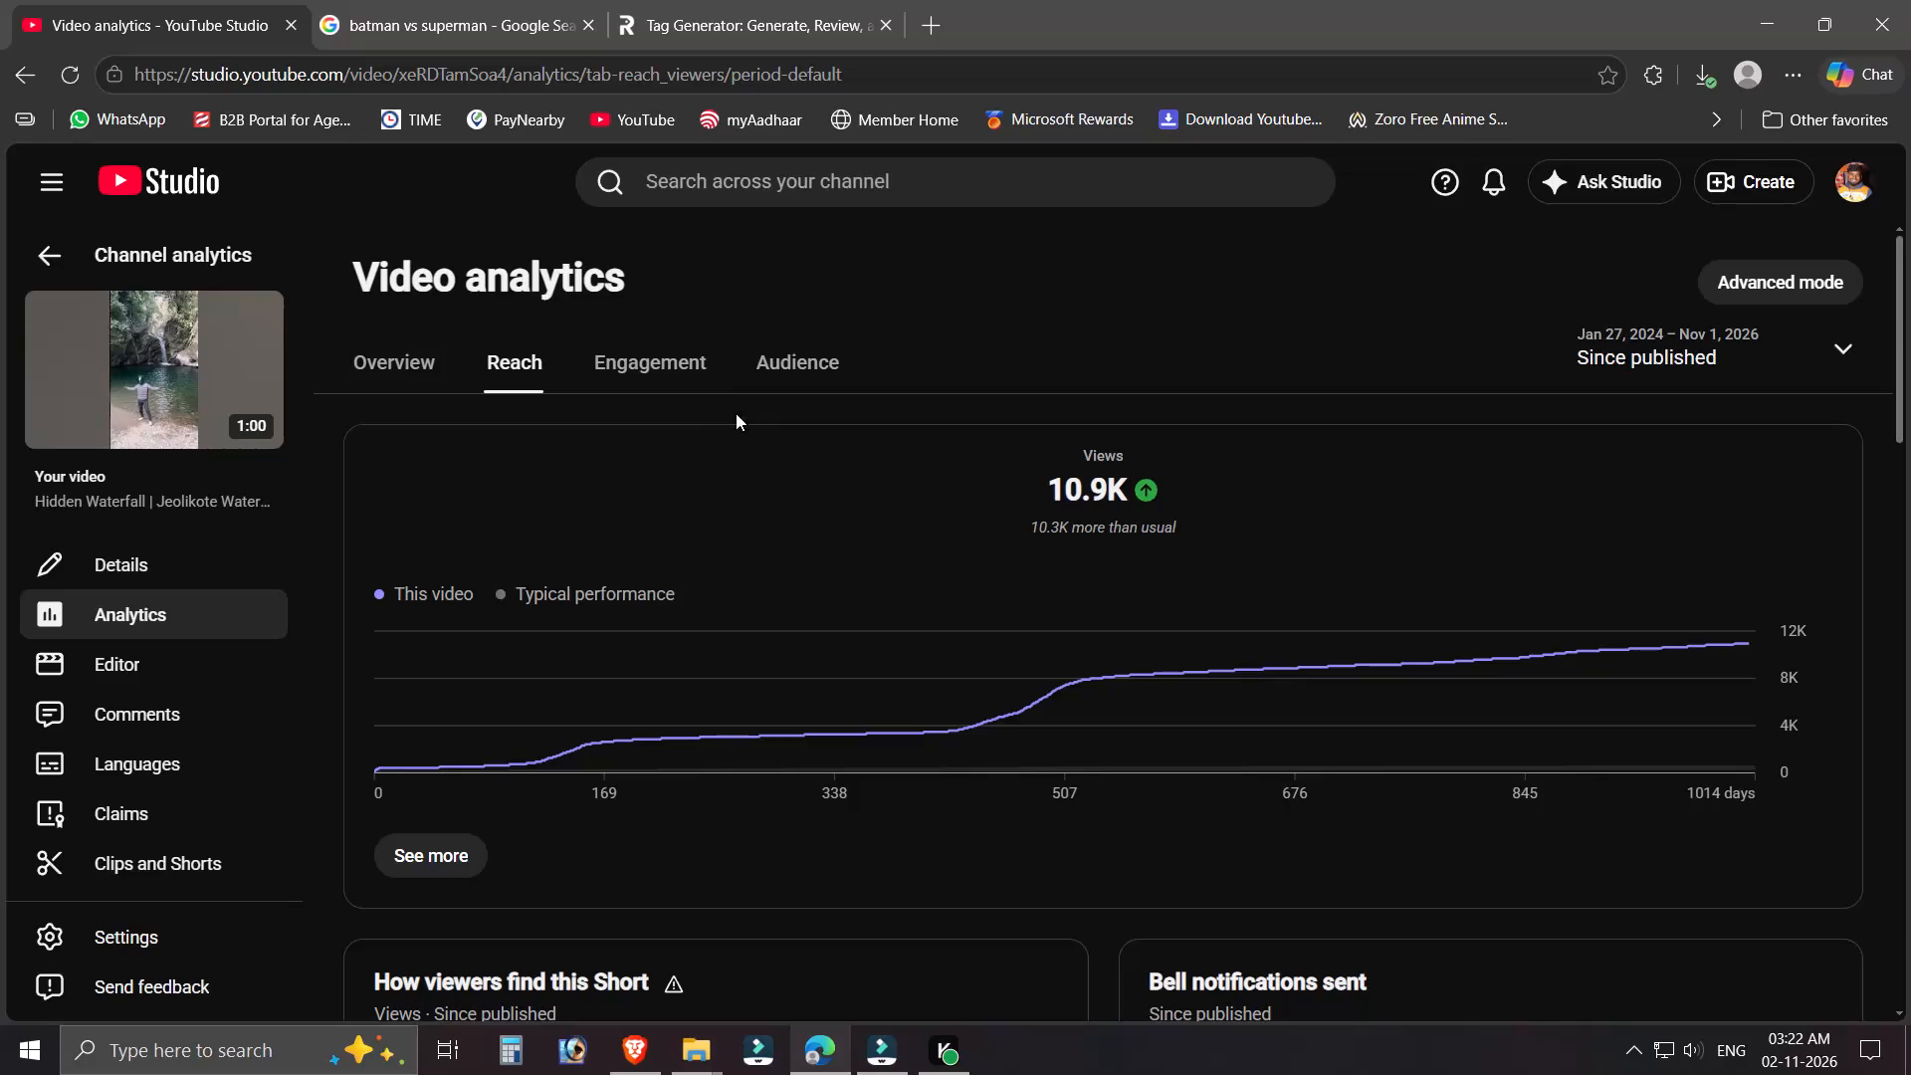
Return to the channel analytics overview and brainstorm video ideas from the Hidden Waterfall Jeolikote Short in the top content list.
{"action": "double_click", "coordinate": [713, 428]}
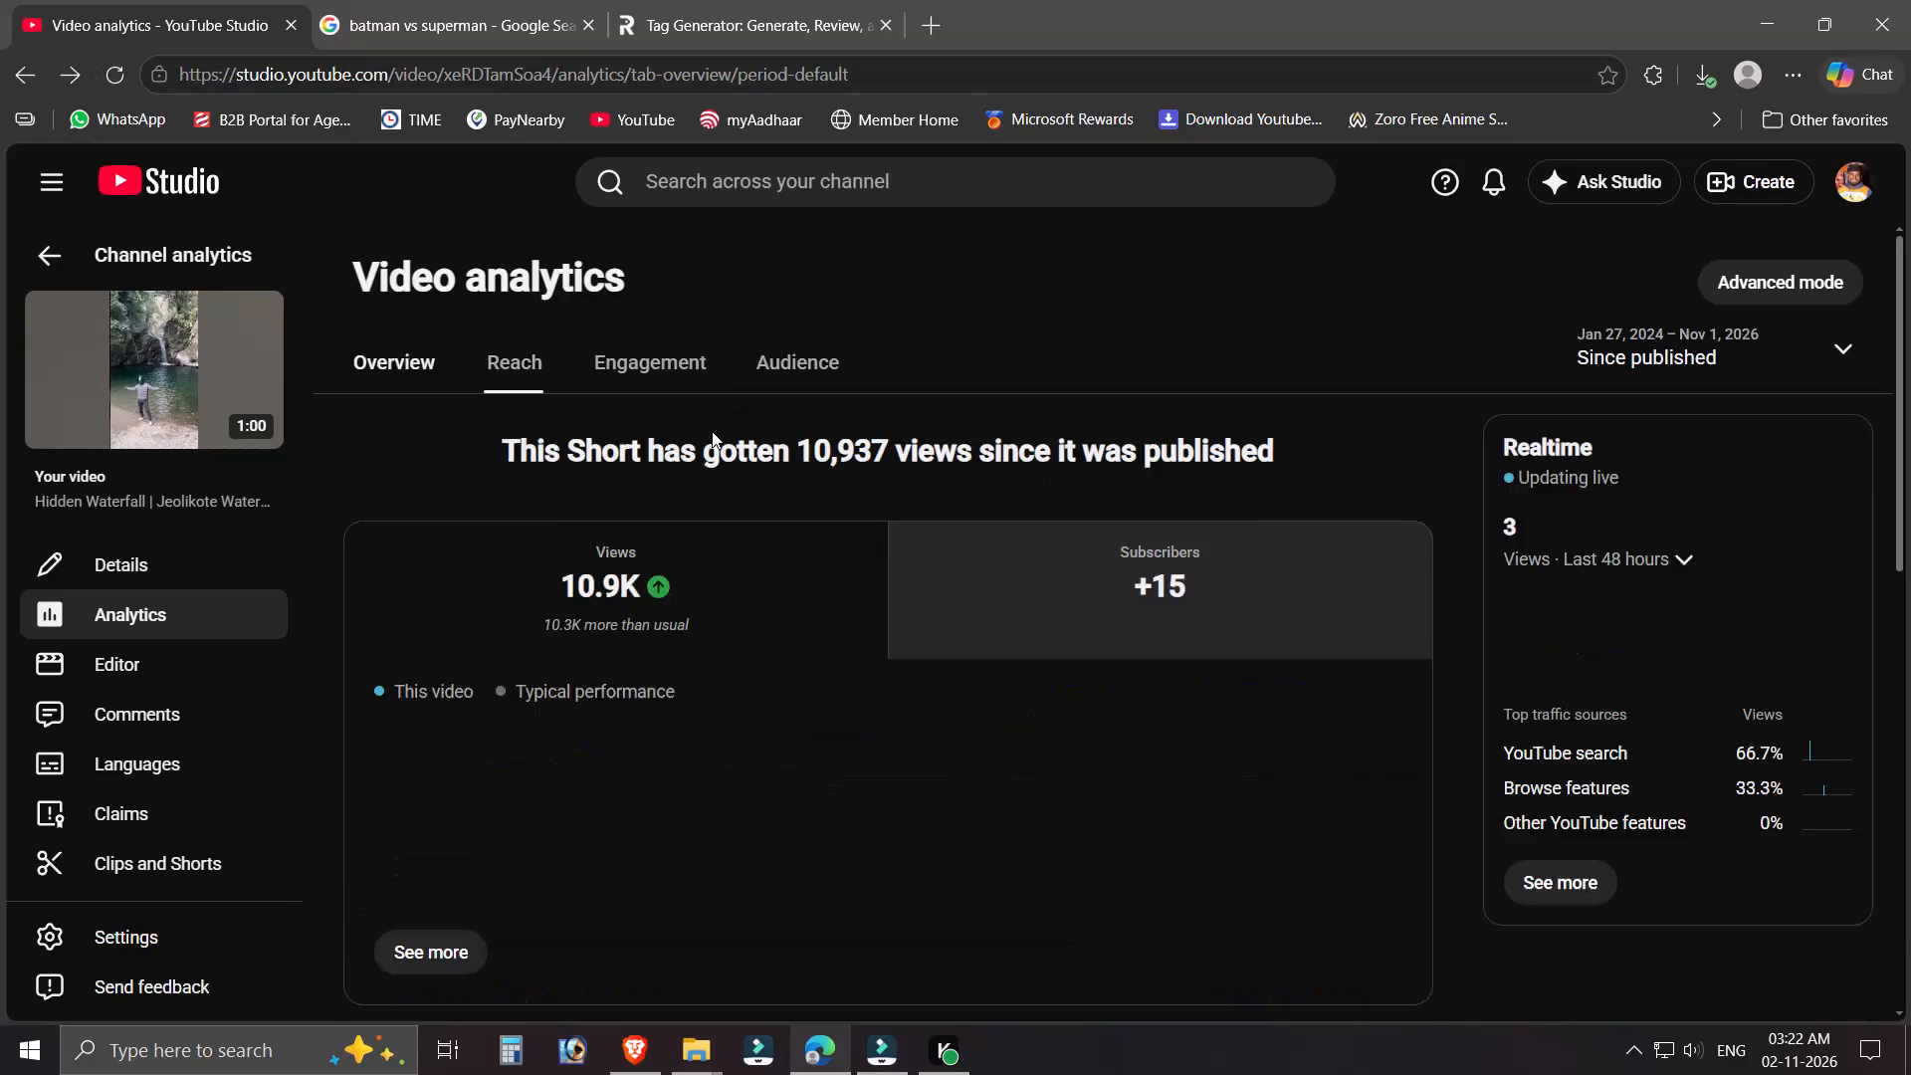
{"action": "scroll", "coordinate": [812, 505], "scroll_direction": "down", "scroll_amount": 1}
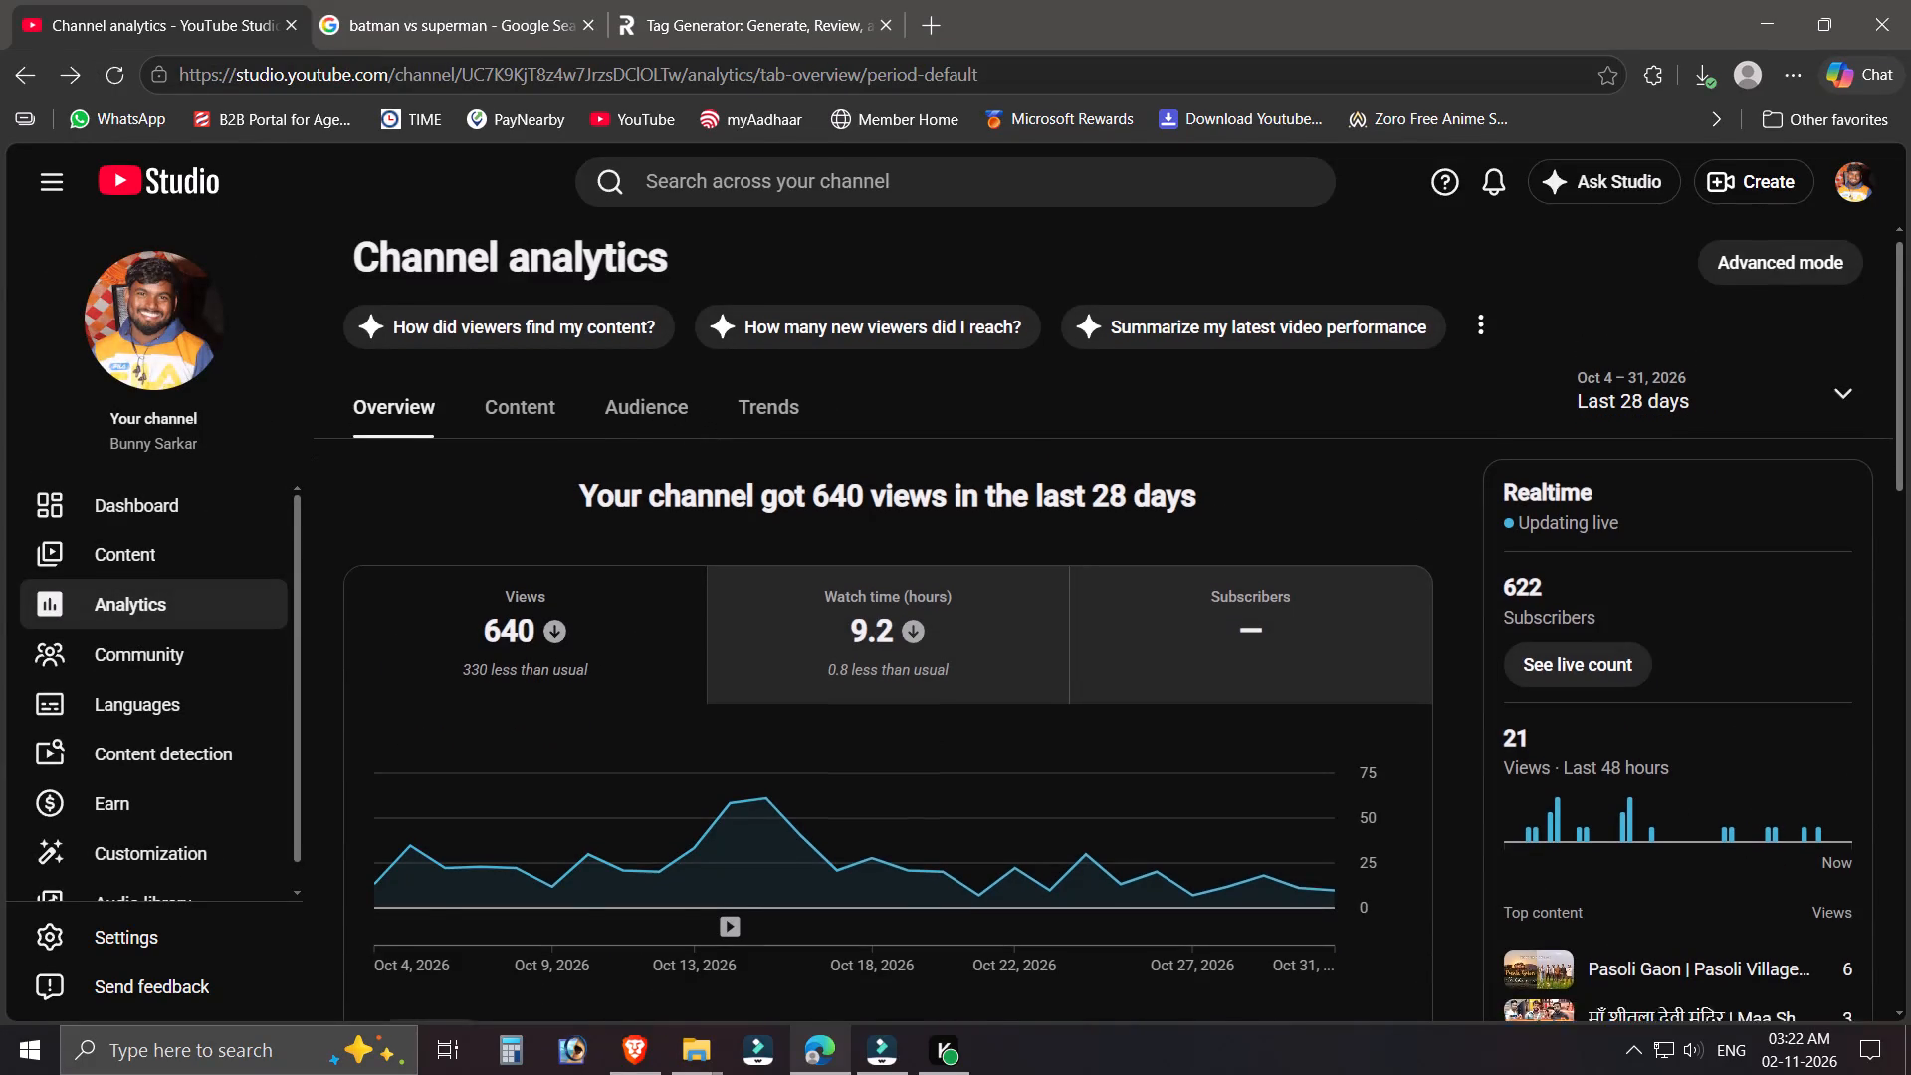
{"action": "scroll", "coordinate": [528, 430], "scroll_direction": "down", "scroll_amount": 4}
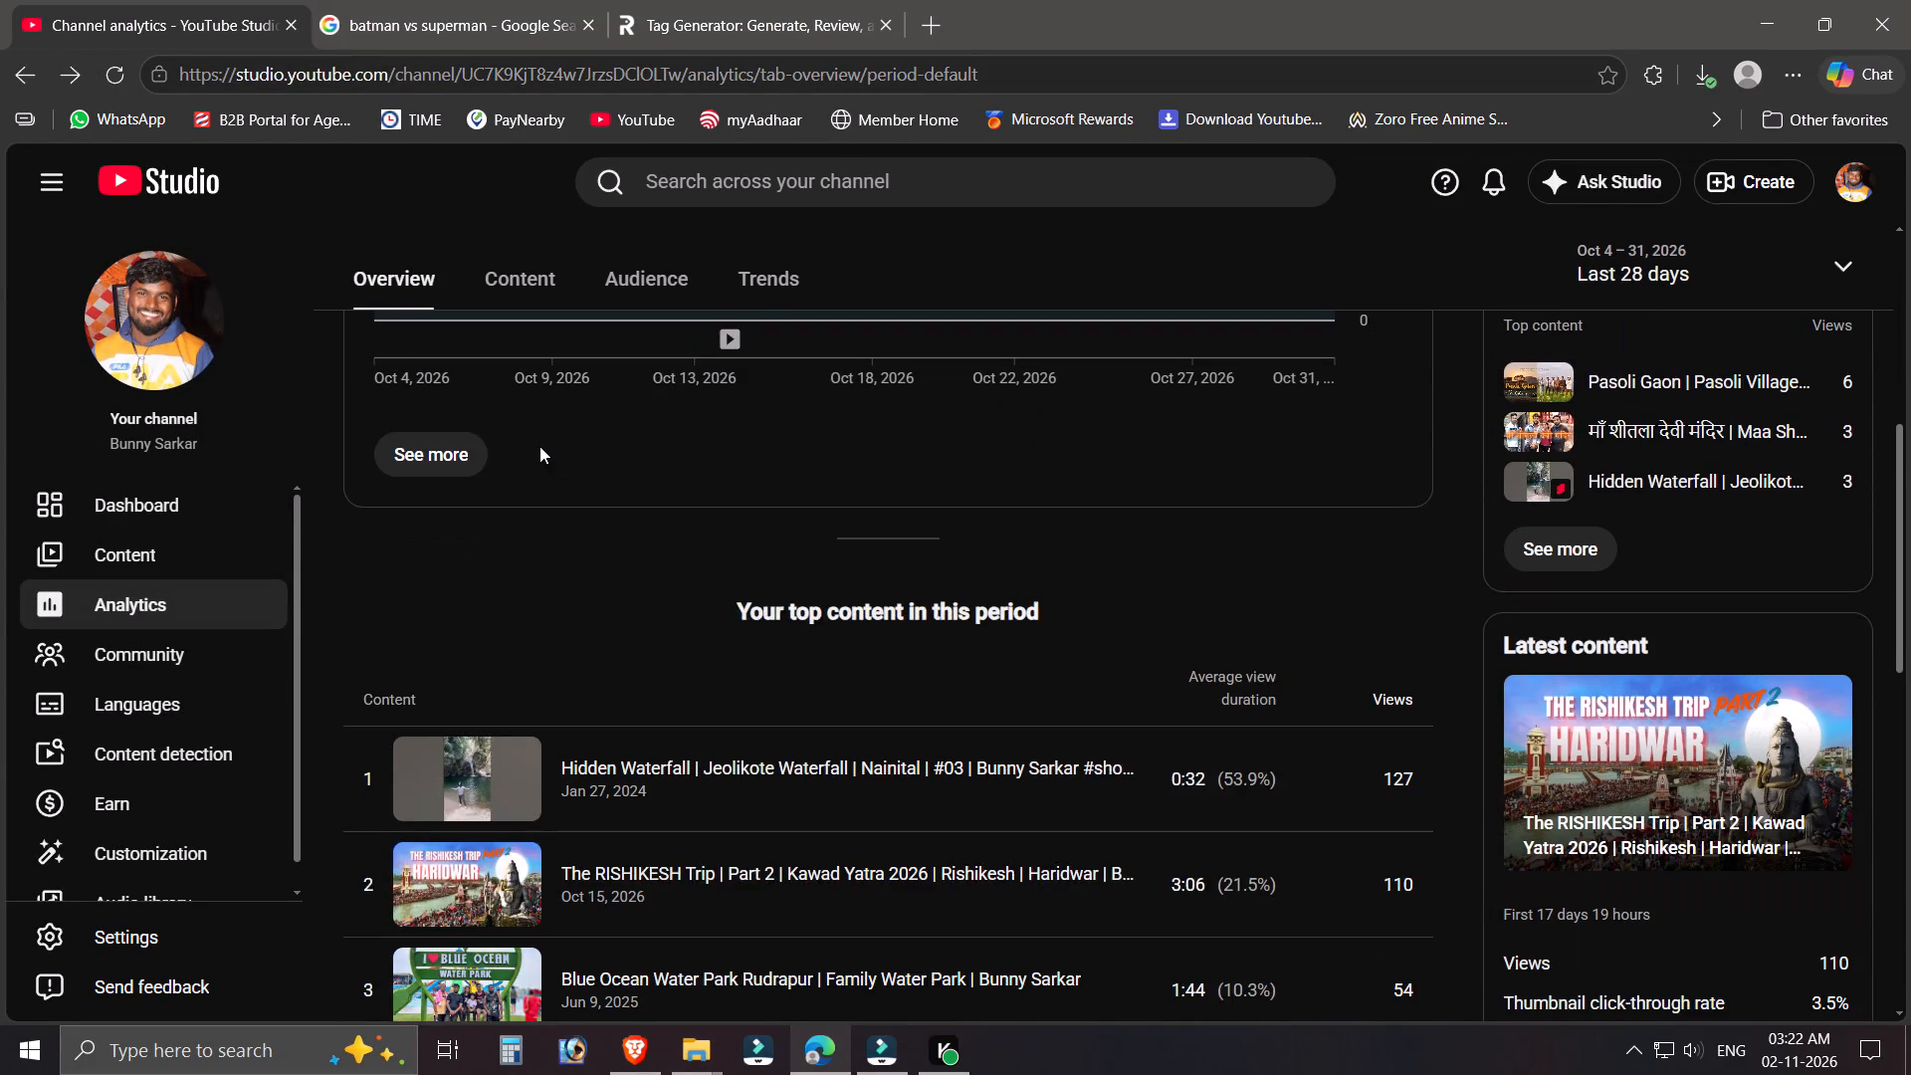
{"action": "scroll", "coordinate": [539, 446], "scroll_direction": "down", "scroll_amount": 2}
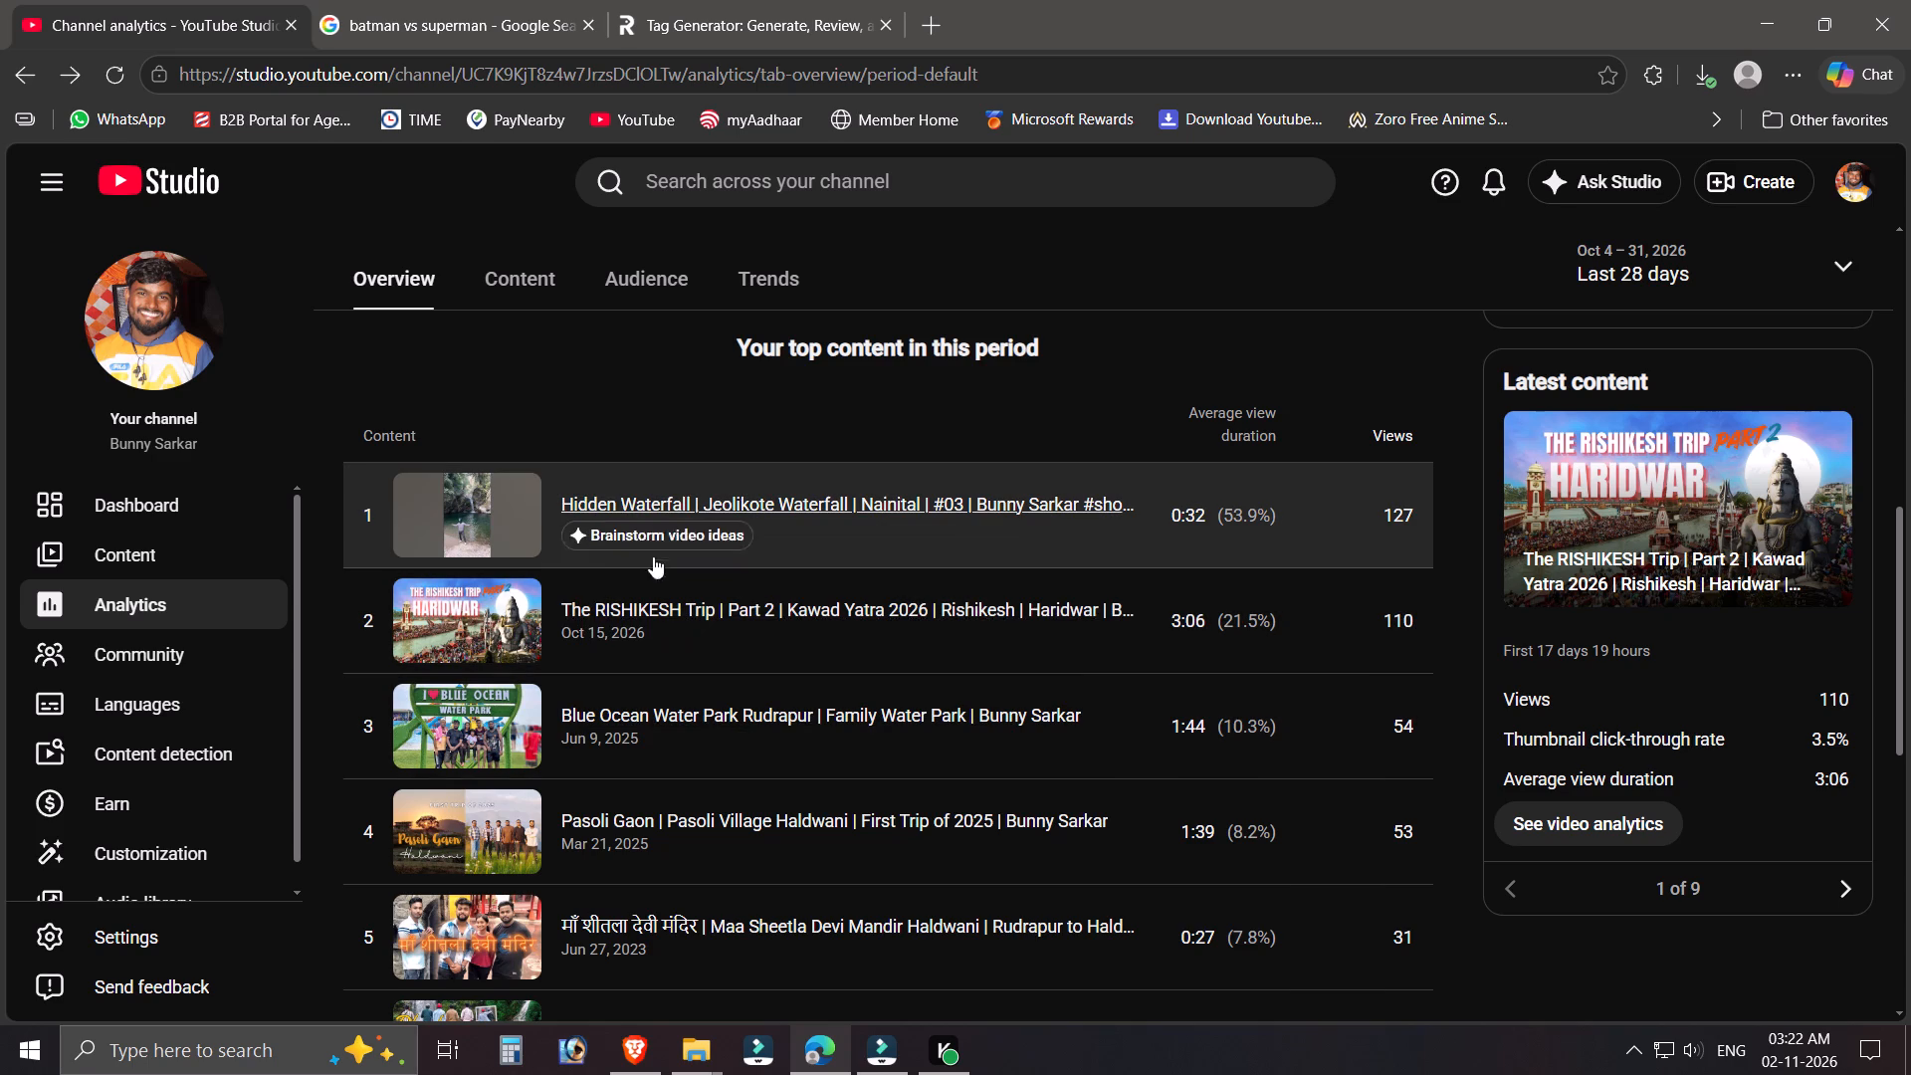
{"action": "left_click", "coordinate": [634, 541]}
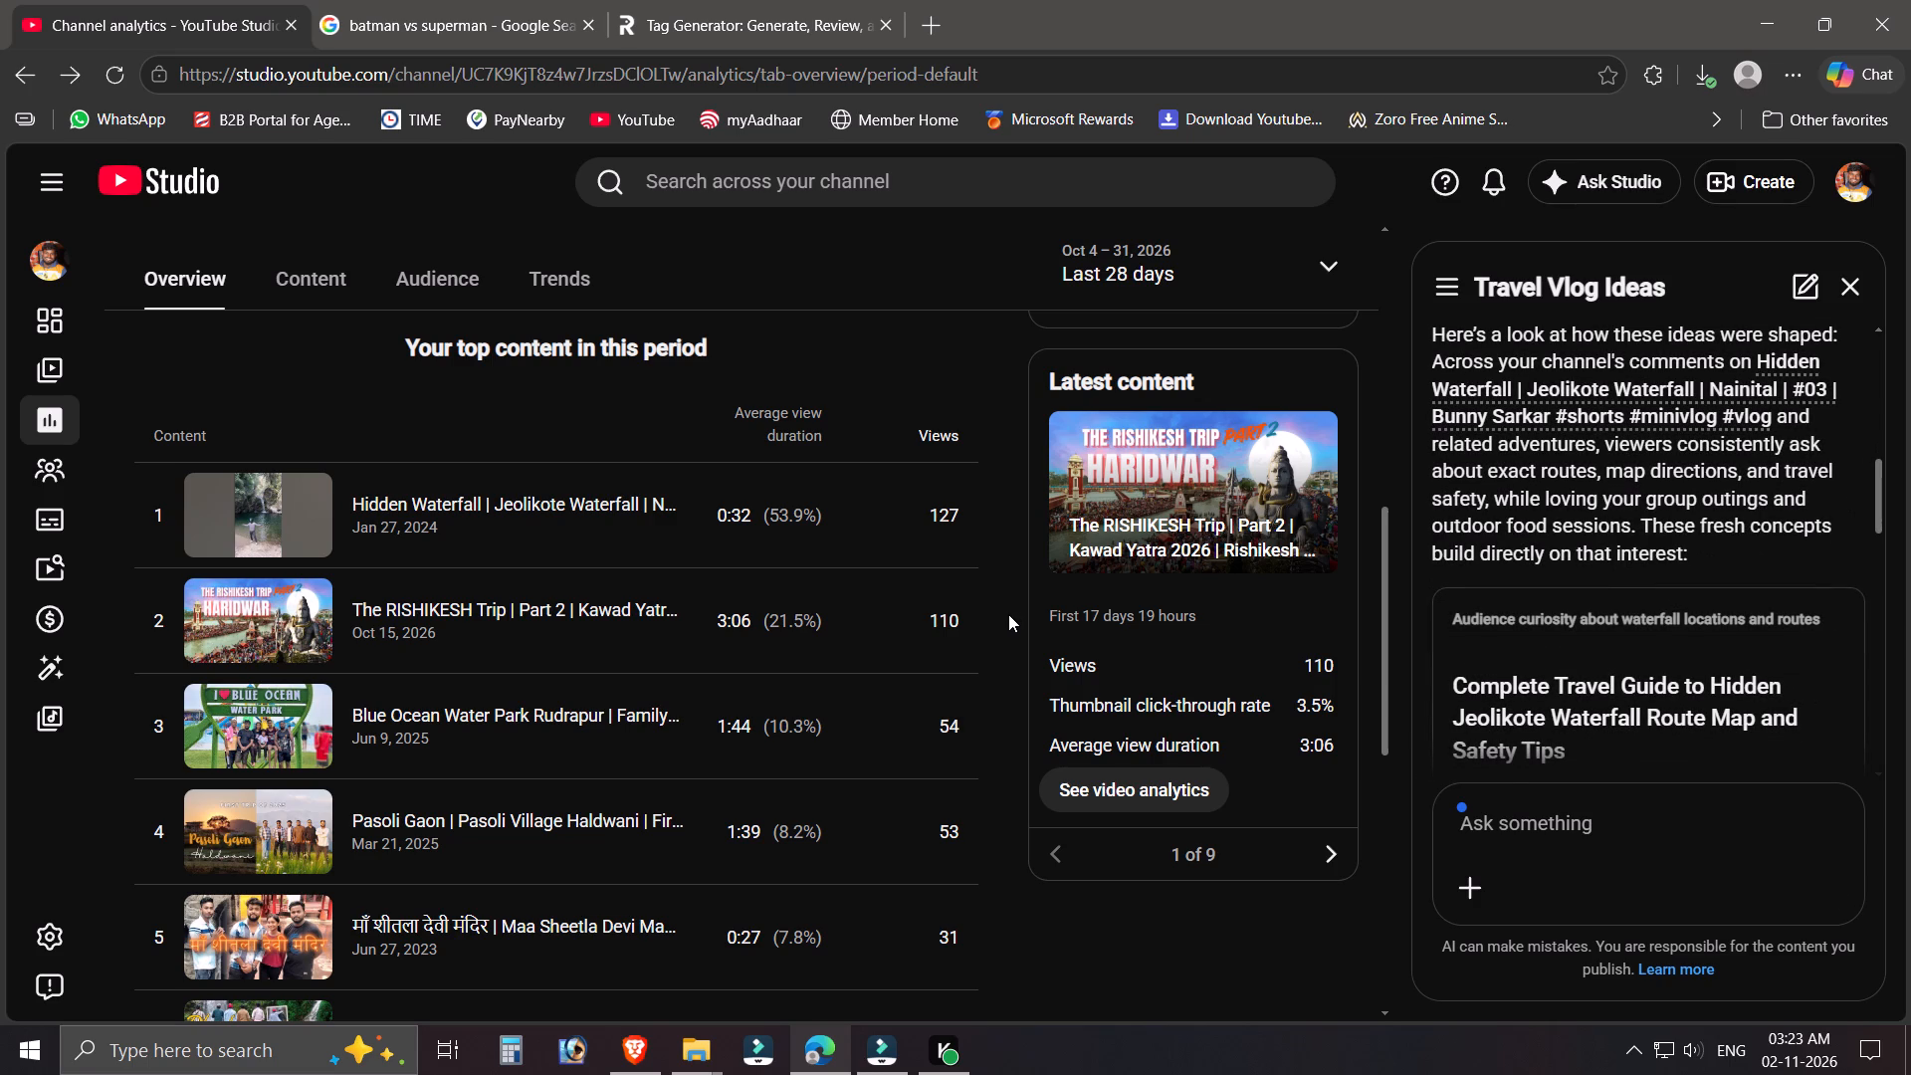
Read through the suggested travel vlog ideas, including their descriptions and the likelihood of viewer interest for each.
{"action": "scroll", "coordinate": [1787, 667], "scroll_direction": "down", "scroll_amount": 1}
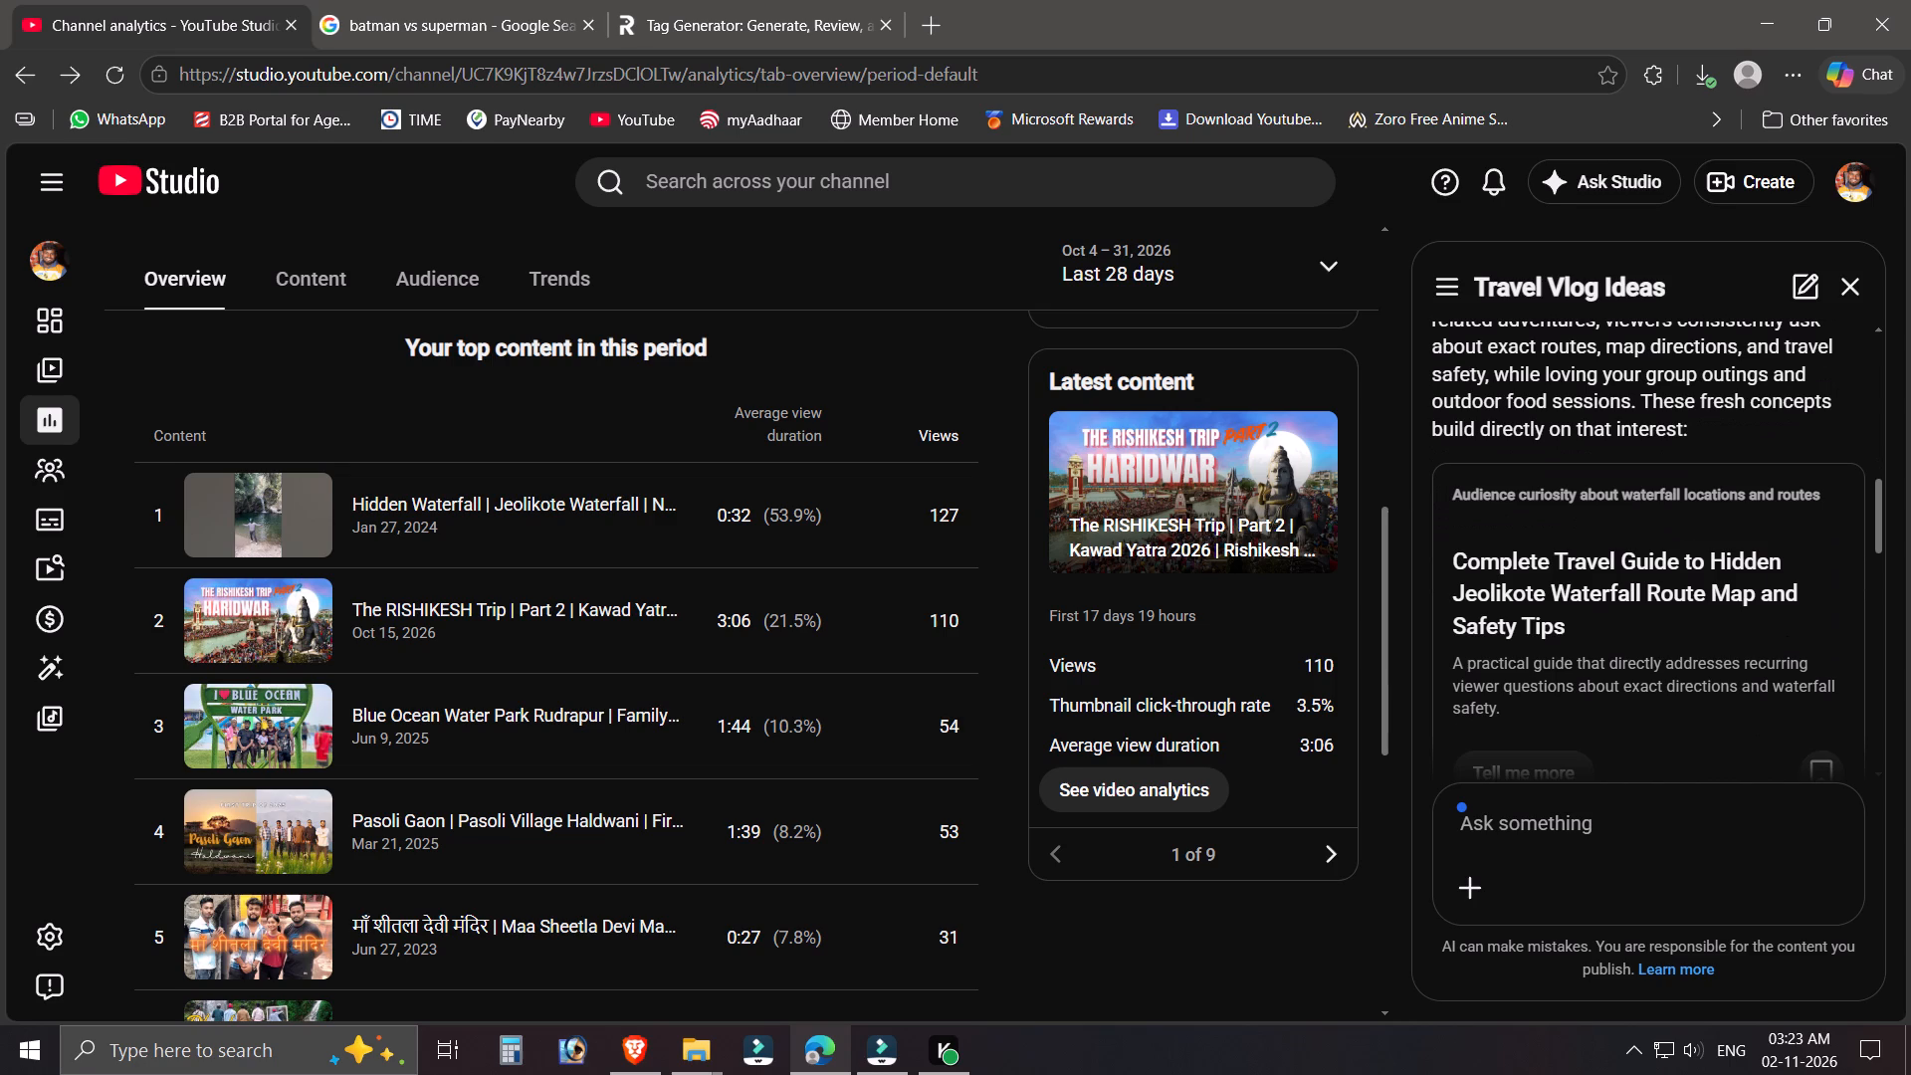
{"action": "scroll", "coordinate": [1785, 667], "scroll_direction": "down", "scroll_amount": 3}
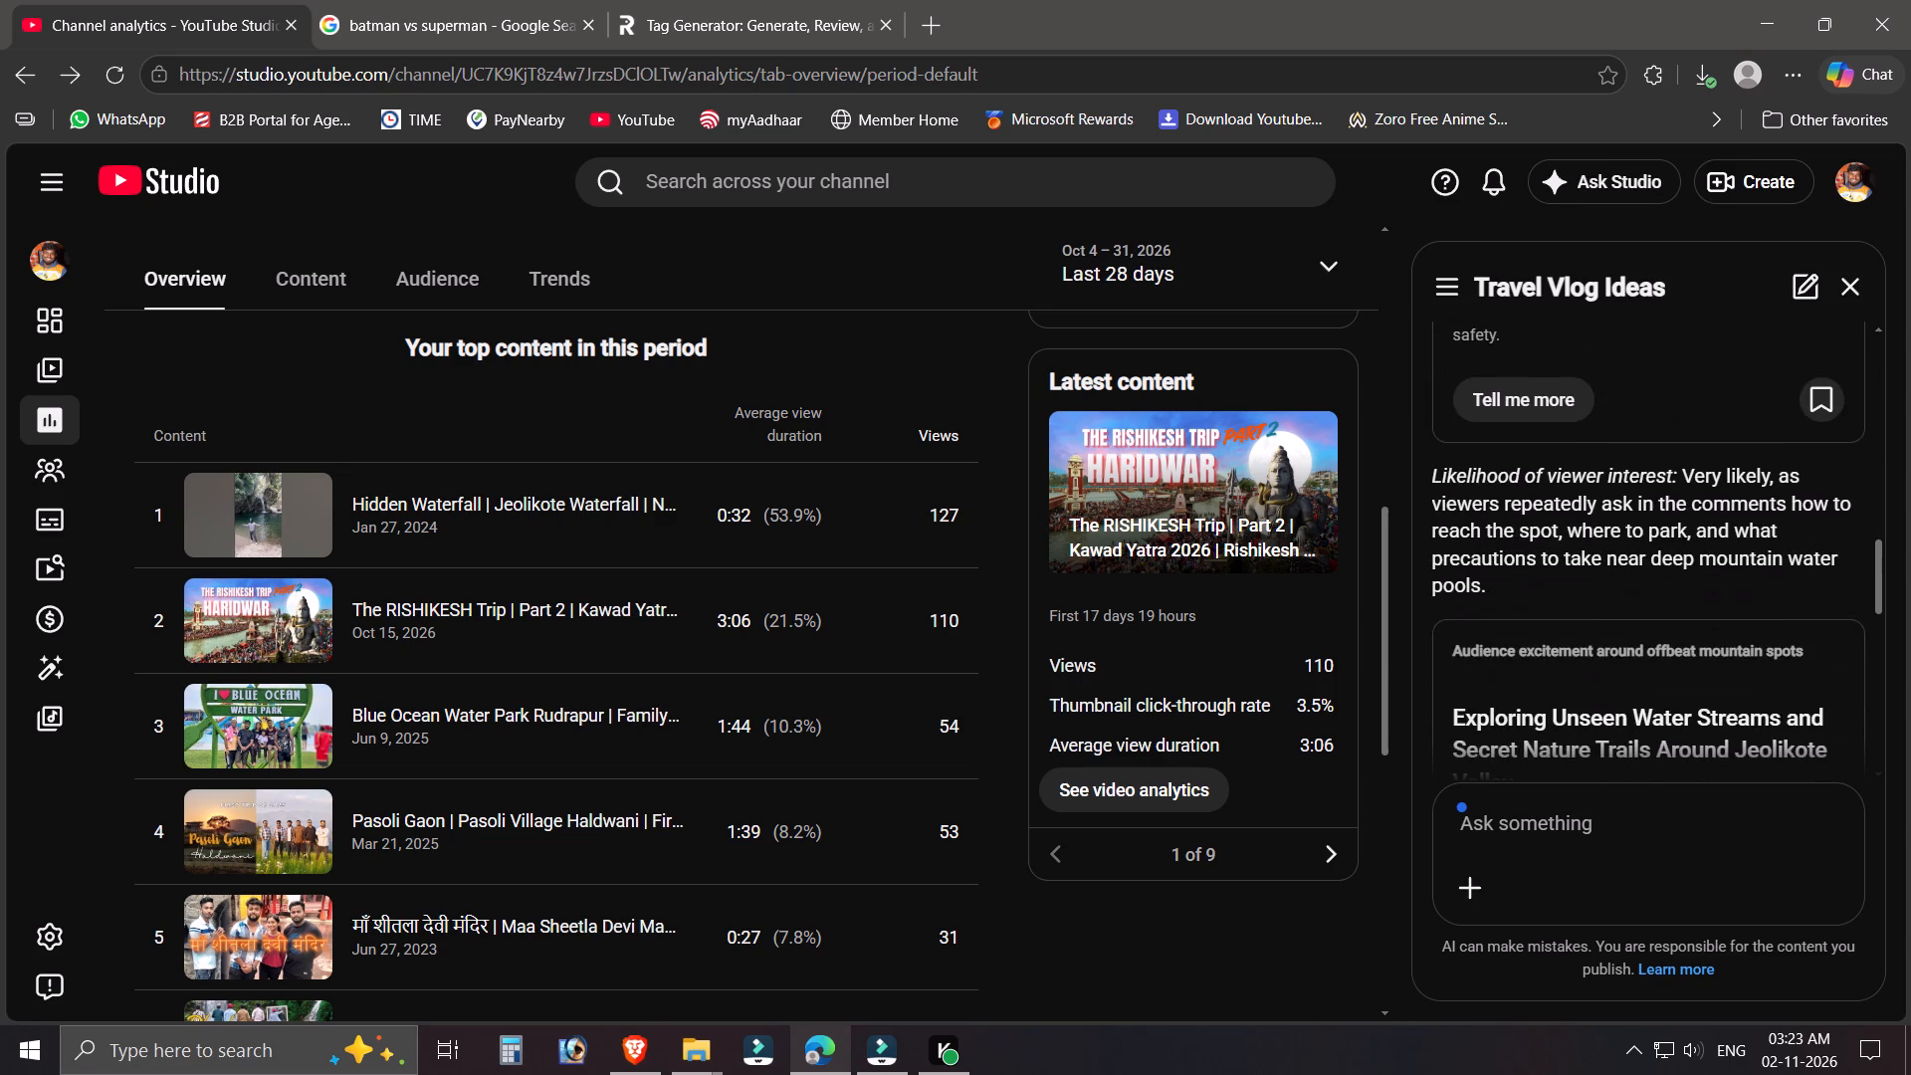
{"action": "scroll", "coordinate": [1780, 670], "scroll_direction": "up", "scroll_amount": 5}
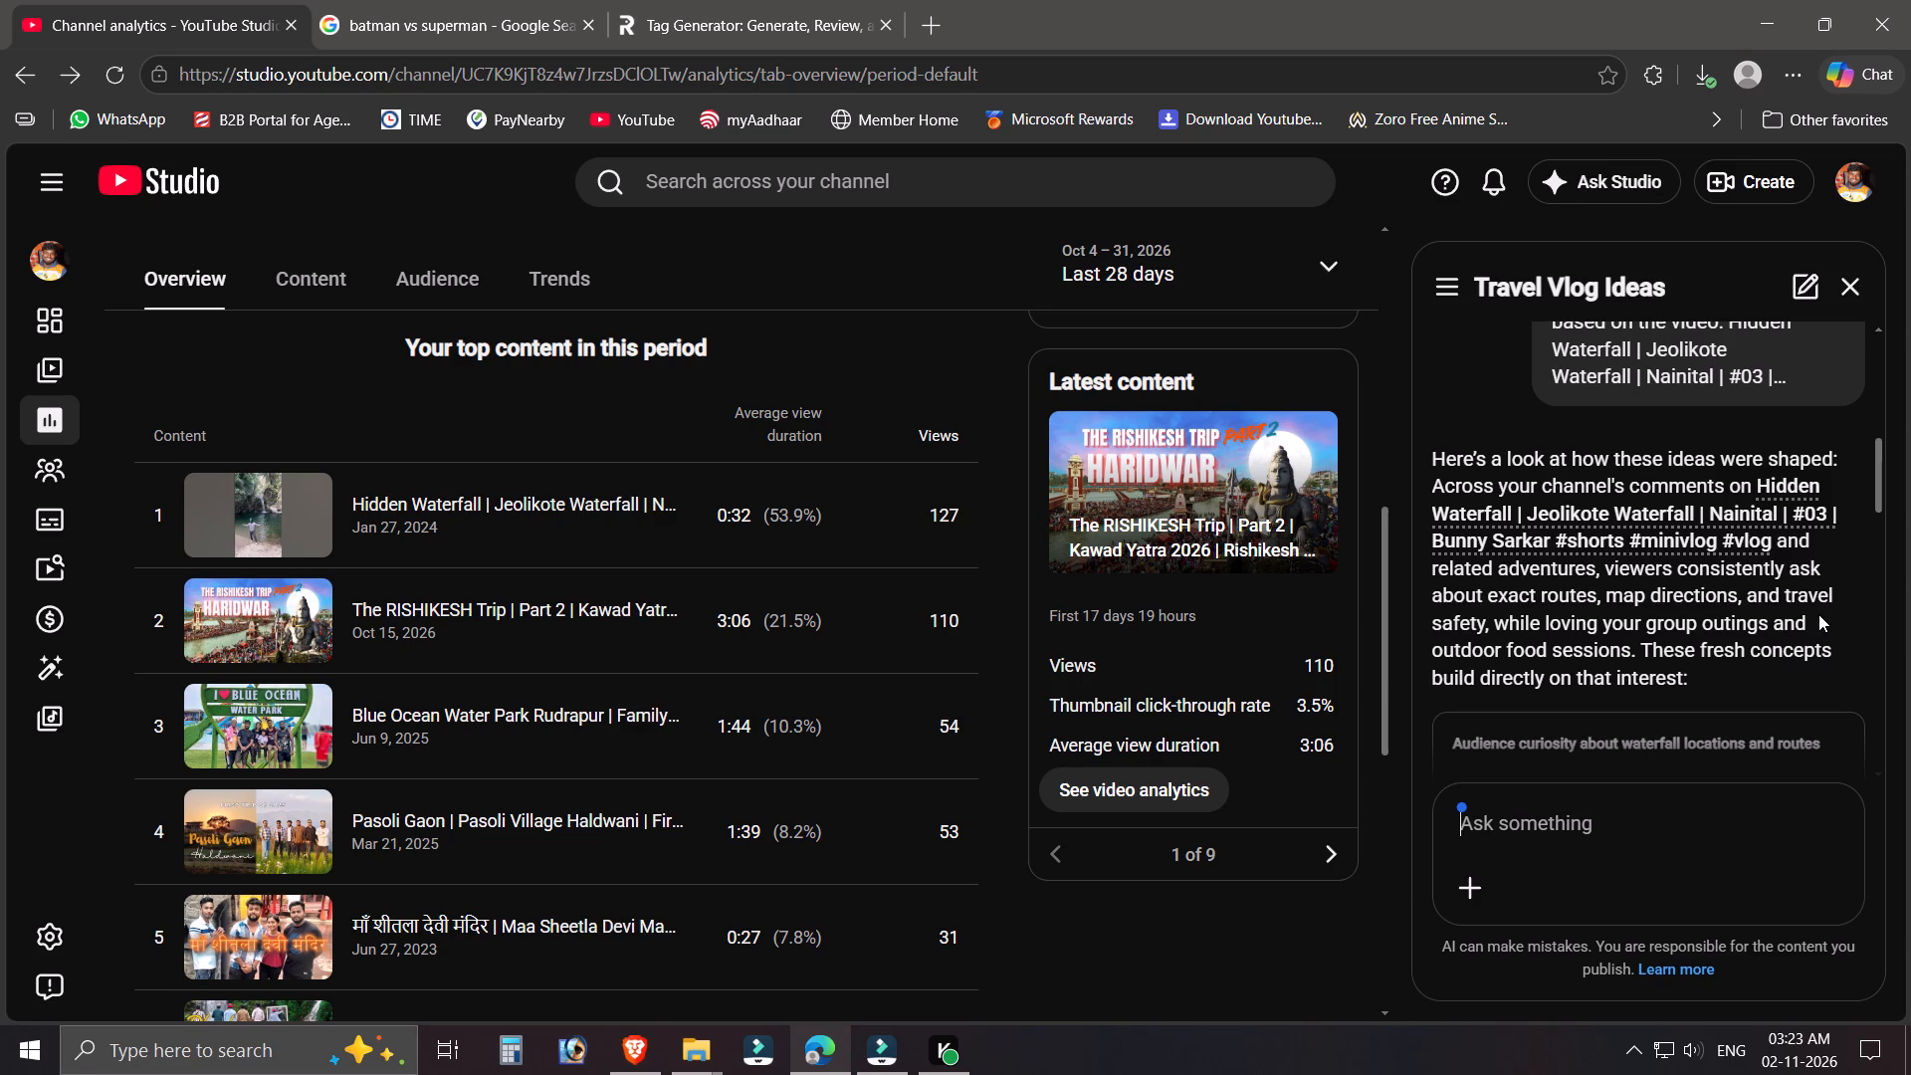
{"action": "scroll", "coordinate": [1818, 614], "scroll_direction": "down", "scroll_amount": 4}
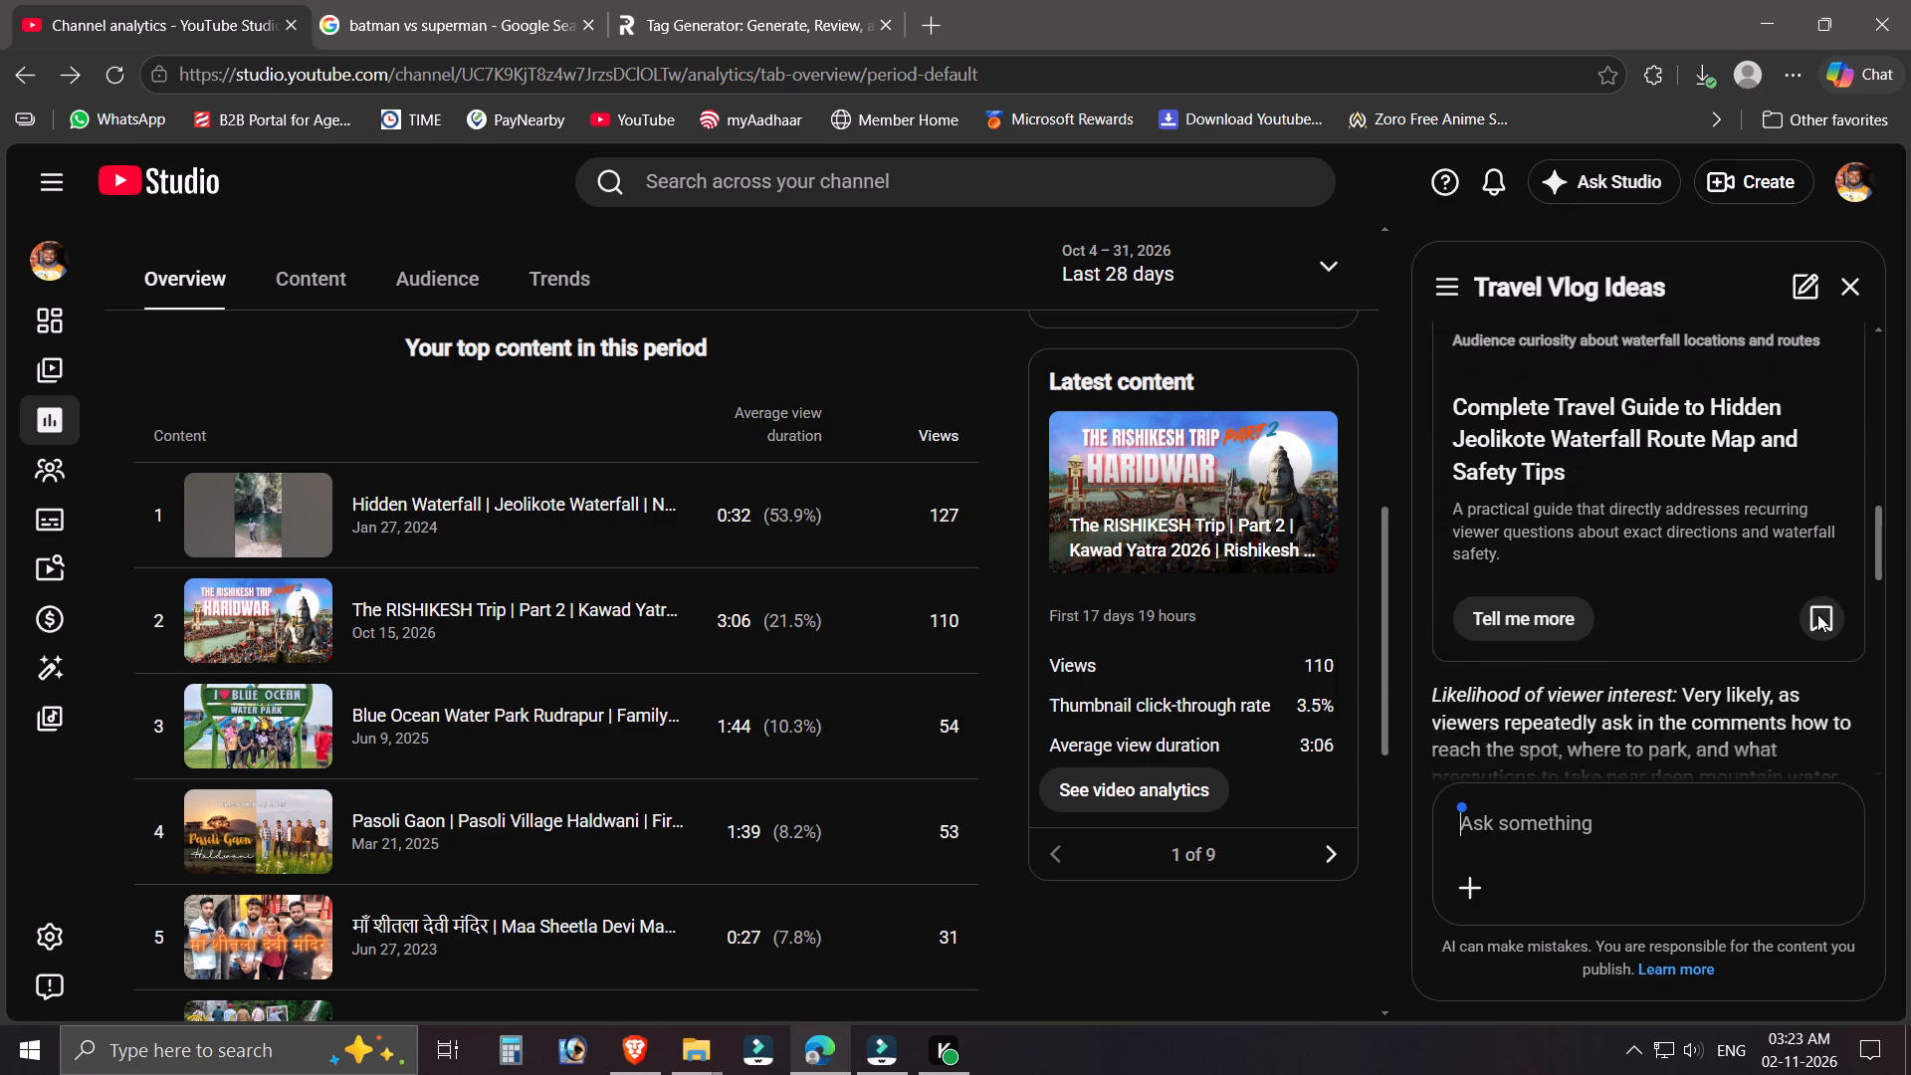
{"action": "scroll", "coordinate": [1817, 614], "scroll_direction": "down", "scroll_amount": 2}
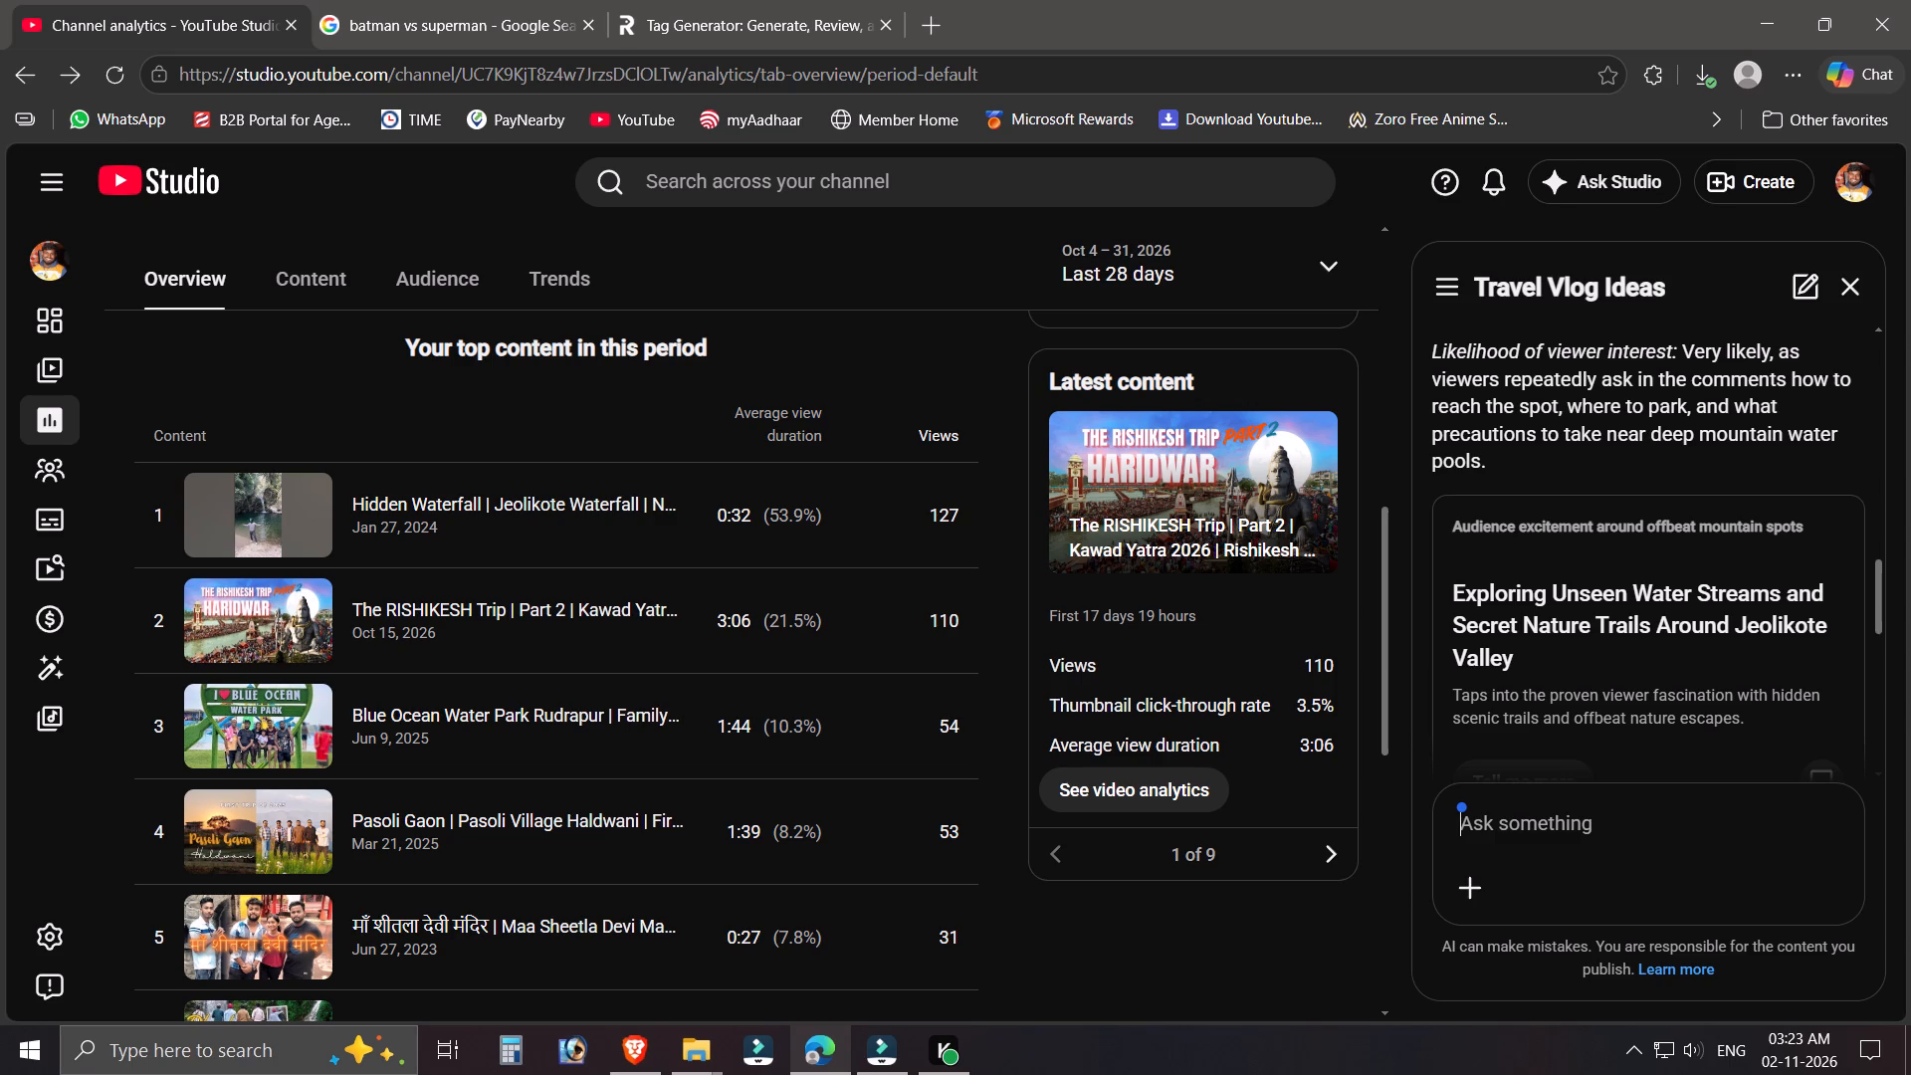
{"action": "scroll", "coordinate": [1755, 628], "scroll_direction": "down", "scroll_amount": 1}
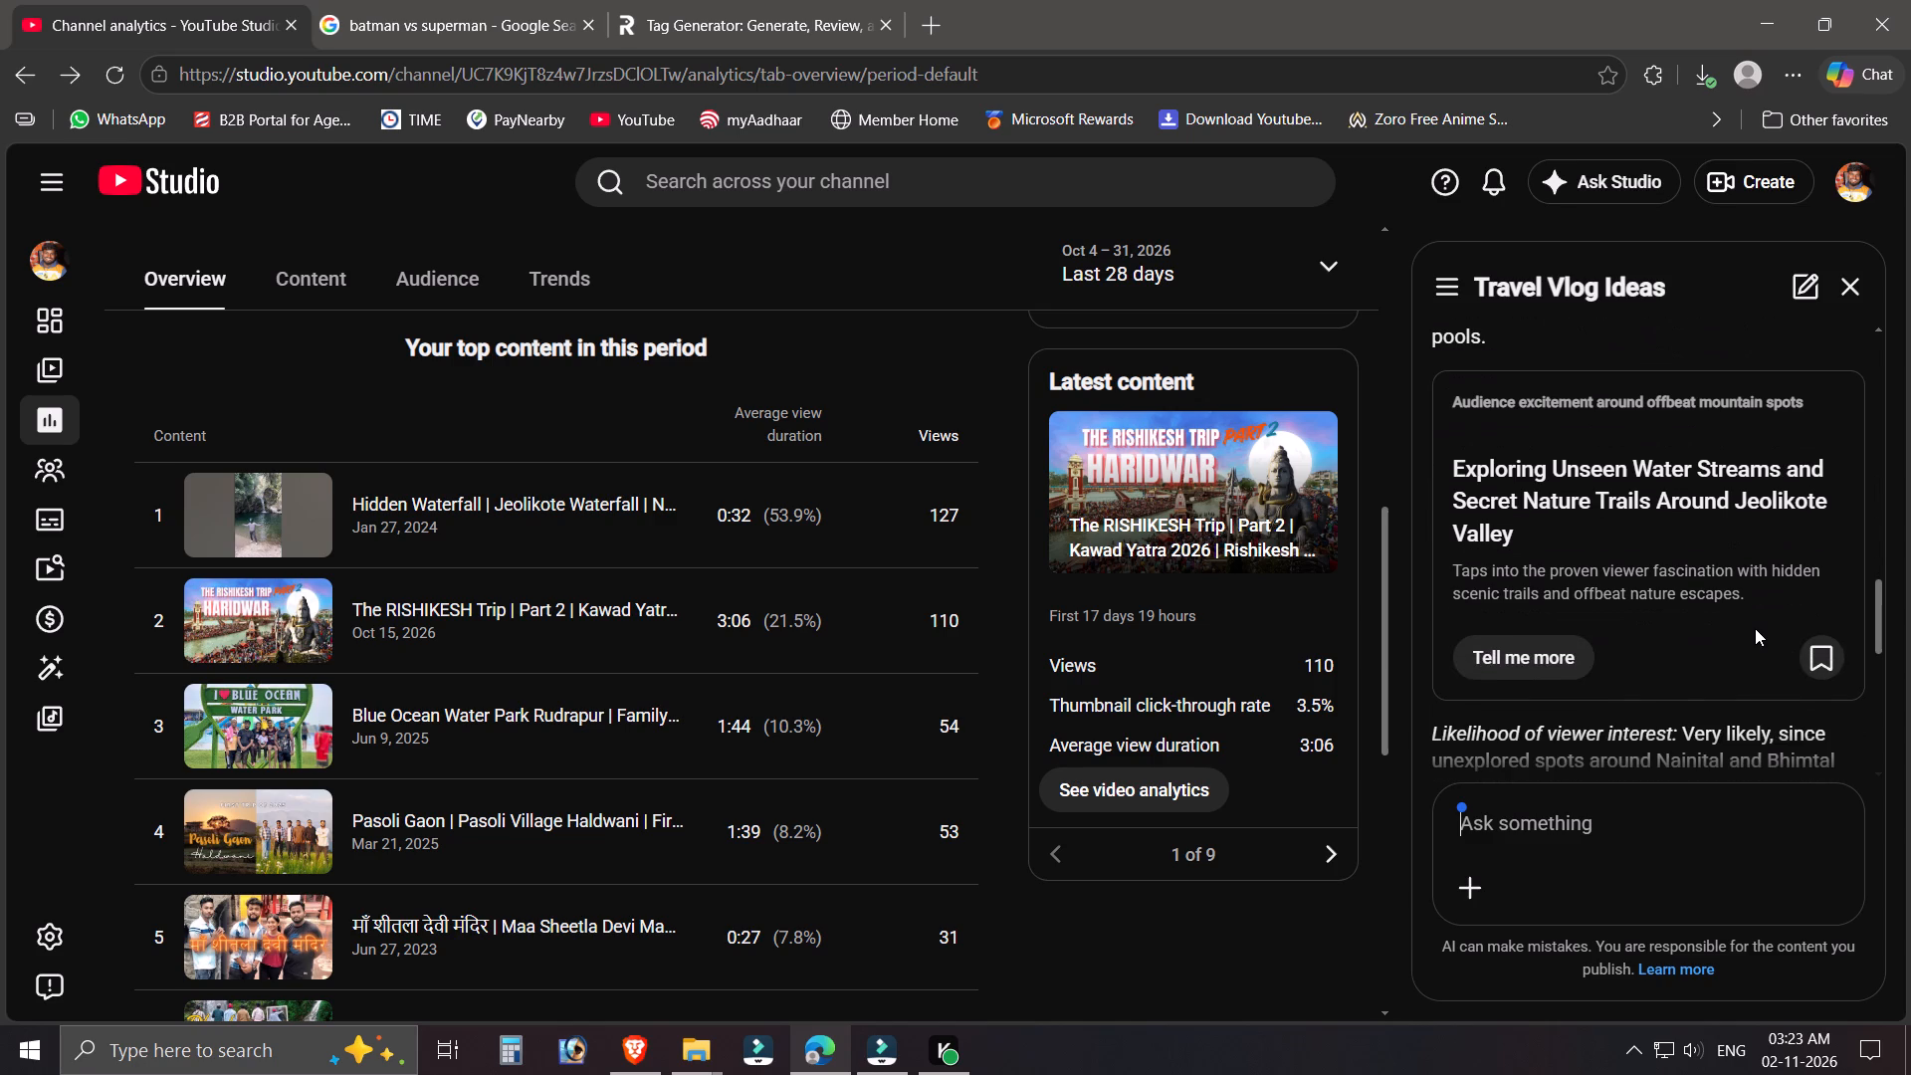
{"action": "scroll", "coordinate": [1755, 628], "scroll_direction": "down", "scroll_amount": 5}
{"action": "scroll", "coordinate": [1755, 628], "scroll_direction": "up", "scroll_amount": 1}
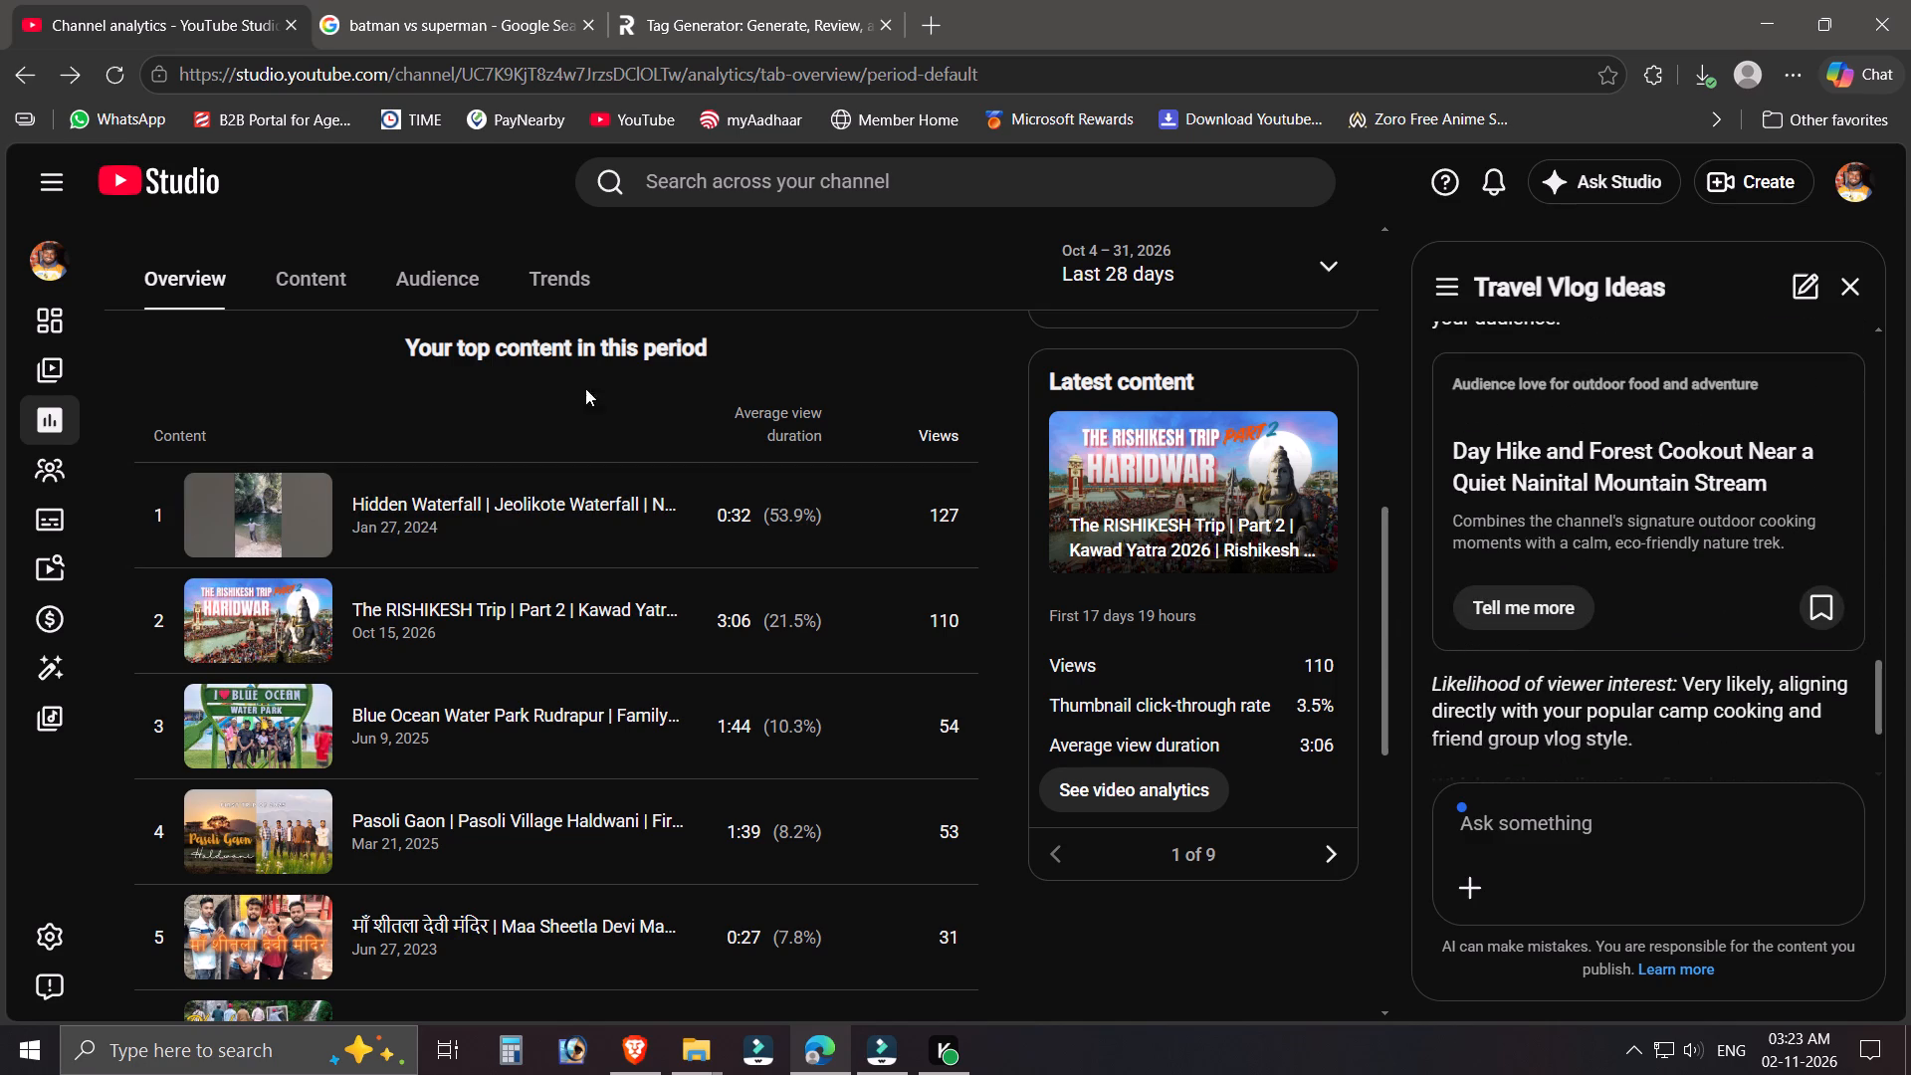
Open the channel dashboard and look over its cards, from latest video performance down to the latest post and recent subscribers.
{"action": "left_click", "coordinate": [44, 322]}
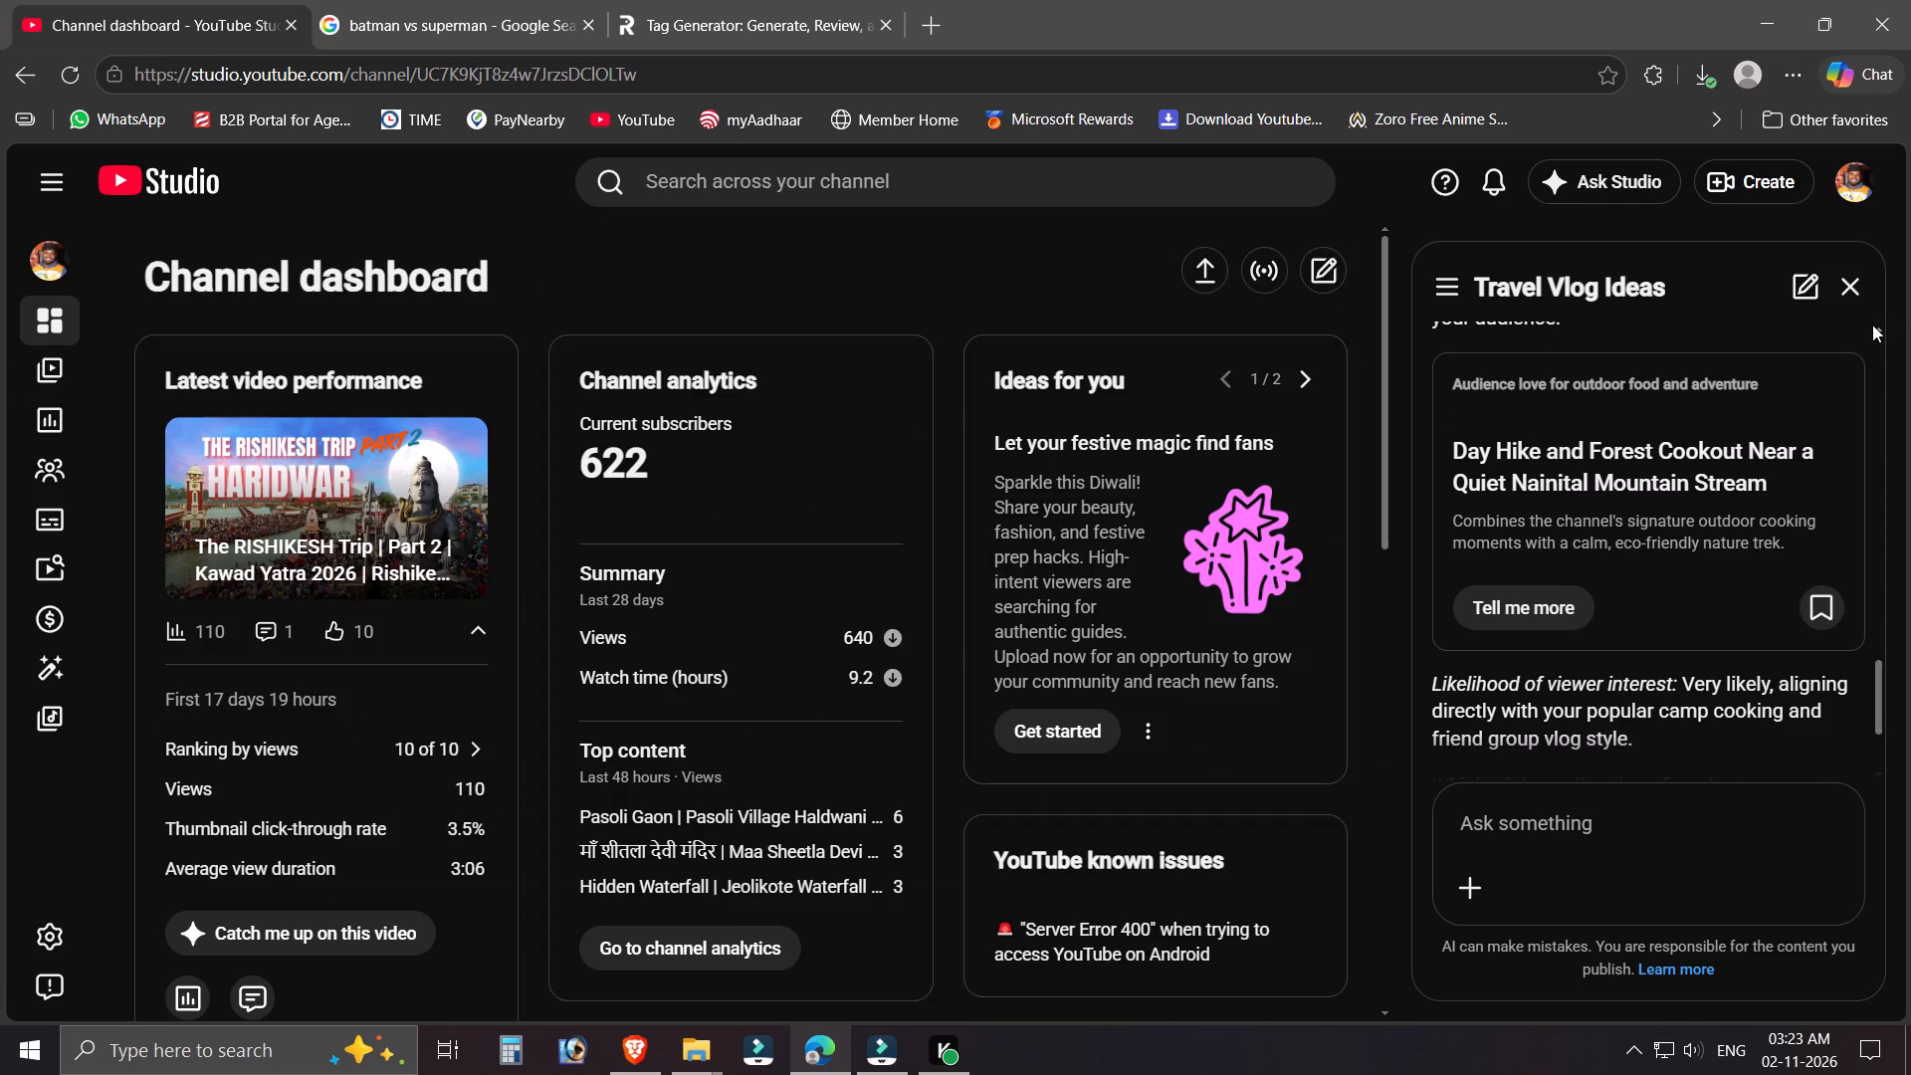
{"action": "scroll", "coordinate": [1303, 676], "scroll_direction": "down", "scroll_amount": 2}
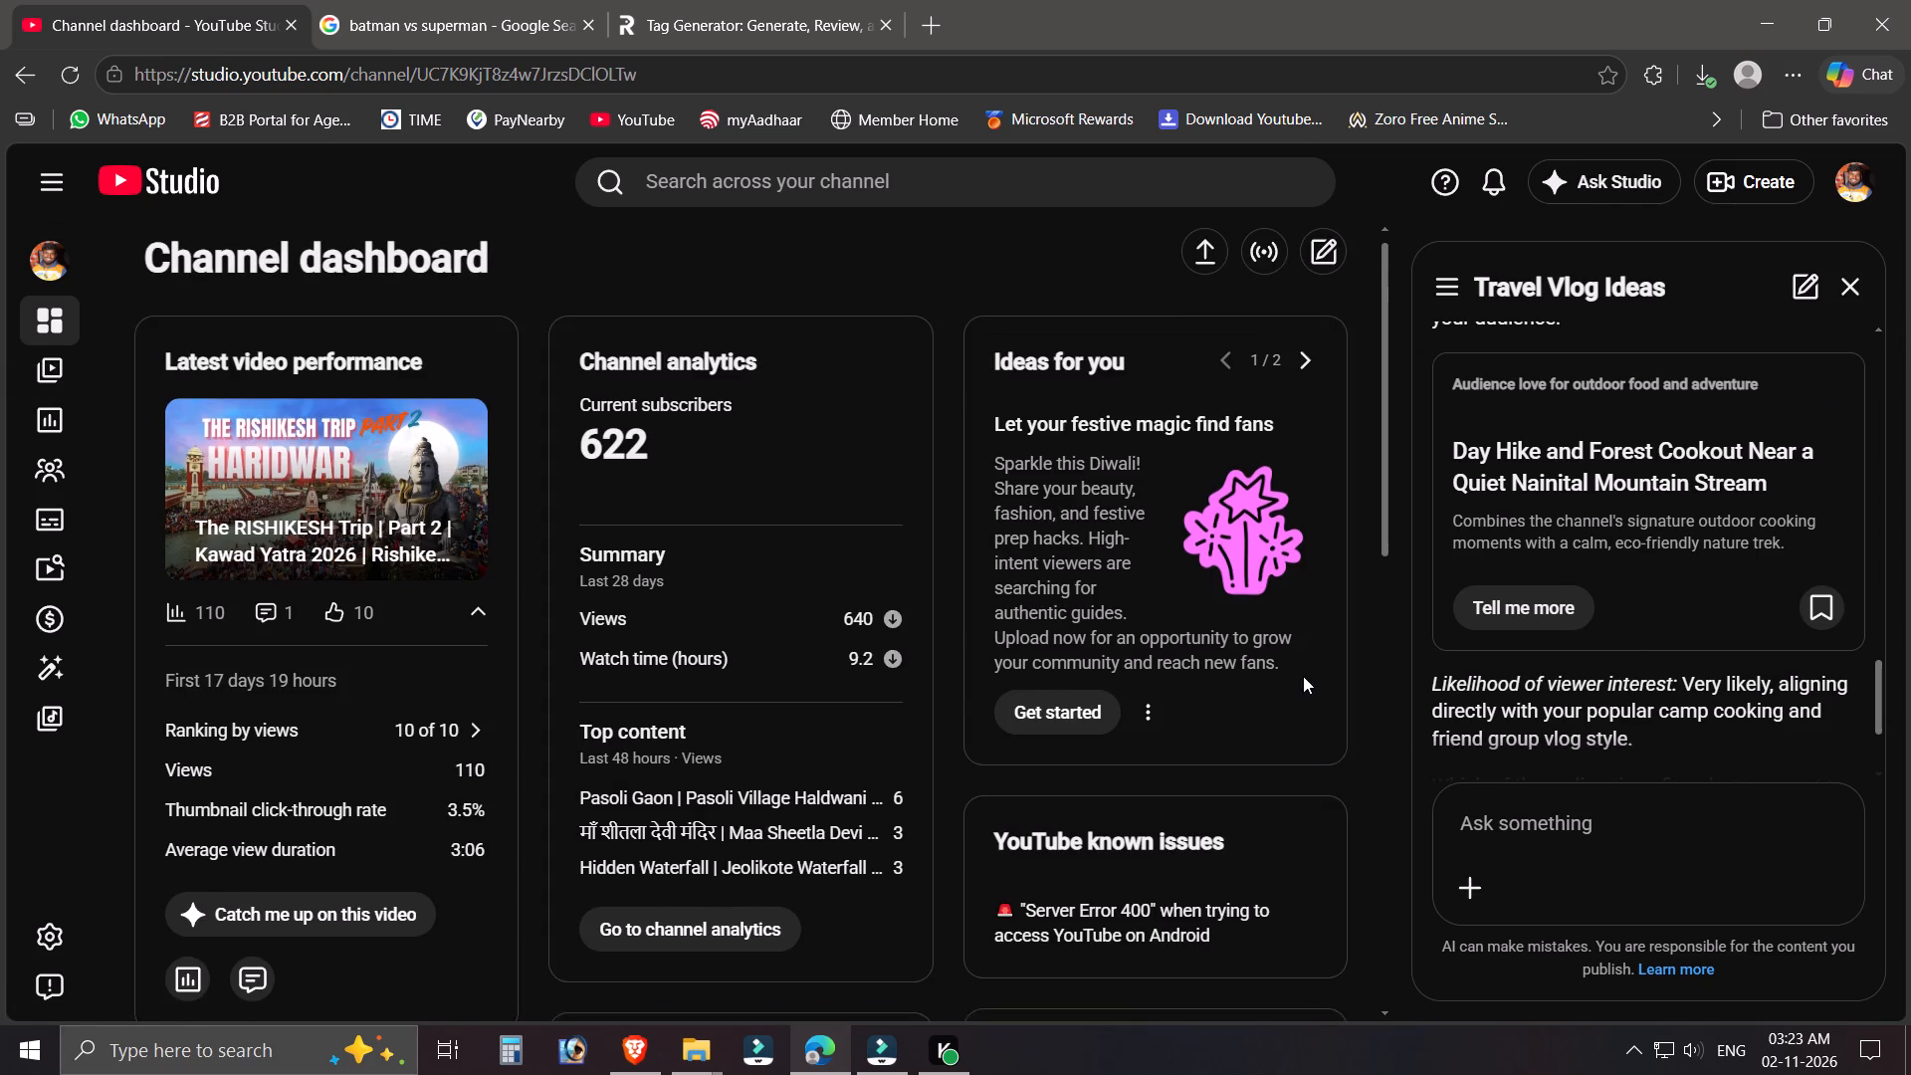
{"action": "scroll", "coordinate": [1307, 676], "scroll_direction": "down", "scroll_amount": 1}
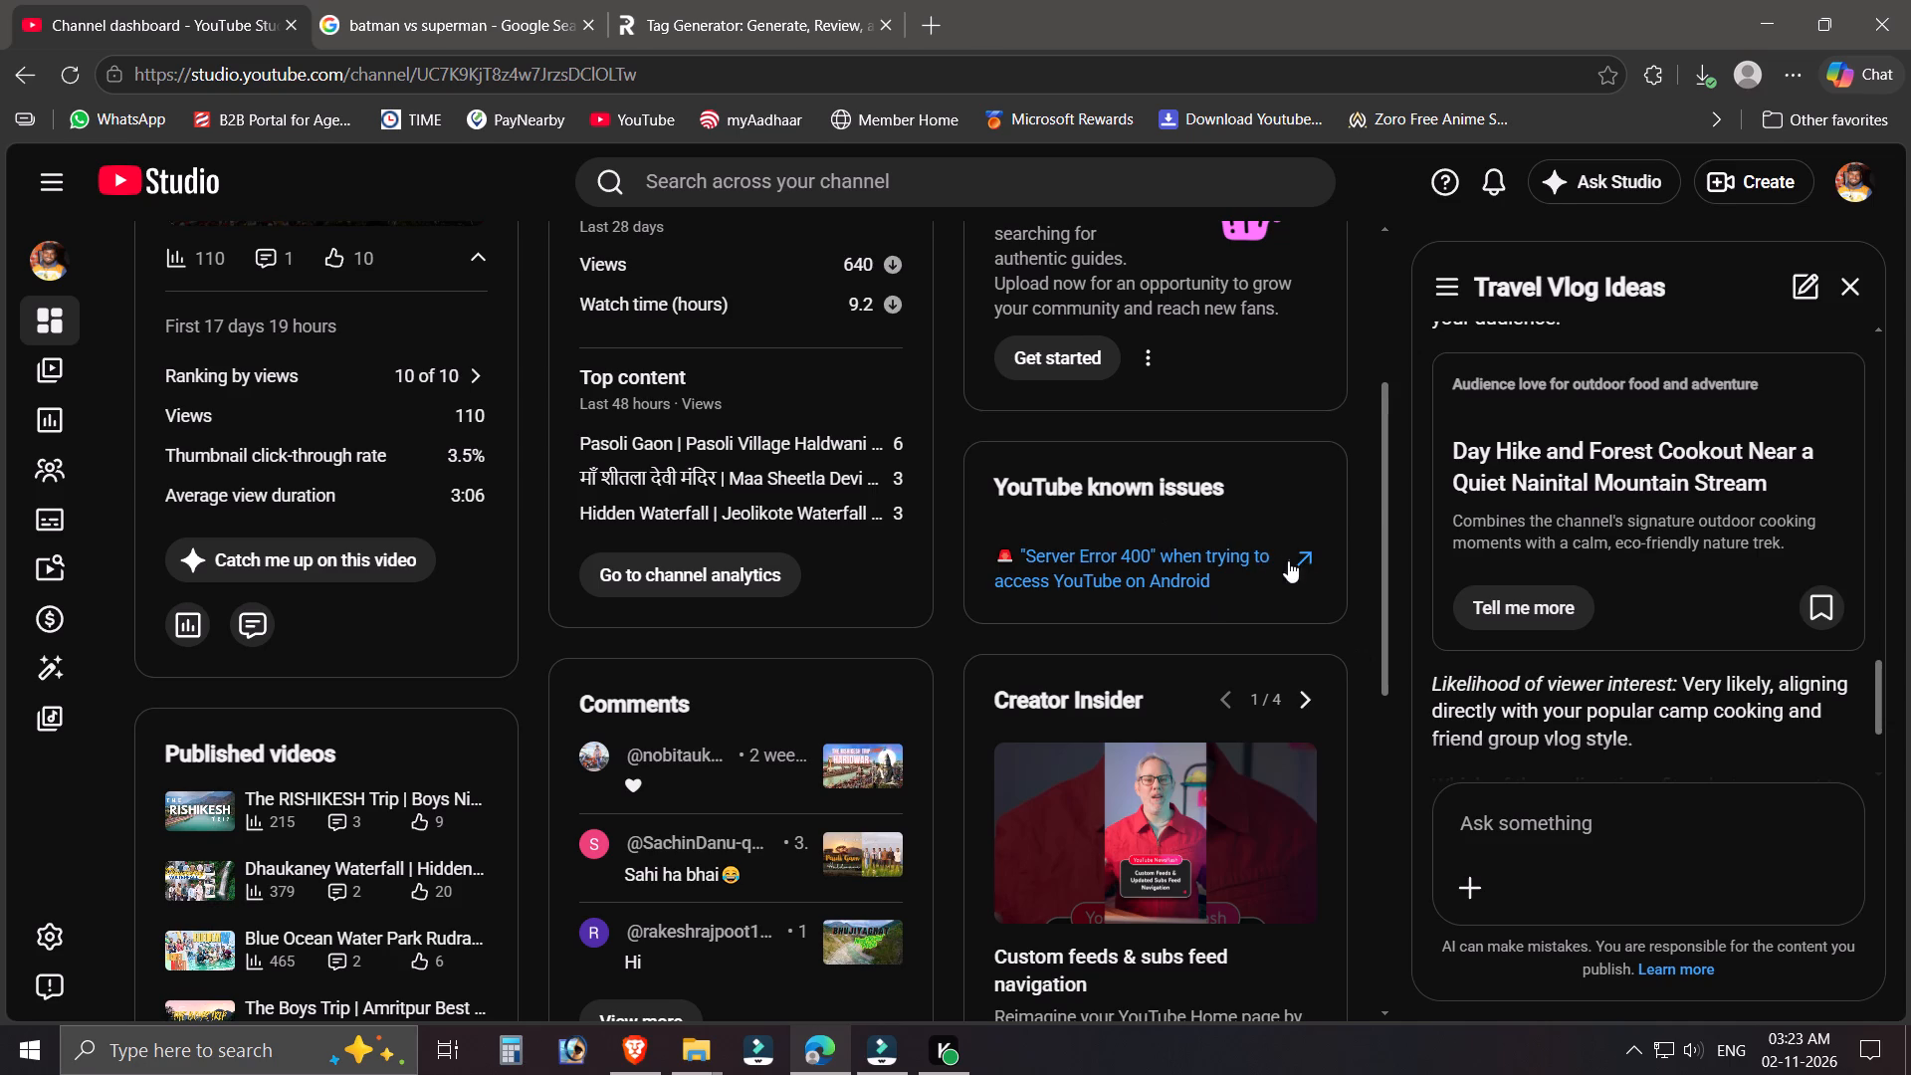
{"action": "scroll", "coordinate": [1296, 595], "scroll_direction": "down", "scroll_amount": 6}
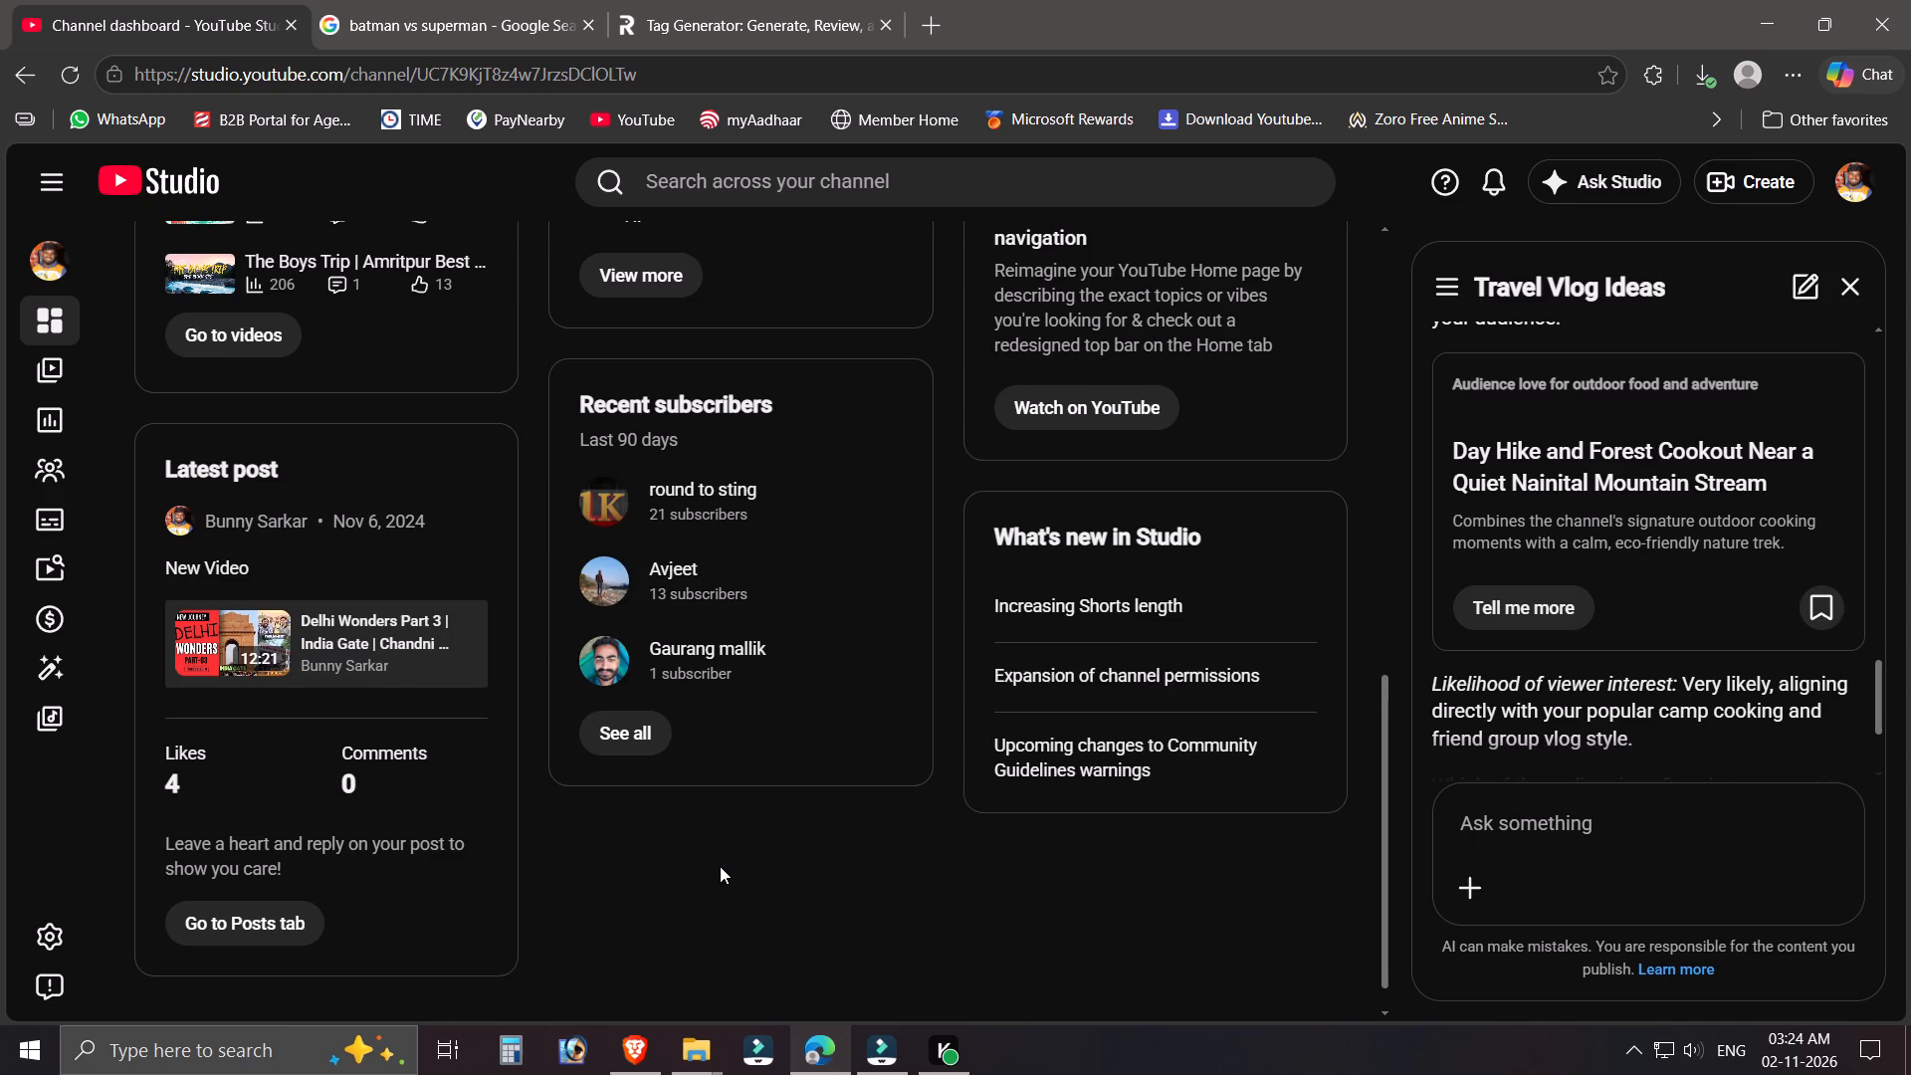
{"action": "scroll", "coordinate": [720, 866], "scroll_direction": "up", "scroll_amount": 5}
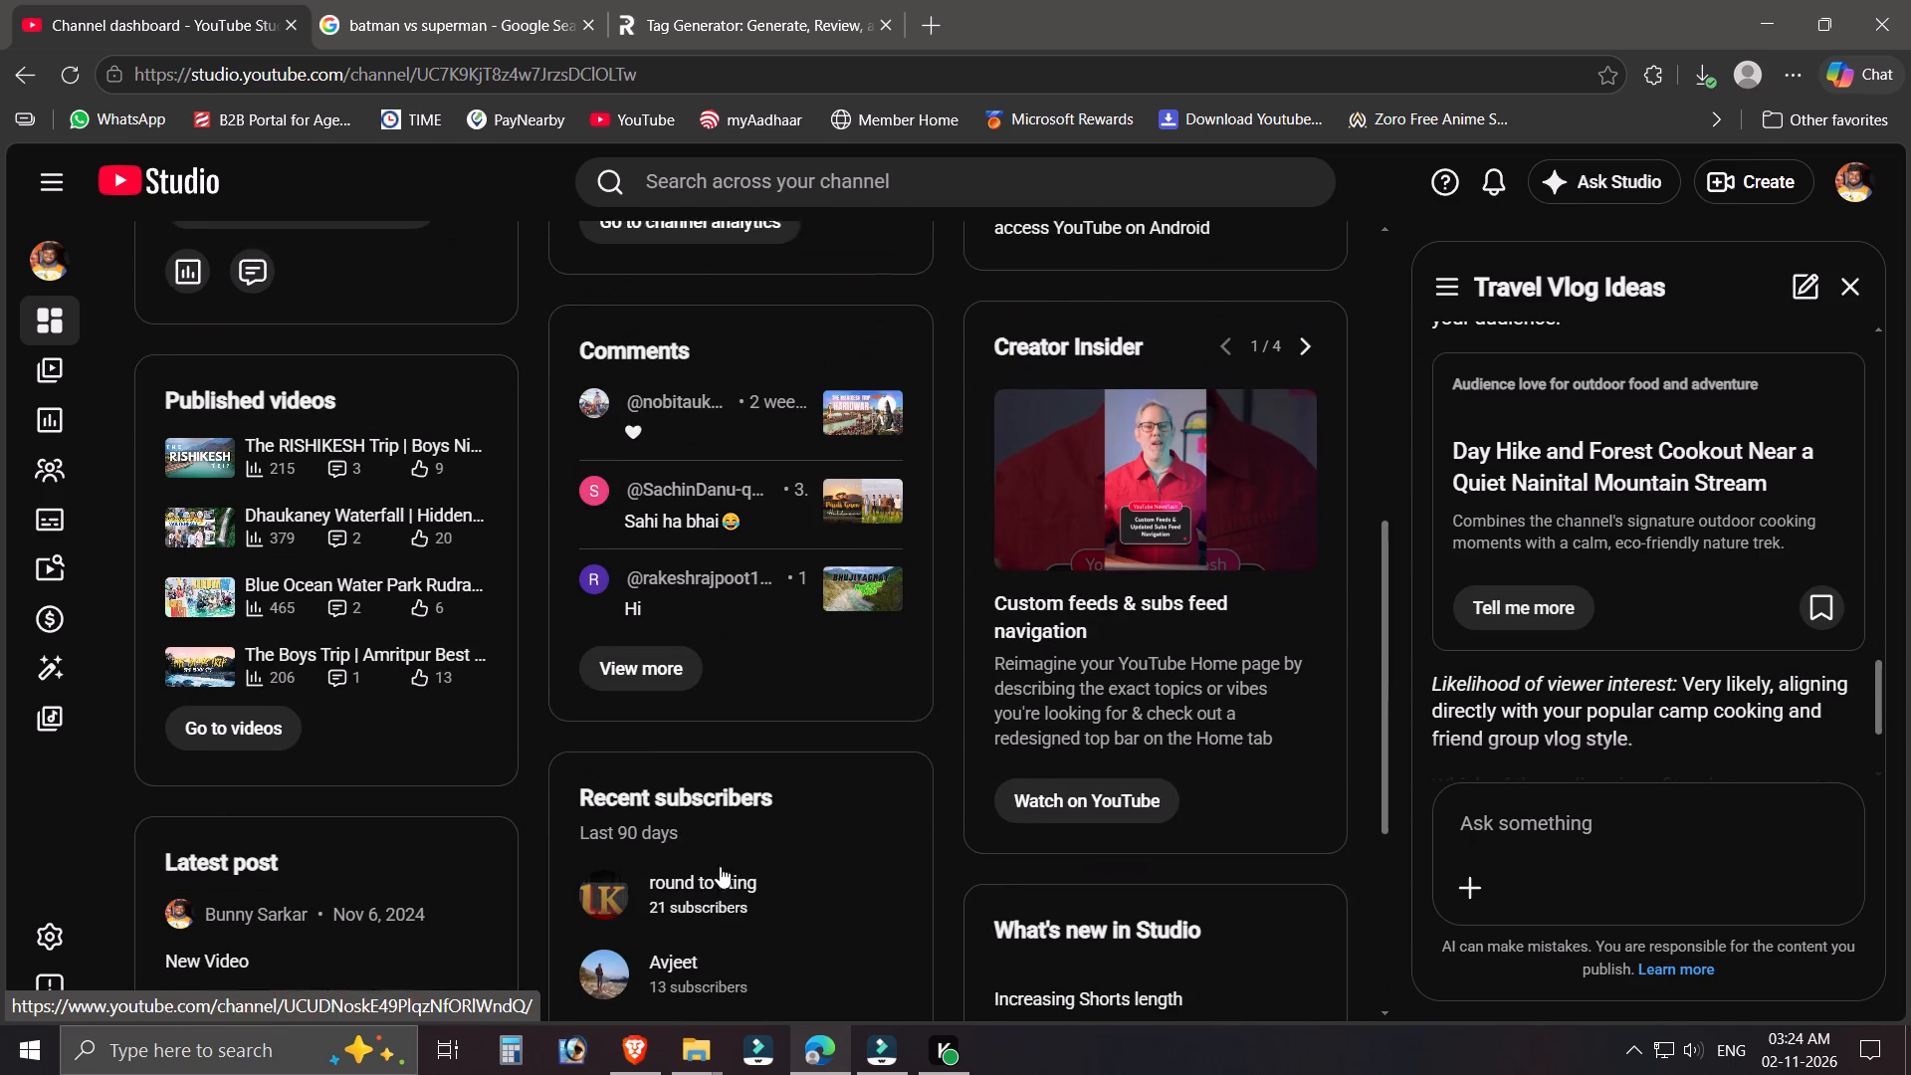
{"action": "scroll", "coordinate": [720, 866], "scroll_direction": "up", "scroll_amount": 7}
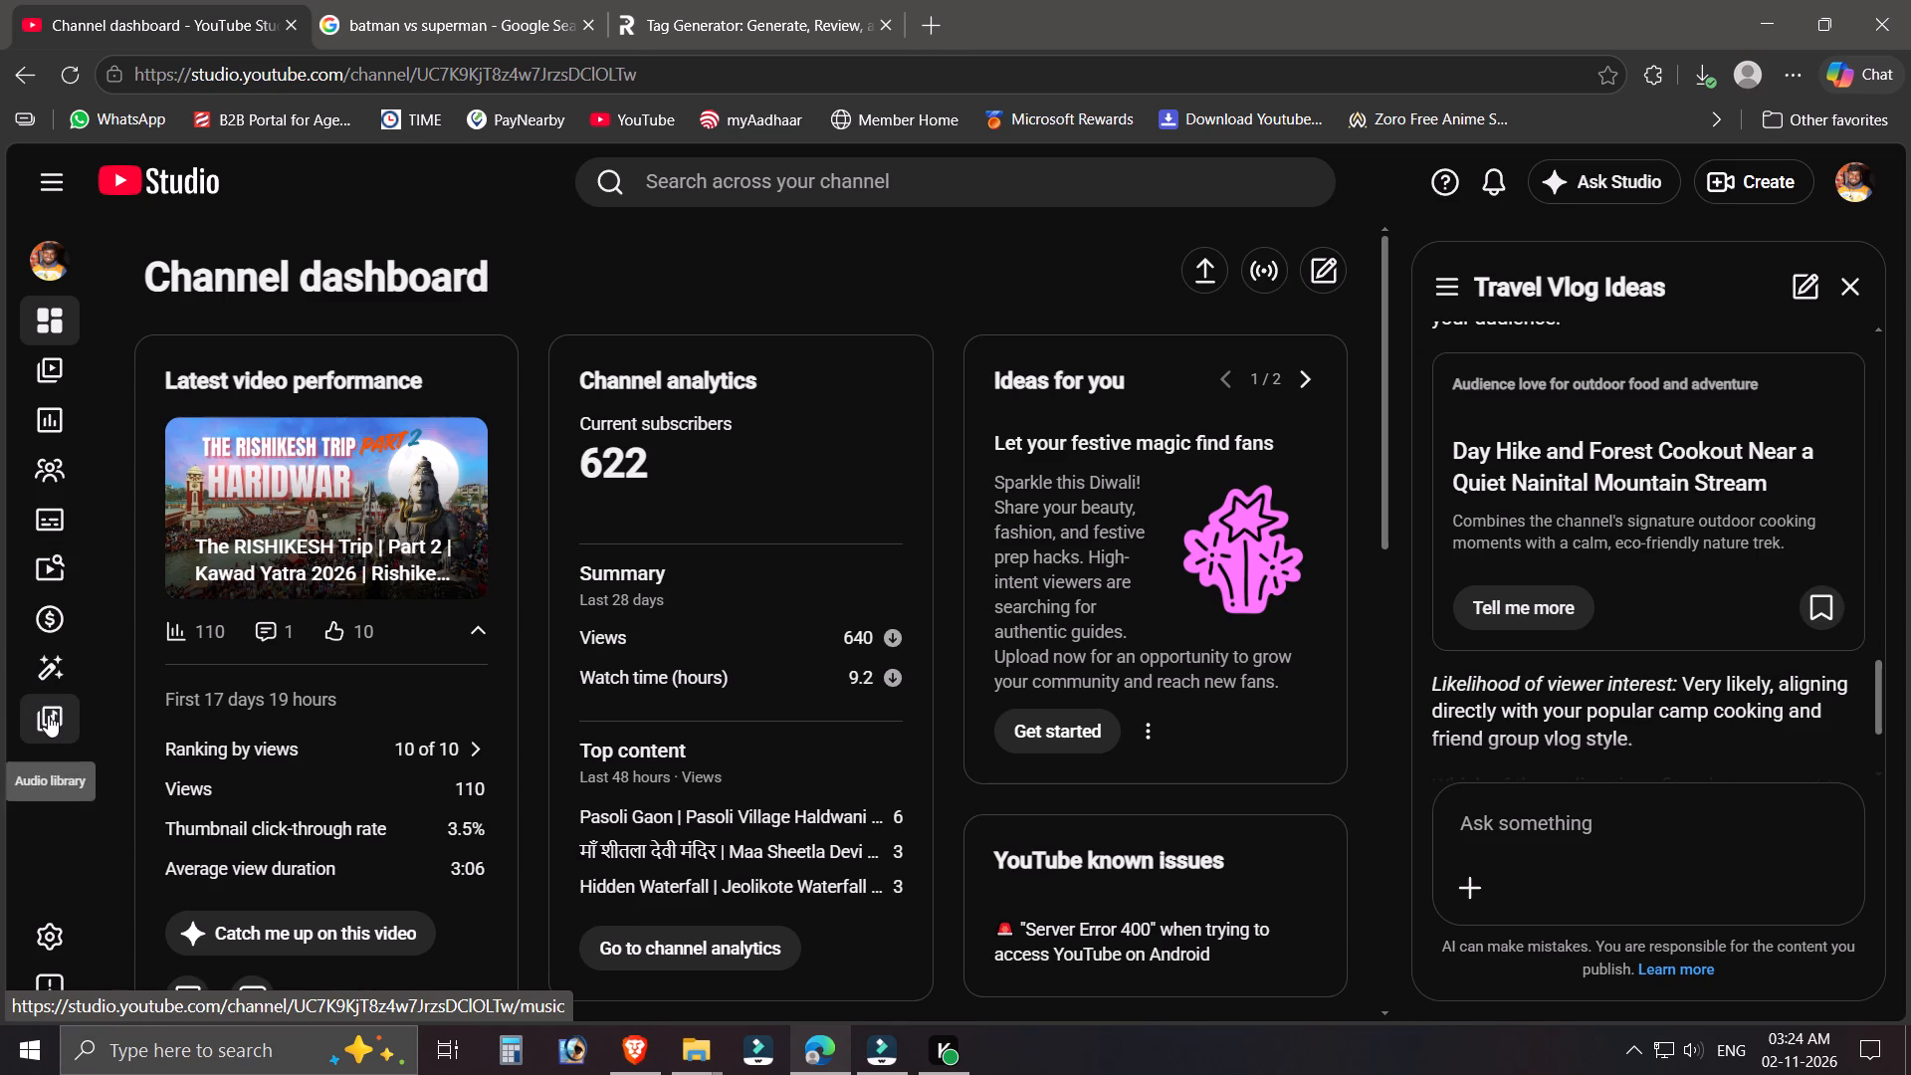
Open the channel's earning page and examine the eligibility requirements for both monetization milestones and the creator resources.
{"action": "left_click", "coordinate": [66, 624]}
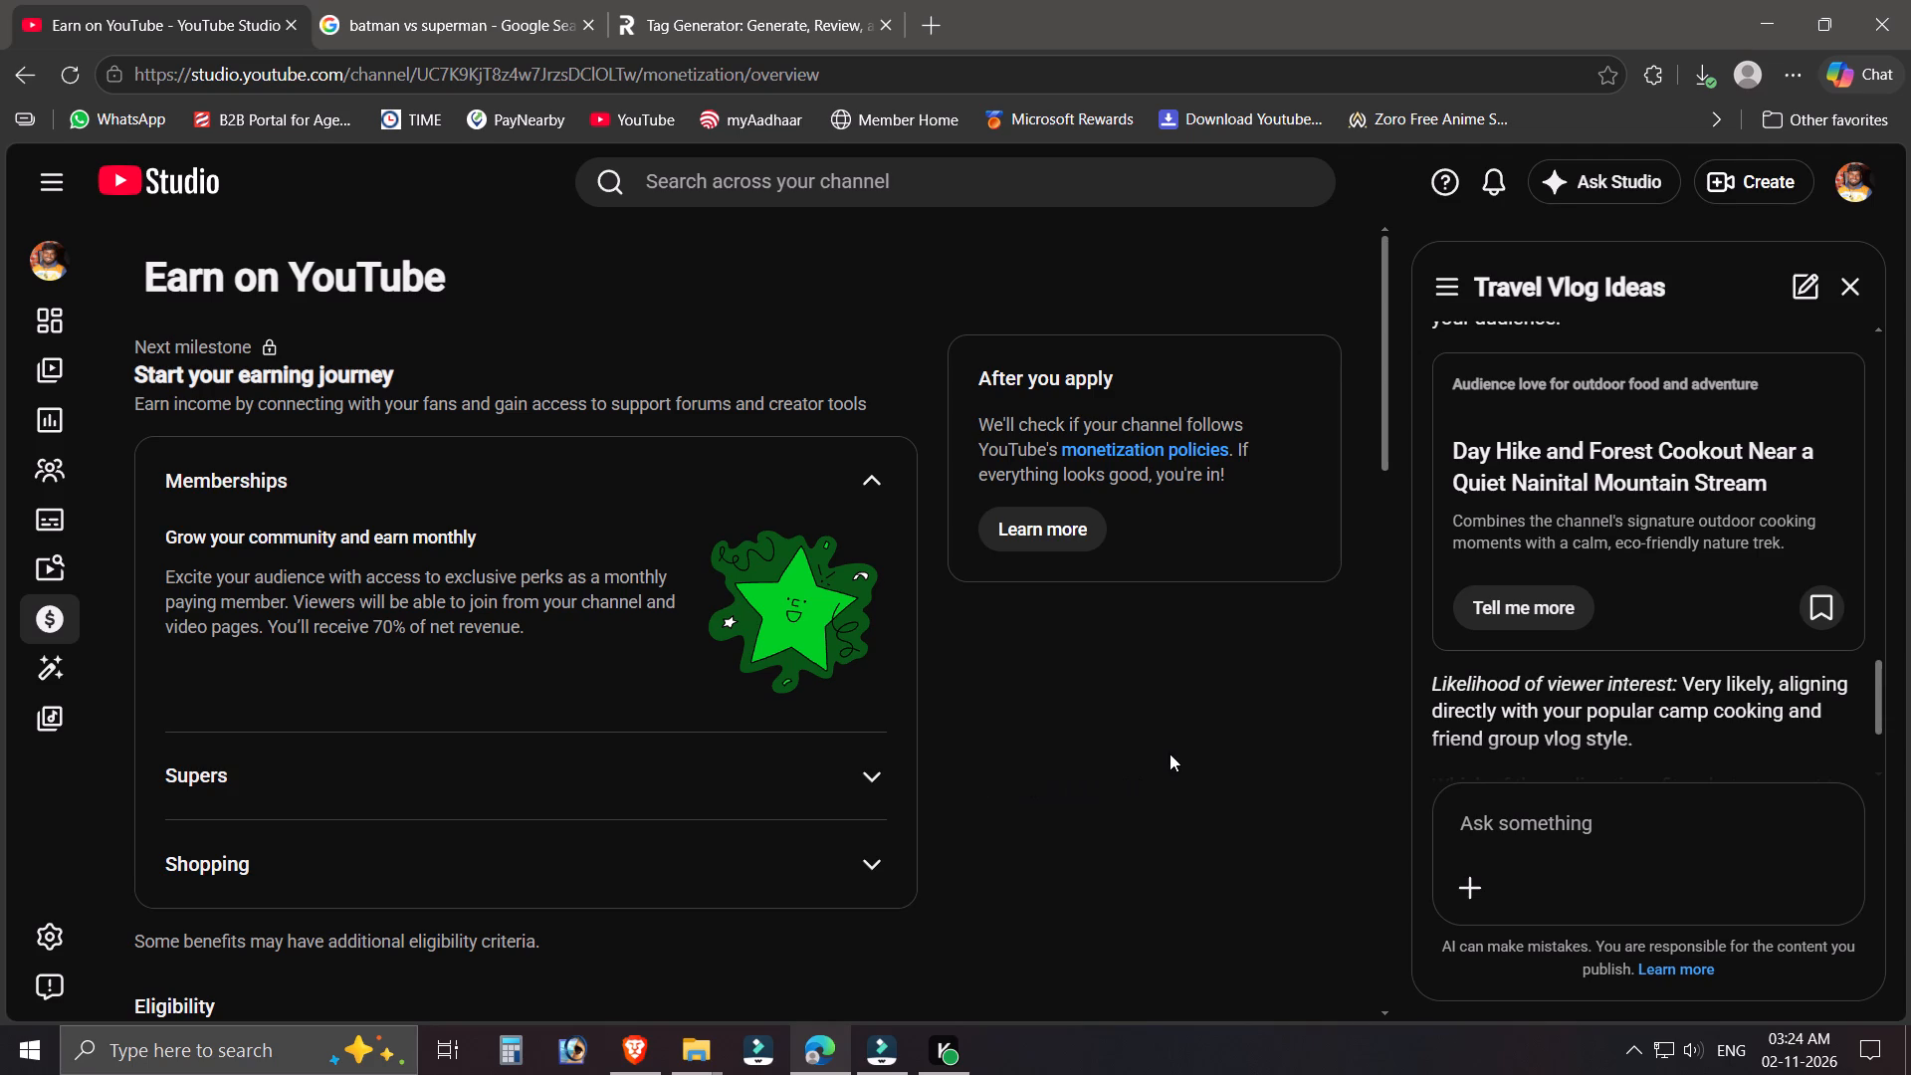
{"action": "scroll", "coordinate": [1161, 744], "scroll_direction": "down", "scroll_amount": 5}
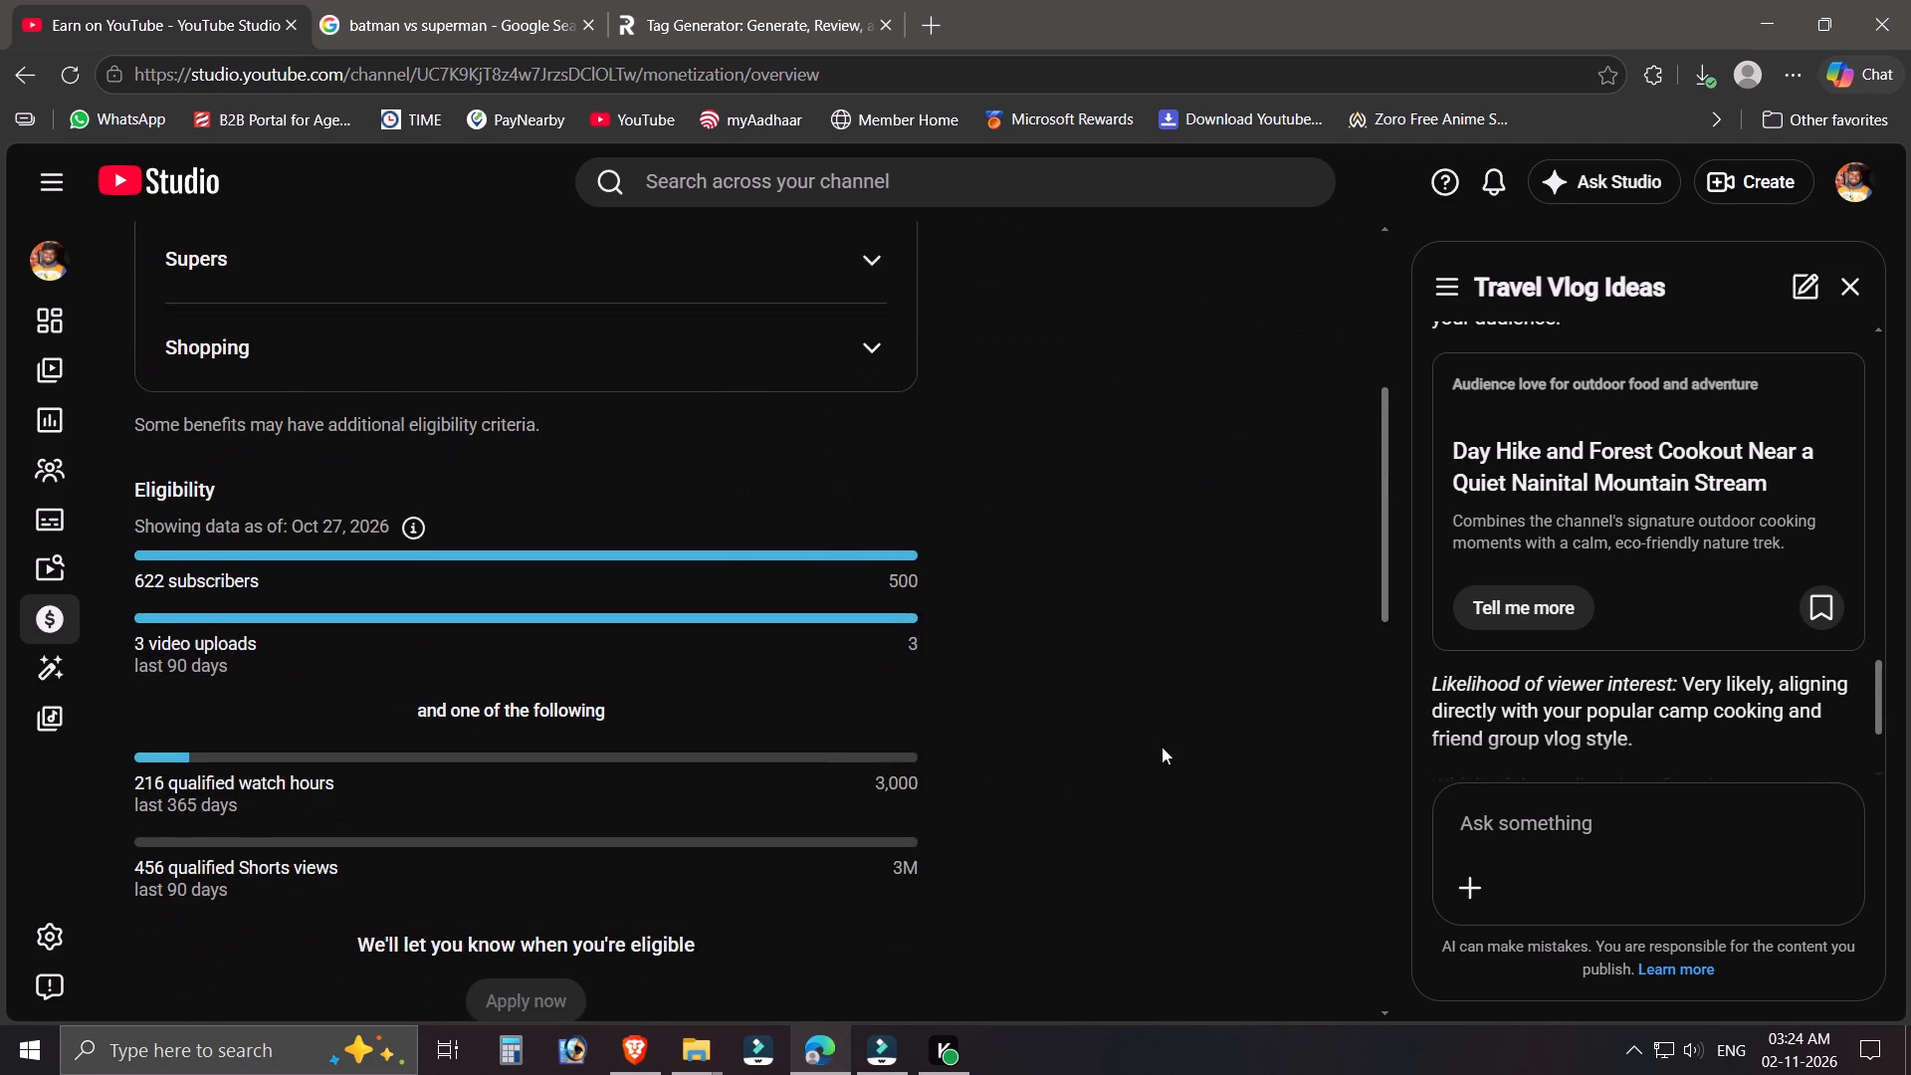
{"action": "scroll", "coordinate": [1162, 747], "scroll_direction": "down", "scroll_amount": 1}
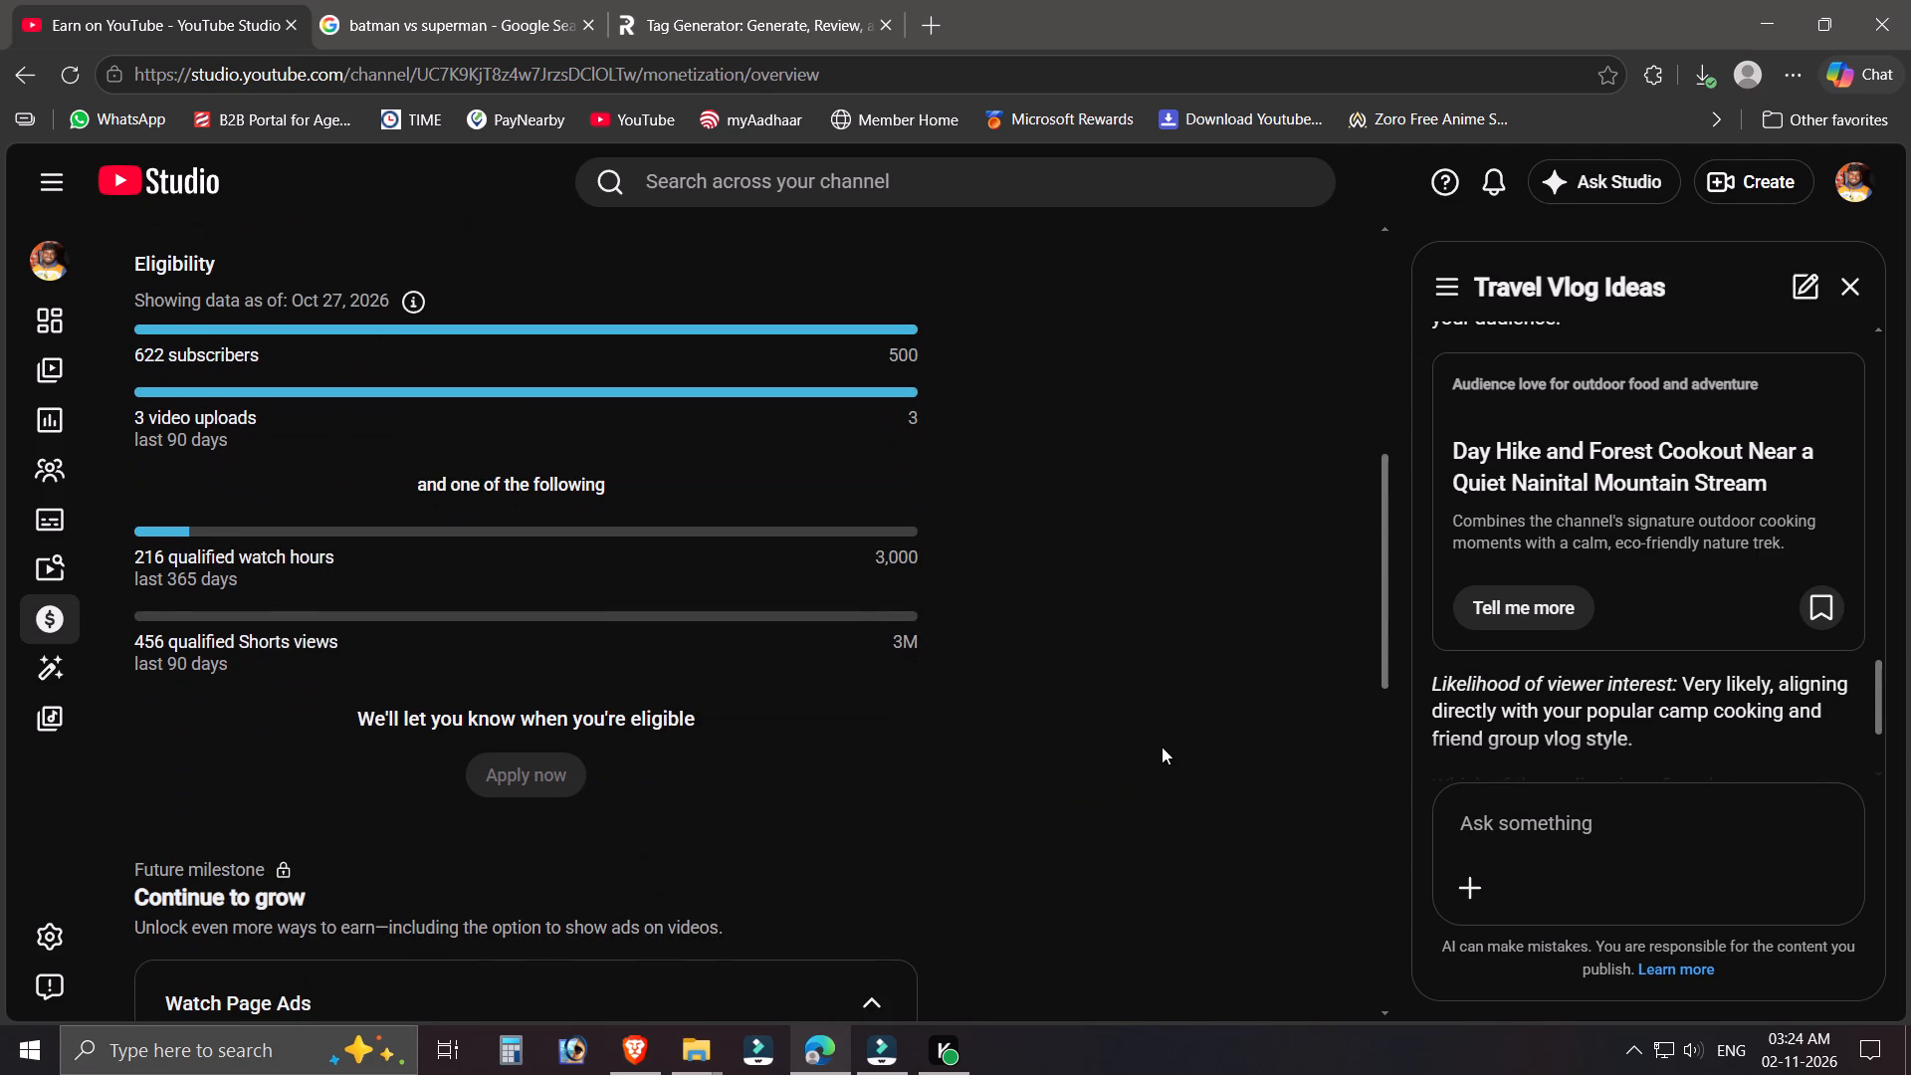
{"action": "scroll", "coordinate": [1162, 747], "scroll_direction": "down", "scroll_amount": 11}
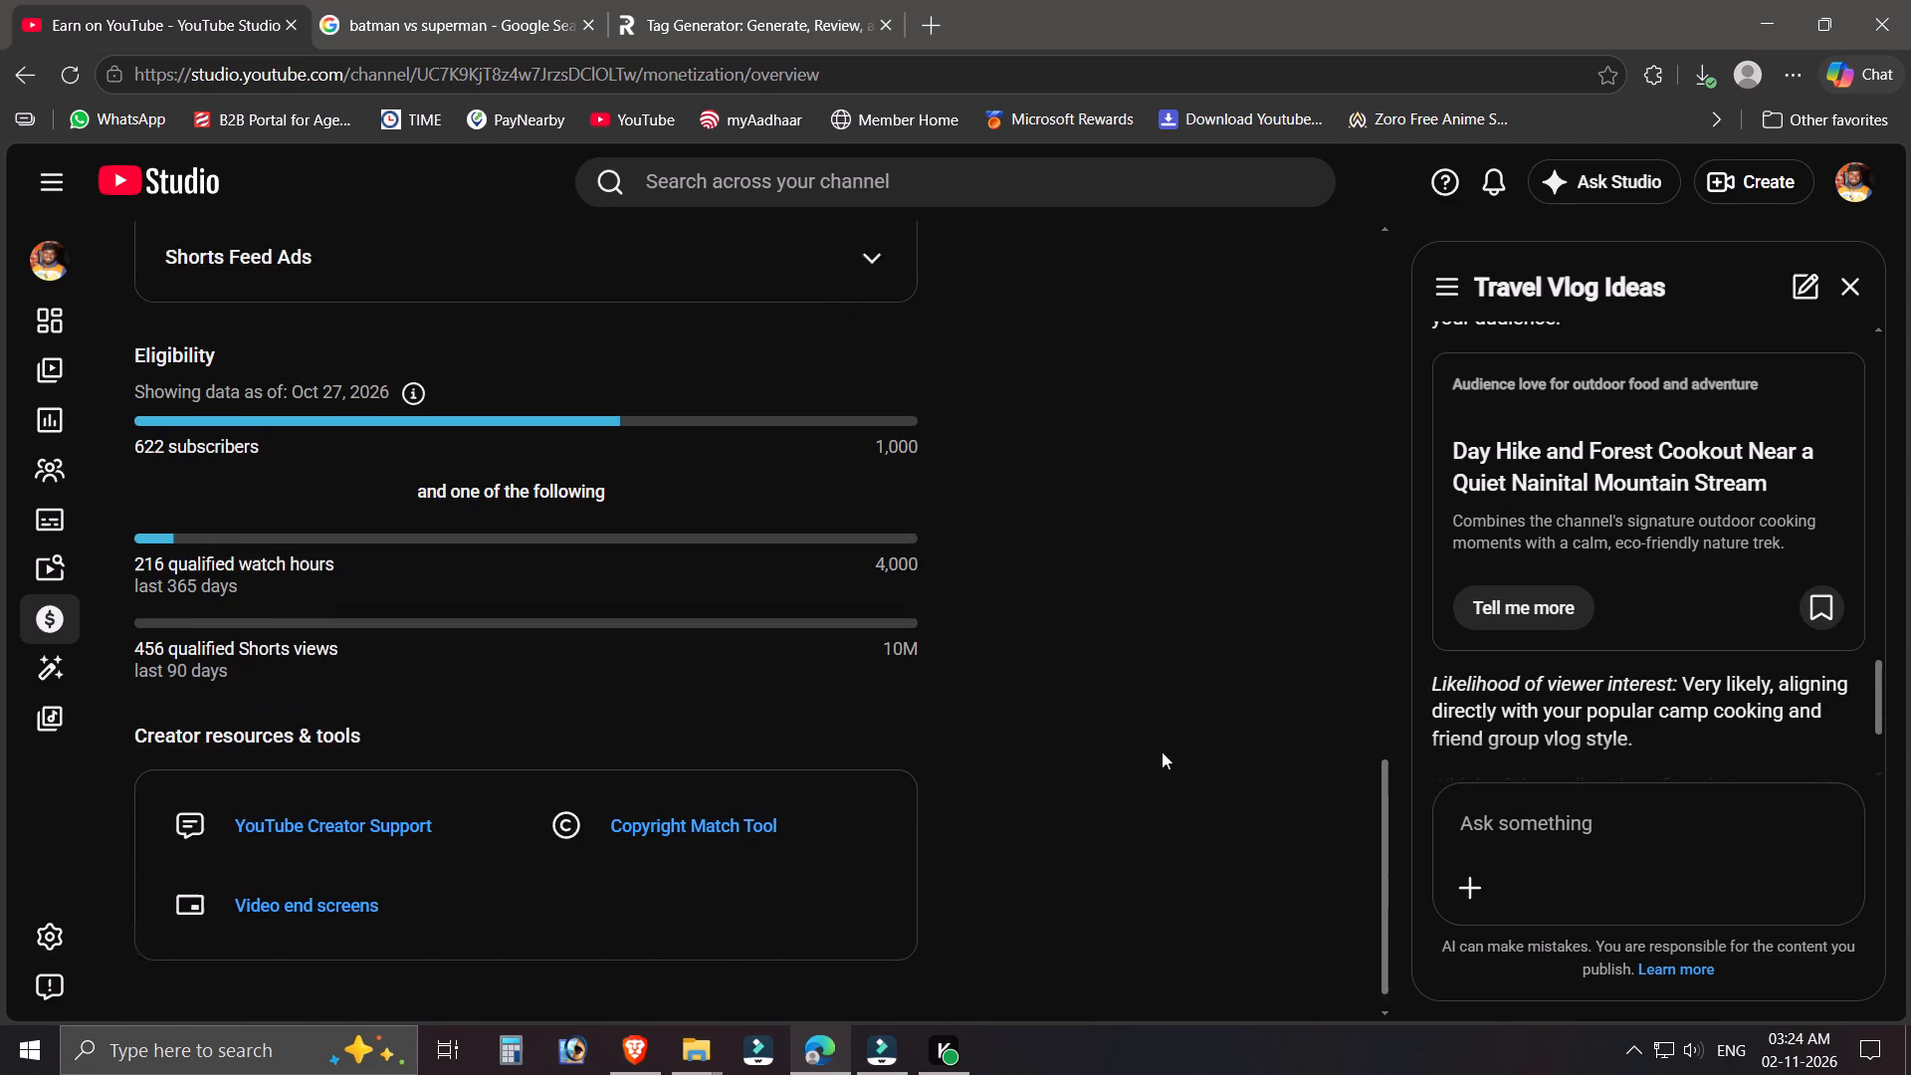
{"action": "scroll", "coordinate": [1162, 752], "scroll_direction": "down", "scroll_amount": 1}
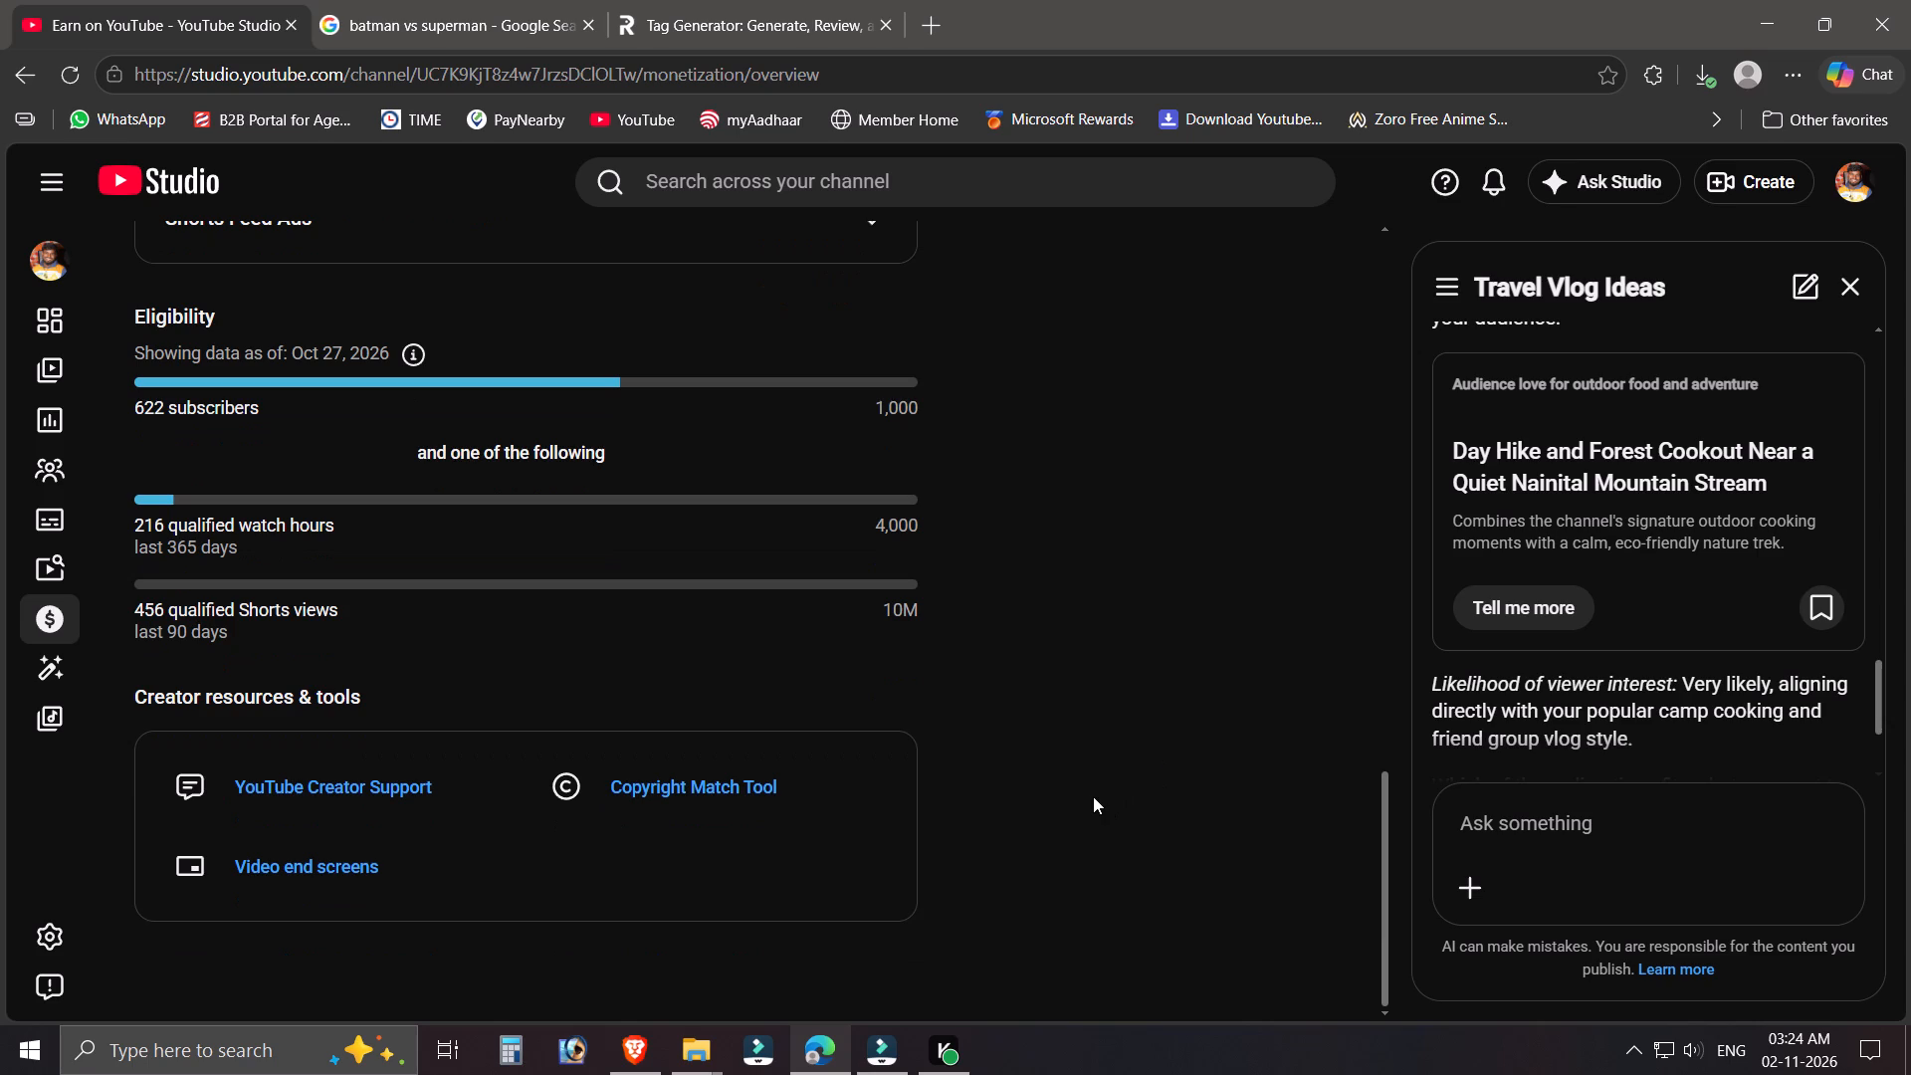
{"action": "scroll", "coordinate": [1093, 790], "scroll_direction": "up", "scroll_amount": 7}
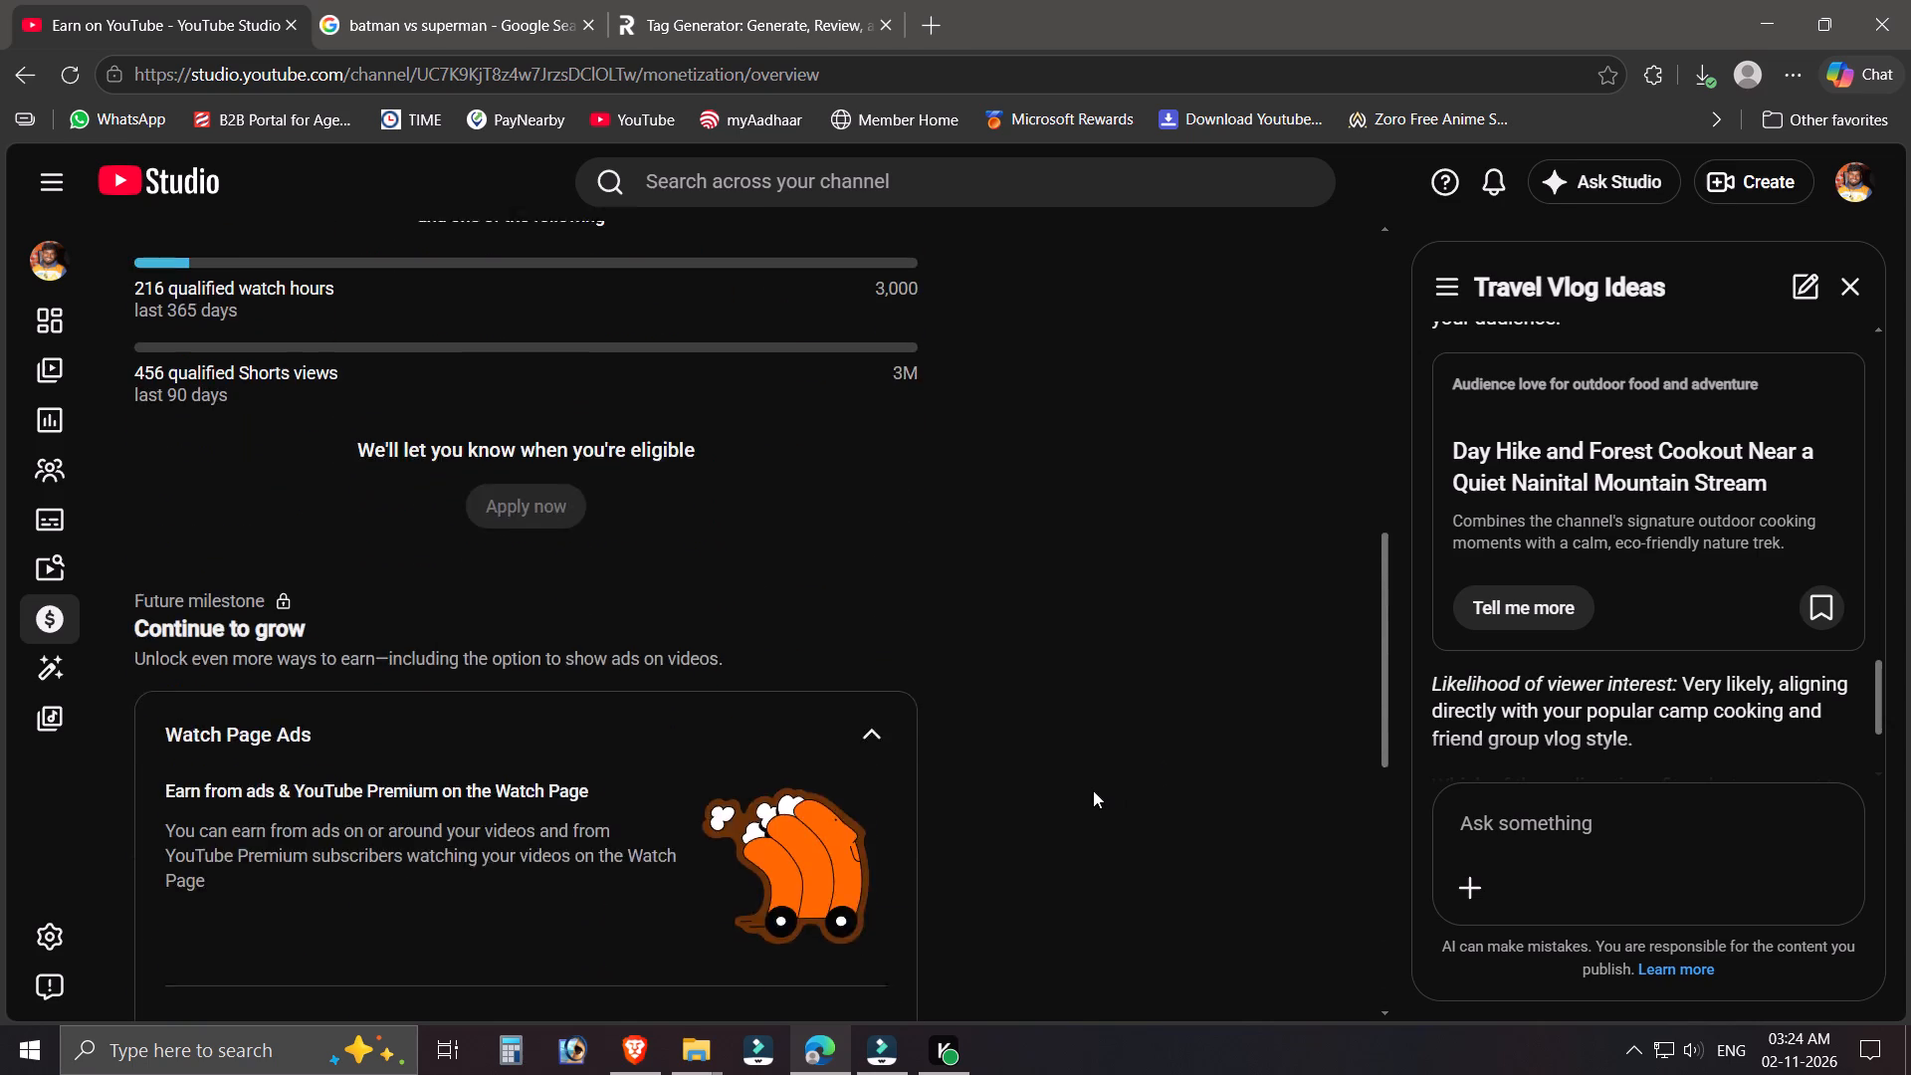
{"action": "scroll", "coordinate": [1093, 790], "scroll_direction": "up", "scroll_amount": 10}
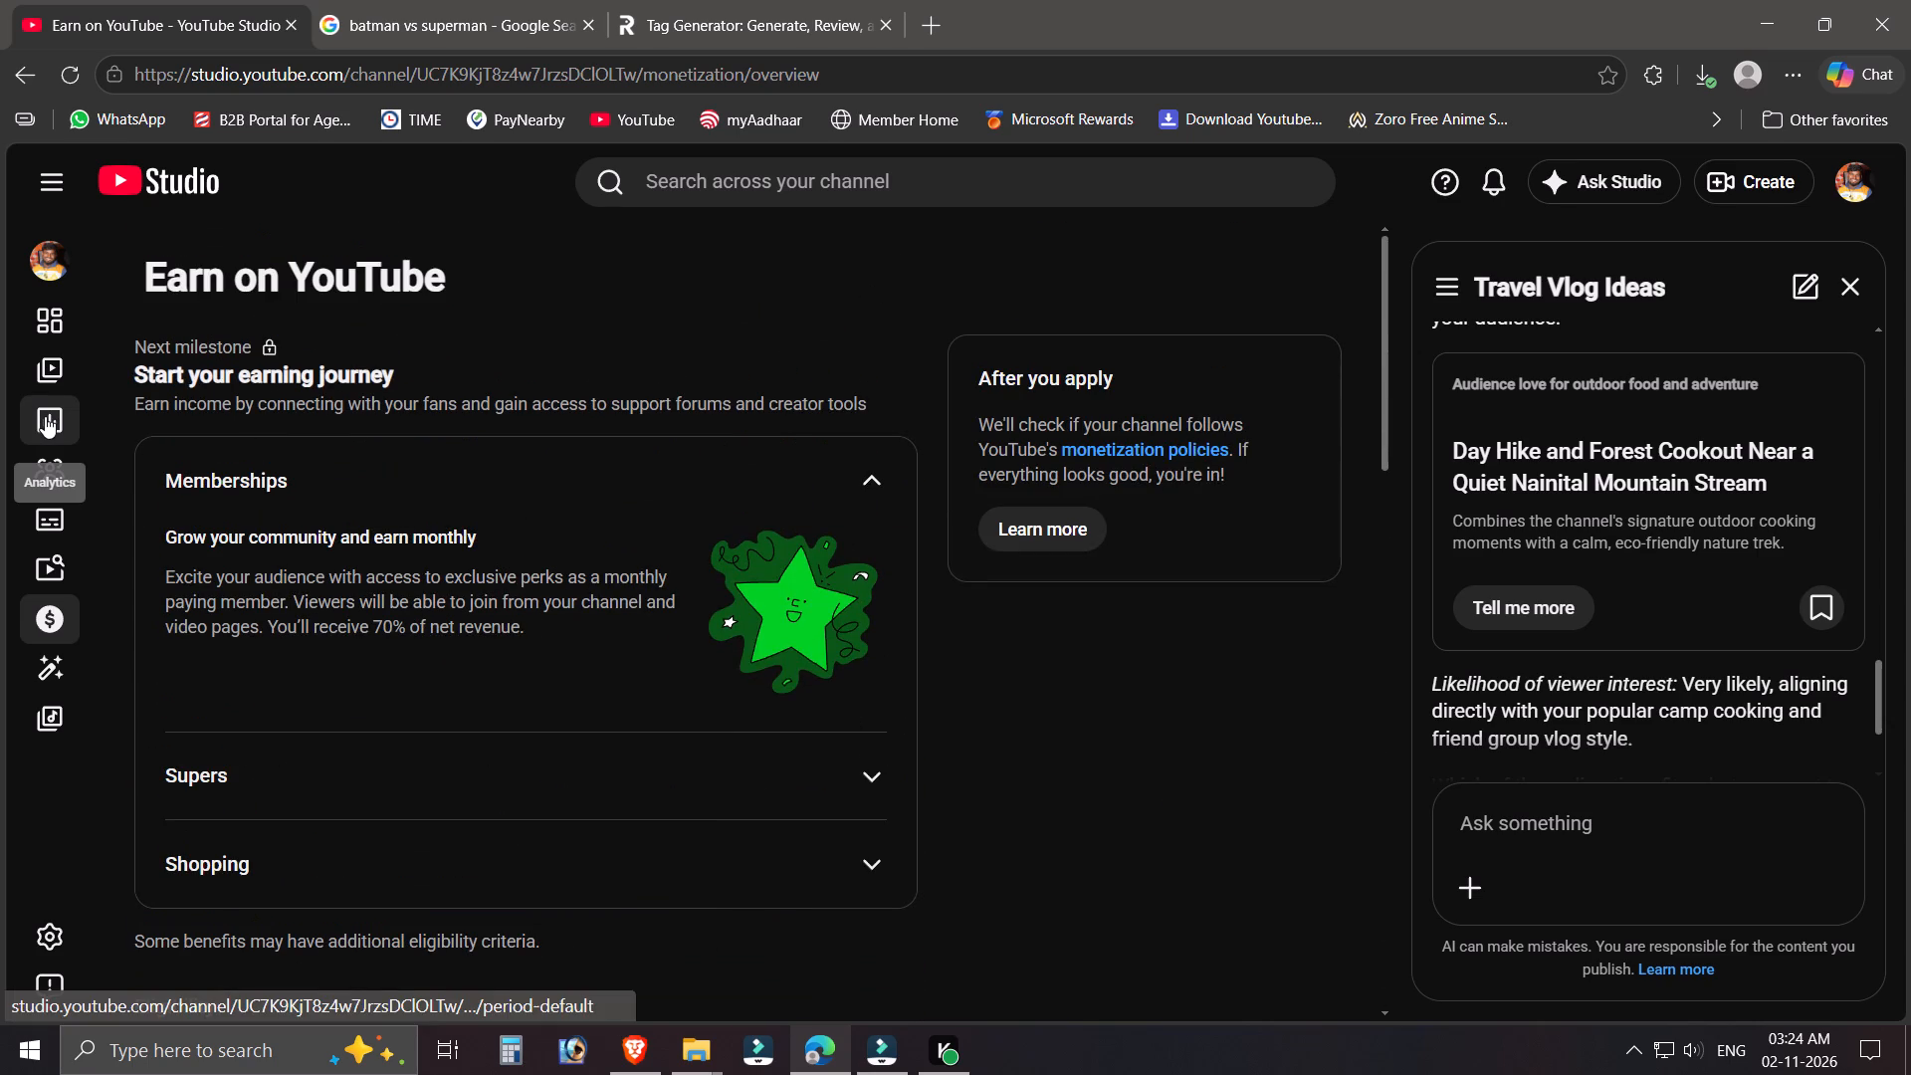
Open the channel analytics overview for the last 7 days and examine its views chart, top content and latest content performance.
{"action": "left_click", "coordinate": [45, 416]}
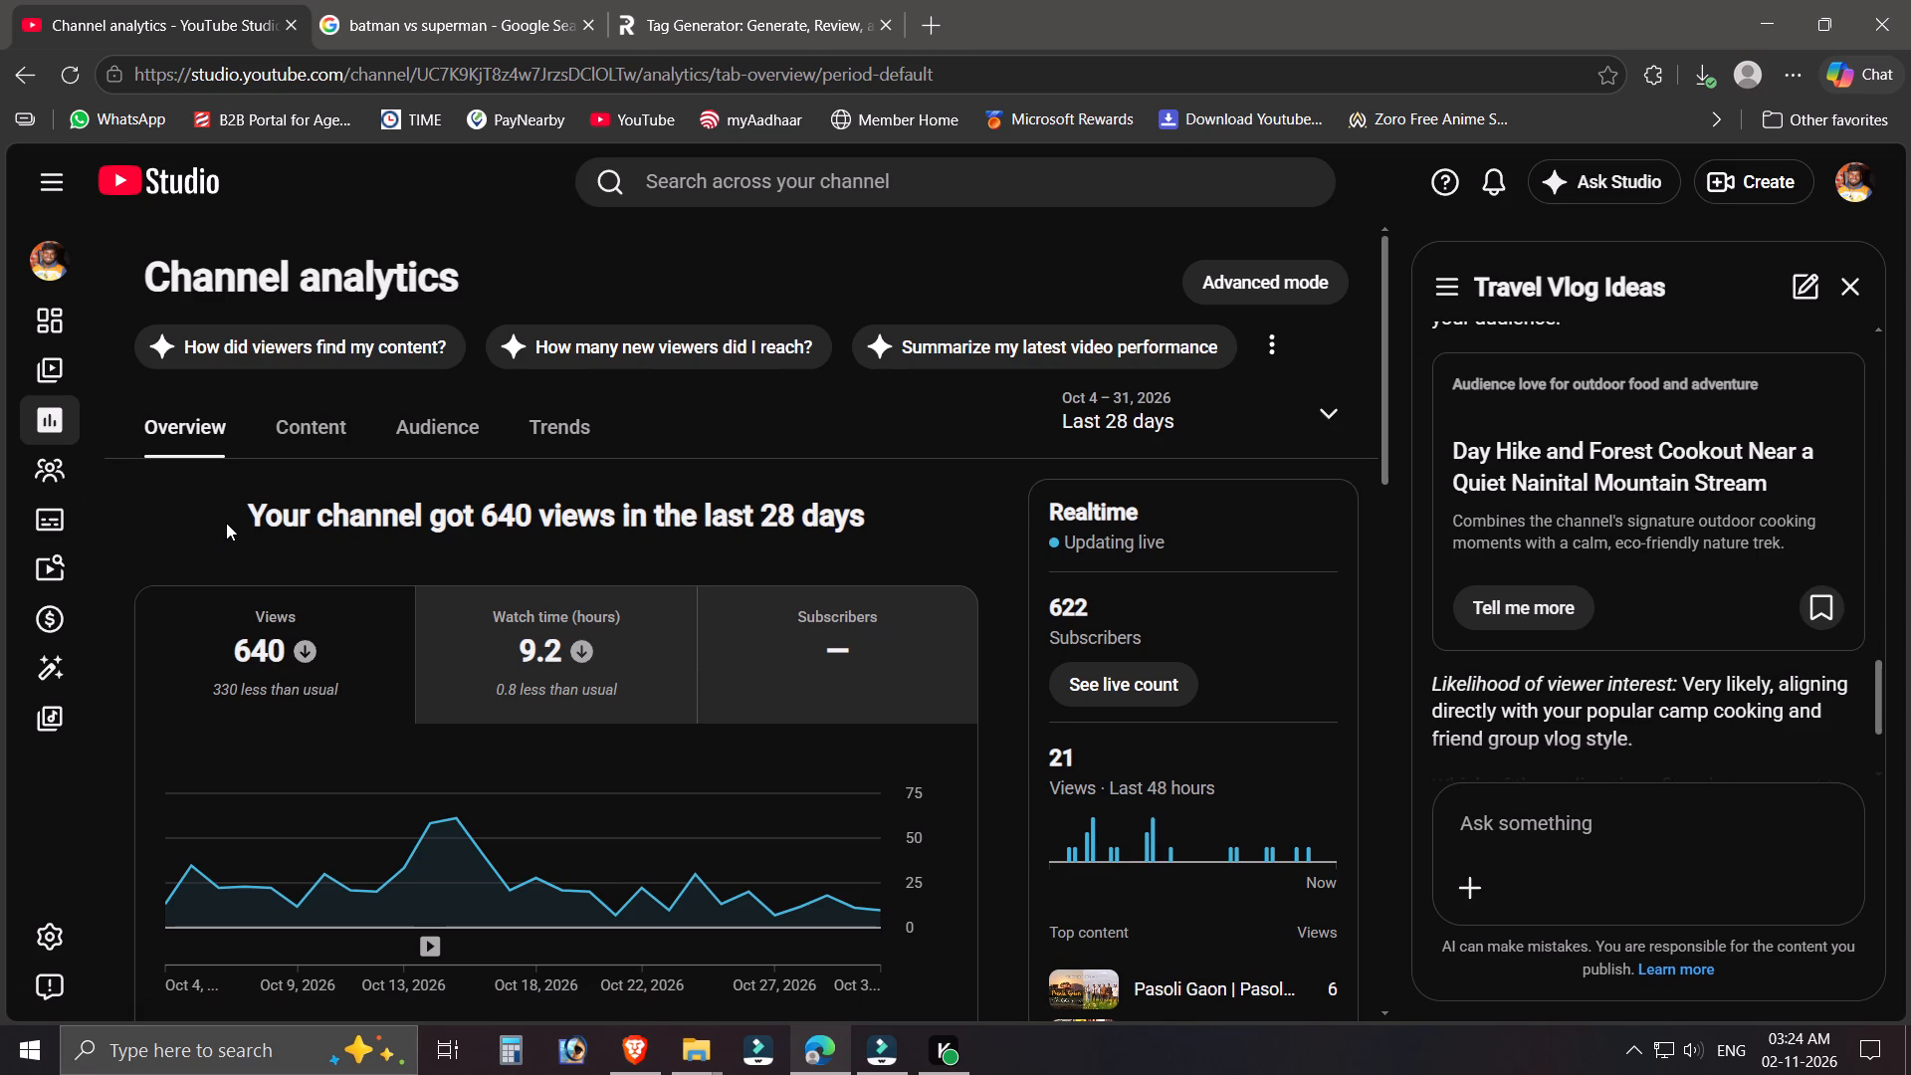
{"action": "left_click", "coordinate": [1301, 423]}
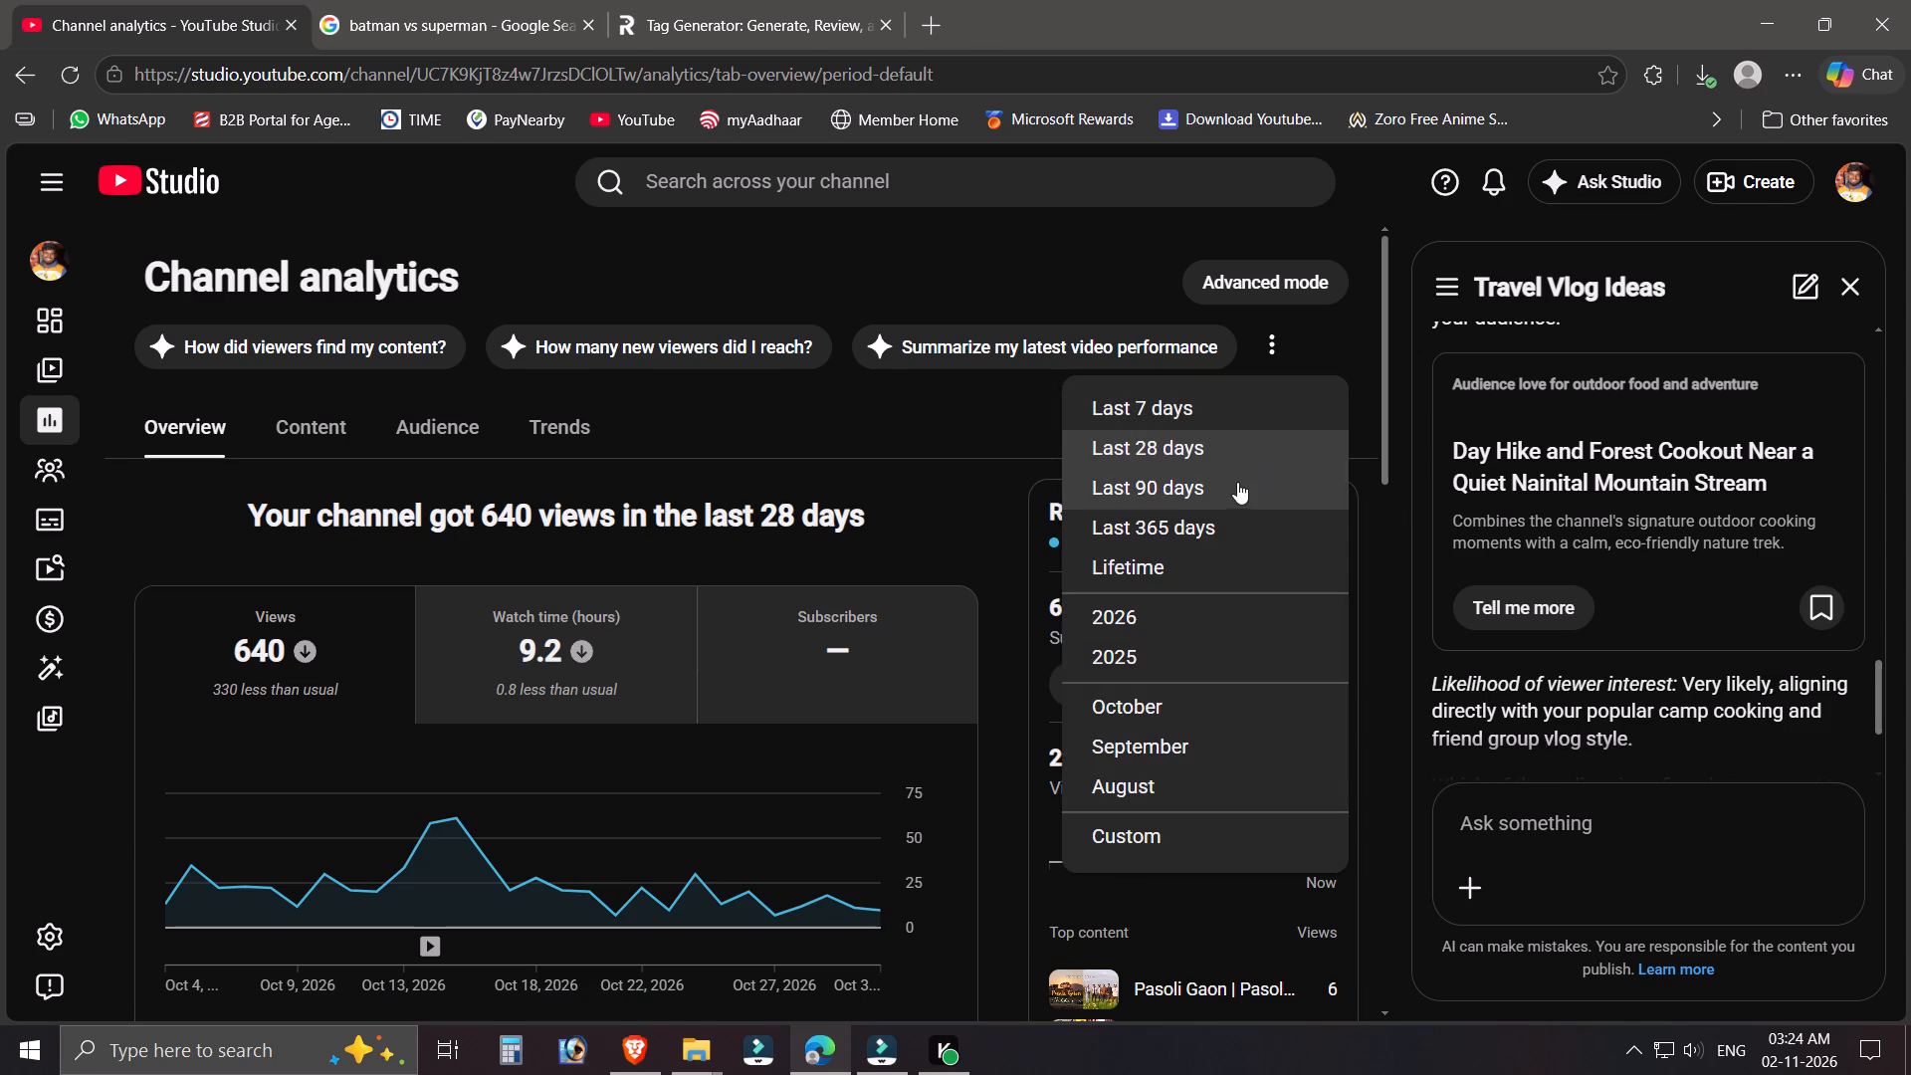
{"action": "left_click", "coordinate": [1210, 400]}
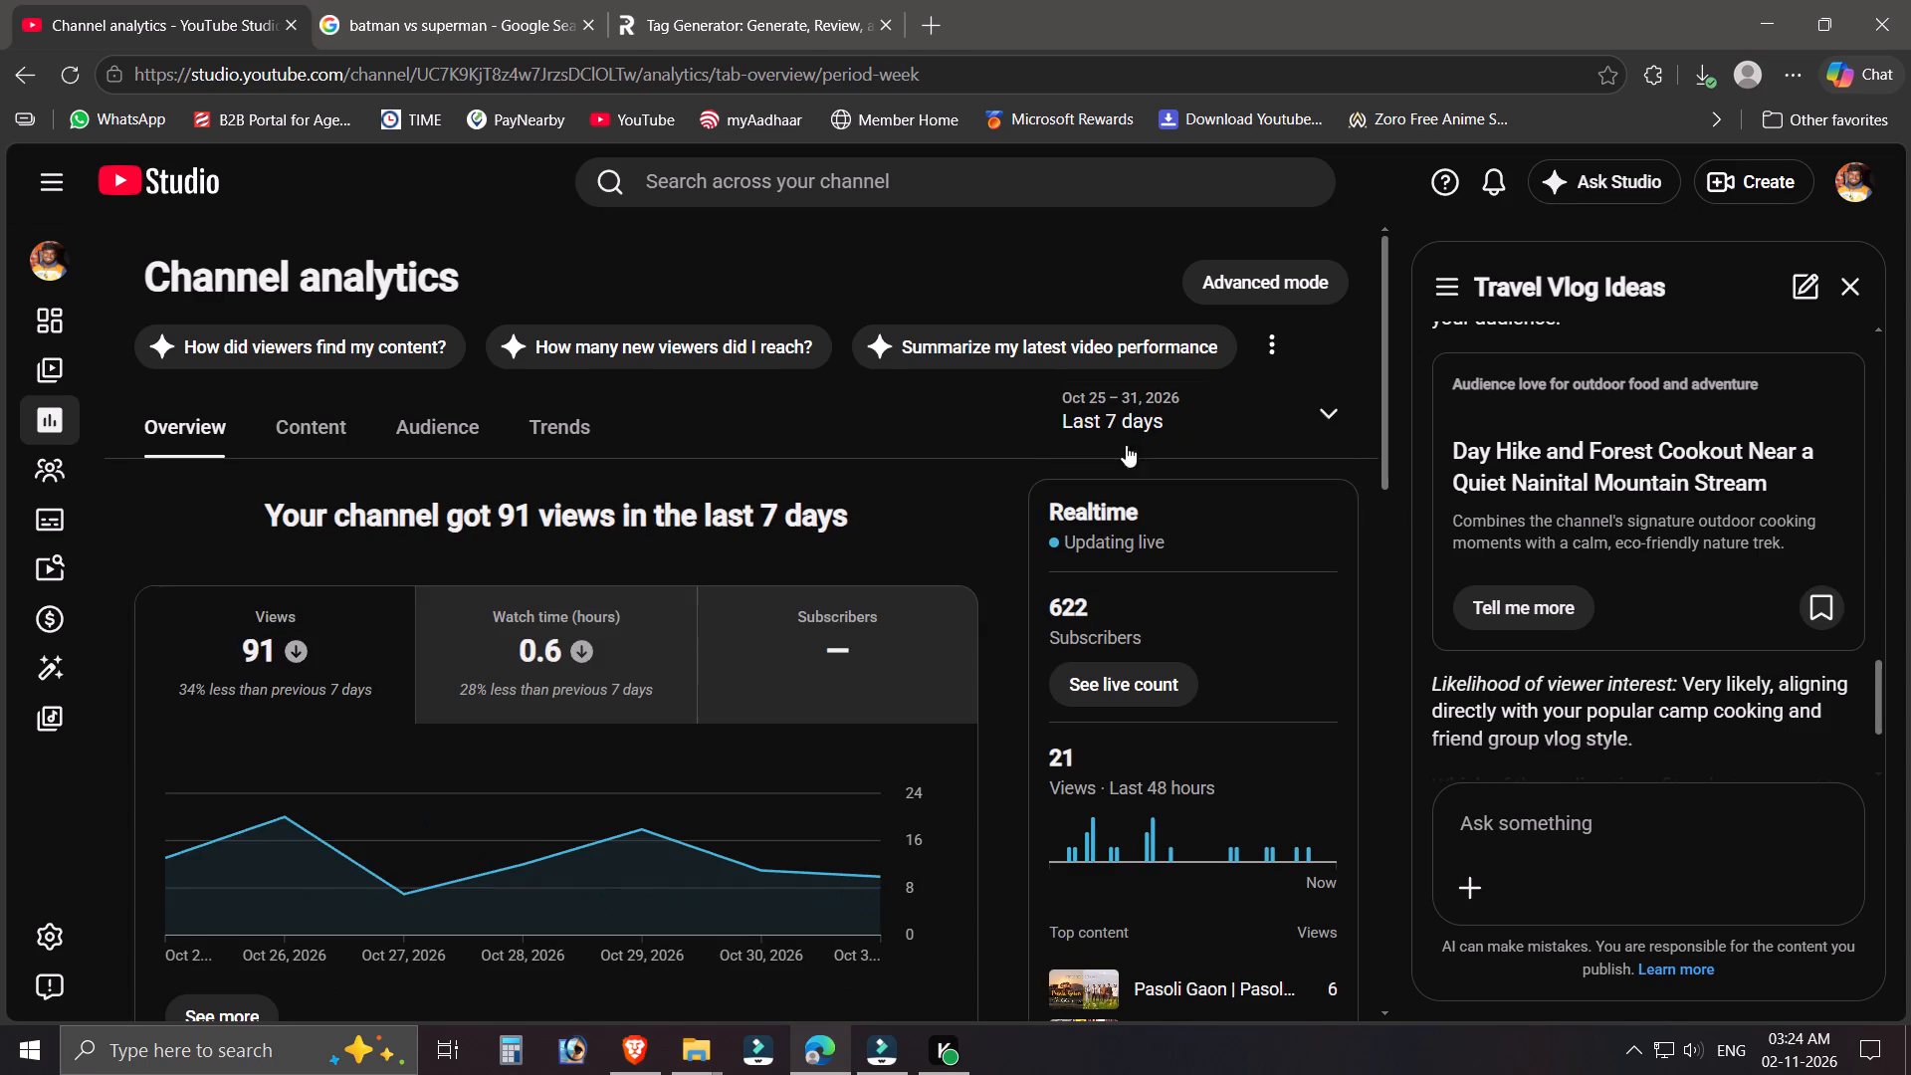
{"action": "scroll", "coordinate": [903, 547], "scroll_direction": "down", "scroll_amount": 1}
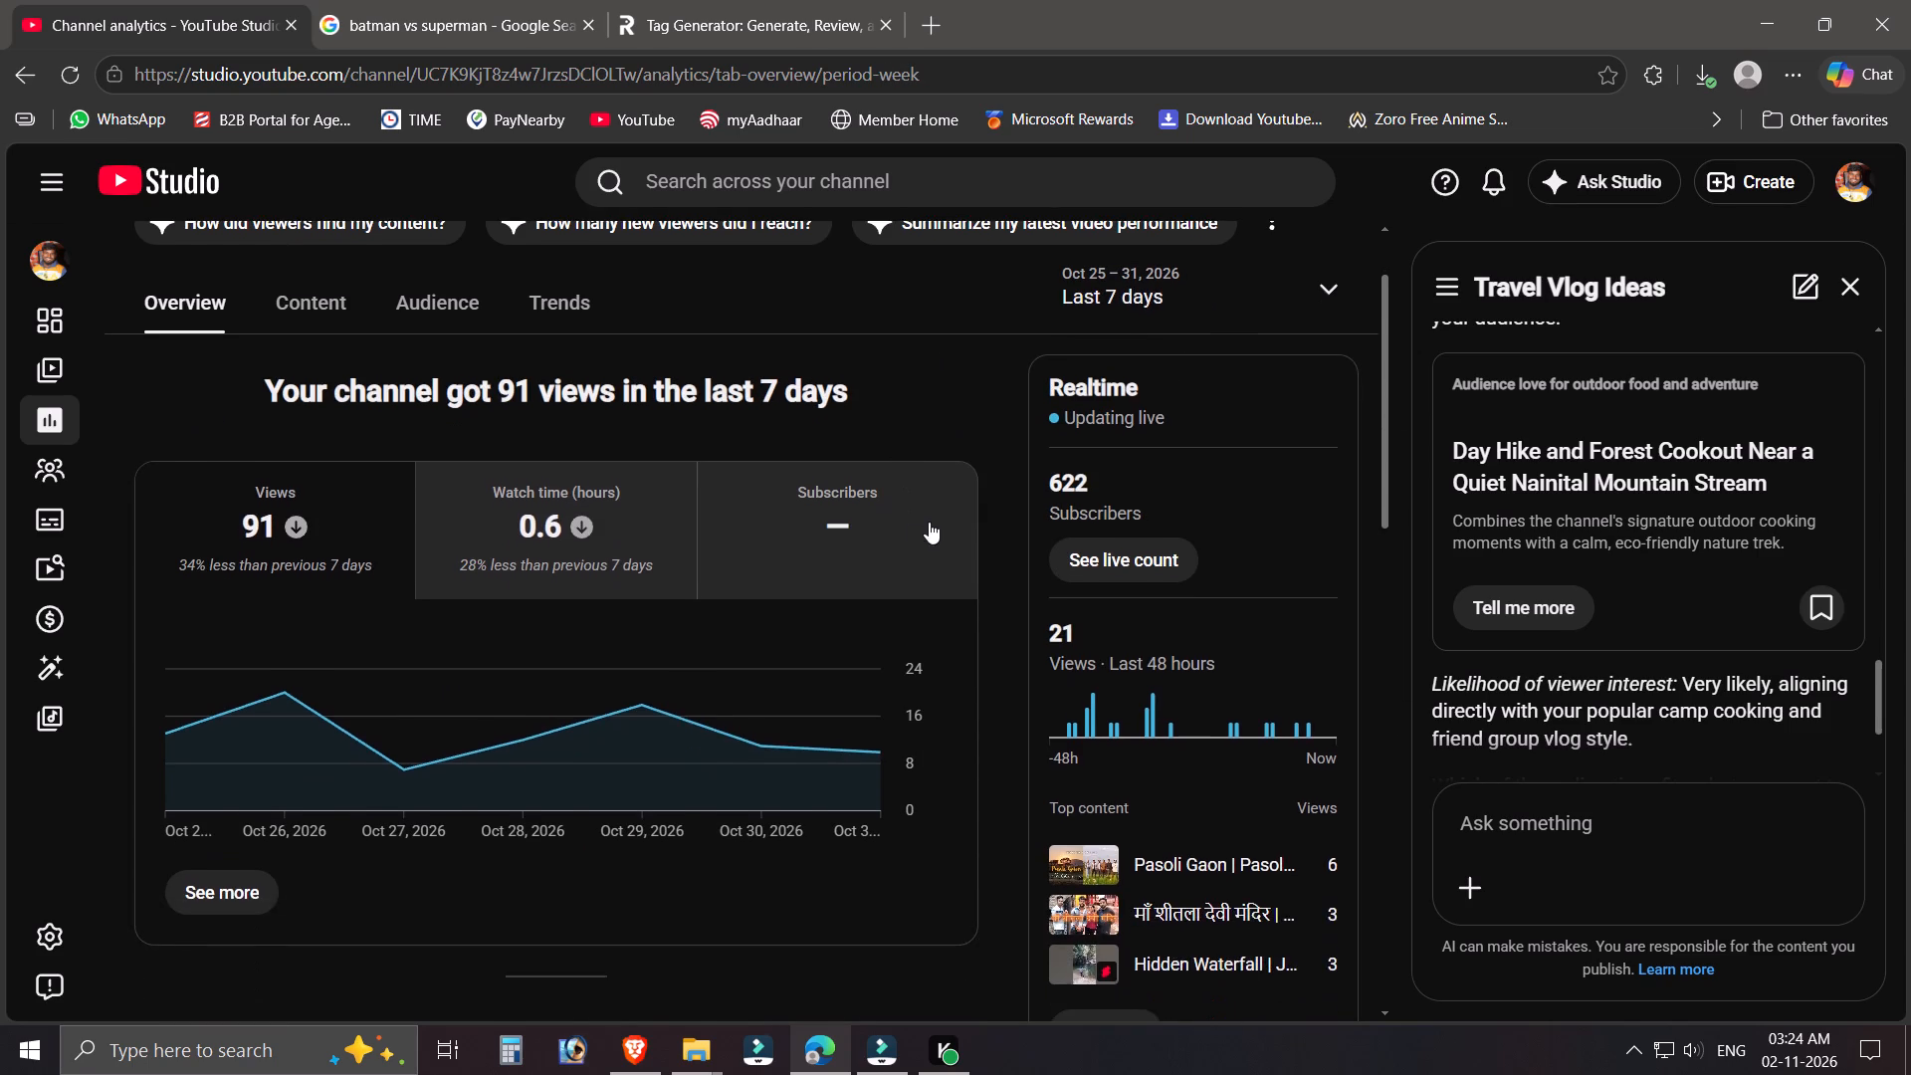
{"action": "scroll", "coordinate": [929, 522], "scroll_direction": "down", "scroll_amount": 5}
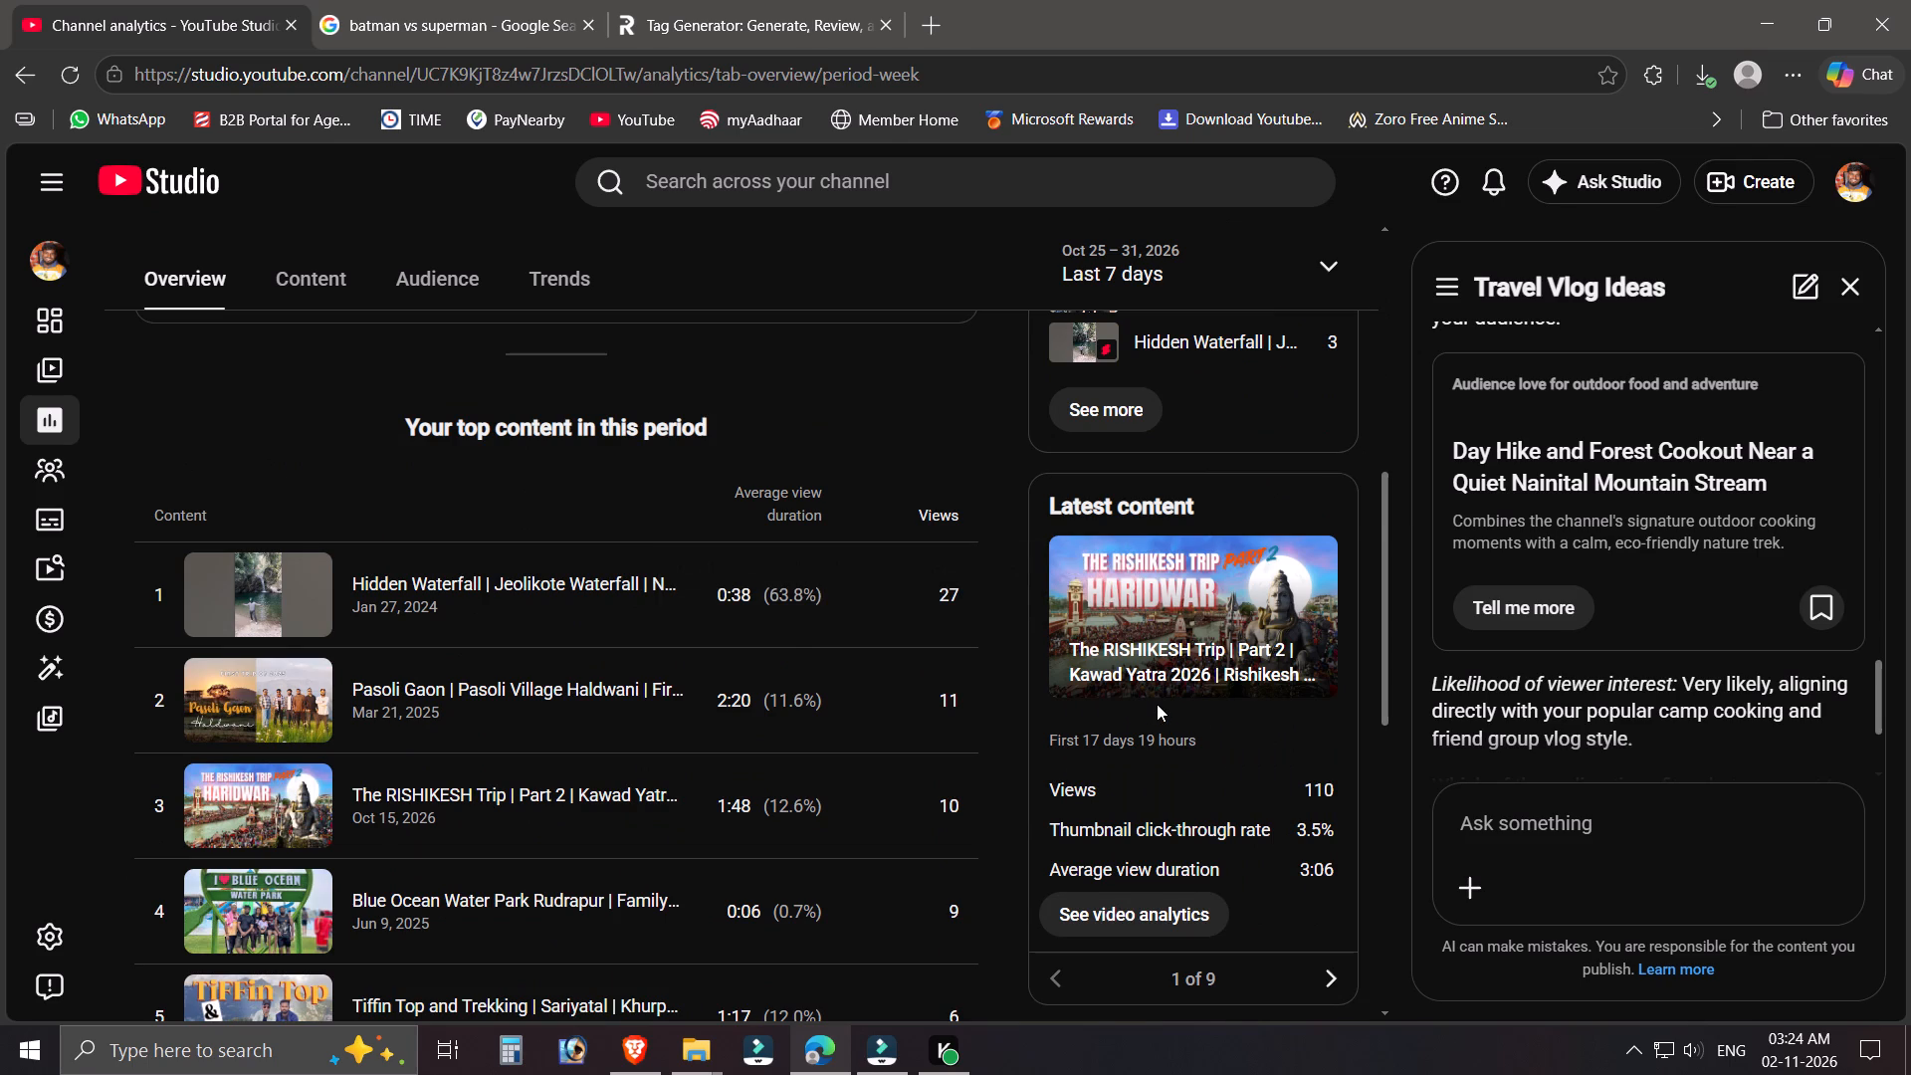
{"action": "scroll", "coordinate": [1157, 704], "scroll_direction": "down", "scroll_amount": 4}
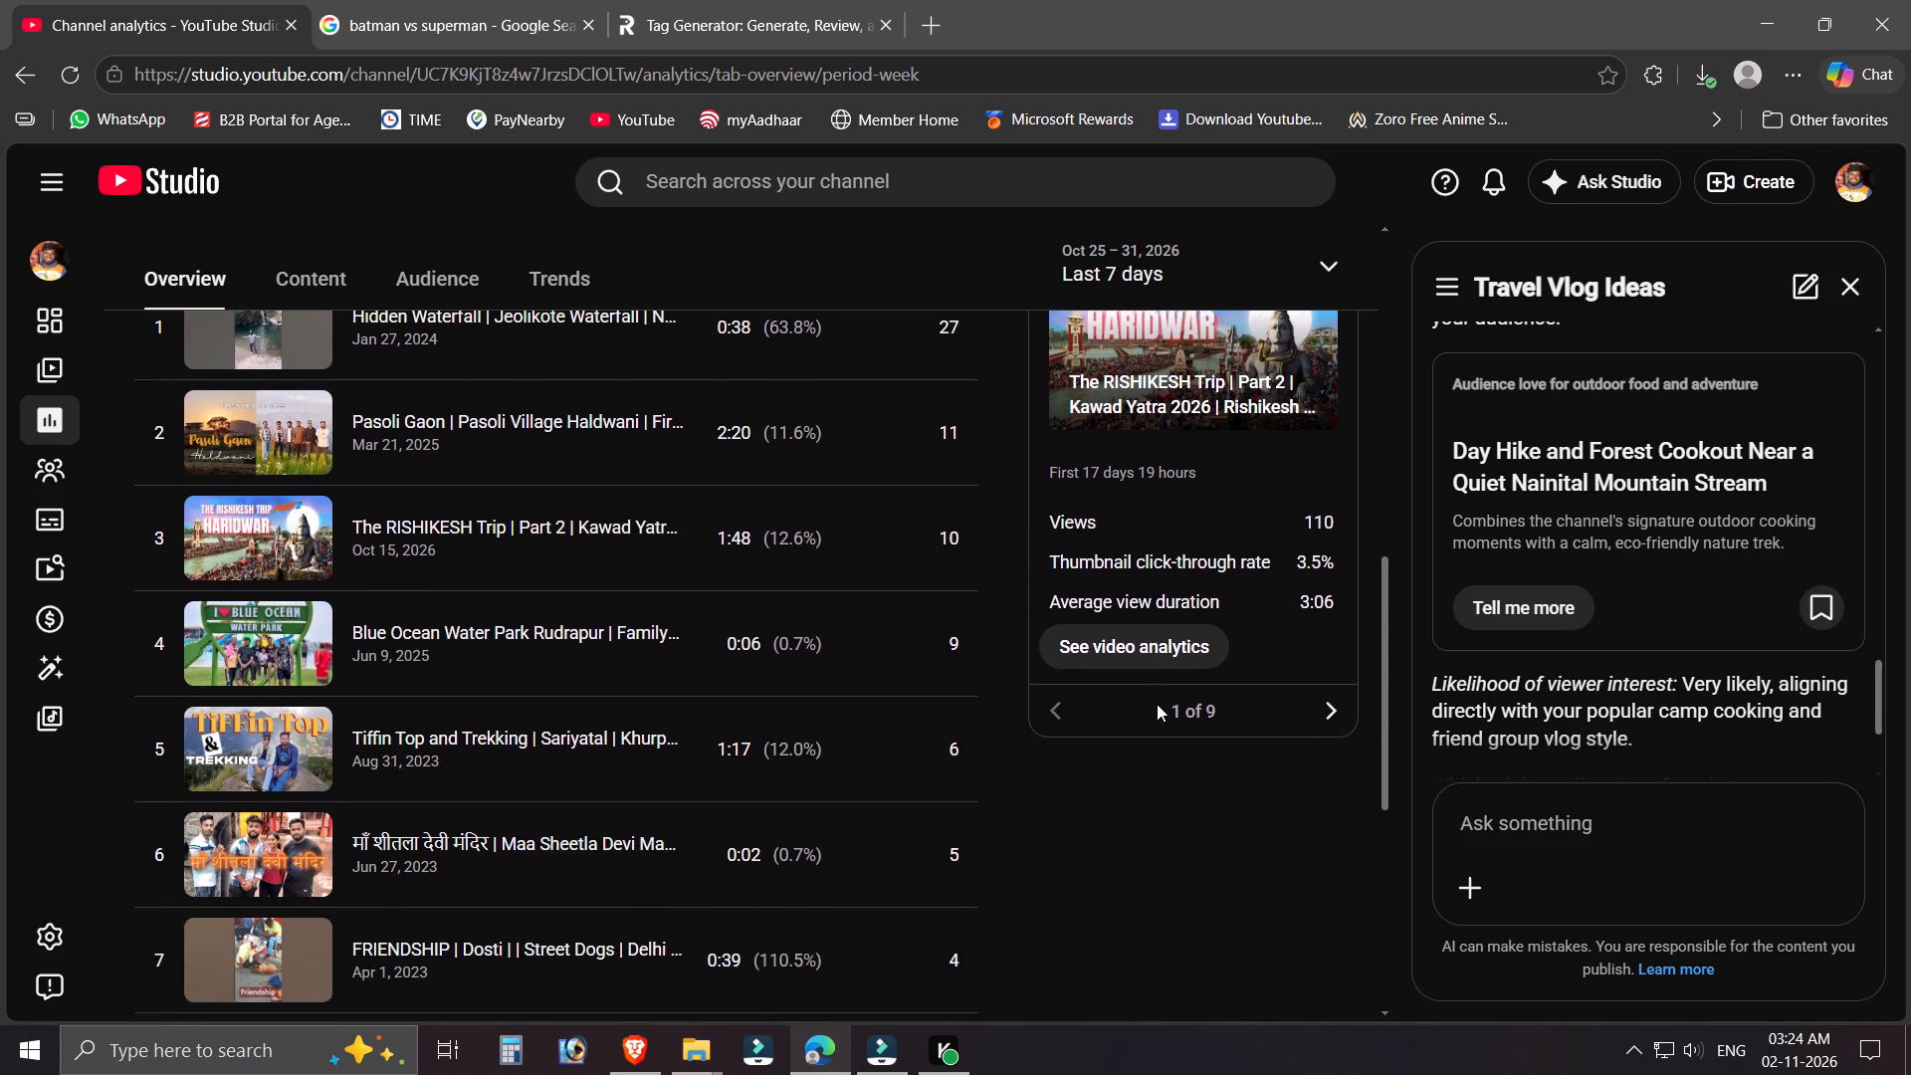
{"action": "scroll", "coordinate": [1157, 704], "scroll_direction": "down", "scroll_amount": 2}
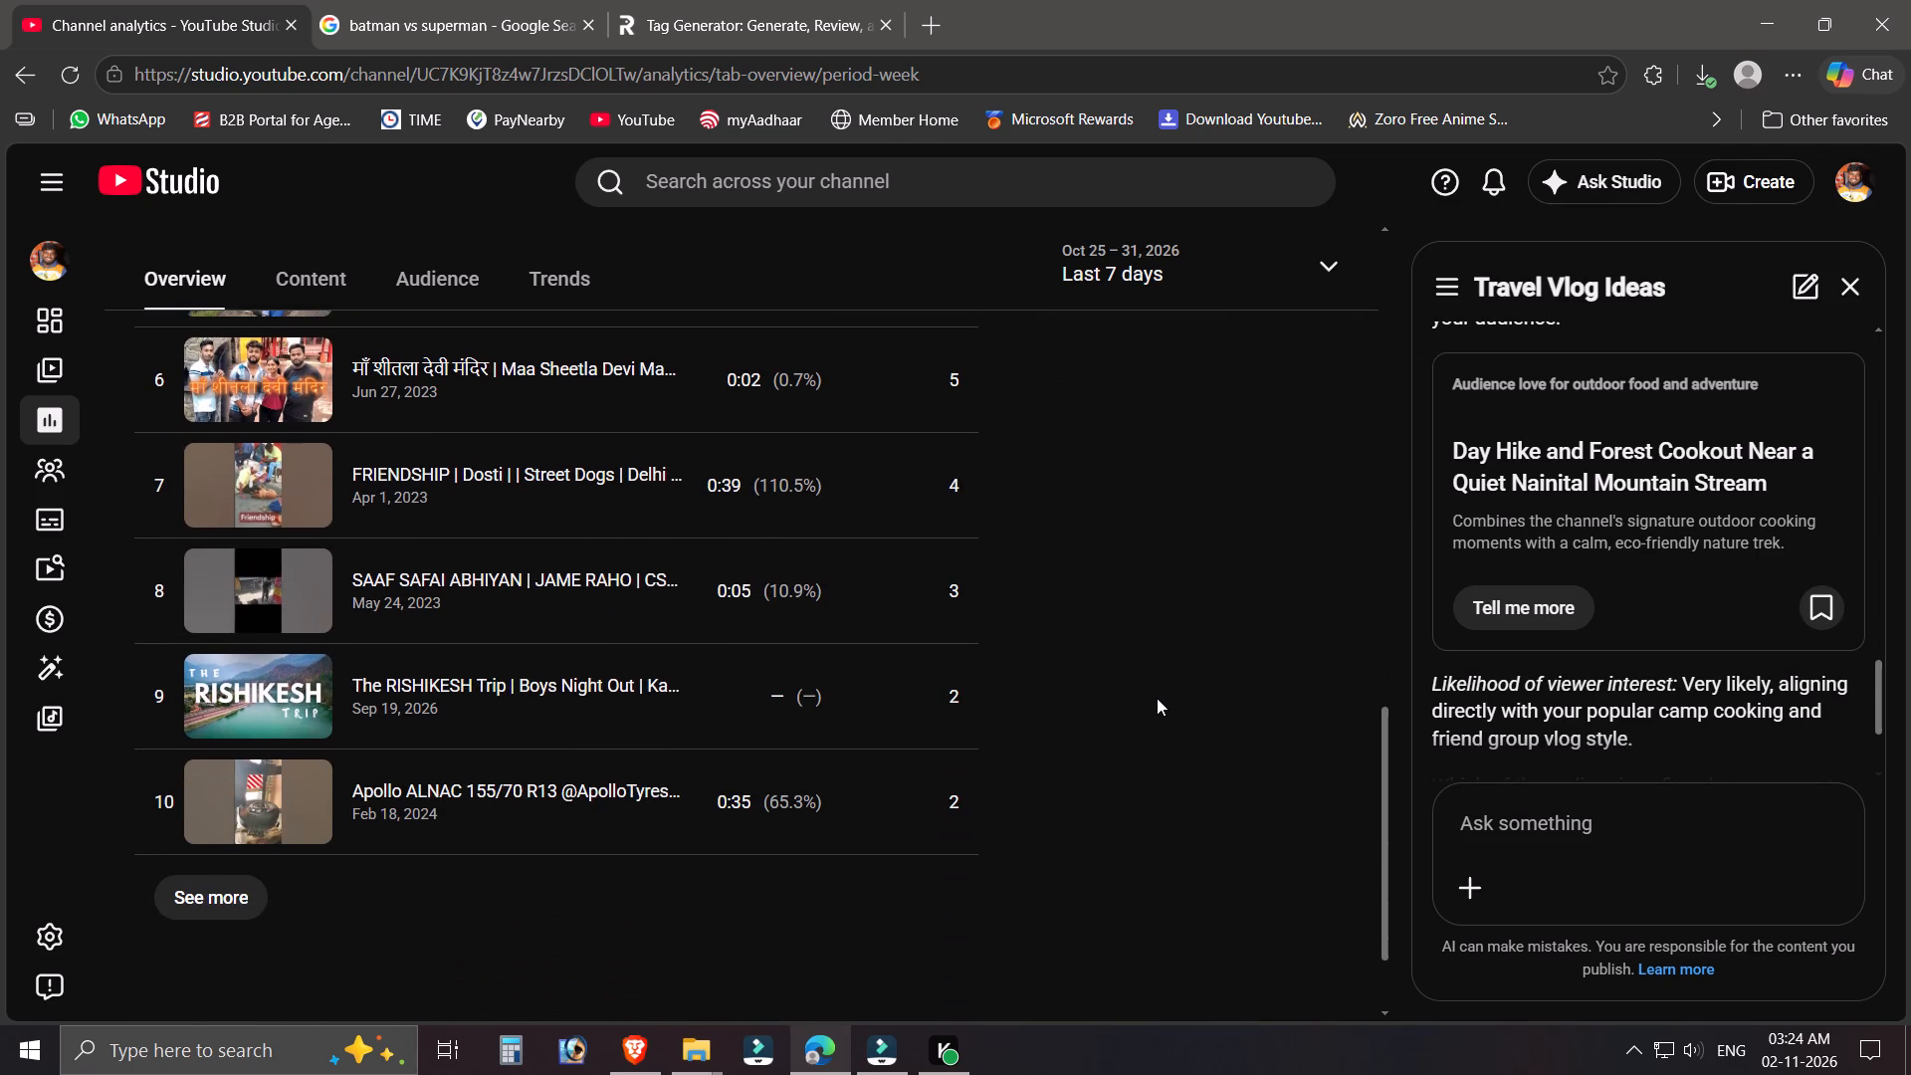
{"action": "scroll", "coordinate": [1157, 695], "scroll_direction": "up", "scroll_amount": 4}
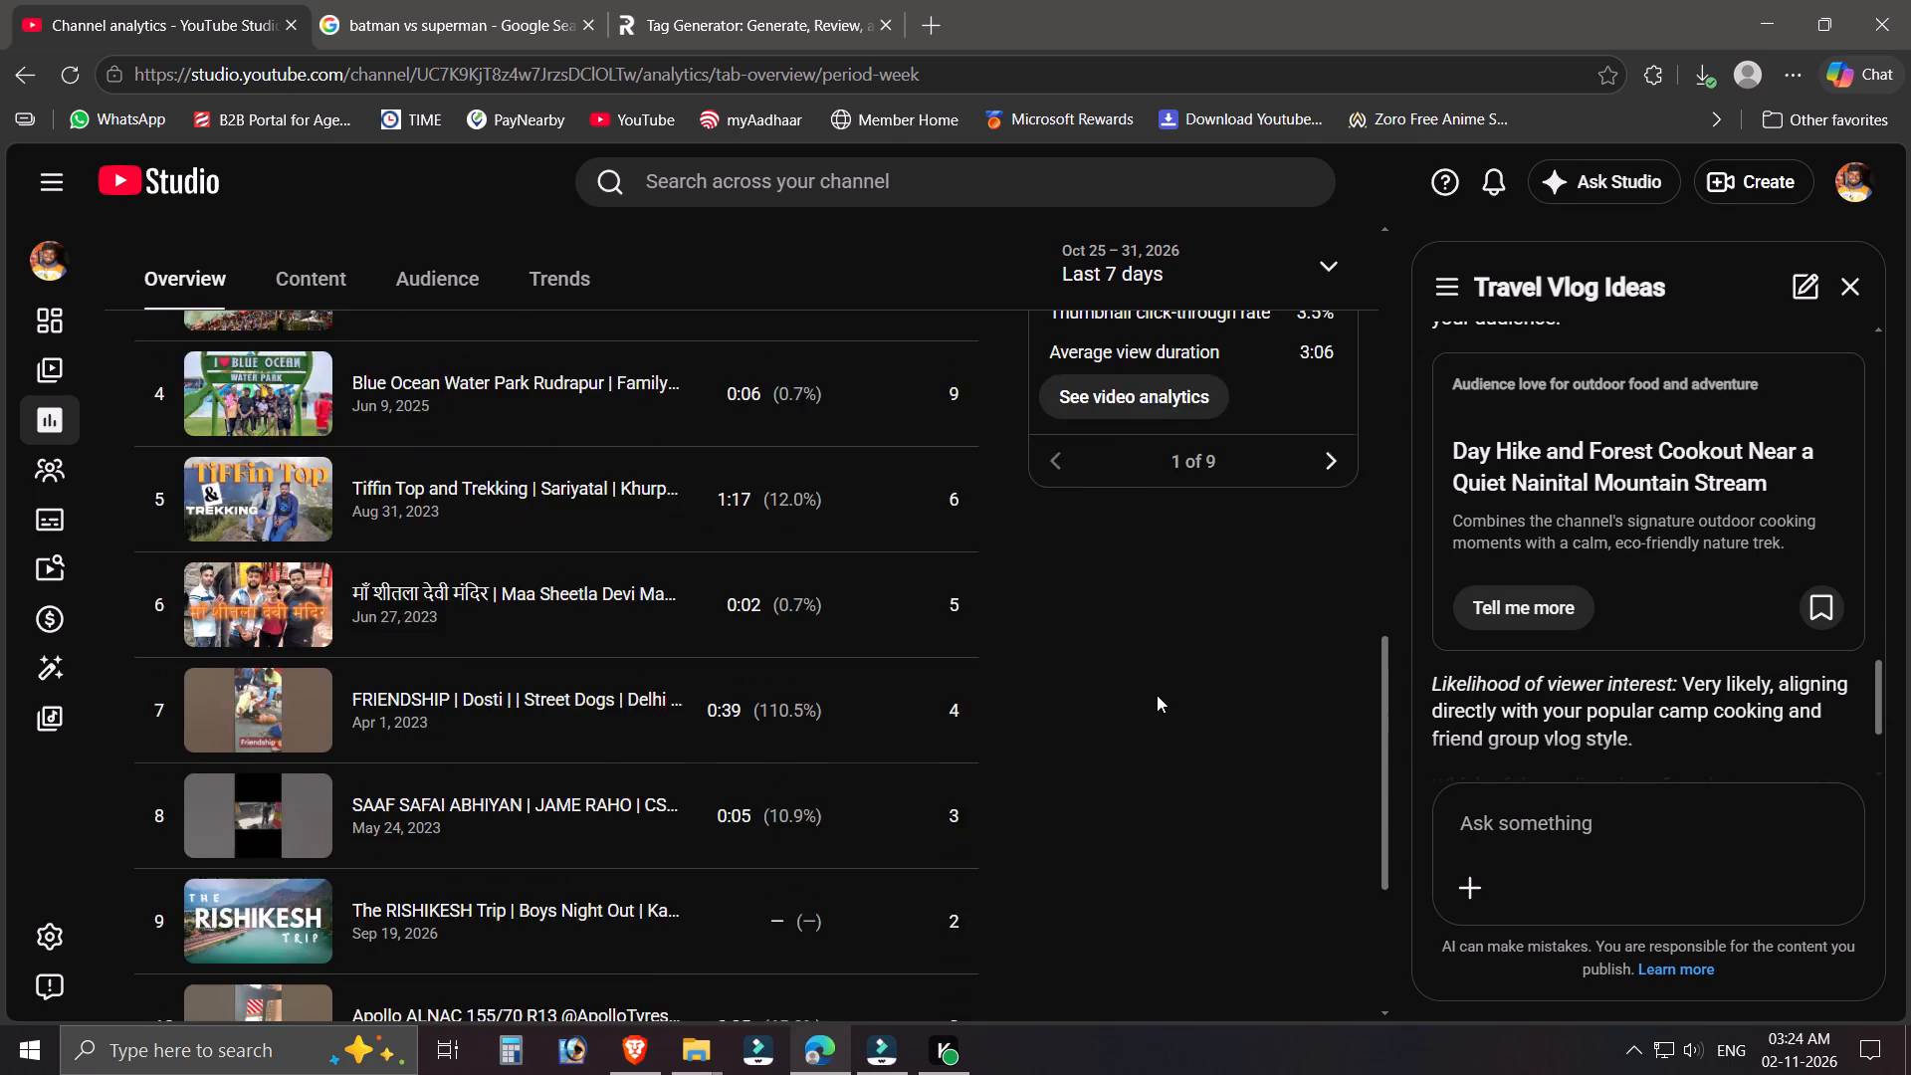
{"action": "scroll", "coordinate": [1155, 697], "scroll_direction": "up", "scroll_amount": 2}
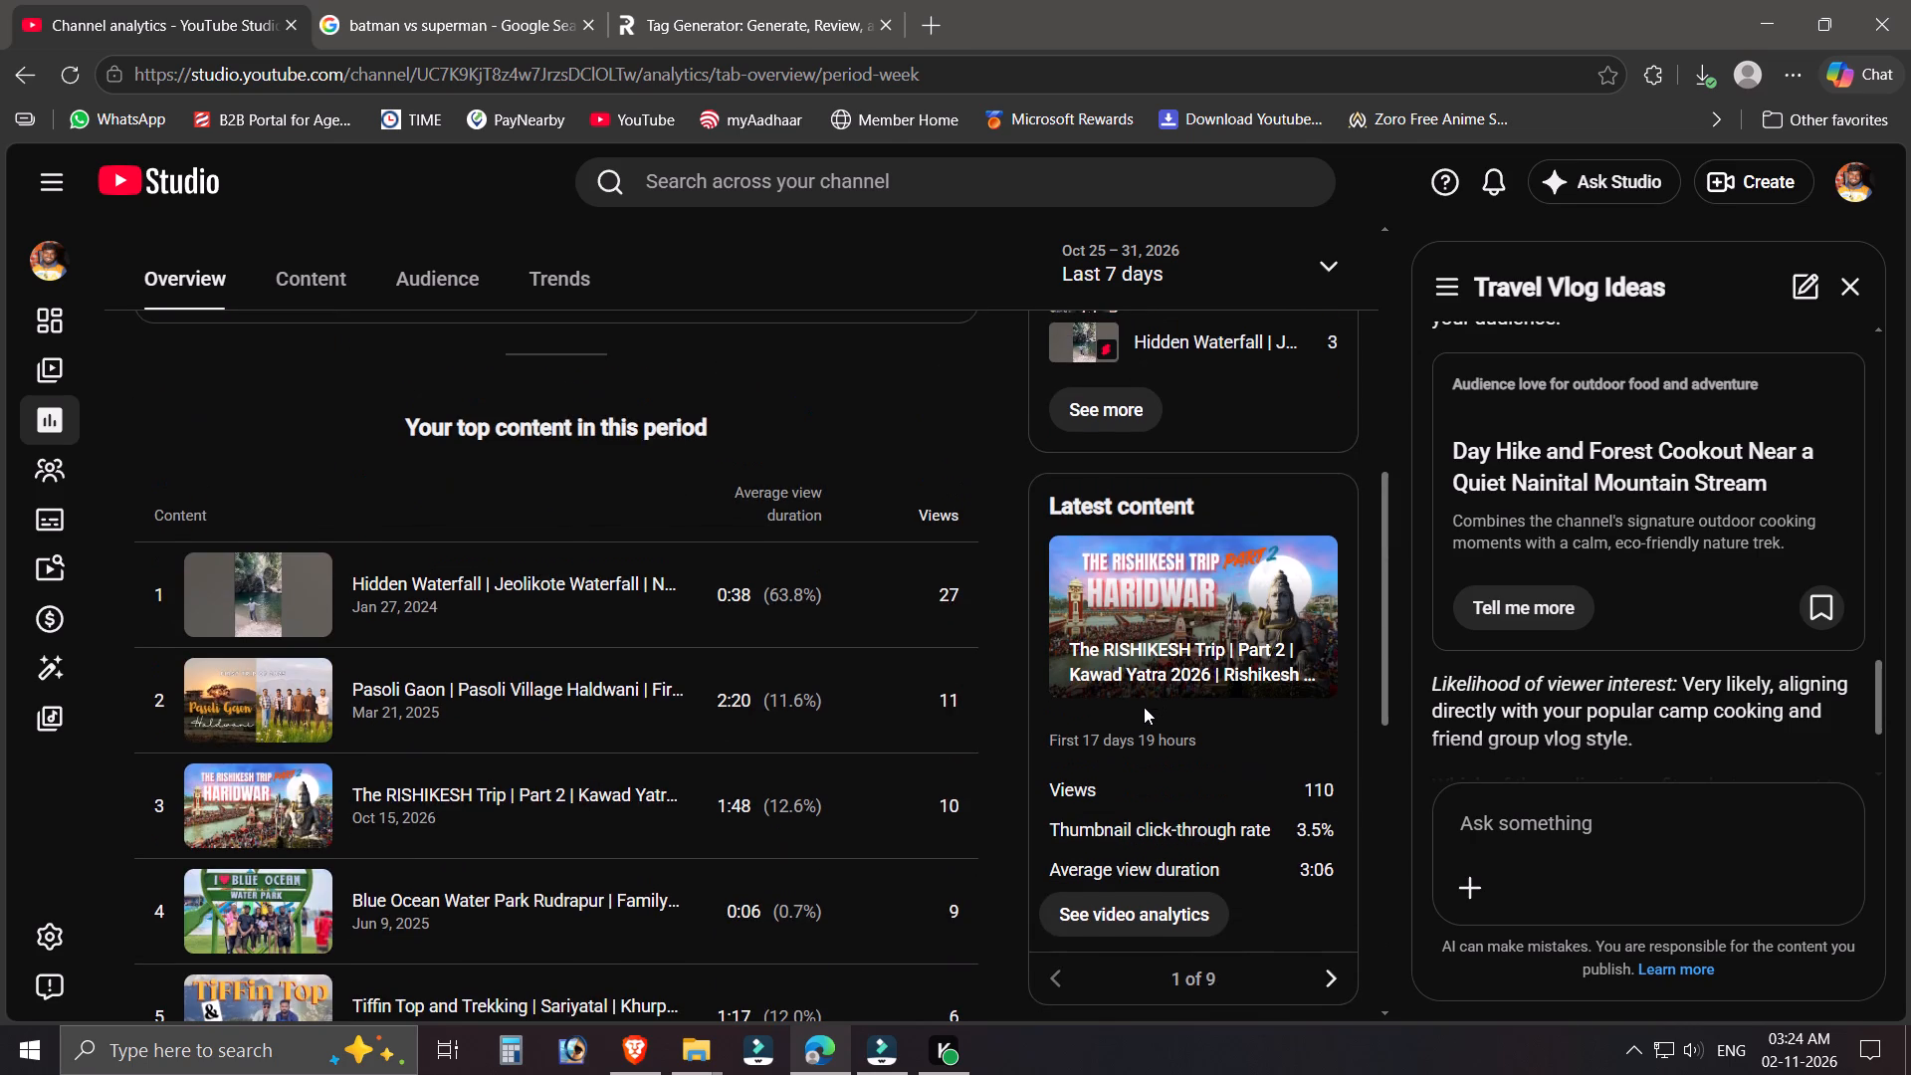
{"action": "scroll", "coordinate": [1154, 701], "scroll_direction": "up", "scroll_amount": 7}
{"action": "scroll", "coordinate": [969, 720], "scroll_direction": "up", "scroll_amount": 8}
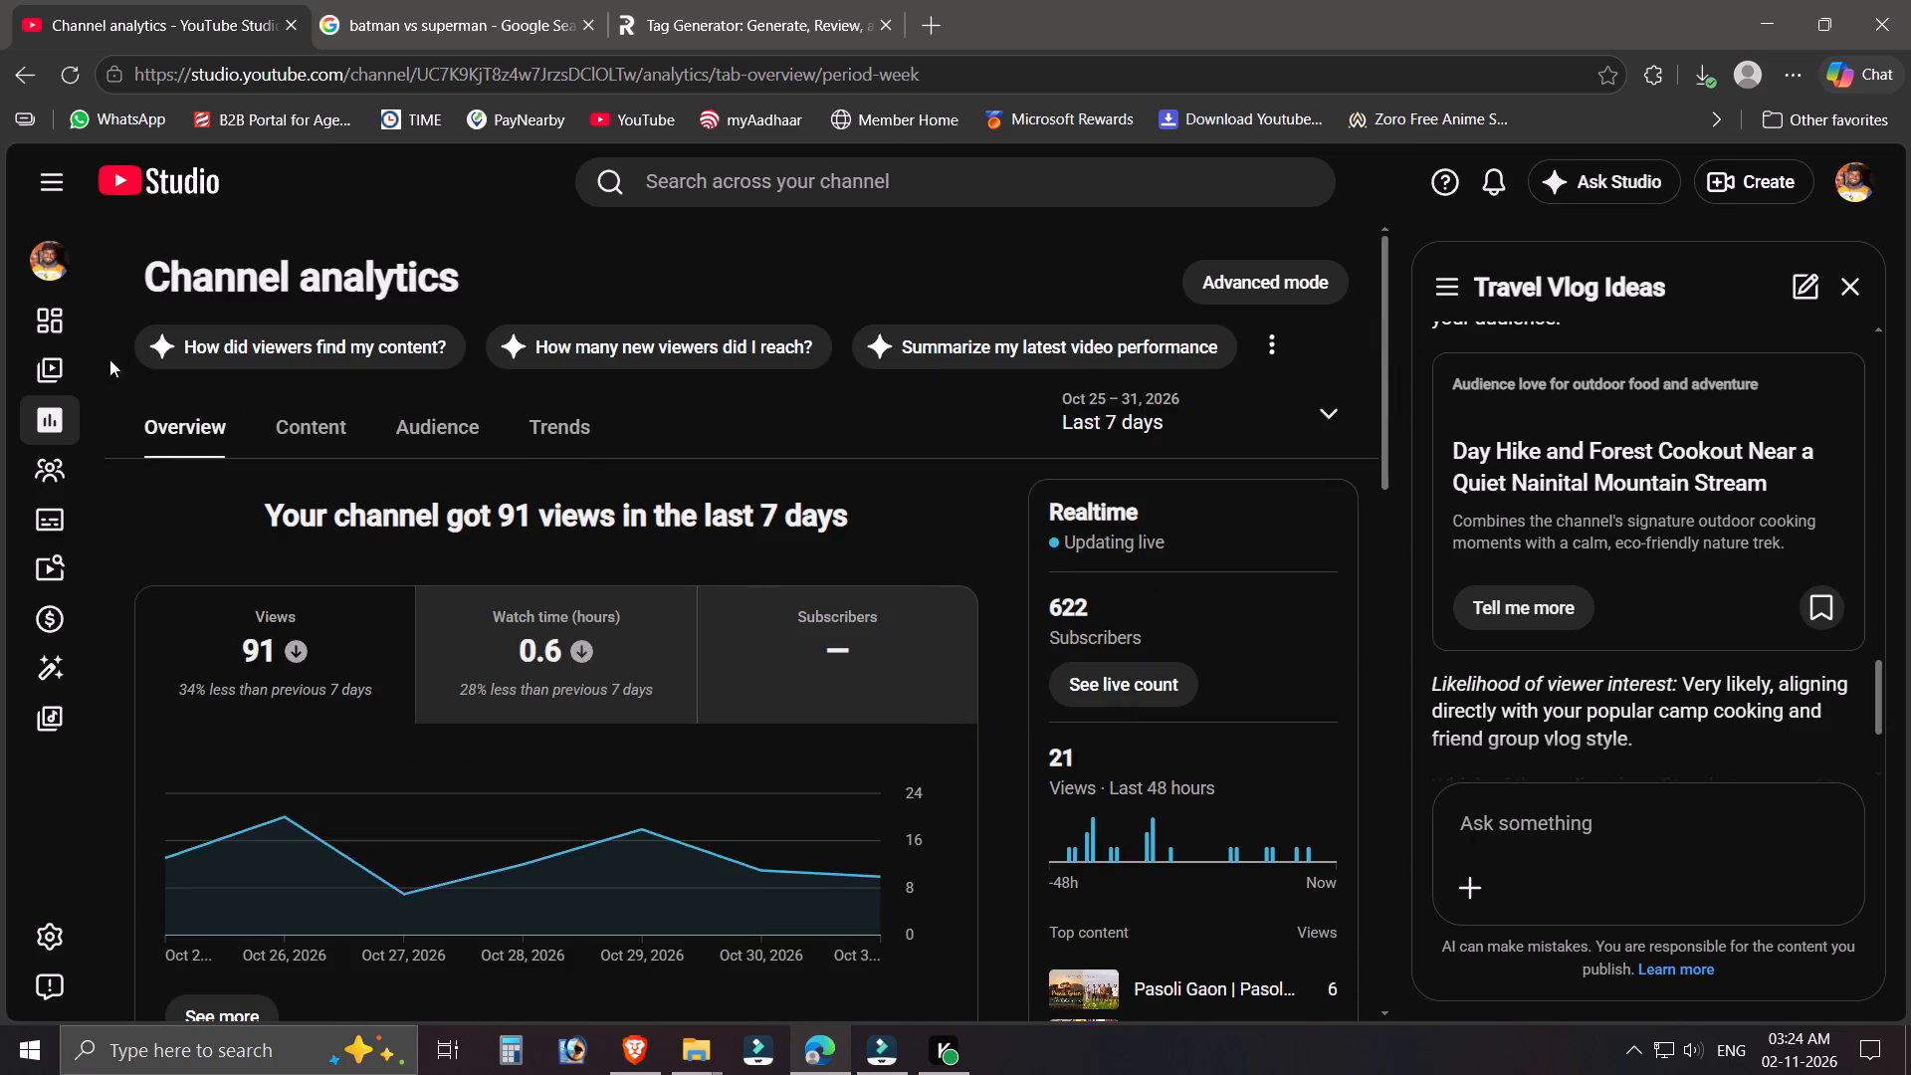
Return to the channel dashboard and look over its performance, analytics, comments and published videos cards.
{"action": "left_click", "coordinate": [74, 322]}
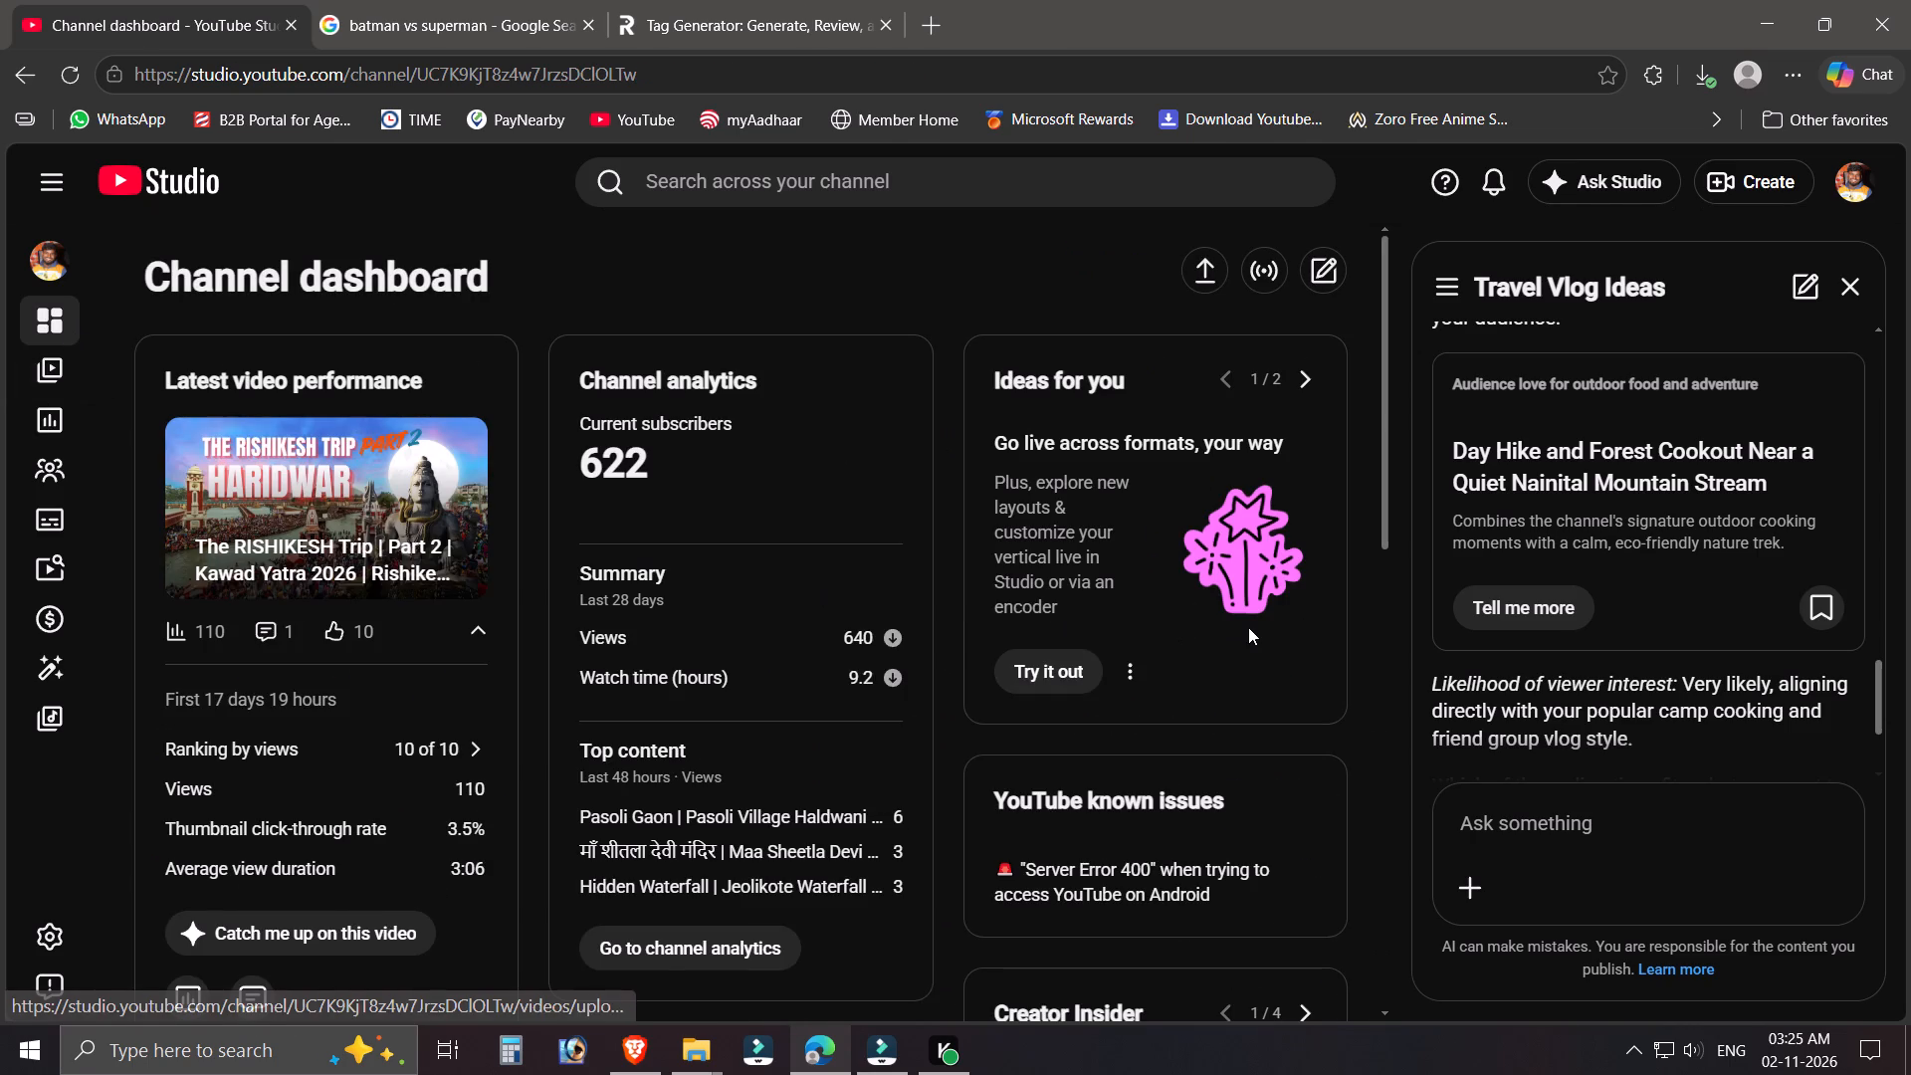
{"action": "scroll", "coordinate": [1175, 630], "scroll_direction": "down", "scroll_amount": 3}
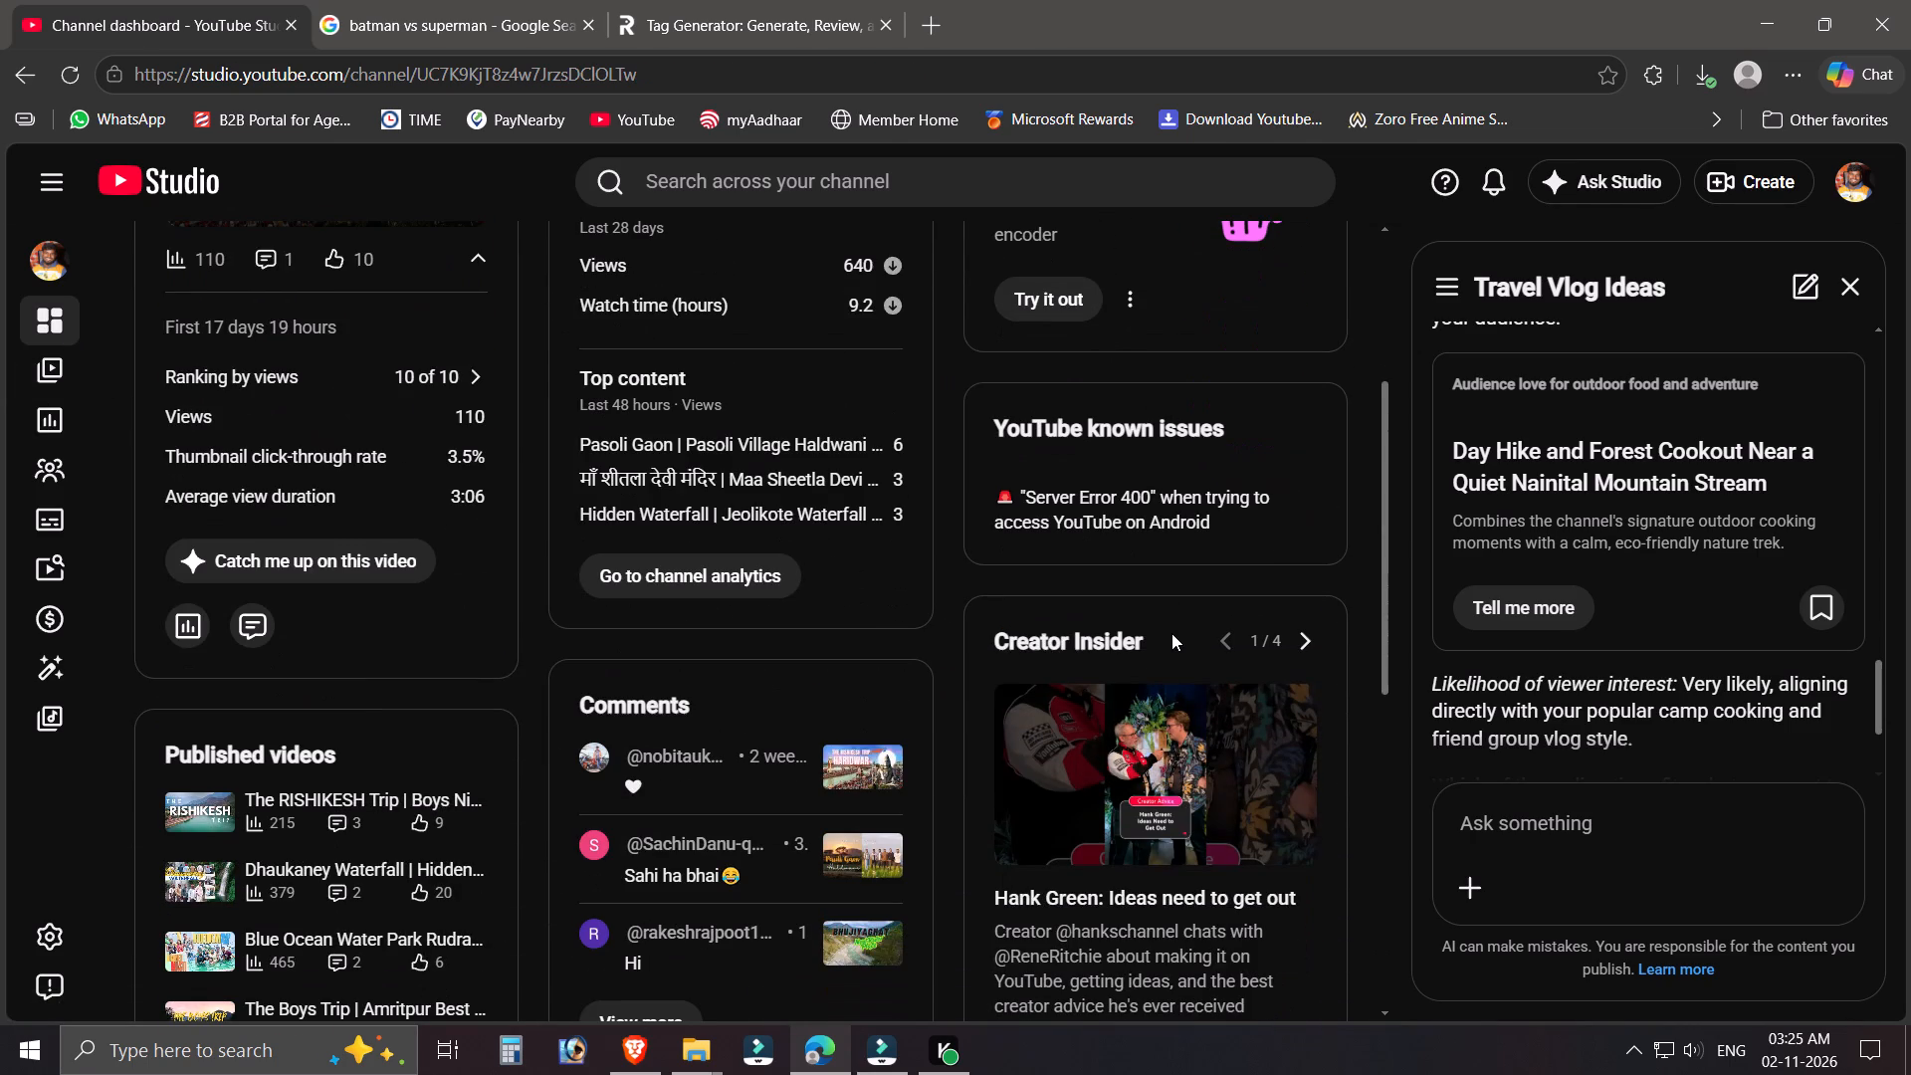
{"action": "scroll", "coordinate": [1171, 633], "scroll_direction": "up", "scroll_amount": 3}
{"action": "scroll", "coordinate": [1171, 633], "scroll_direction": "down", "scroll_amount": 3}
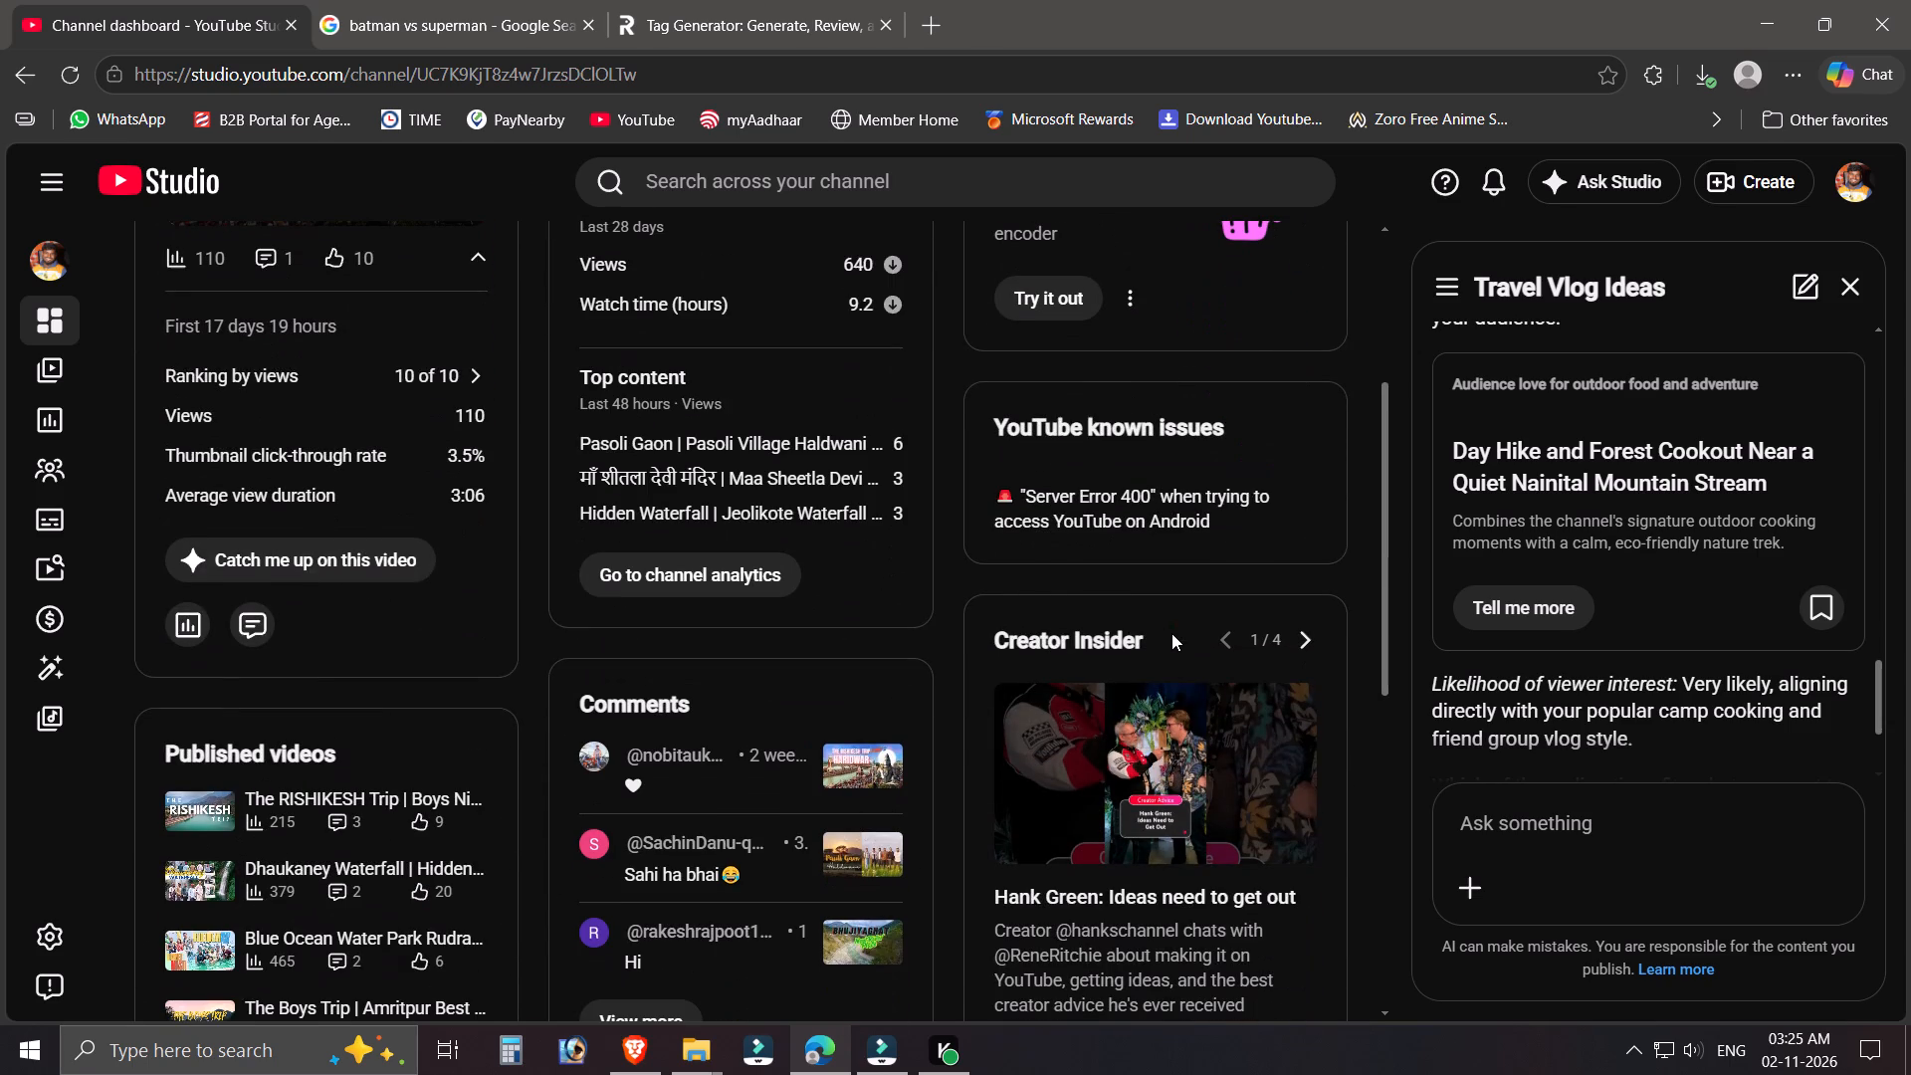
Open the scheduled Mukteshwar video's details from the channel content list, check its titles and description, and return to the list.
{"action": "left_click", "coordinate": [43, 354]}
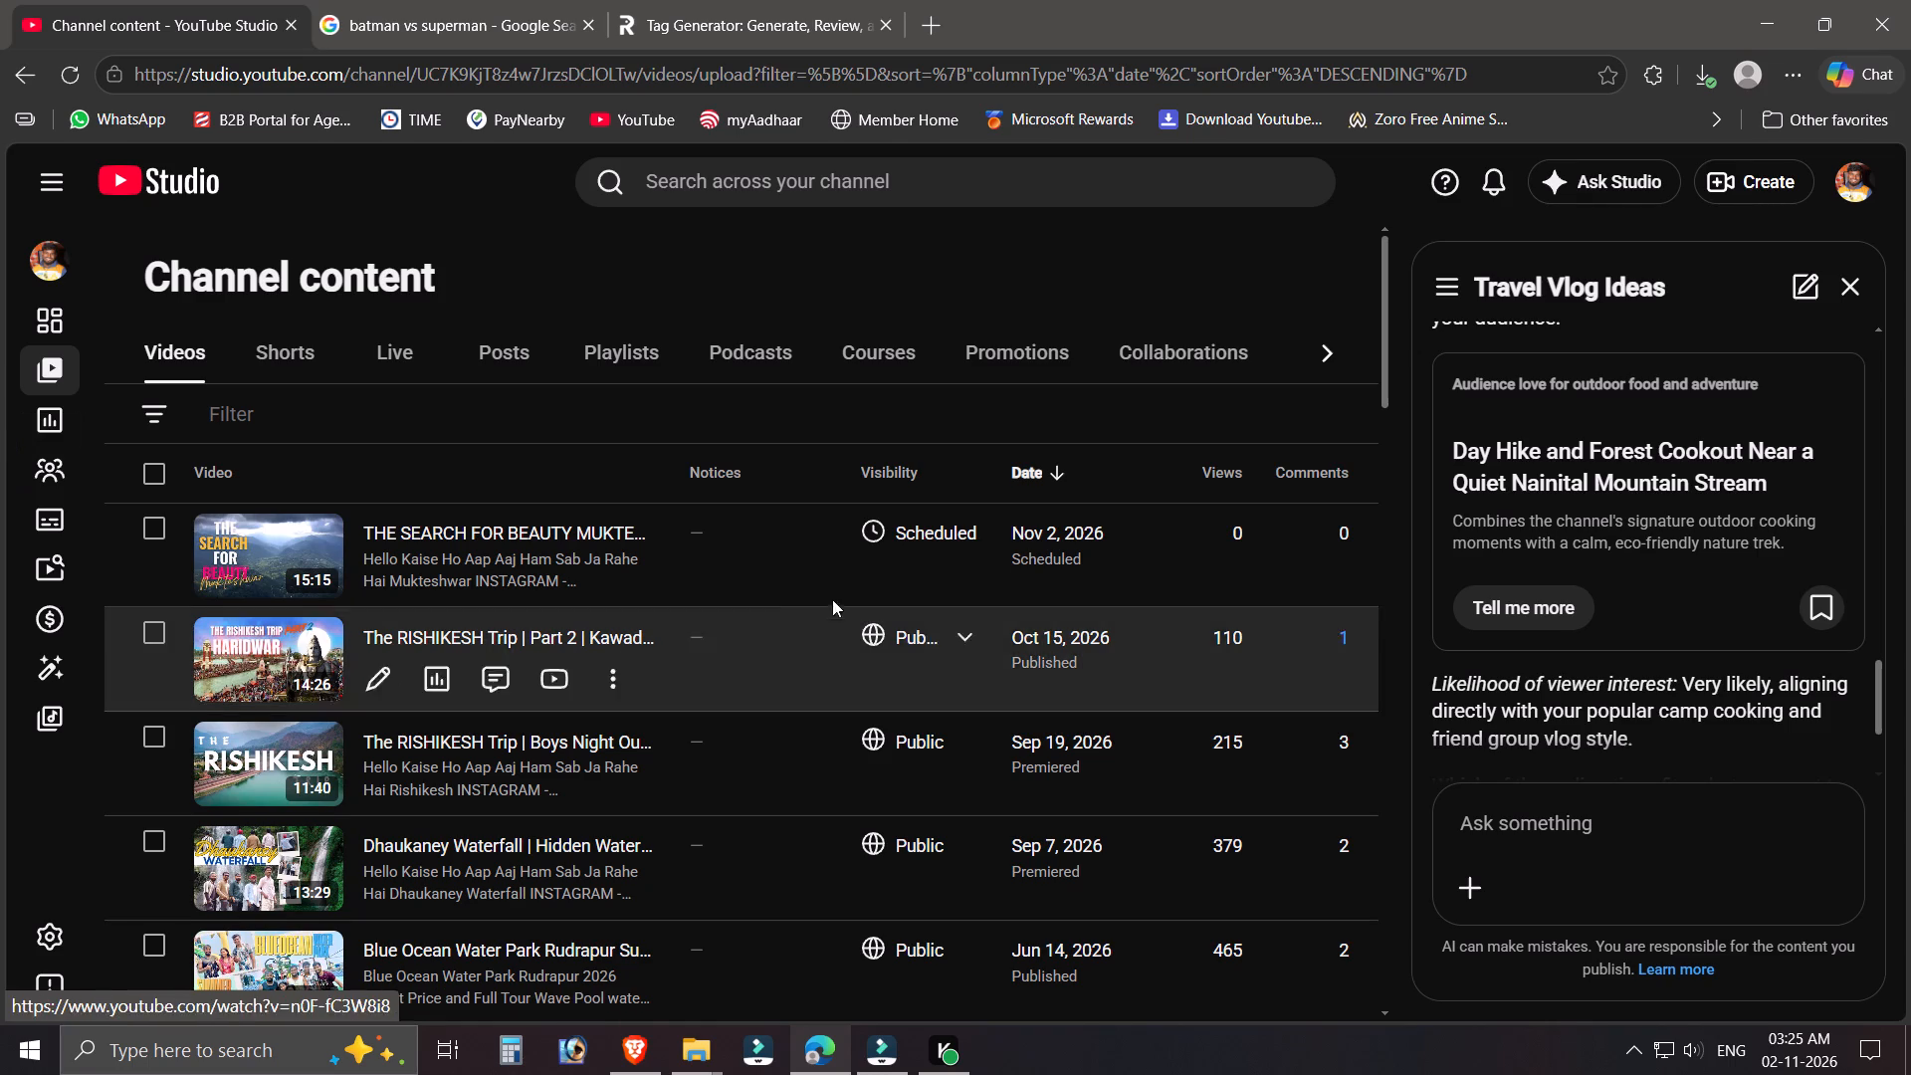
{"action": "left_click", "coordinate": [756, 543]}
{"action": "left_click", "coordinate": [619, 543]}
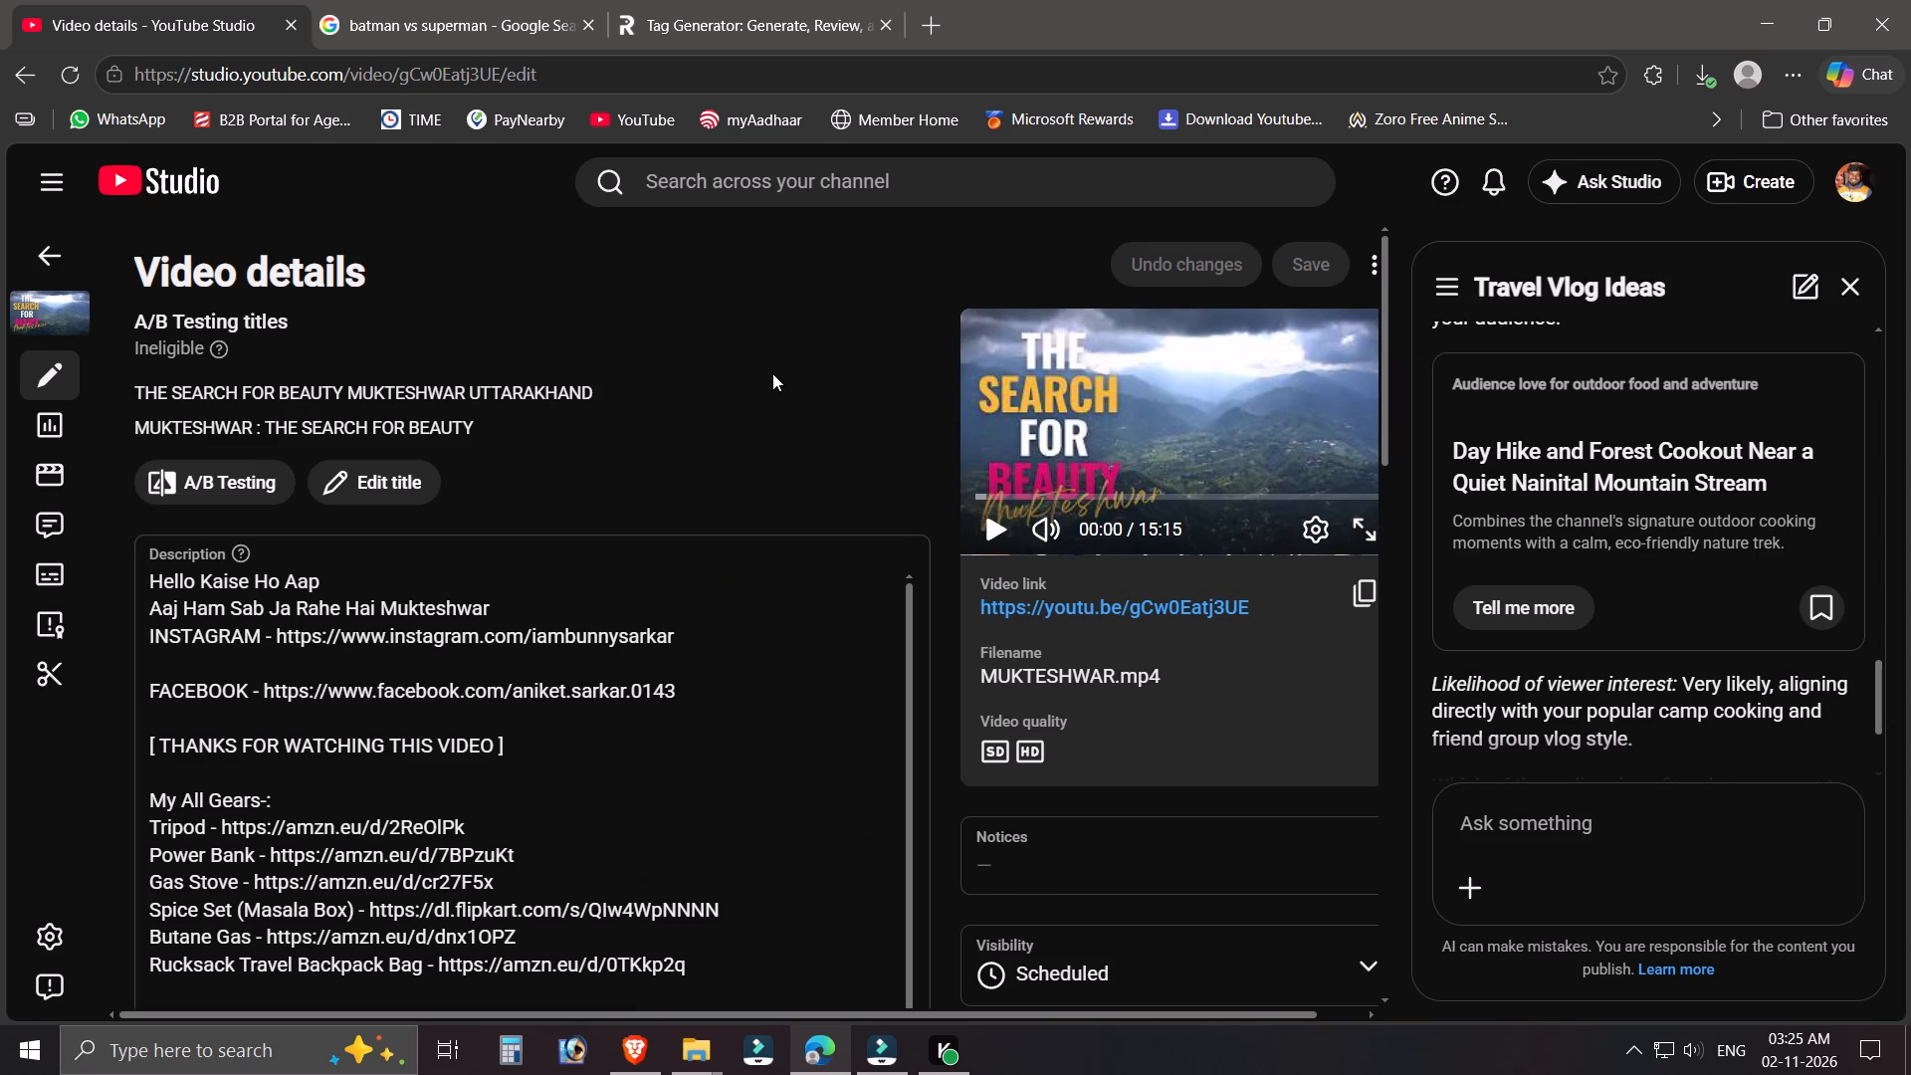
{"action": "left_click", "coordinate": [772, 373]}
{"action": "left_click", "coordinate": [59, 270]}
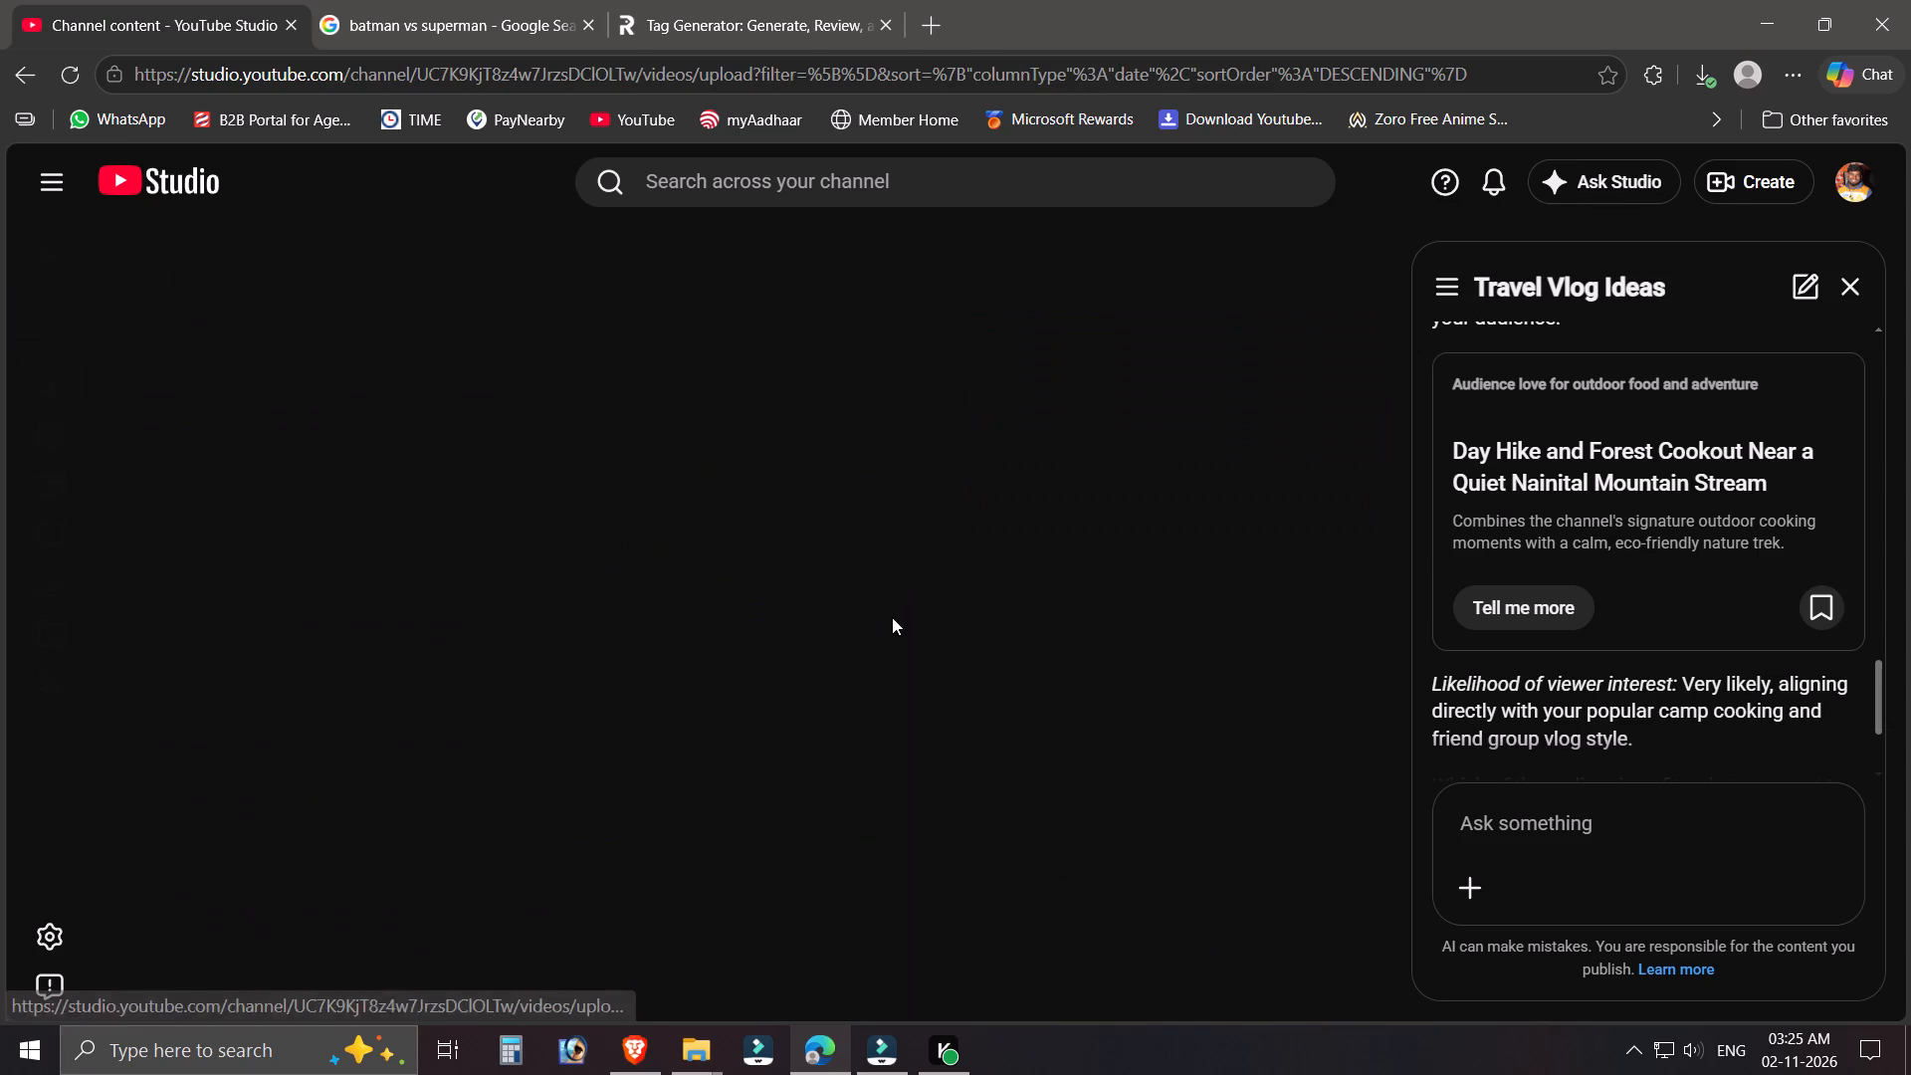